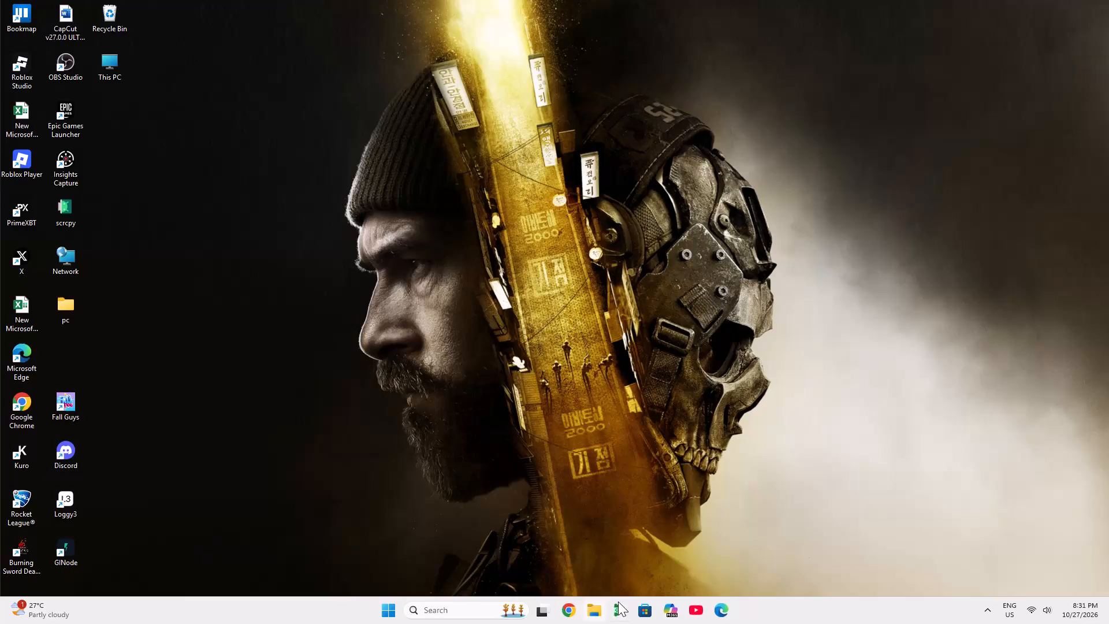
In Google Chrome, search for tradingview and open the TradingView India website.
left_click(575, 606)
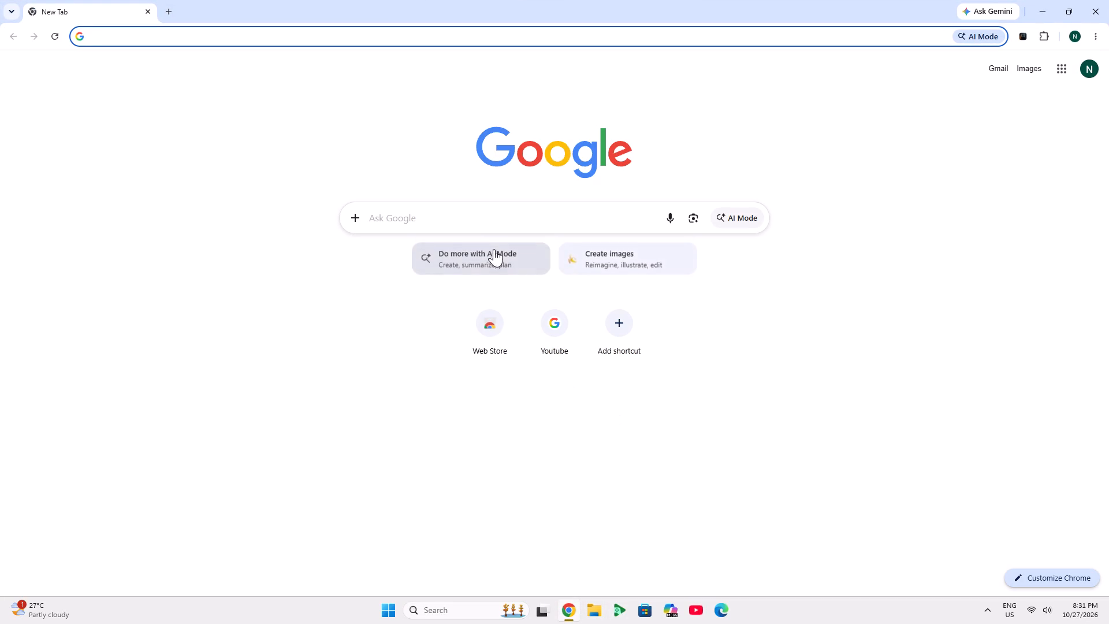
left_click(528, 214)
left_click(482, 254)
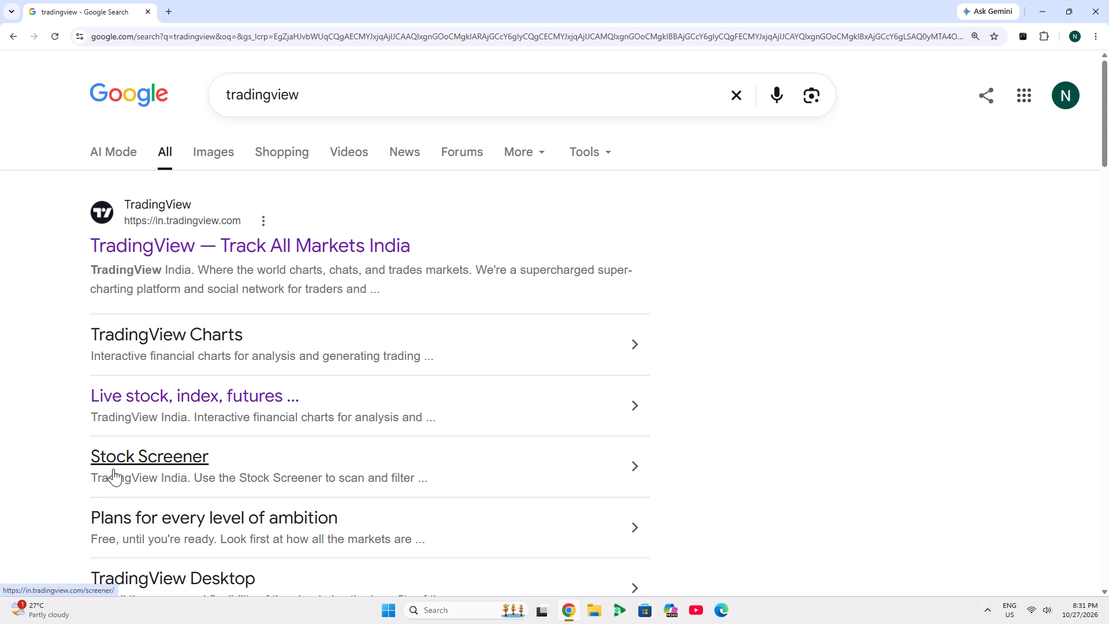
left_click(359, 250)
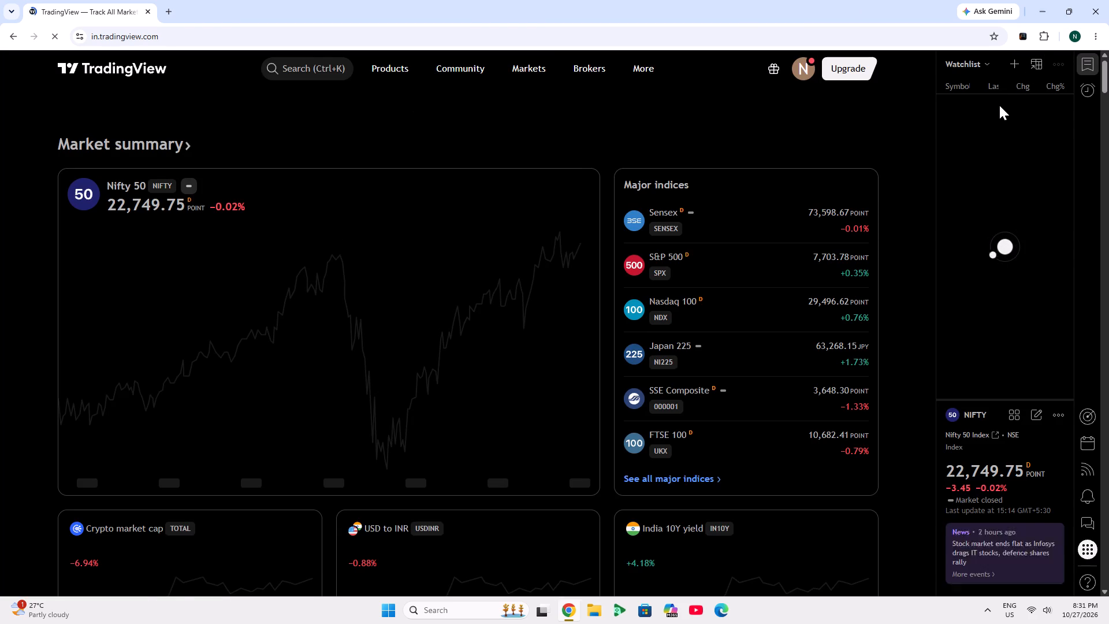
Select the gold symbol XAUUSD in the watchlist and open its full chart.
left_click(999, 105)
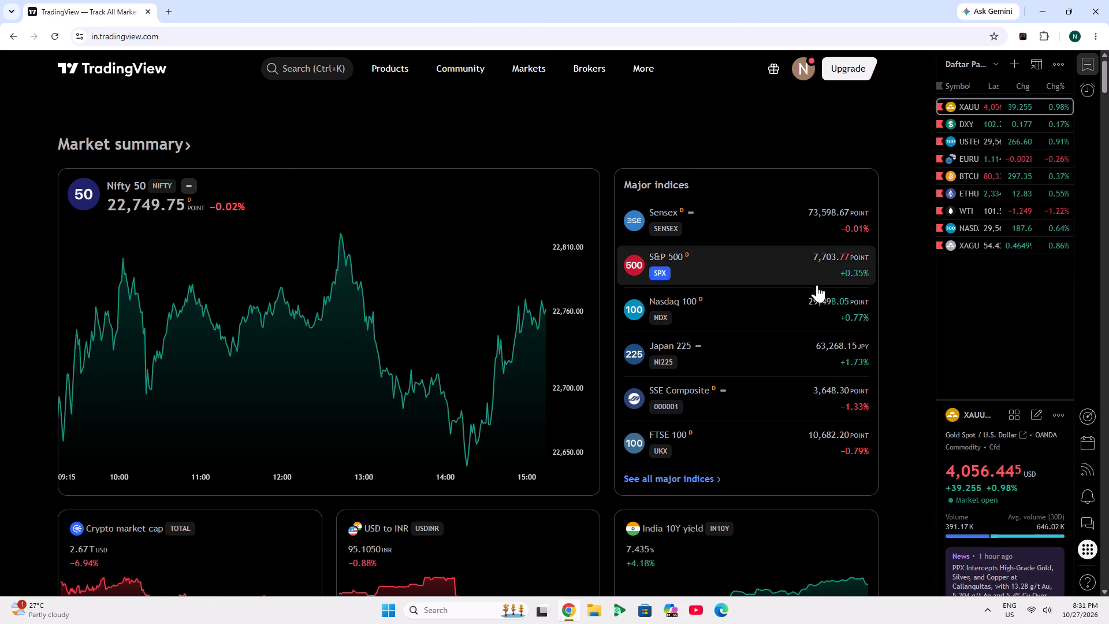
left_click(831, 330)
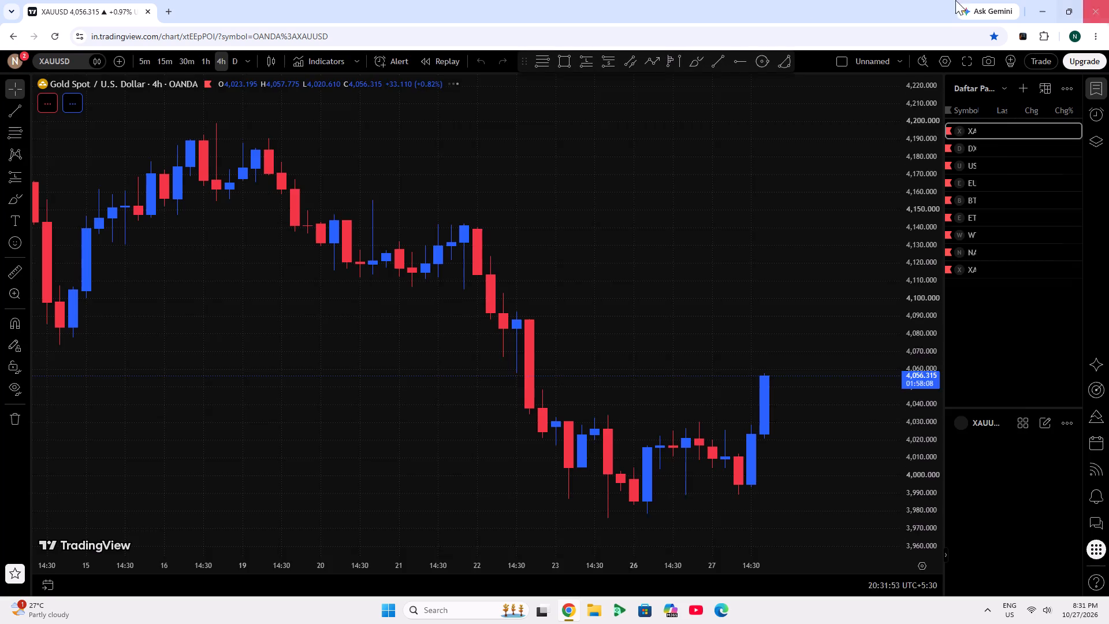
Examine recent gold price action around the marked zones, switching the chart from 4-hour to the 15-minute timeframe.
scroll(444, 179, "down", 4)
left_click_drag(847, 387, 510, 192)
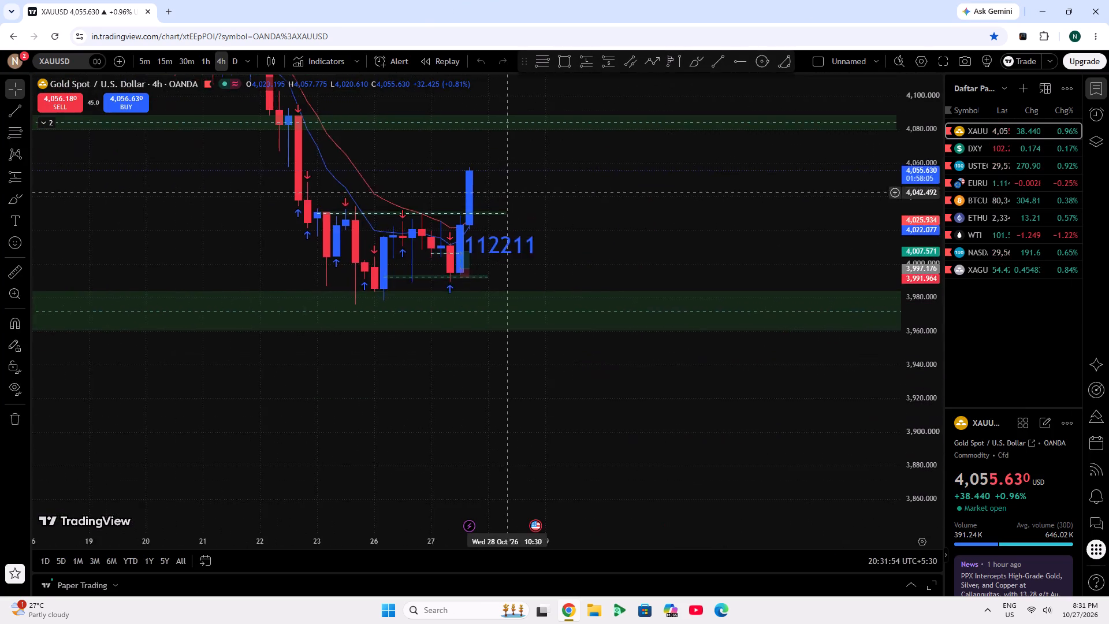
left_click_drag(510, 192, 415, 269)
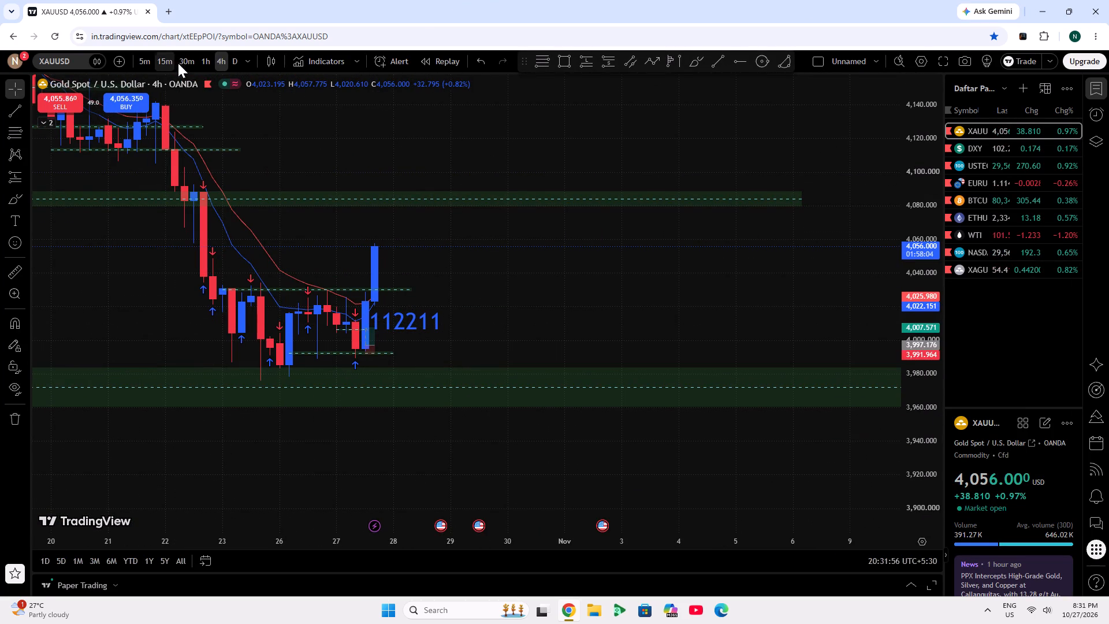
left_click(169, 60)
scroll(527, 276, "down", 4)
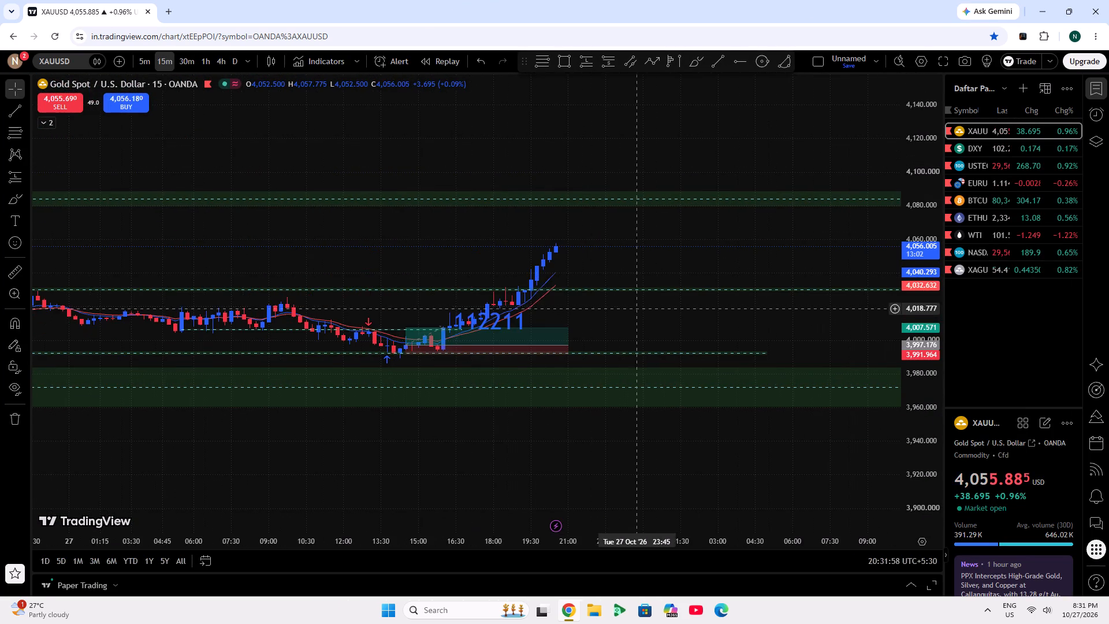
left_click_drag(675, 294, 629, 185)
scroll(923, 405, "up", 10)
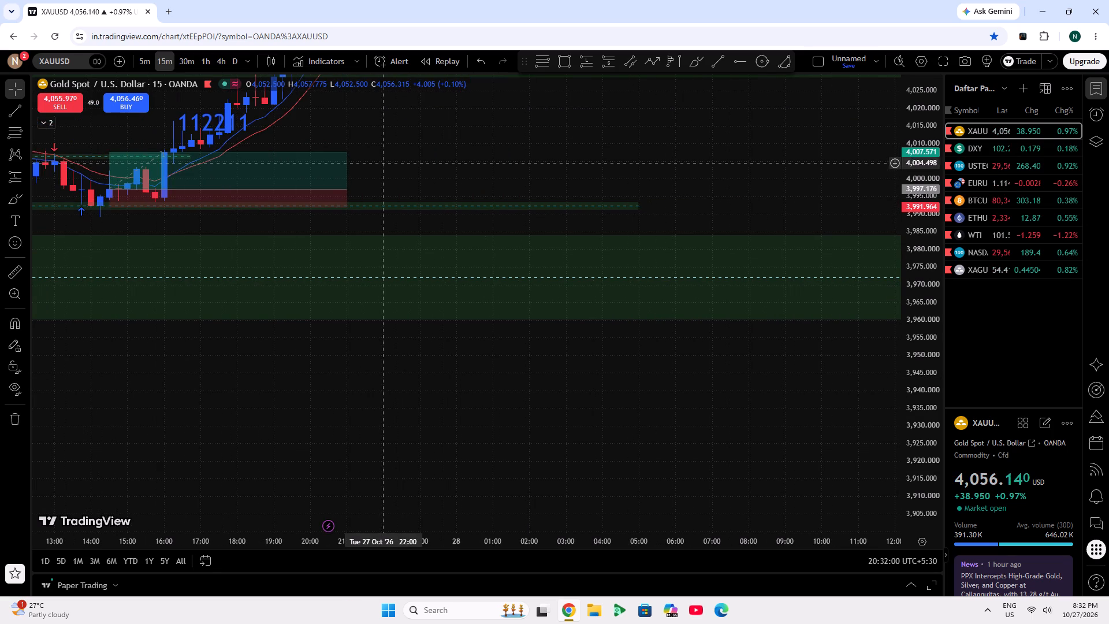
left_click_drag(385, 163, 613, 284)
left_click_drag(616, 285, 717, 460)
scroll(482, 263, "down", 3)
scroll(820, 278, "down", 4)
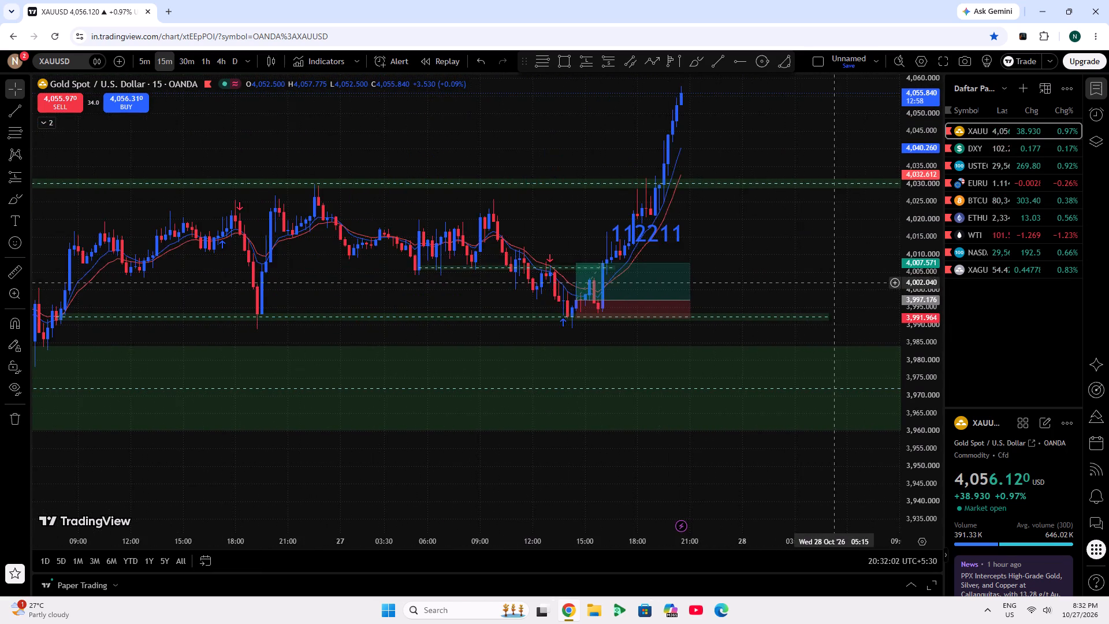
left_click_drag(836, 279, 626, 321)
Unlock the 112211 text label, move it off the candles to the empty area after the latest price at about 4,028, and lock it again.
left_click(474, 285)
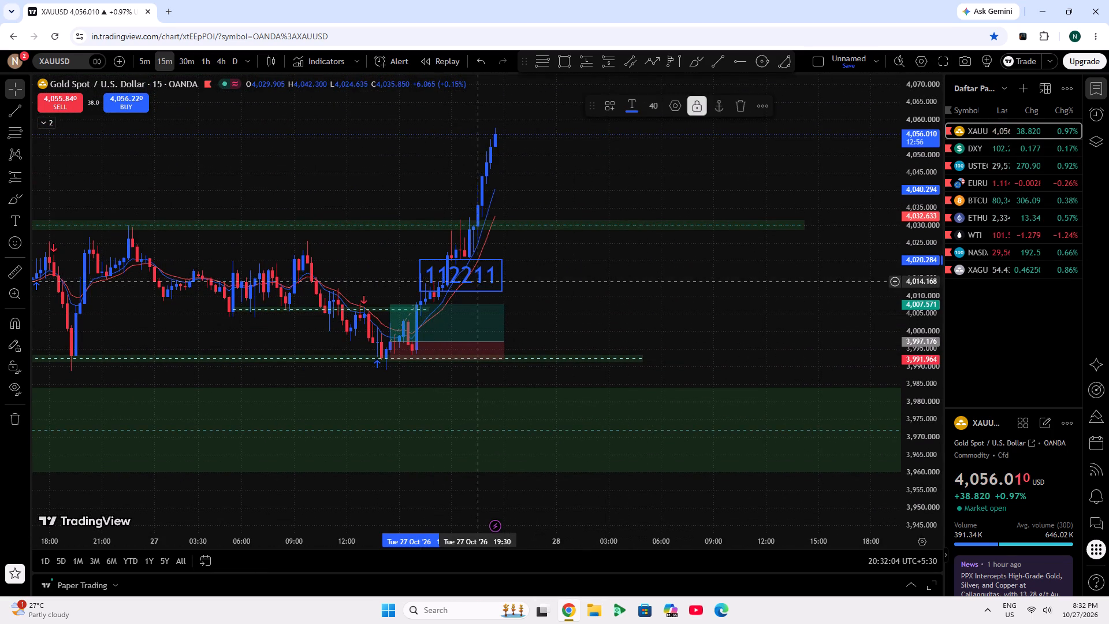
left_click(703, 105)
left_click_drag(477, 272, 560, 263)
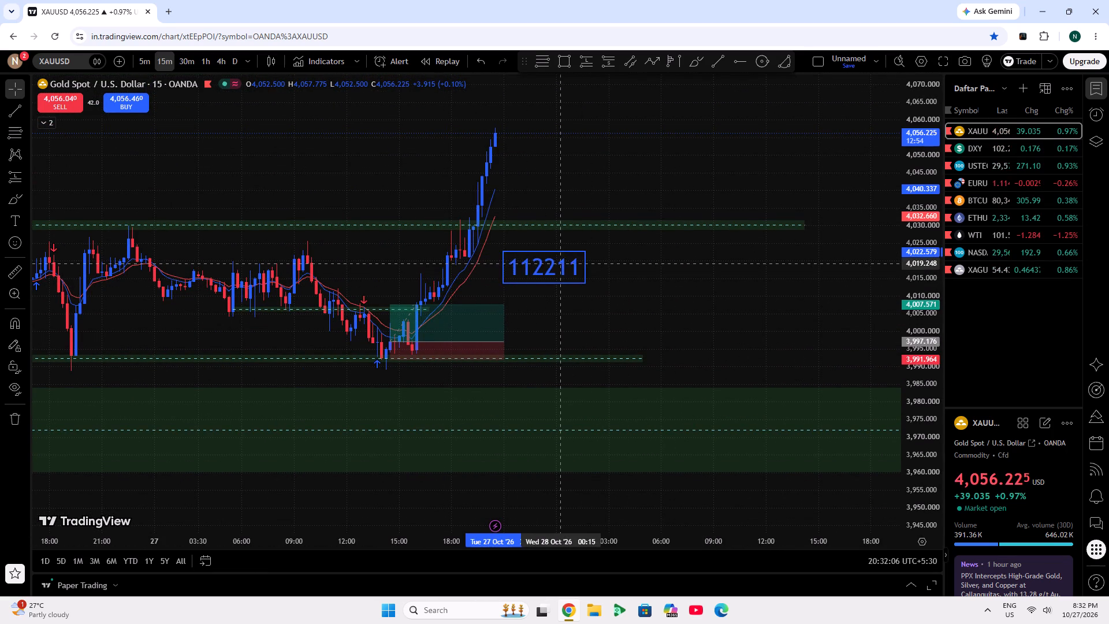
left_click_drag(560, 263, 590, 243)
left_click(697, 104)
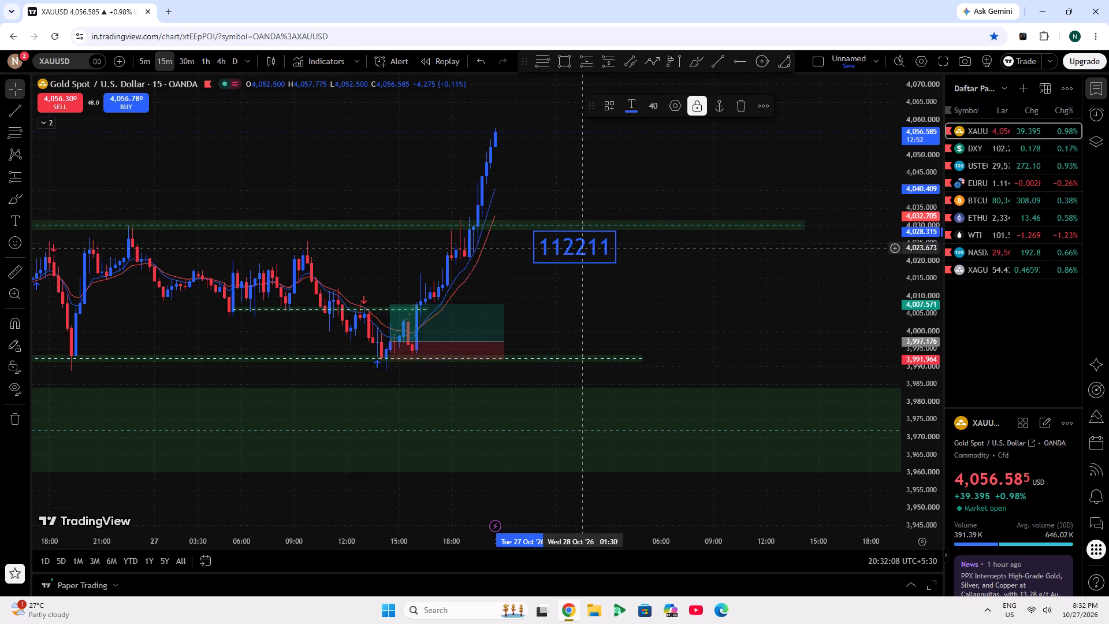
Switch the gold chart to the 5-minute timeframe and examine the price movement around and after the long position.
scroll(586, 262, "down", 3)
scroll(907, 423, "up", 9)
left_click_drag(672, 298, 627, 225)
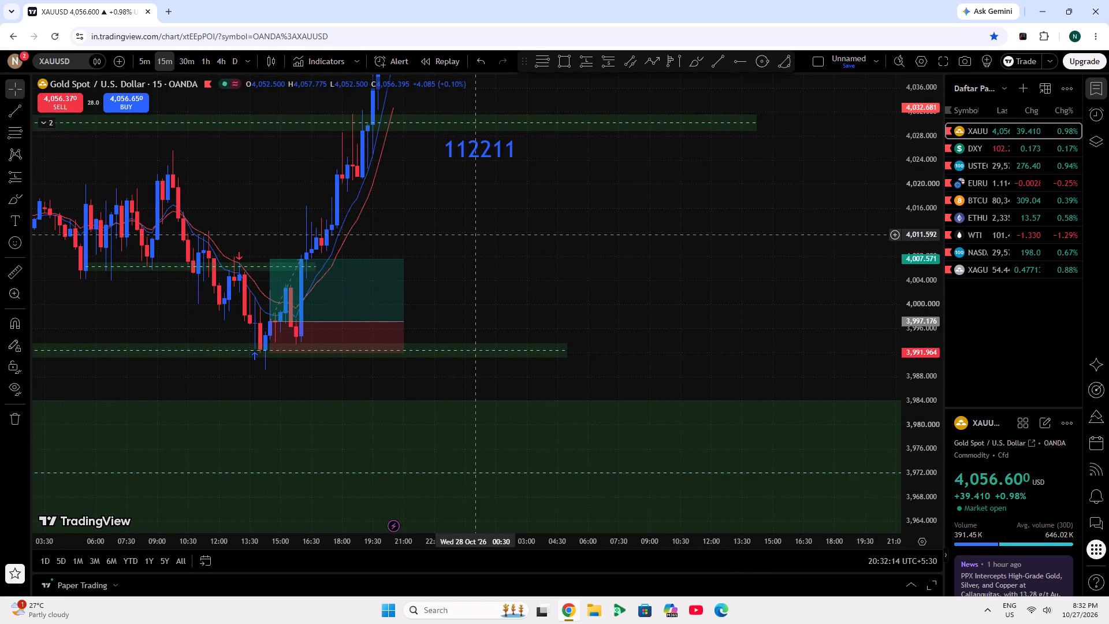
left_click(140, 67)
scroll(498, 355, "down", 4)
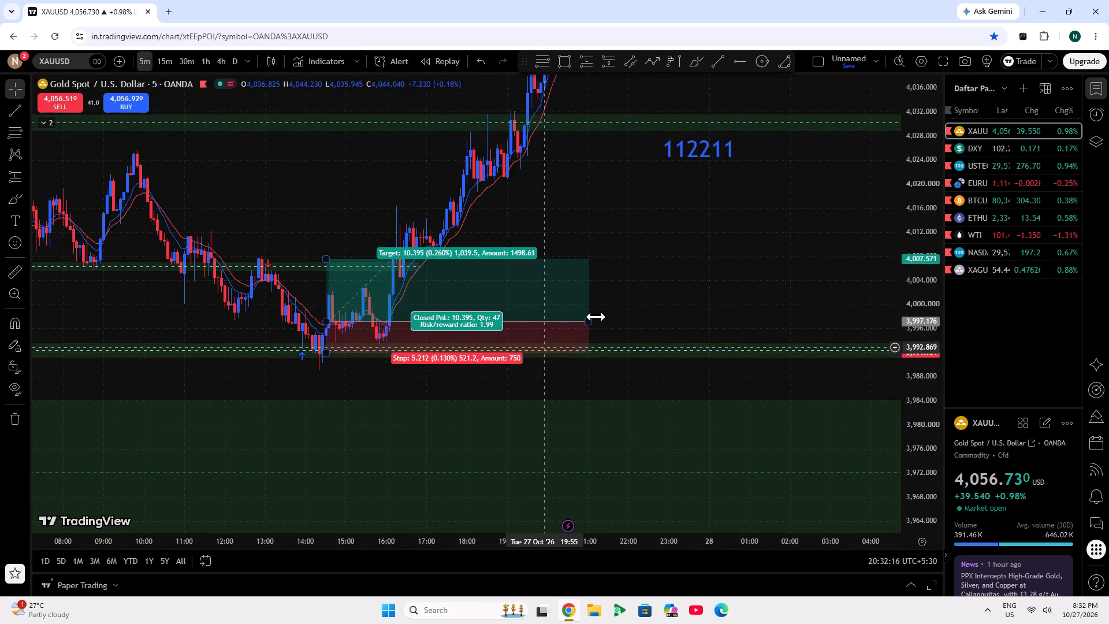
left_click_drag(641, 287, 489, 352)
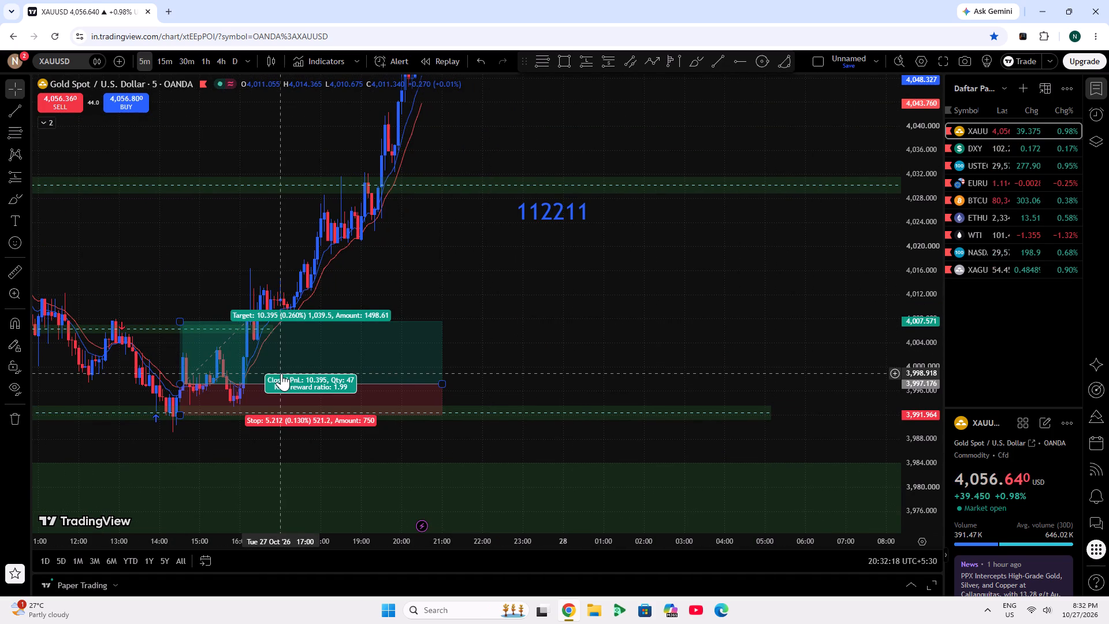
scroll(596, 399, "down", 3)
left_click_drag(719, 330, 445, 455)
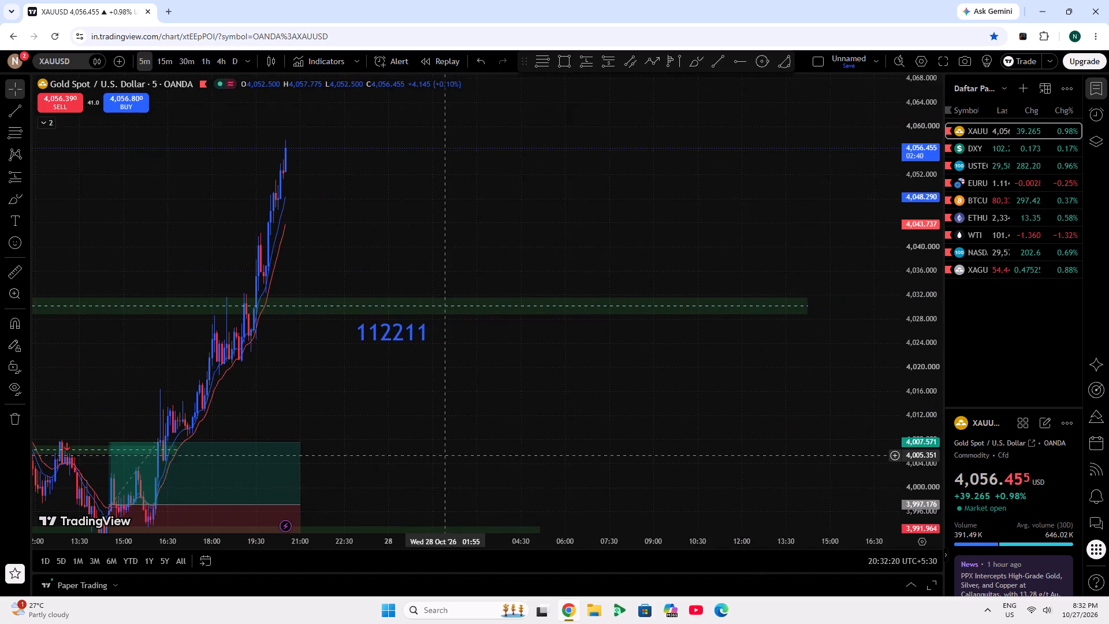
left_click_drag(445, 455, 505, 406)
left_click_drag(167, 318, 144, 16)
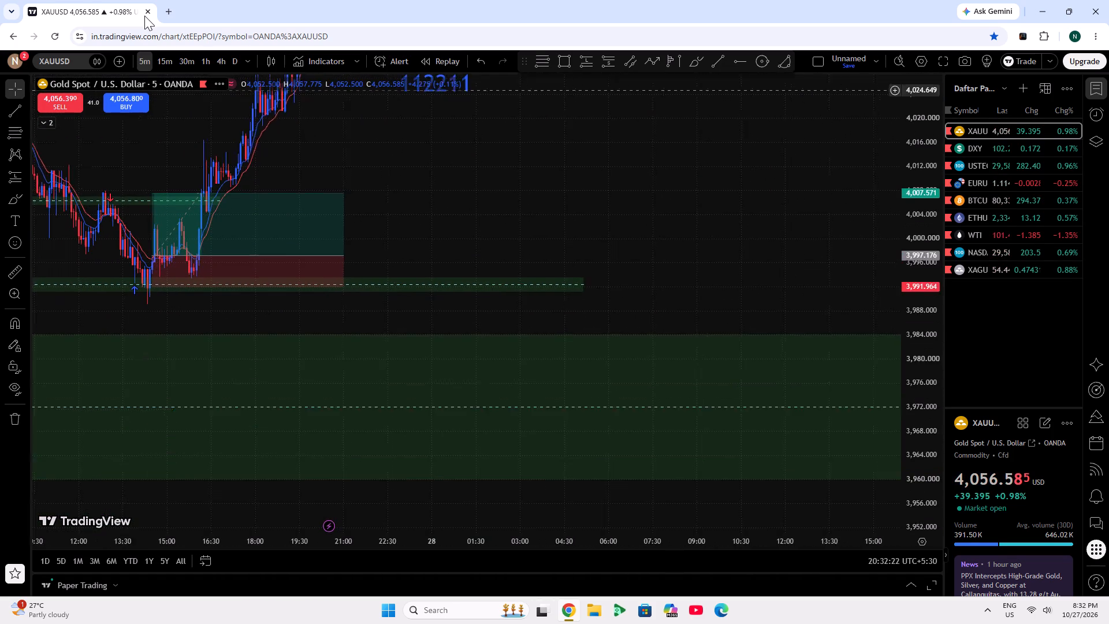
left_click_drag(144, 16, 169, 348)
Raise the long position's profit target to about 4,057.39, near the top of the latest rally.
left_click(204, 471)
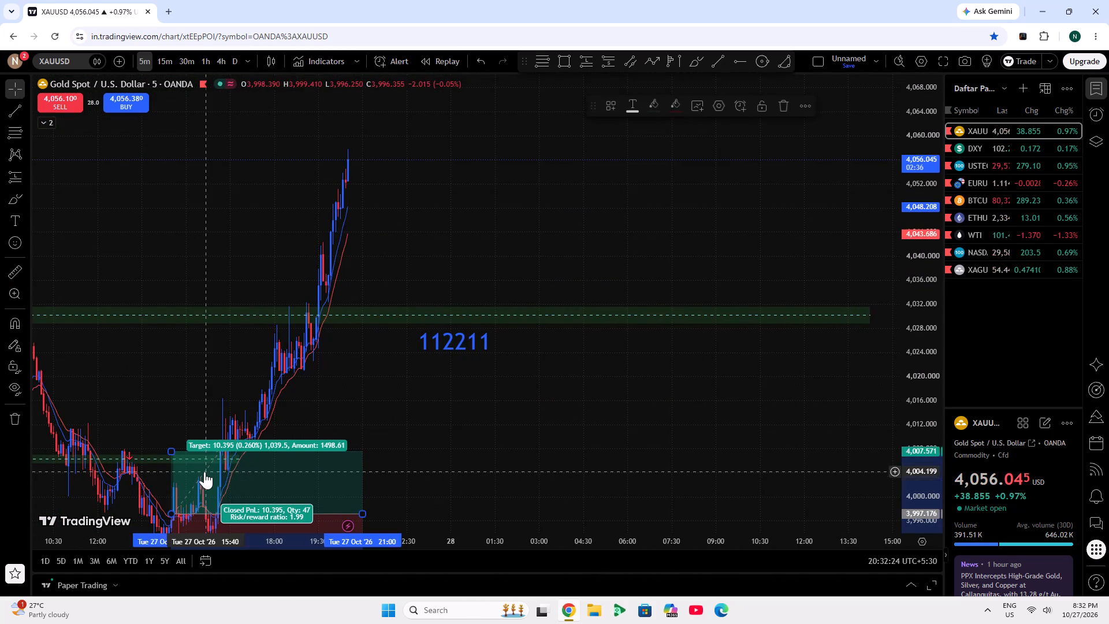
left_click_drag(169, 451, 196, 146)
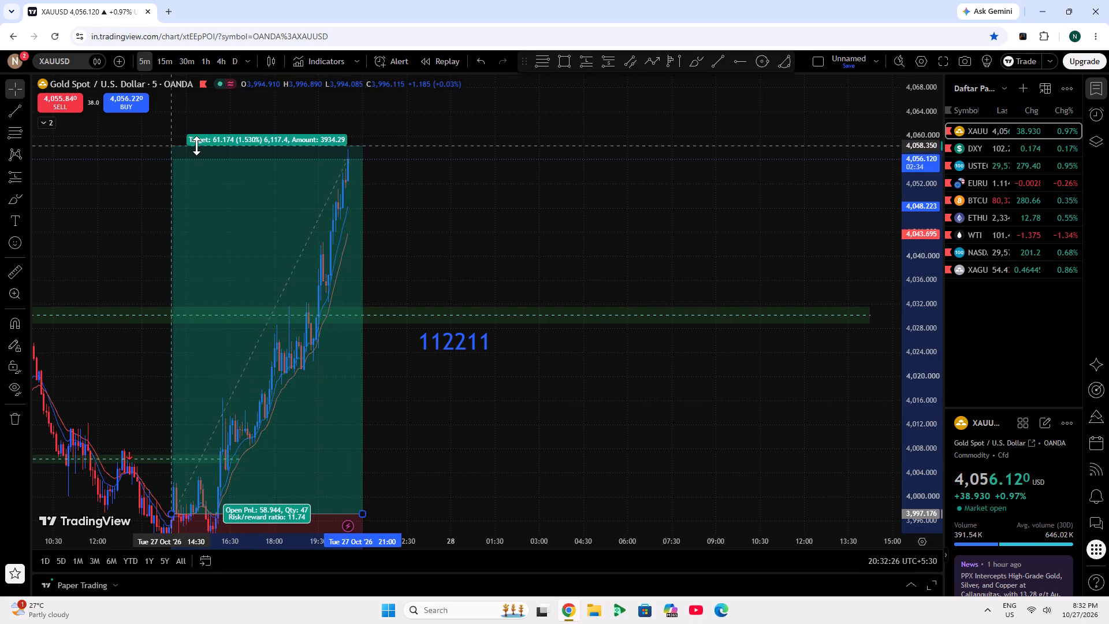
left_click_drag(196, 146, 204, 151)
Close the Chrome window and agree to leave the chart page.
left_click(1108, 0)
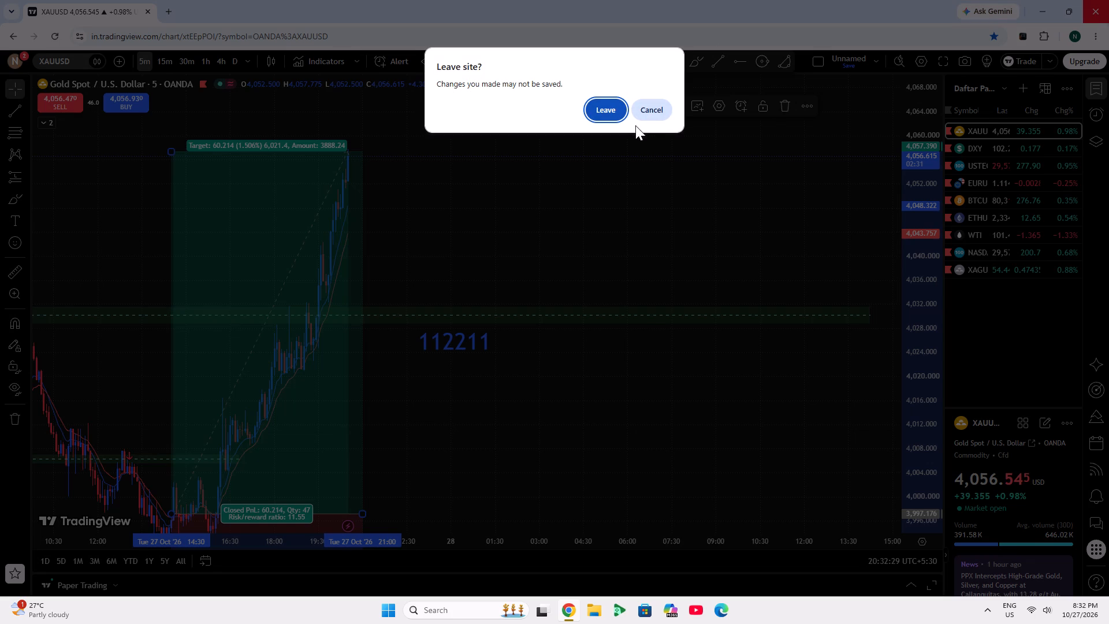
left_click(619, 103)
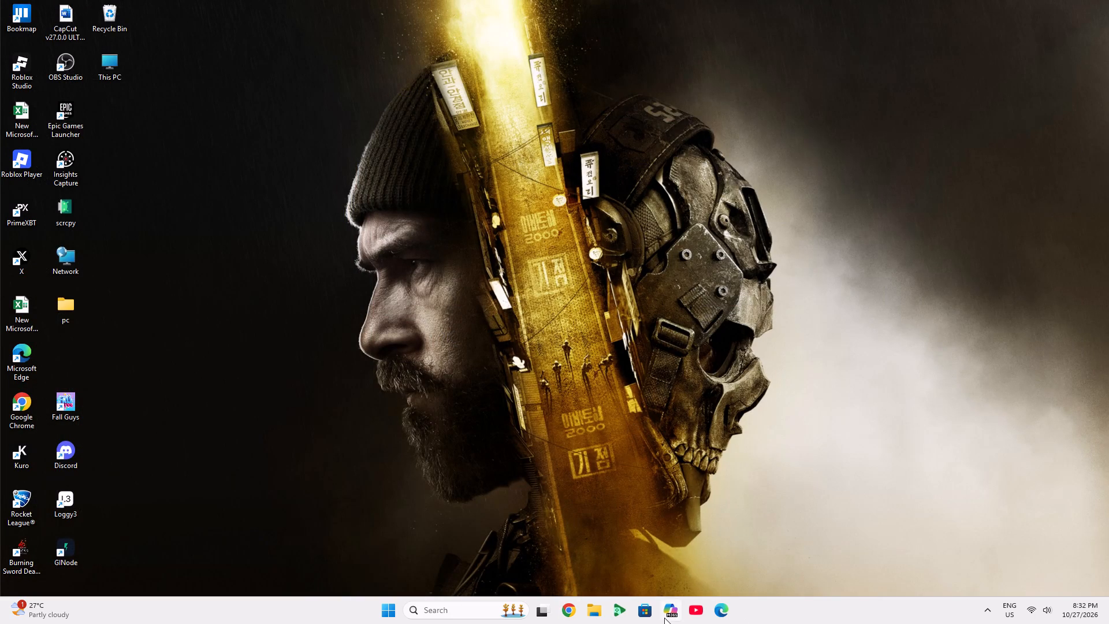
Open YouTube in Microsoft Edge, switch to the already open Chaddi Gang FULL MOVIE Part 3 video and play it.
left_click(698, 604)
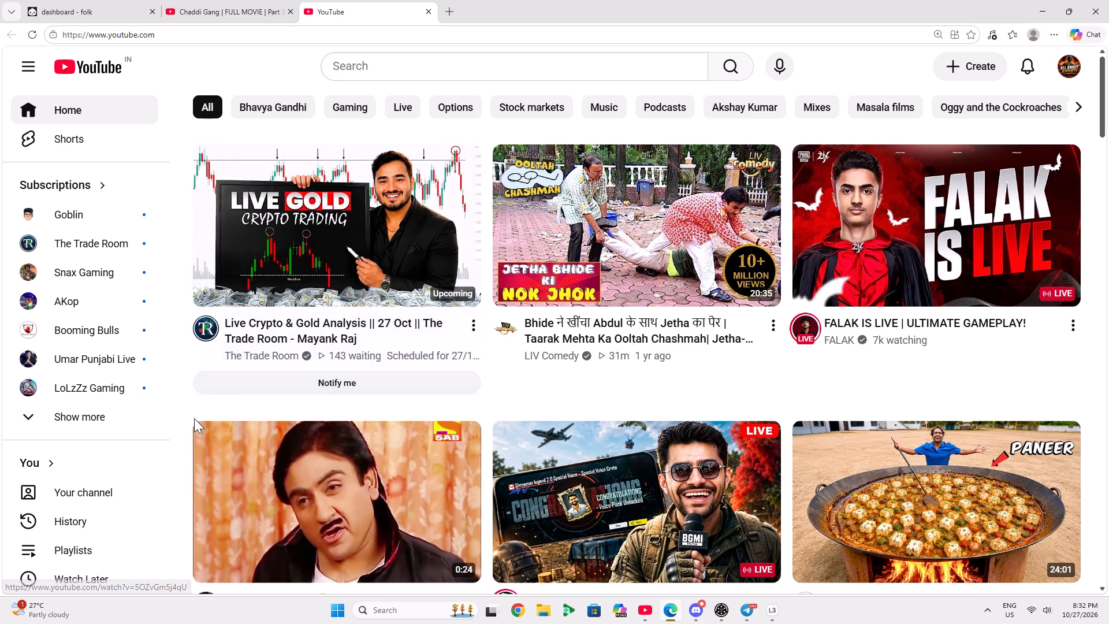
left_click(270, 6)
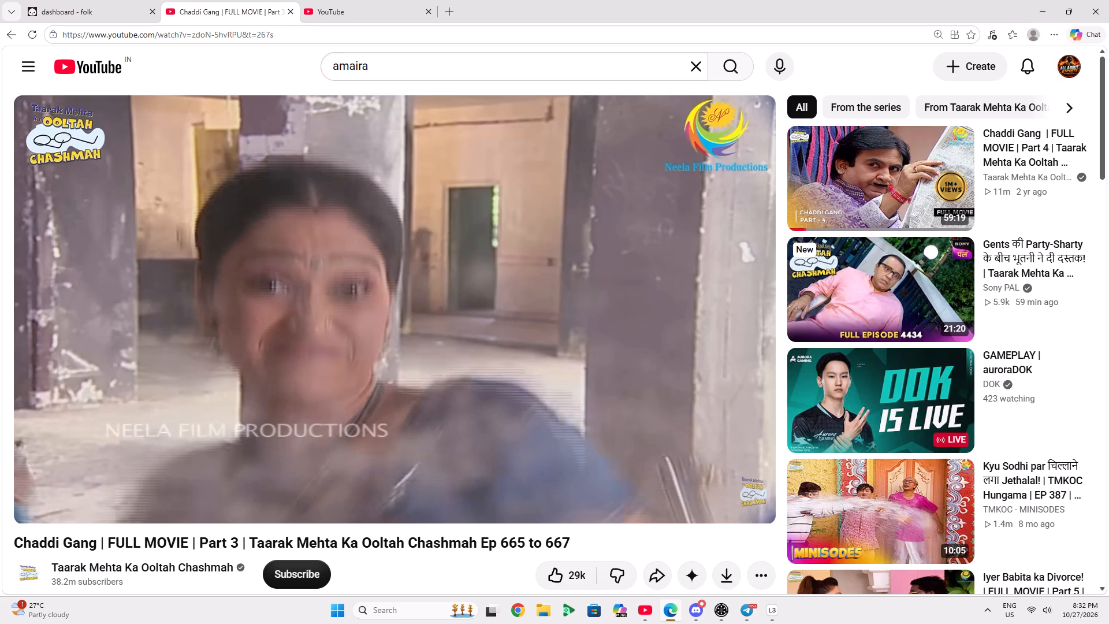
left_click(345, 251)
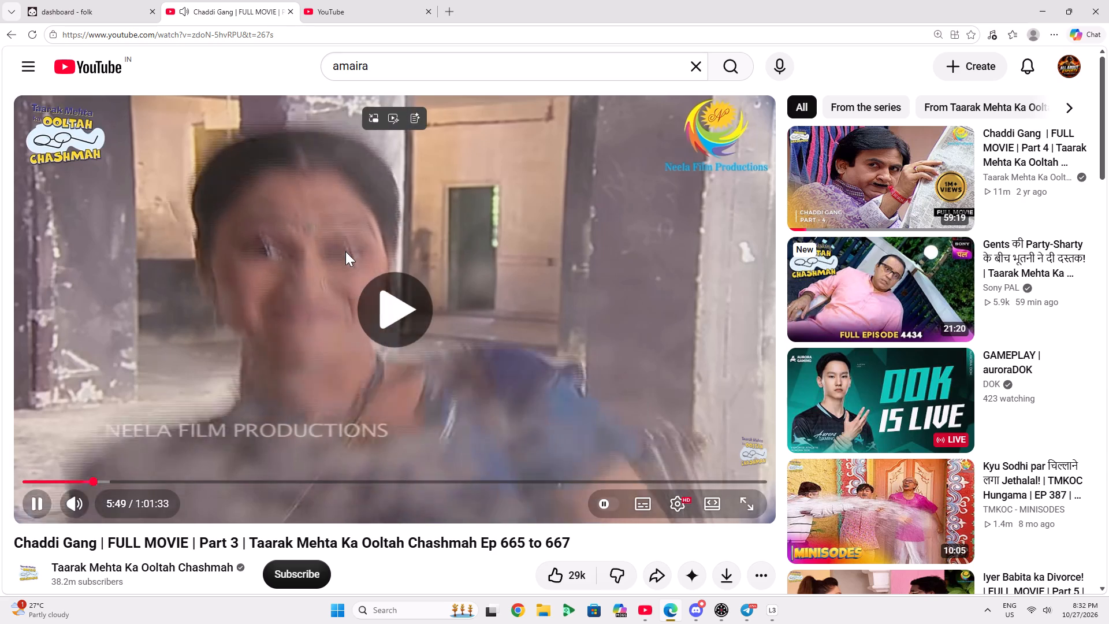
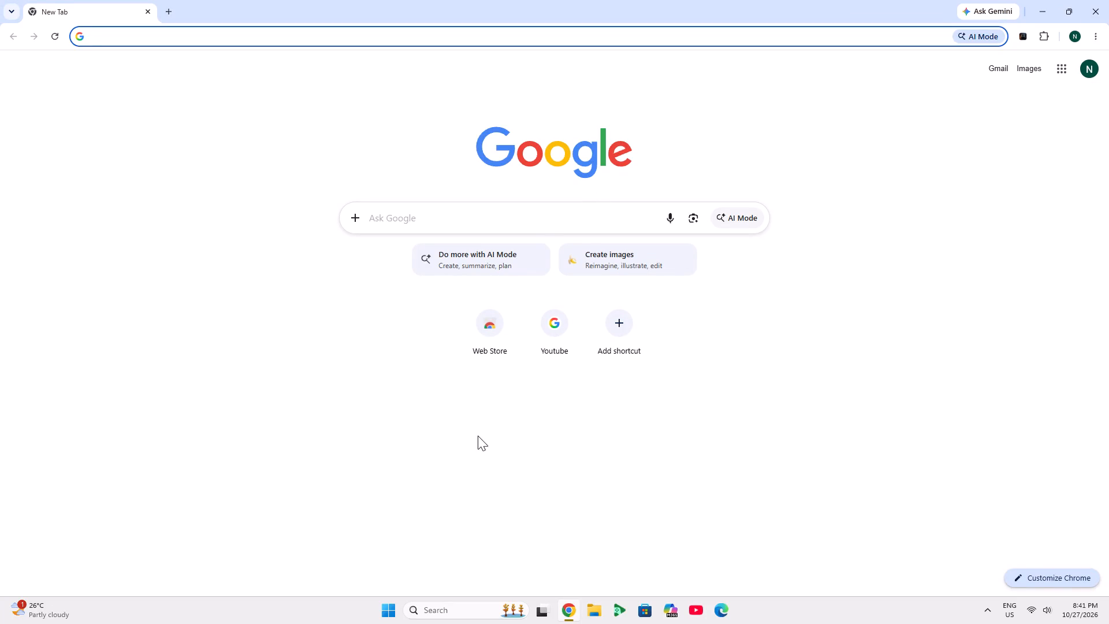
Search Google for tradingview using the earlier search suggestion.
left_click(484, 215)
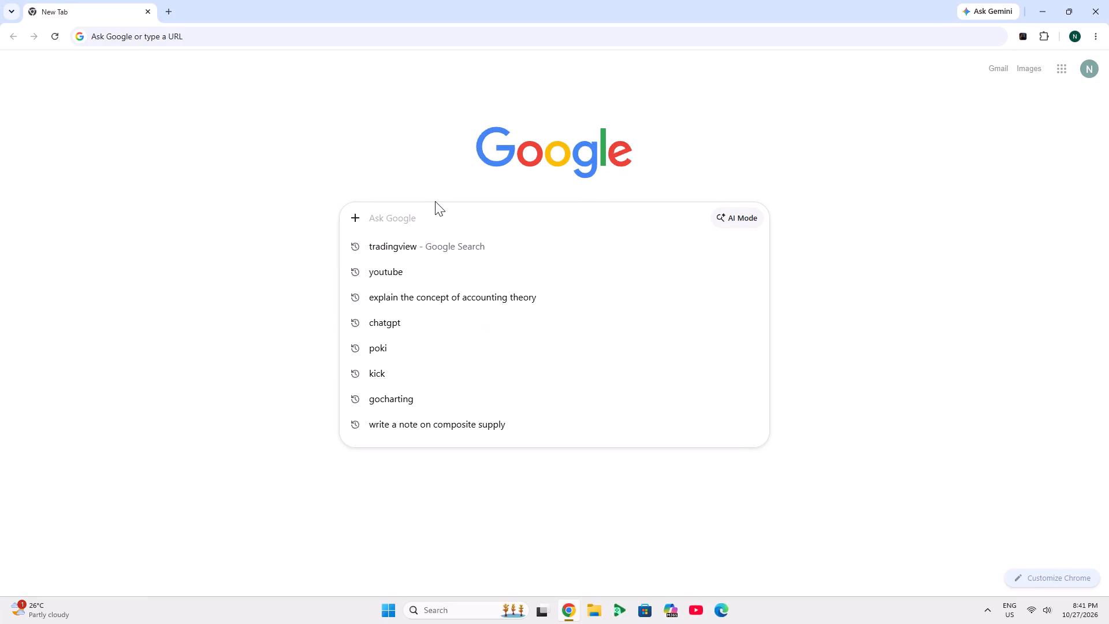
left_click(358, 252)
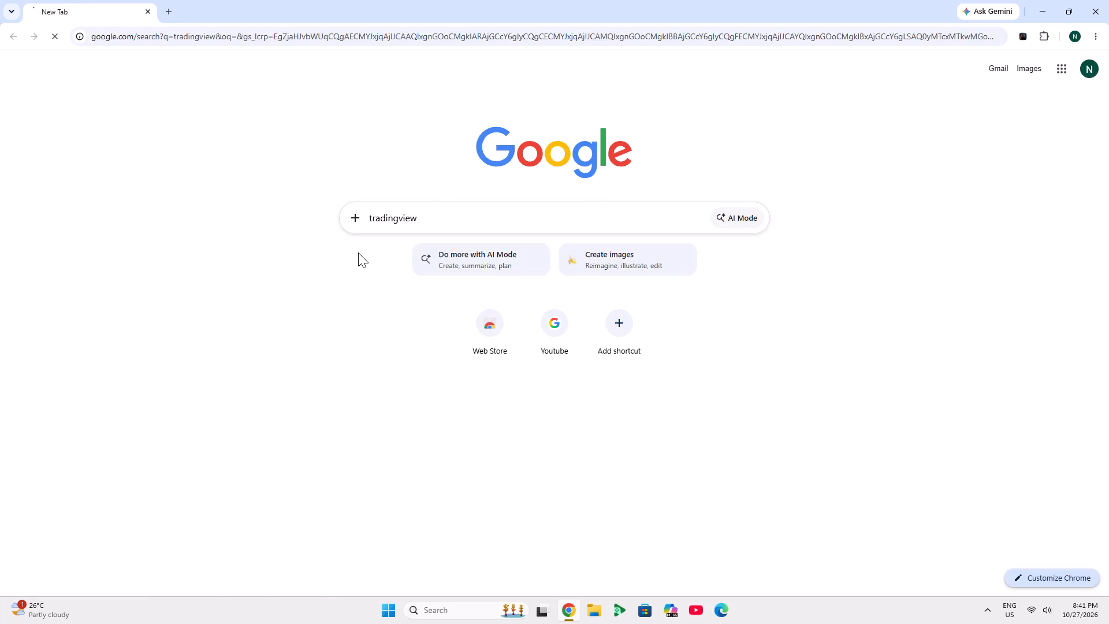
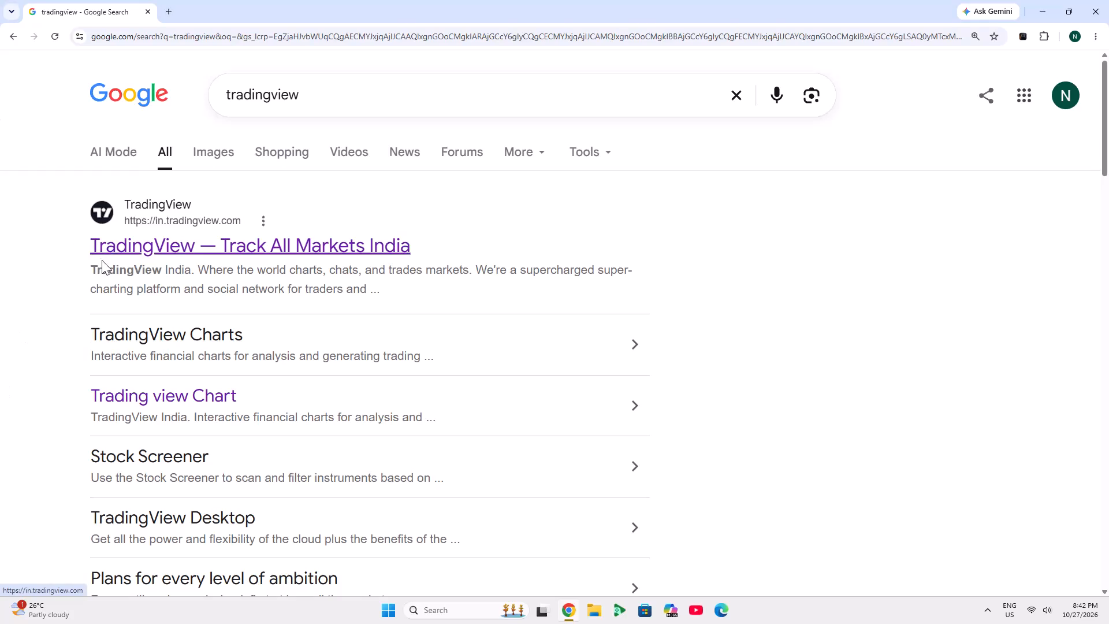
Open the TradingView India website from the main search result.
left_click(149, 242)
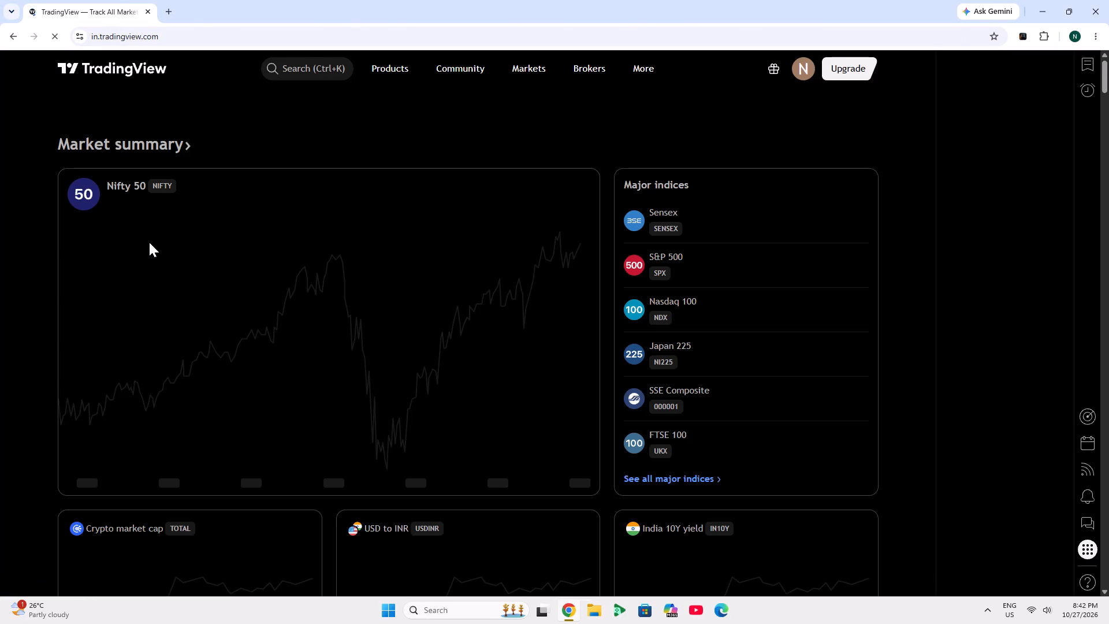
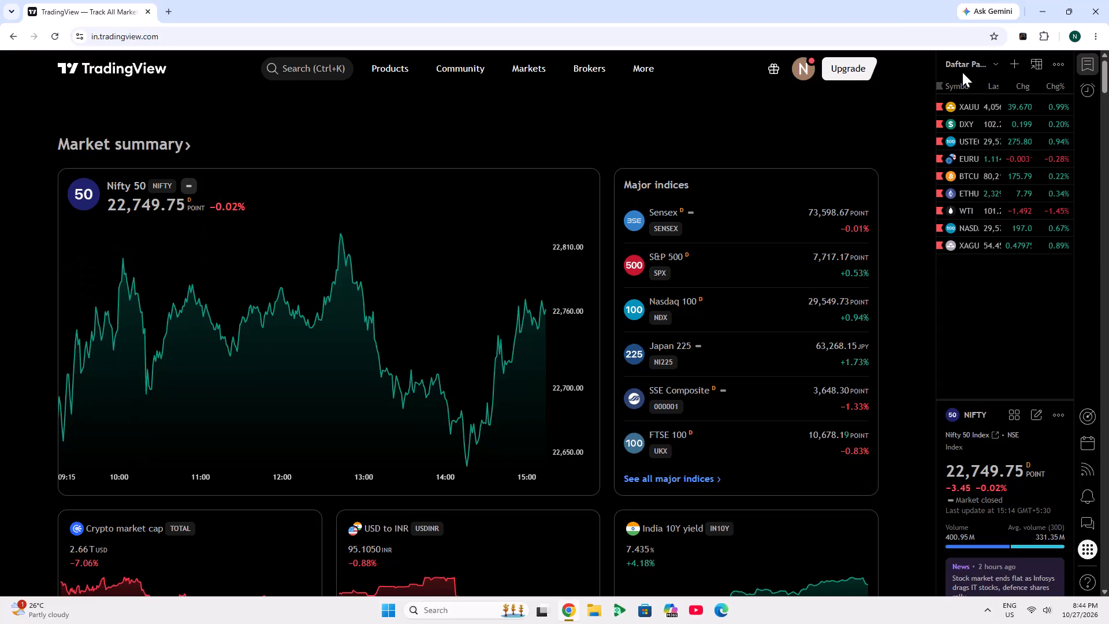
Open the full chart of Gold Spot / U.S. Dollar (XAUUSD, OANDA) from the watchlist.
left_click(966, 103)
scroll(907, 0, "down", 4)
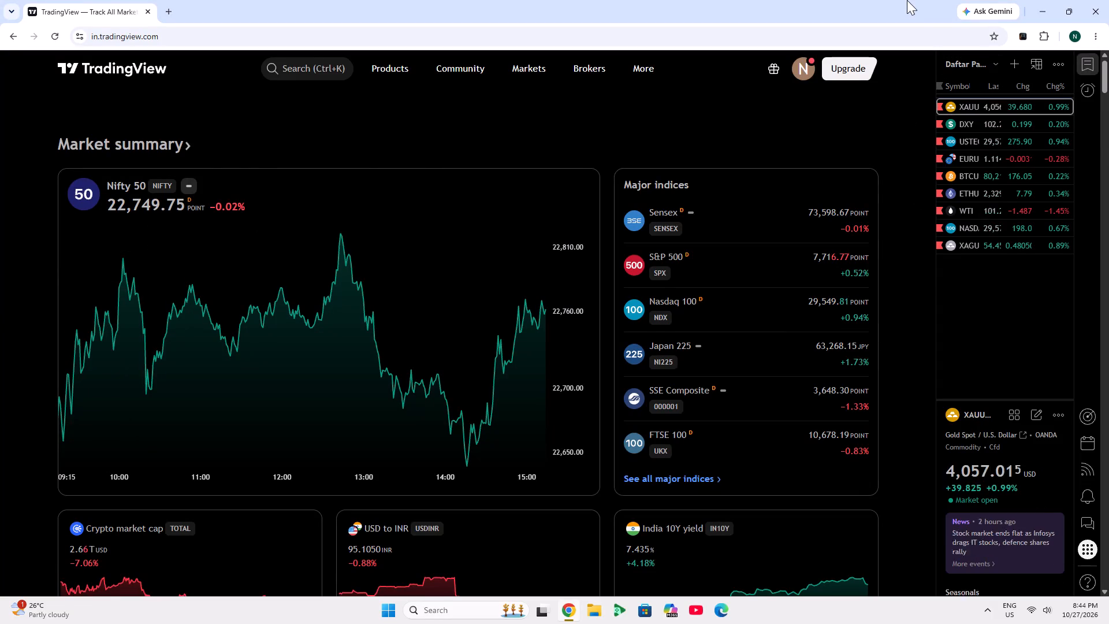
scroll(907, 0, "down", 2)
scroll(742, 0, "down", 13)
left_click(839, 331)
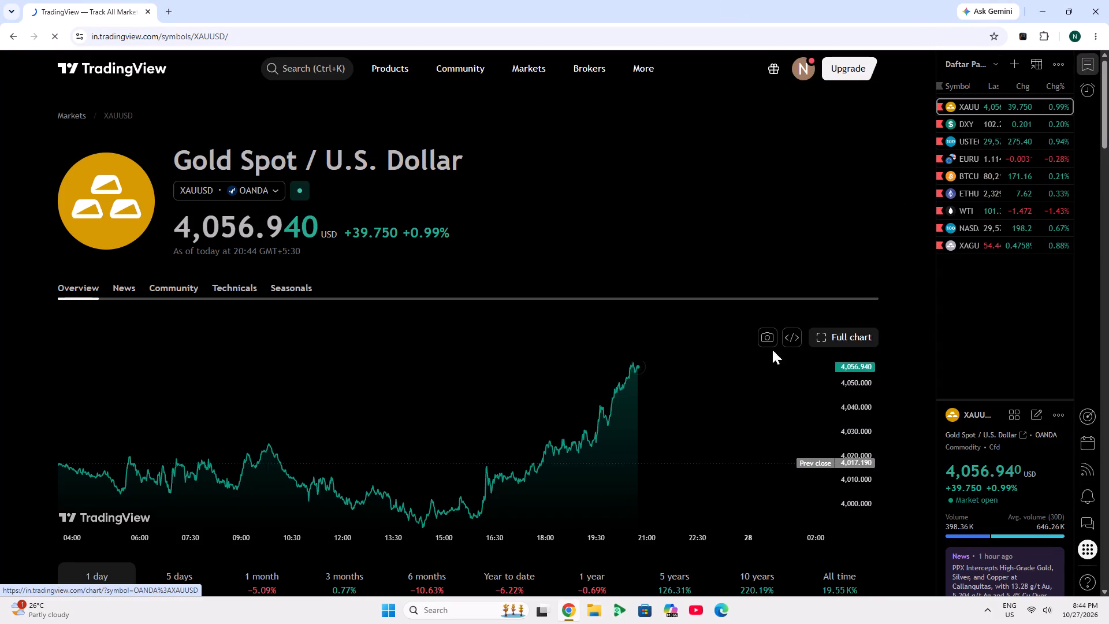
scroll(295, 0, "down", 6)
scroll(676, 256, "down", 6)
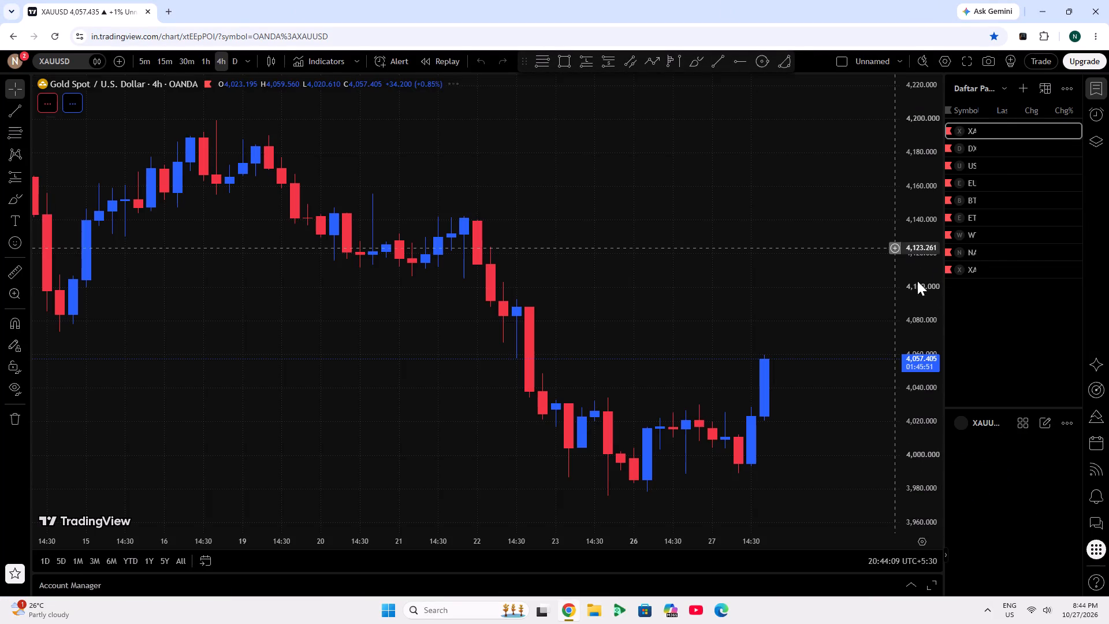
Examine the XAUUSD price zones on the 4-hour chart and the long position on the 15-minute chart.
scroll(734, 321, "down", 7)
left_click_drag(749, 250, 645, 201)
scroll(706, 236, "down", 5)
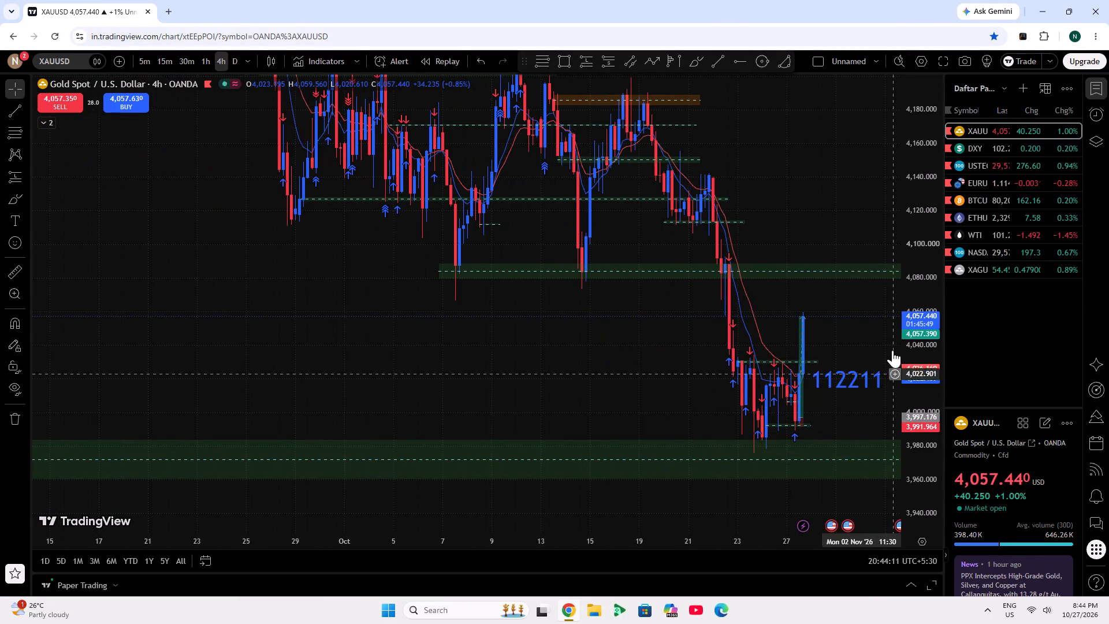
scroll(913, 340, "down", 3)
scroll(799, 408, "up", 12)
scroll(926, 419, "up", 9)
left_click_drag(784, 414, 809, 379)
left_click(165, 65)
scroll(567, 310, "down", 5)
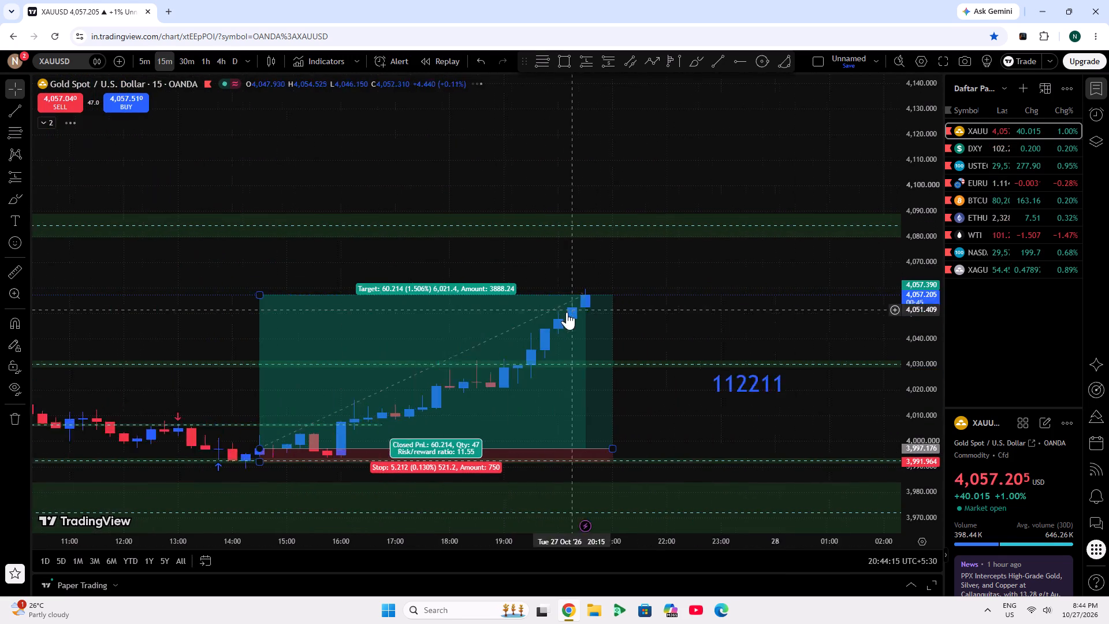
scroll(567, 312, "down", 2)
left_click_drag(803, 310, 722, 271)
left_click_drag(714, 410, 797, 272)
scroll(920, 407, "up", 5)
left_click_drag(821, 441, 839, 282)
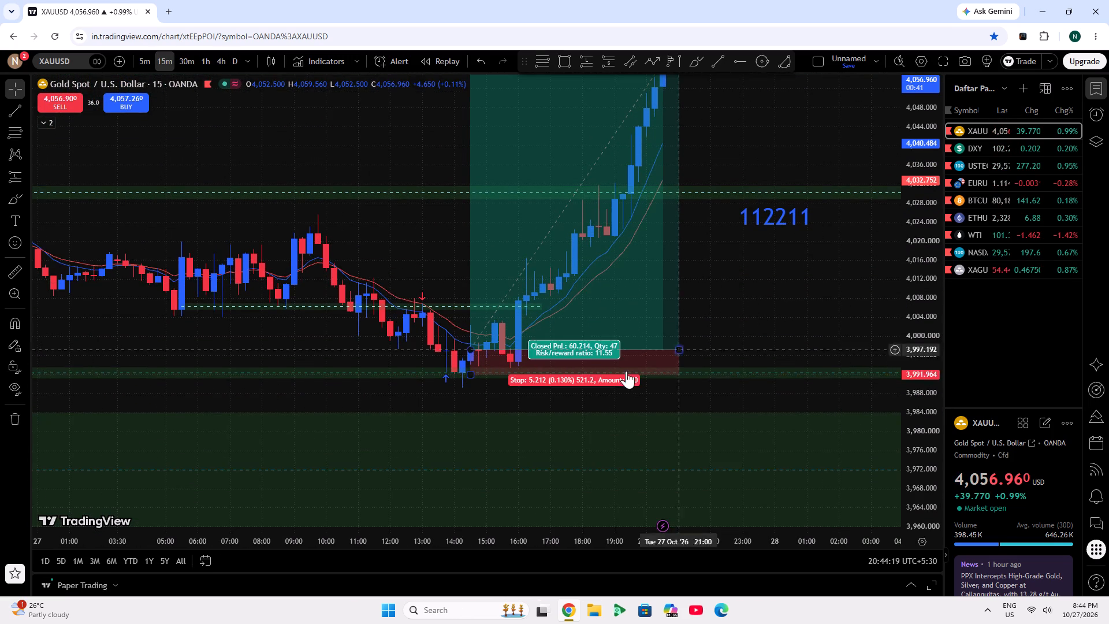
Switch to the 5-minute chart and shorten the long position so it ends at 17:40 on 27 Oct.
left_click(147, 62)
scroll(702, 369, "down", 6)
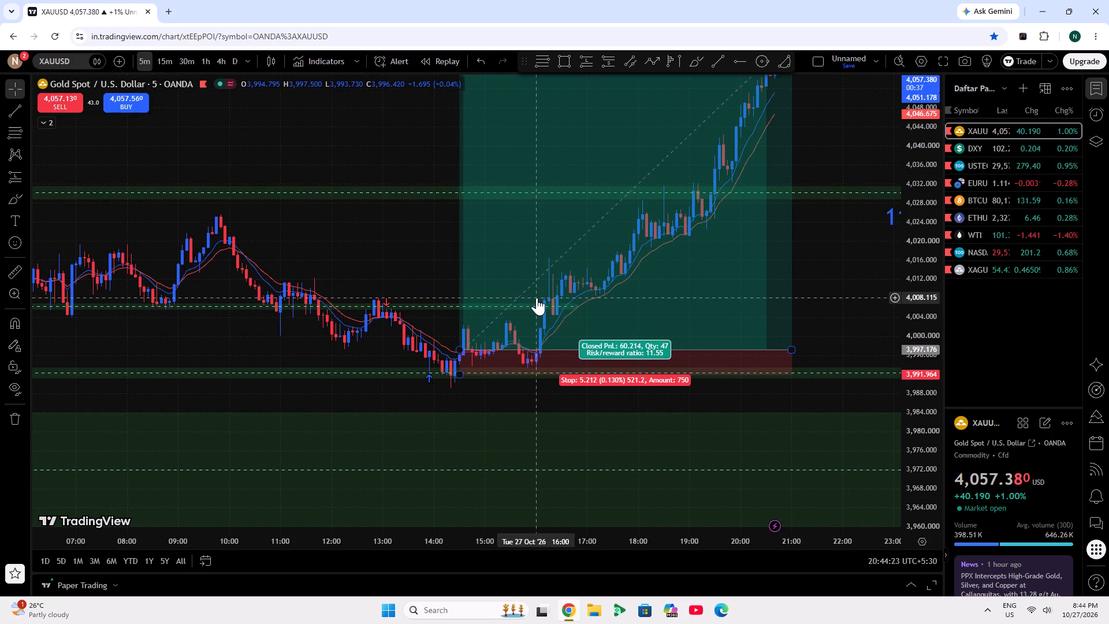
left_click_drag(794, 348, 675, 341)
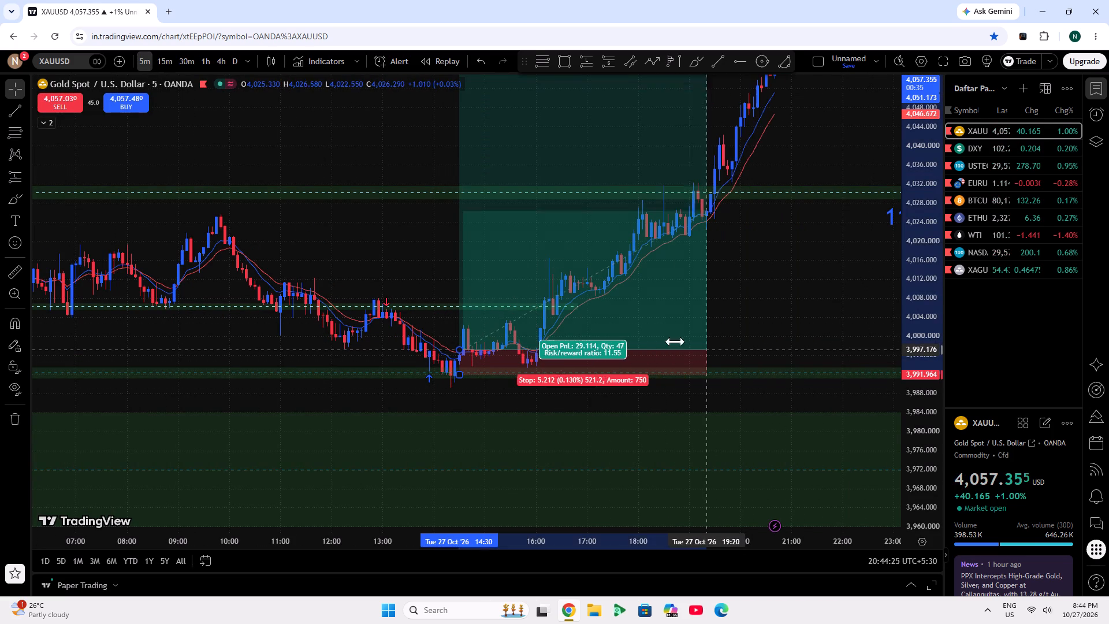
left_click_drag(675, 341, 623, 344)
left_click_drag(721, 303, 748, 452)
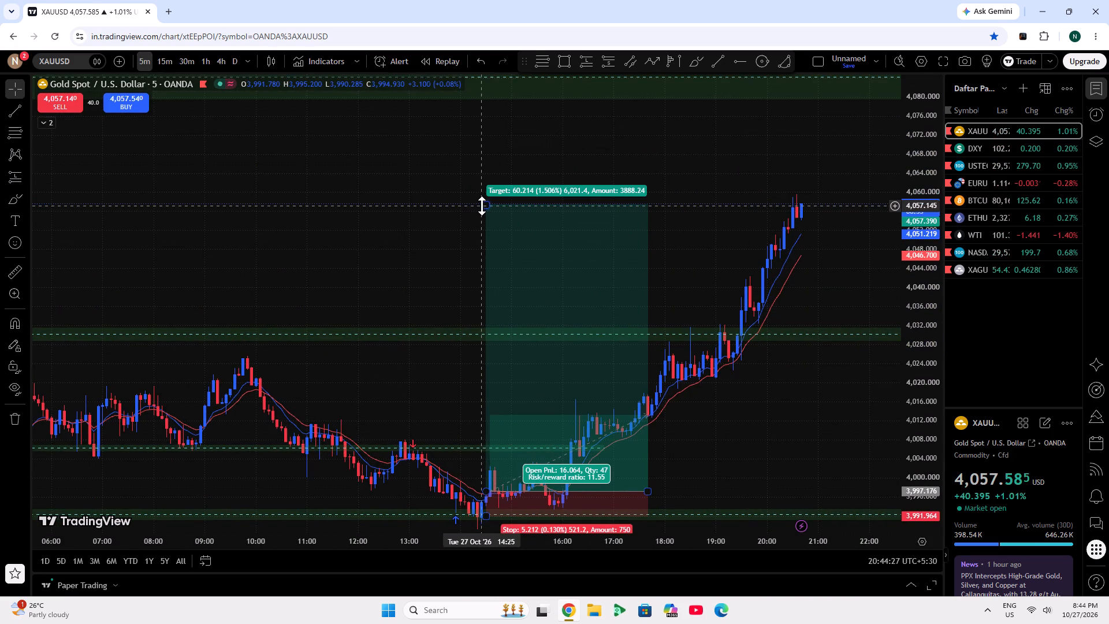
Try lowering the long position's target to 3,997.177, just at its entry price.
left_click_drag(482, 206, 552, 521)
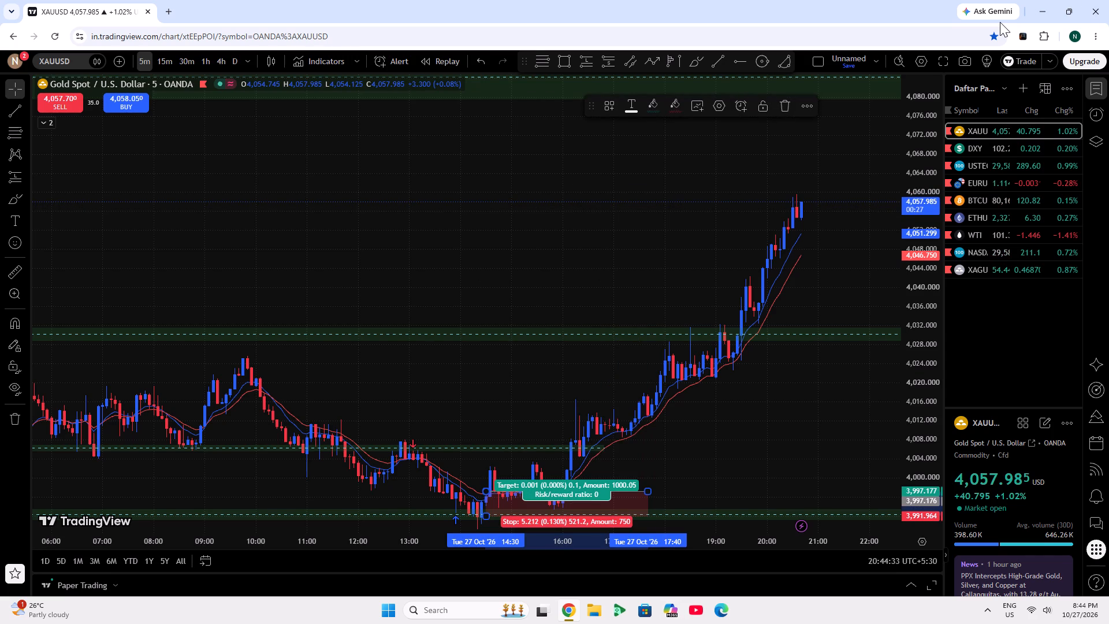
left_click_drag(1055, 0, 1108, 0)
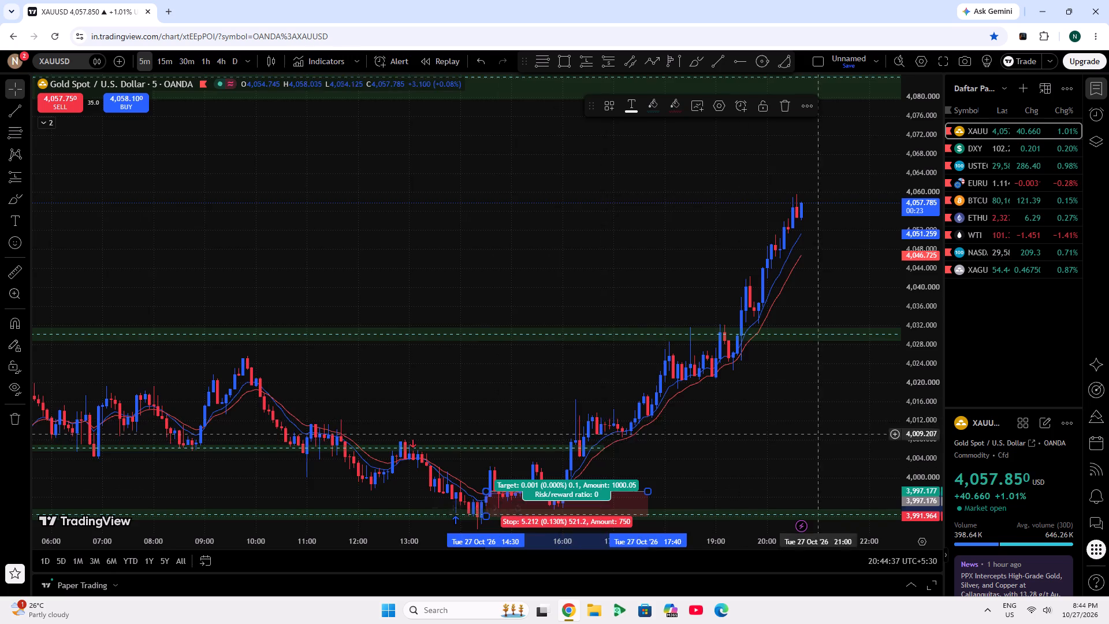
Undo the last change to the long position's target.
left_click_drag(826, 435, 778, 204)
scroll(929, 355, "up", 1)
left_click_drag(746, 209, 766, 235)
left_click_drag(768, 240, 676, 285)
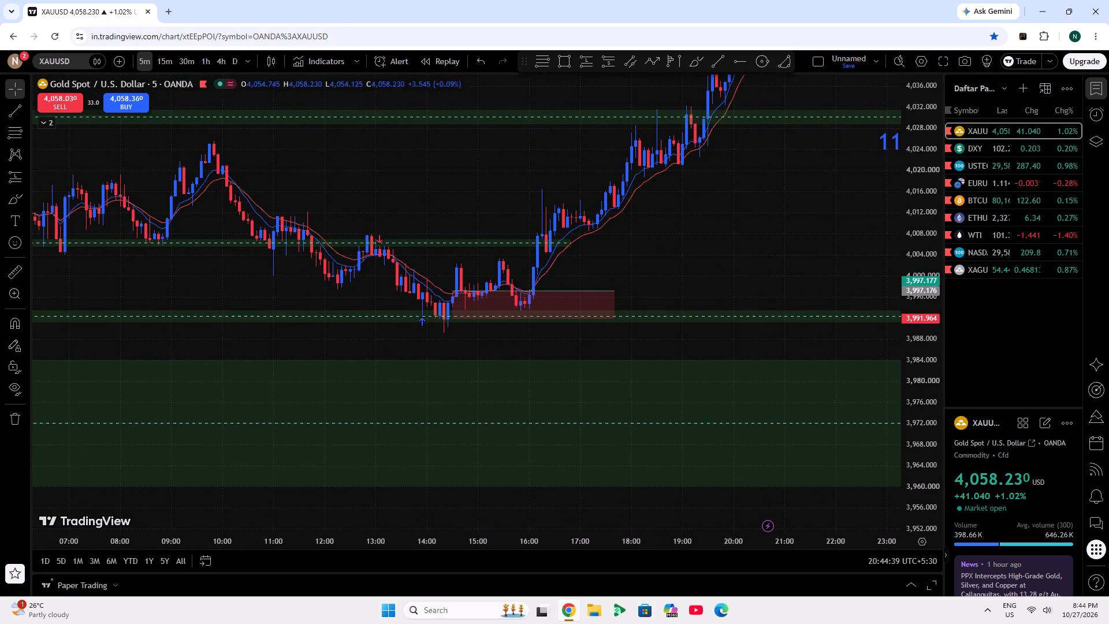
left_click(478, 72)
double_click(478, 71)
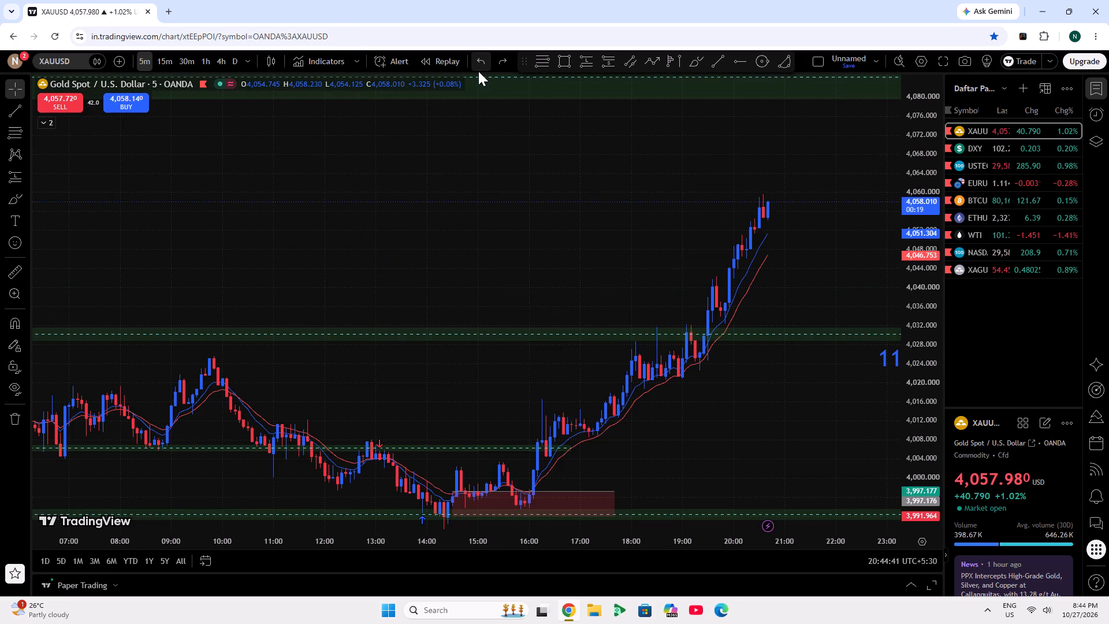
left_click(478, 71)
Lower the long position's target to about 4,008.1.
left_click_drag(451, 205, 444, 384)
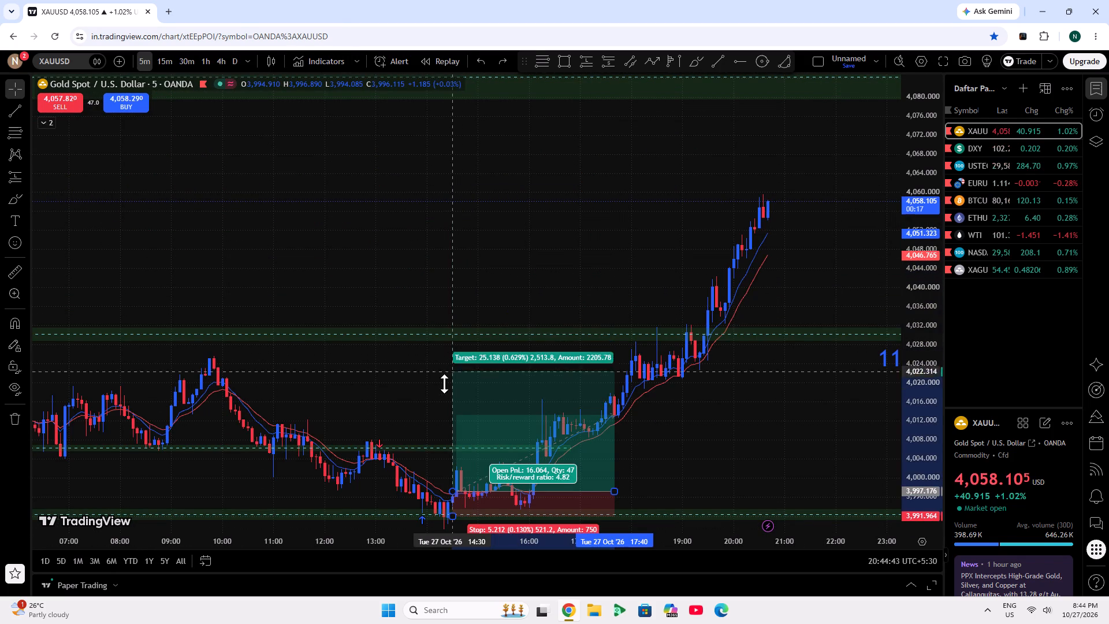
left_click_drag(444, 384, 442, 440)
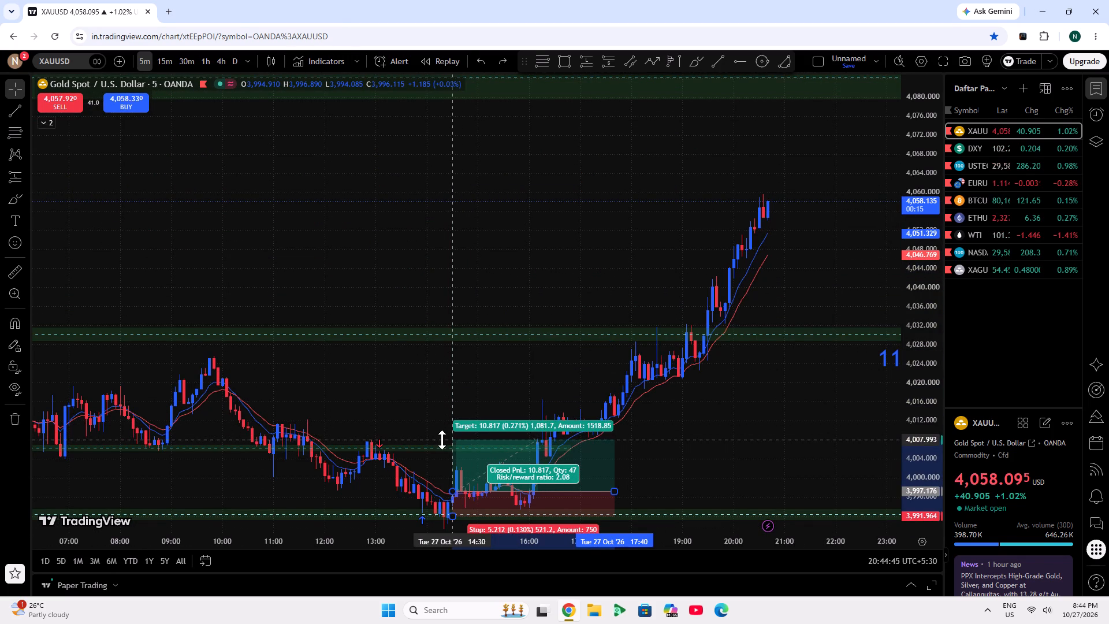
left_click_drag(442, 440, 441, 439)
Examine the long position and the surrounding candles on the 5-minute chart.
left_click_drag(520, 392, 498, 185)
scroll(923, 372, "up", 4)
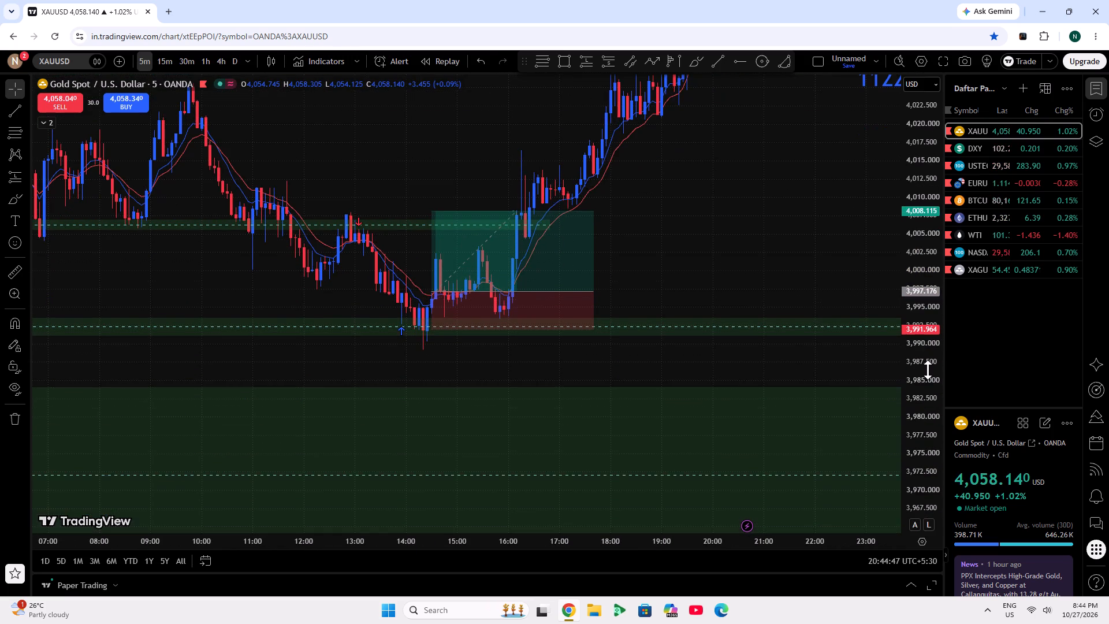
left_click_drag(807, 289, 806, 348)
scroll(948, 411, "up", 5)
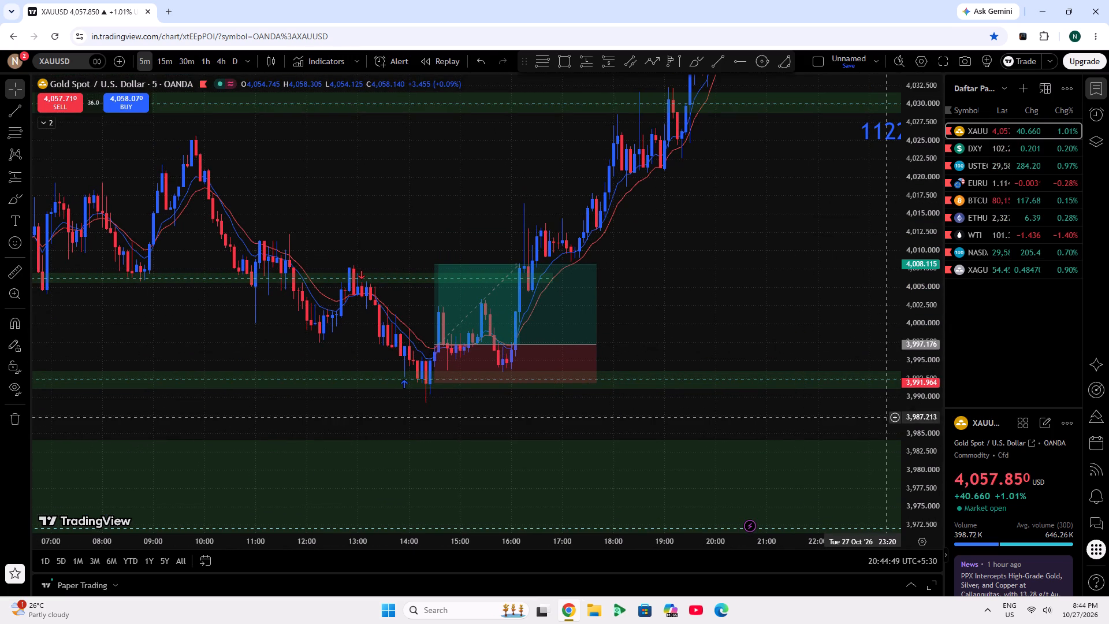
scroll(902, 443, "up", 7)
left_click_drag(733, 393, 820, 410)
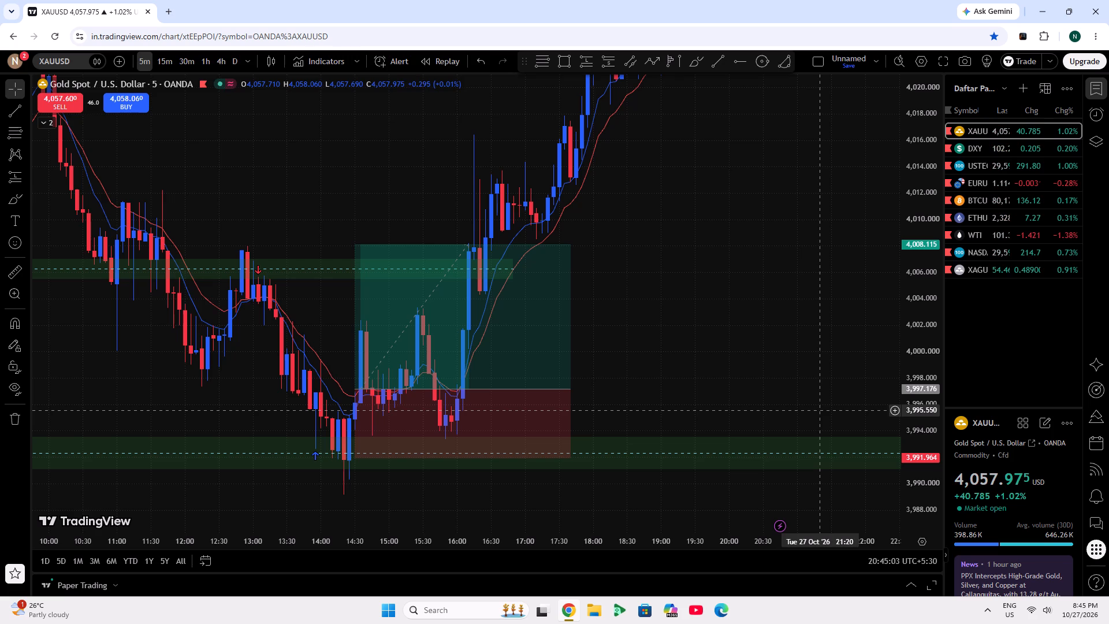
scroll(710, 321, "down", 6)
scroll(837, 349, "up", 5)
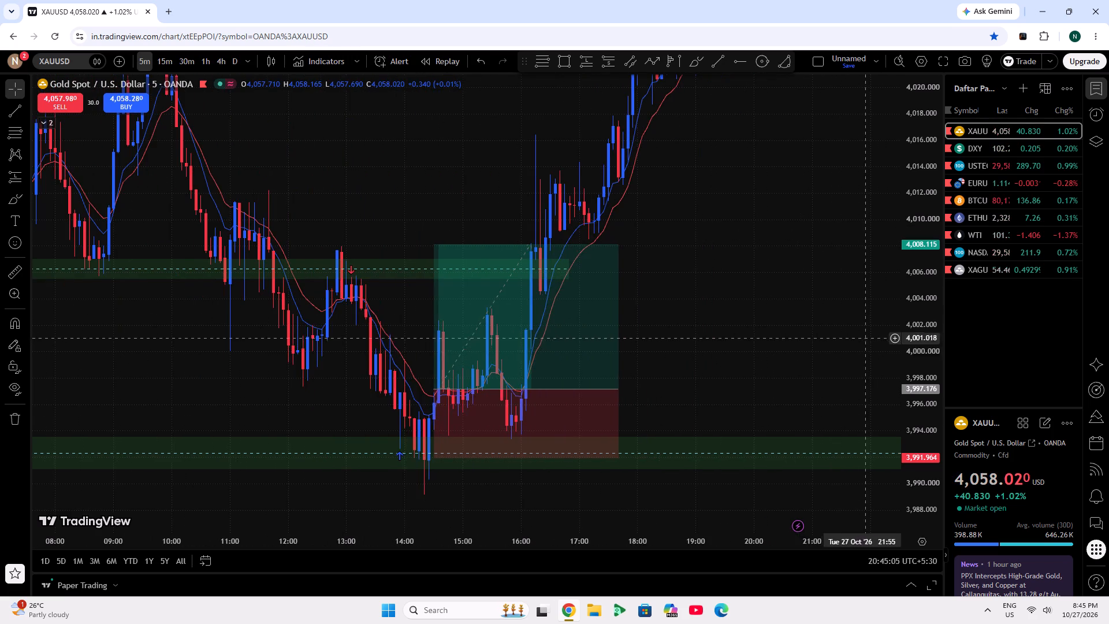
left_click_drag(806, 347, 676, 442)
left_click_drag(626, 302, 620, 322)
Delete the long position drawing from the chart.
left_click(498, 417)
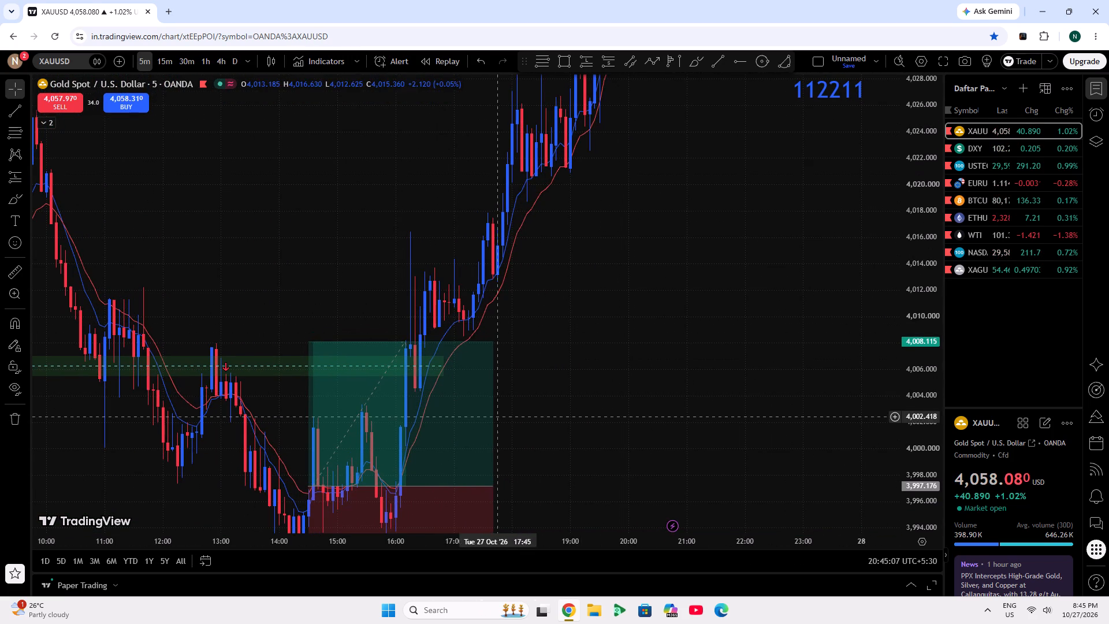
left_click(462, 429)
left_click(791, 116)
Examine the latest 5-minute candles and the price action around the green zones.
scroll(730, 206, "down", 5)
left_click_drag(785, 198, 766, 362)
left_click_drag(884, 291, 787, 499)
left_click_drag(827, 251, 820, 257)
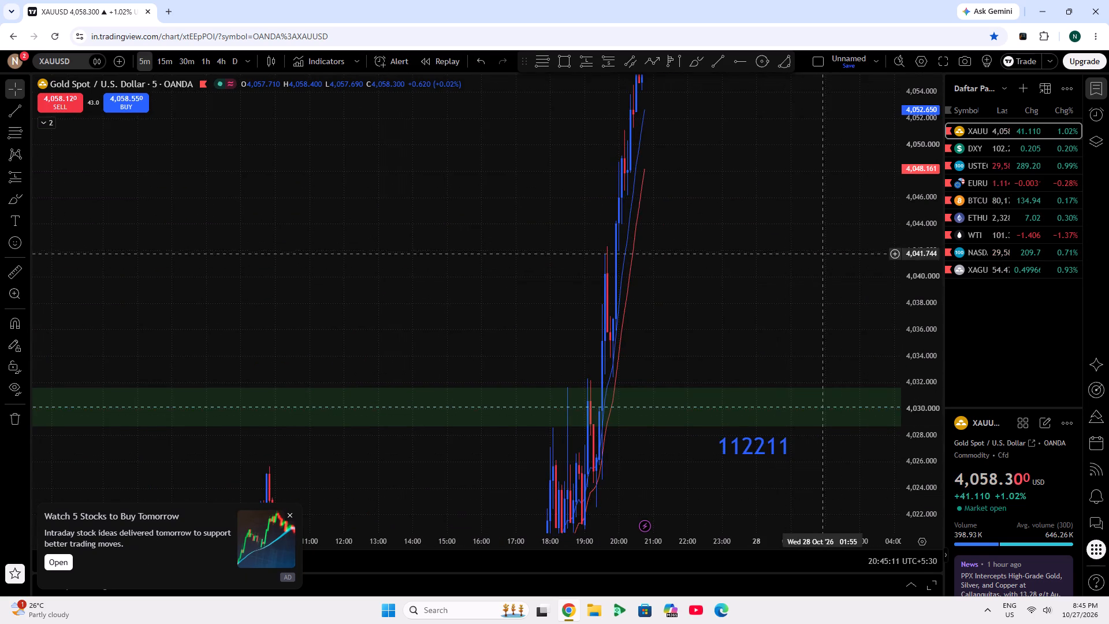
left_click_drag(820, 257, 782, 356)
scroll(930, 346, "down", 6)
scroll(649, 451, "up", 5)
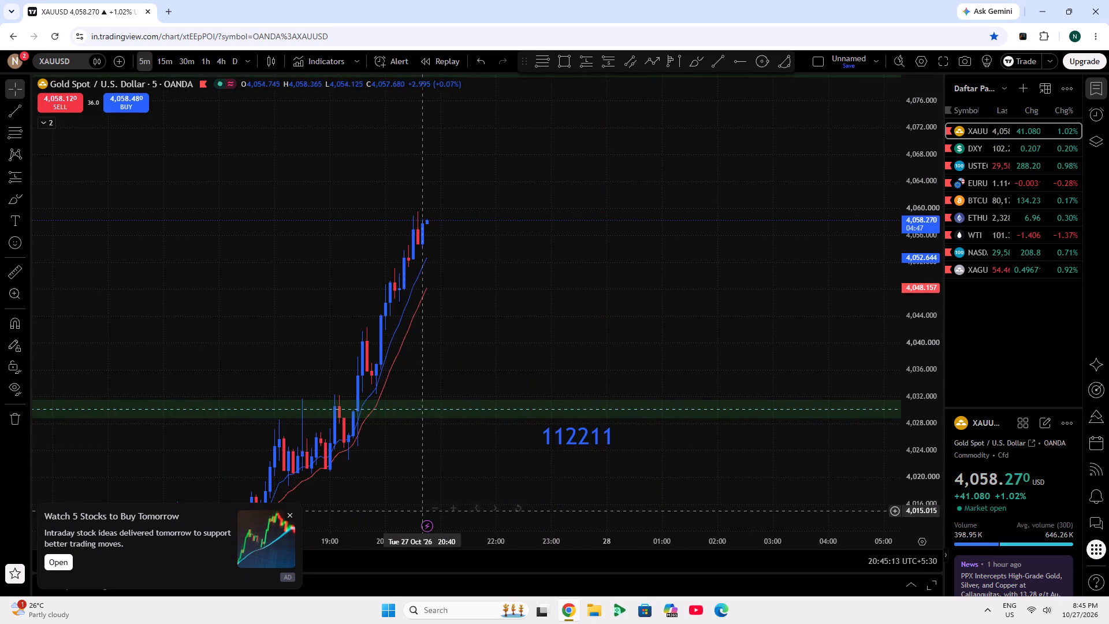
left_click_drag(404, 515, 762, 307)
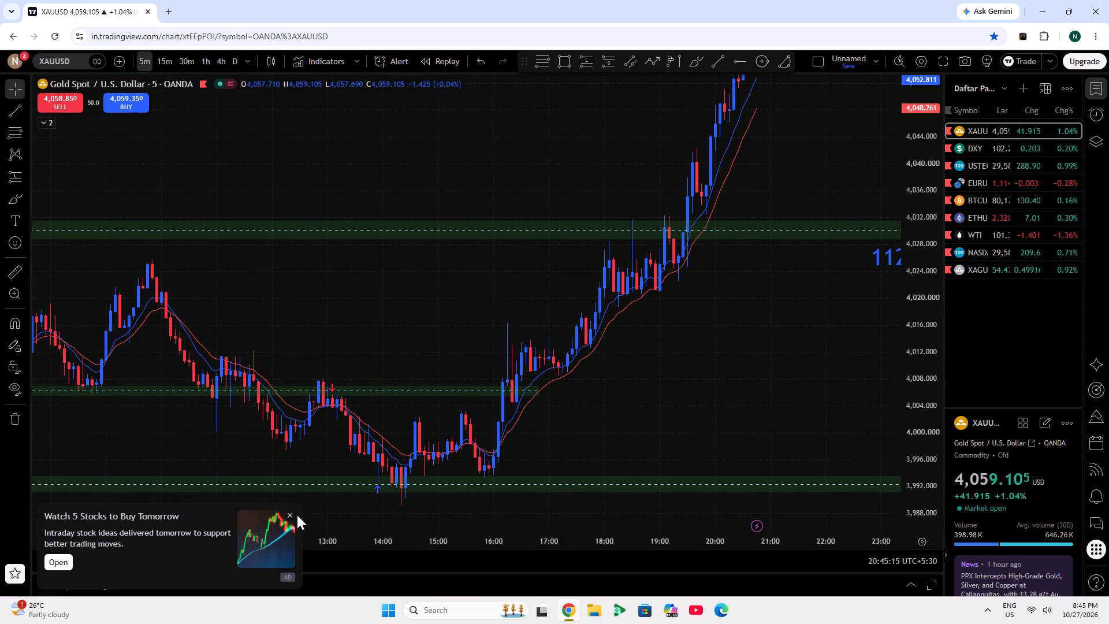
Dismiss the stock-ideas advertisement covering the chart.
left_click(291, 515)
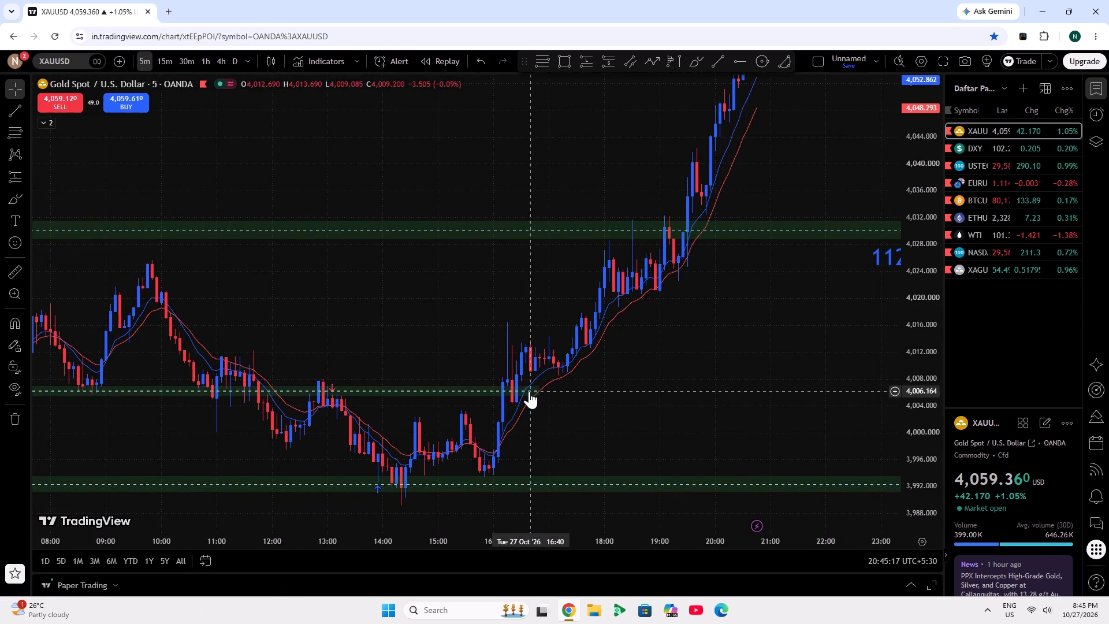
Unlock the short green zone near 4,006 and extend its right edge to 23:20 on 27 Oct.
left_click(529, 391)
left_click(808, 102)
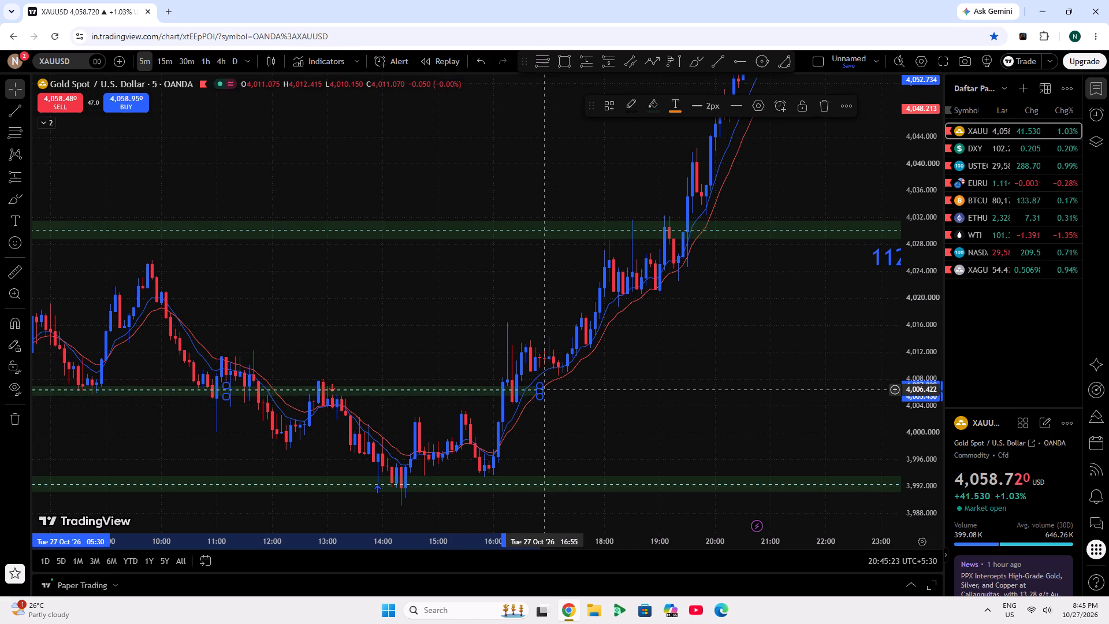
left_click_drag(542, 392, 929, 424)
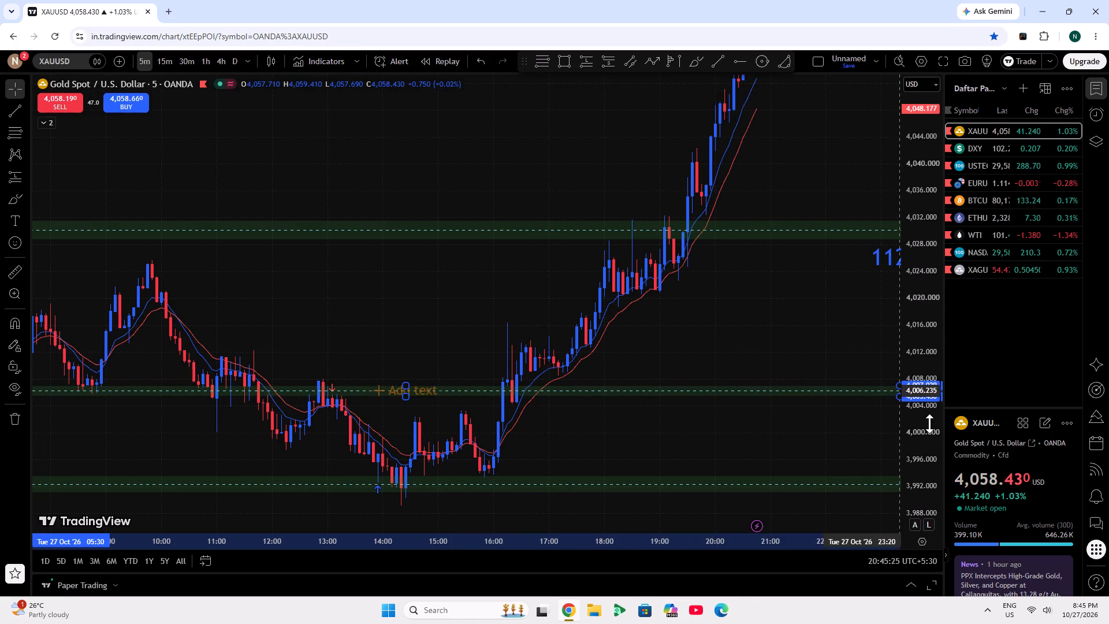
left_click_drag(929, 424, 943, 430)
Examine the extended zone near 4,006 and the recent price rise on the 5-minute chart.
left_click_drag(797, 348, 704, 410)
scroll(721, 396, "down", 10)
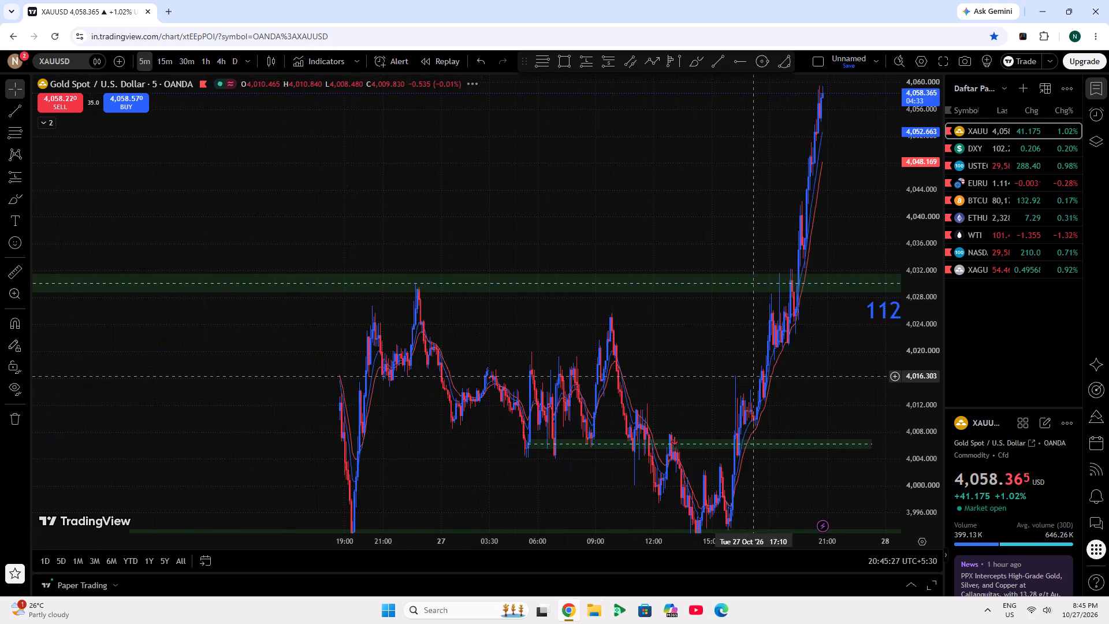
scroll(753, 376, "up", 5)
left_click_drag(762, 372, 806, 408)
scroll(854, 407, "up", 2)
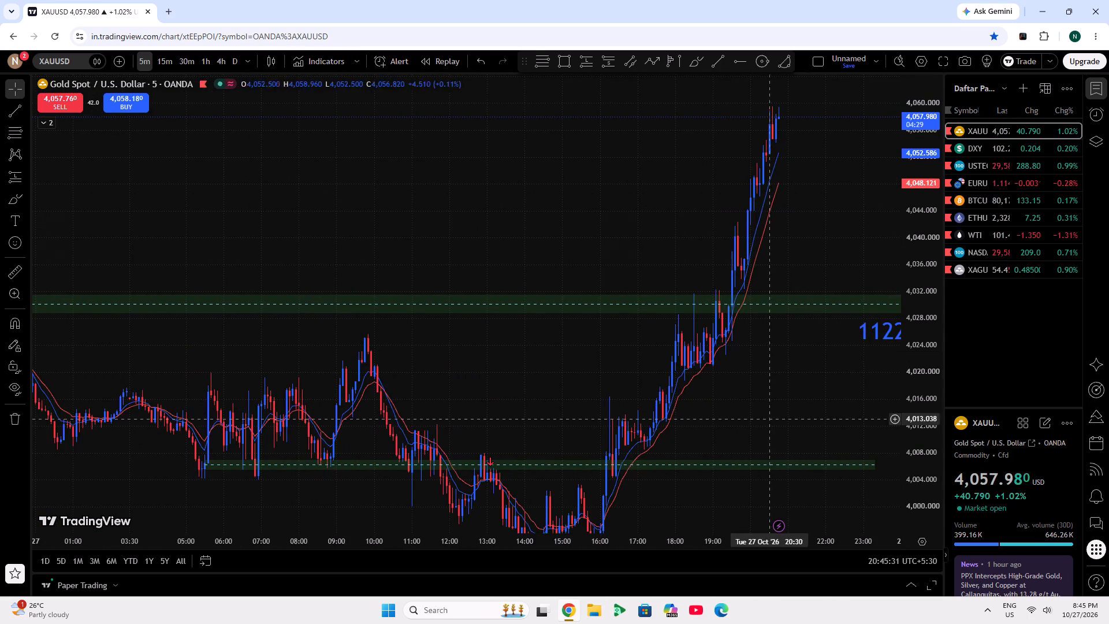
left_click_drag(771, 413, 722, 327)
scroll(911, 362, "down", 4)
scroll(847, 370, "up", 4)
left_click_drag(833, 363, 830, 425)
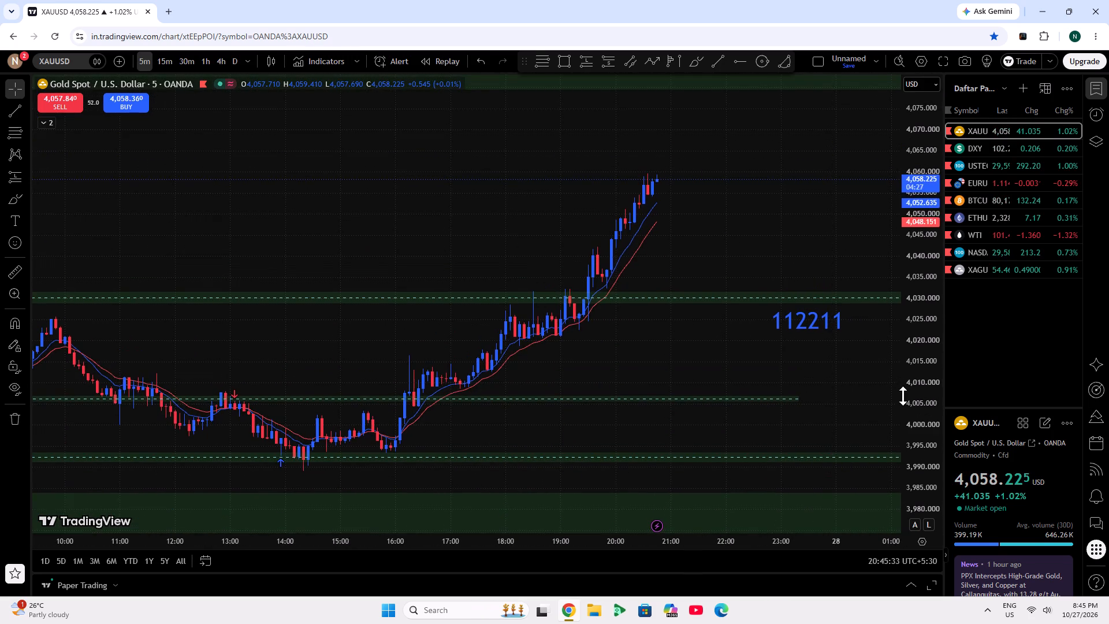
scroll(906, 398, "up", 5)
left_click_drag(797, 225, 598, 392)
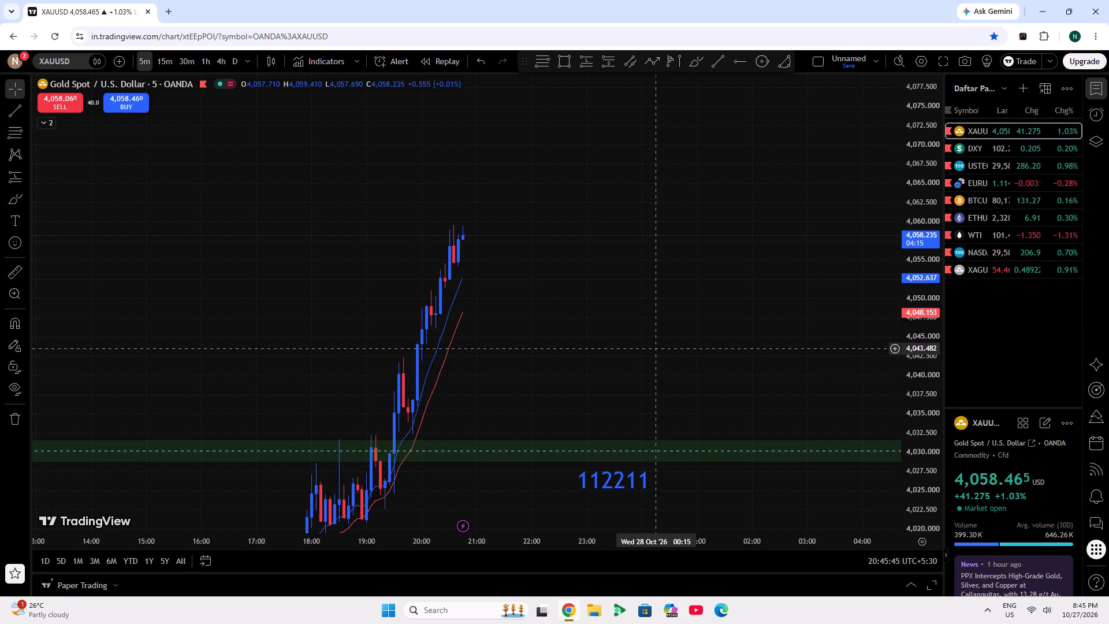
Restore automatic price scaling and review the wider 5-minute price history across the marked zones.
scroll(623, 255, "down", 2)
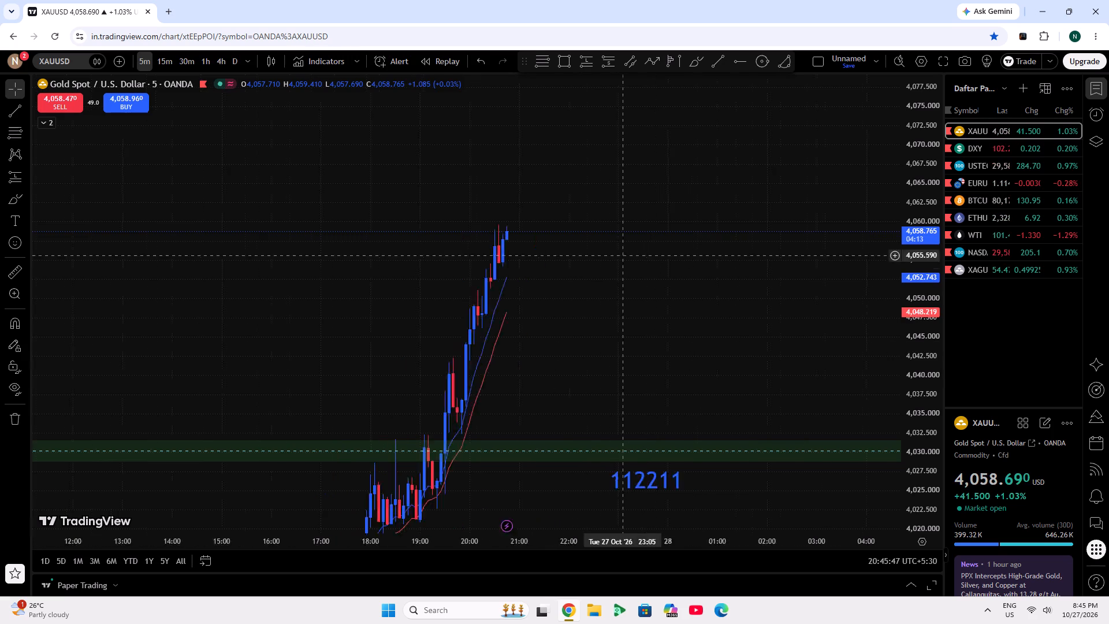
scroll(623, 255, "down", 9)
scroll(947, 351, "down", 6)
scroll(1029, 503, "down", 1)
scroll(1022, 503, "up", 7)
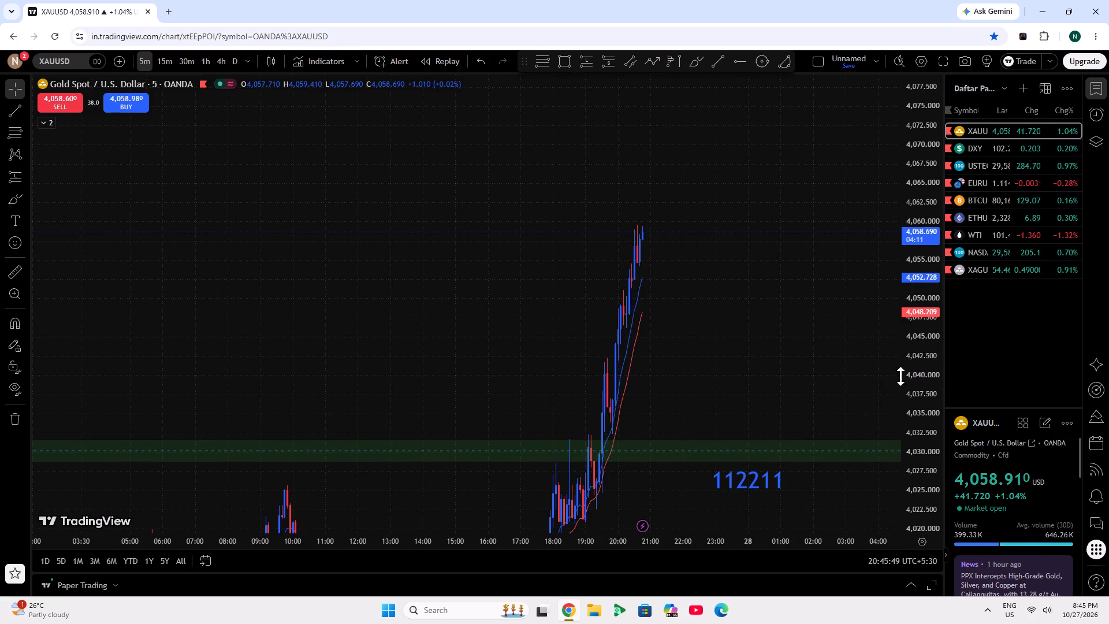
scroll(756, 322, "down", 6)
double_click(929, 326)
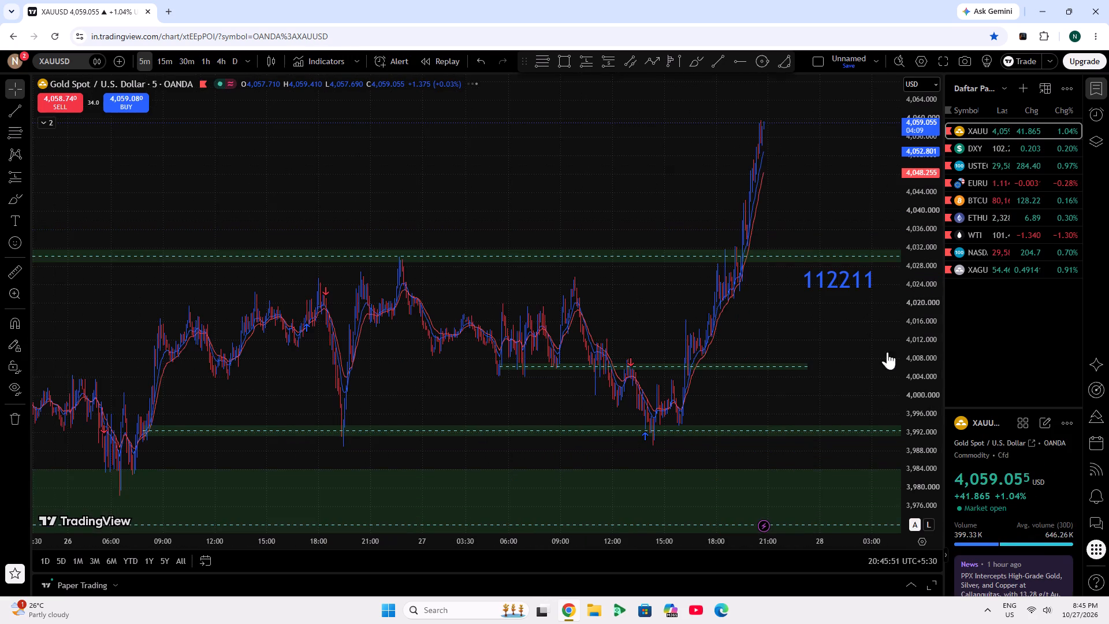
left_click_drag(840, 382, 1016, 449)
scroll(646, 241, "down", 11)
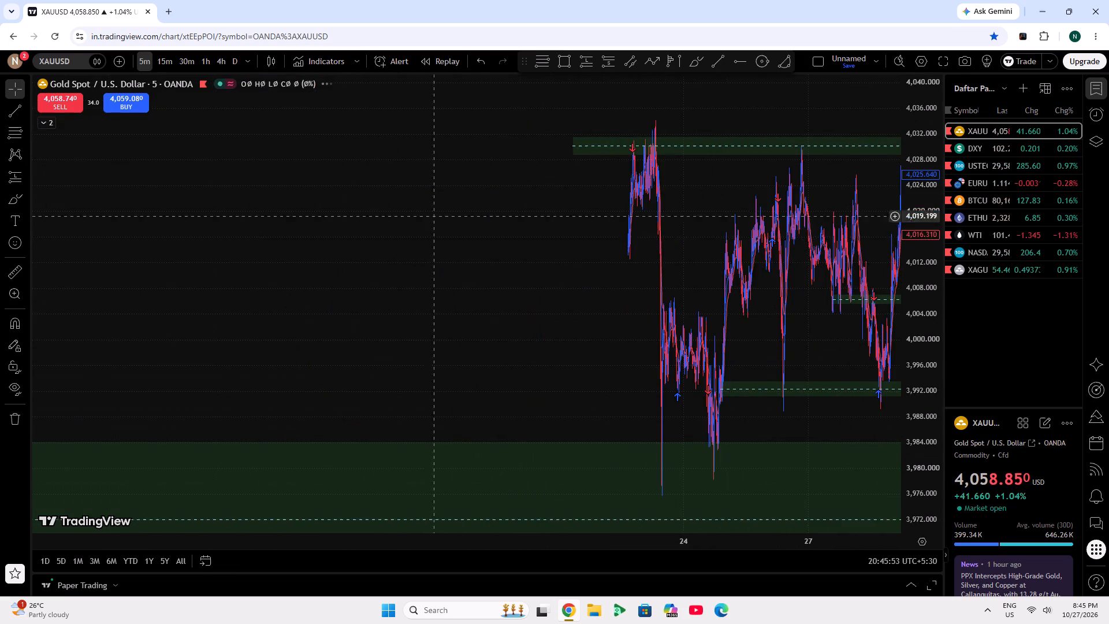
Switch the XAUUSD chart to the 15-minute timeframe.
left_click(172, 67)
scroll(576, 251, "up", 6)
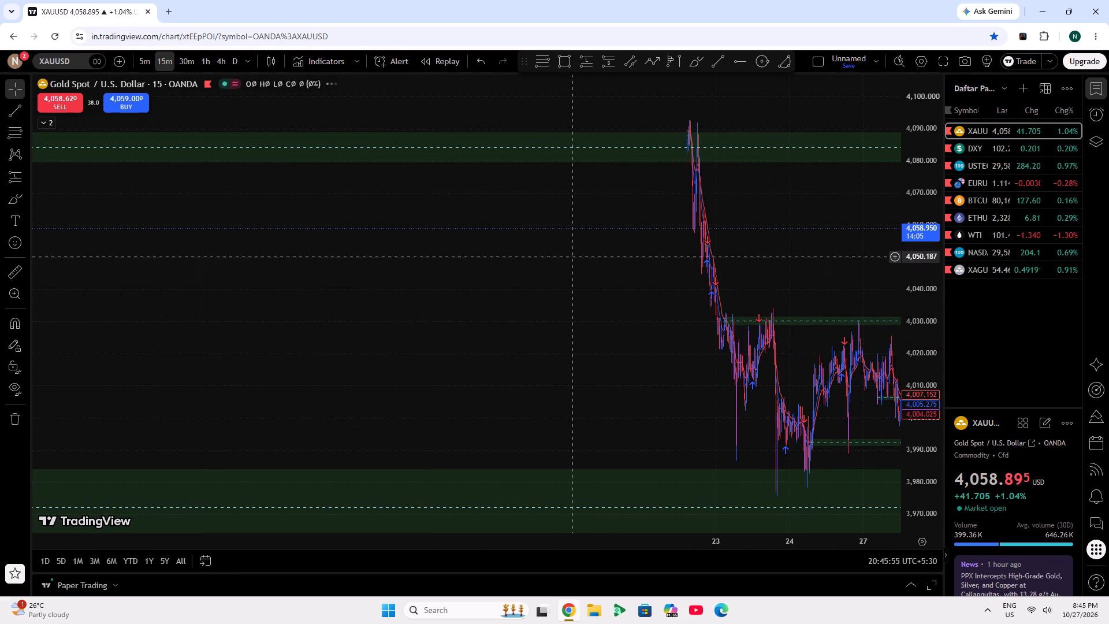
Draw a rectangle zone from 19:30 on 22 Oct at about 4,067 to 04:30 on 28 Oct at about 4,059.
scroll(572, 257, "up", 6)
left_click_drag(751, 229, 498, 320)
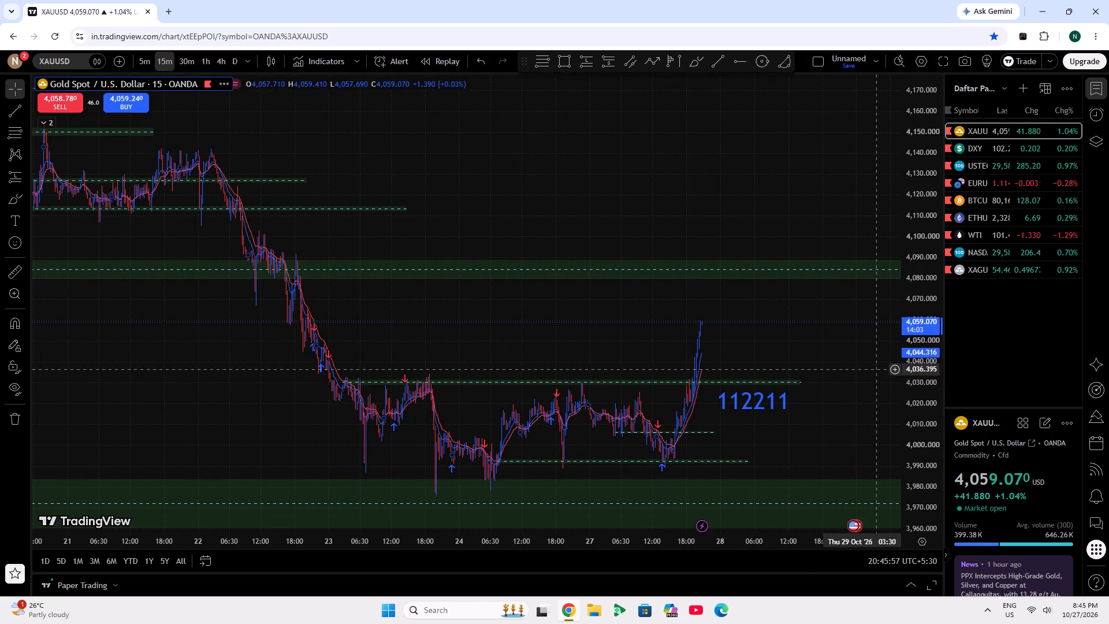
scroll(920, 375, "up", 10)
left_click_drag(467, 382, 727, 288)
scroll(724, 289, "up", 1)
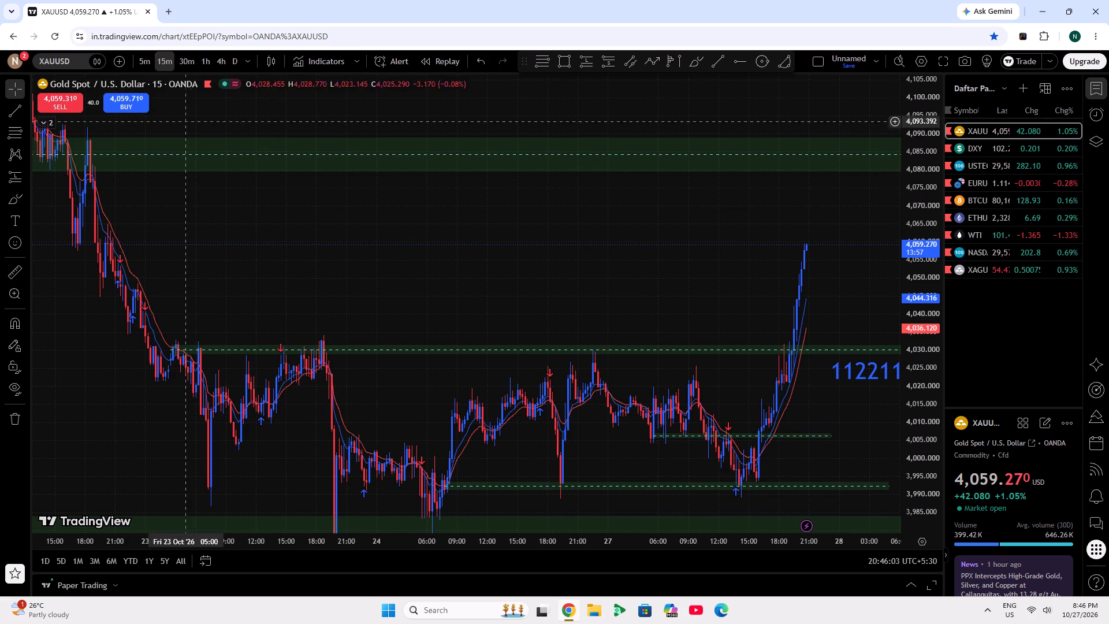
left_click(574, 66)
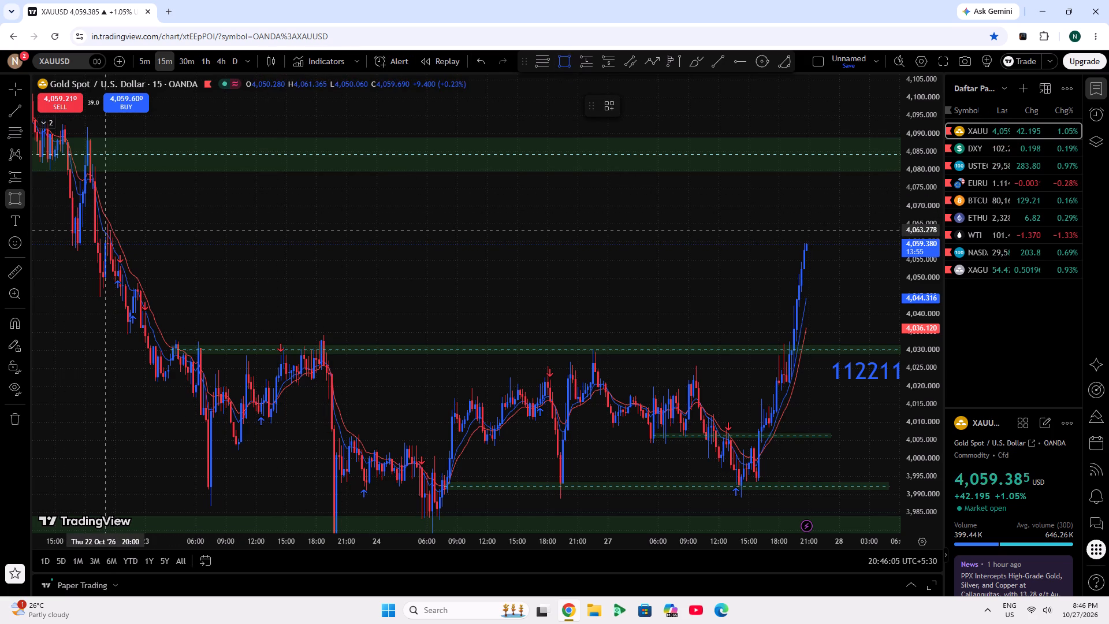
left_click(99, 215)
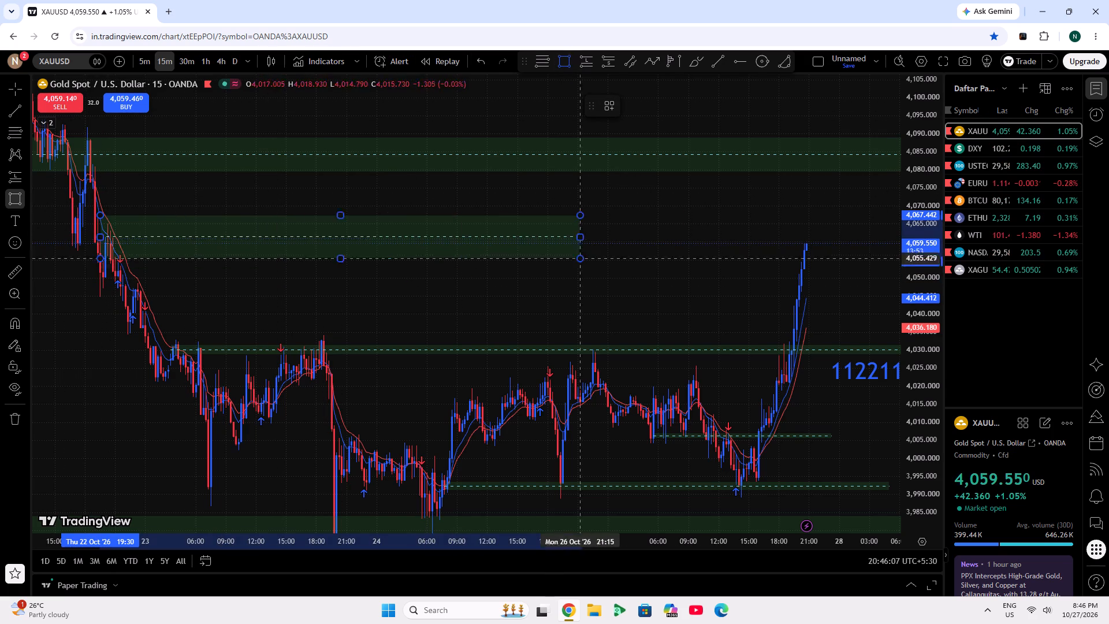
left_click(883, 245)
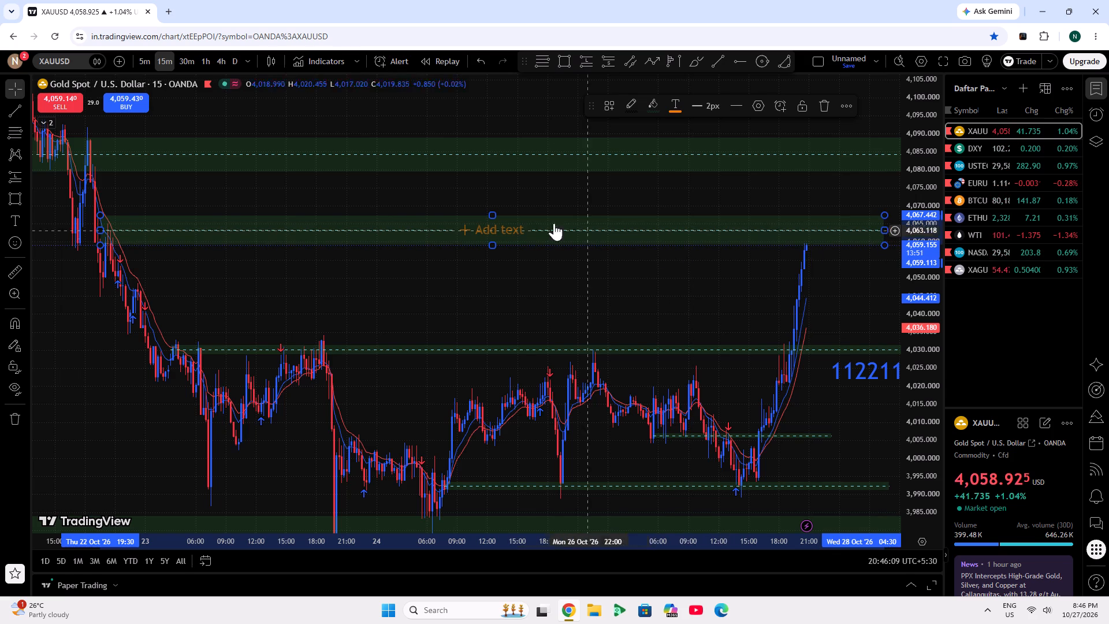
Lower the new zone to span about 4,064.9 to 4,056.6 and extend its right edge to 12:00 on 28 Oct.
left_click_drag(535, 226, 535, 235)
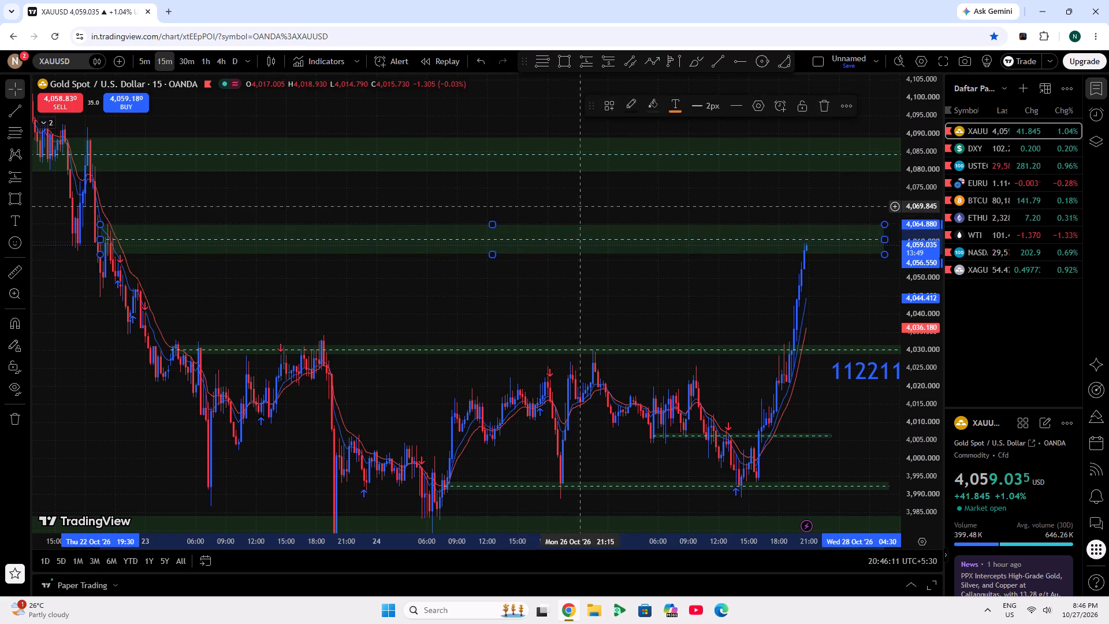
left_click_drag(410, 205, 343, 205)
left_click_drag(581, 275, 483, 280)
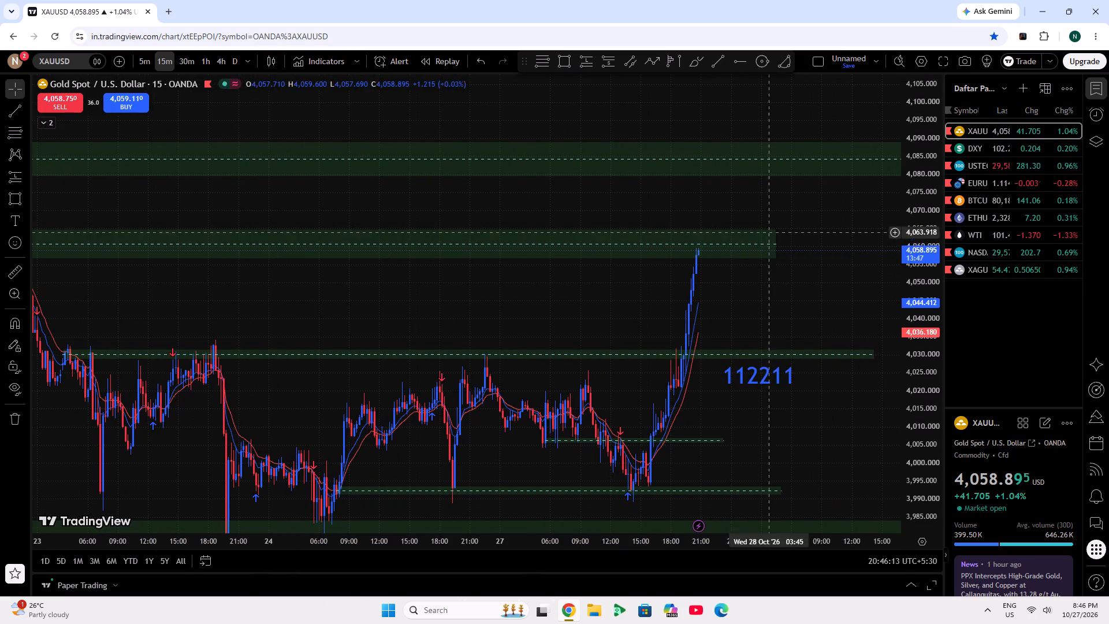
left_click_drag(776, 245, 852, 272)
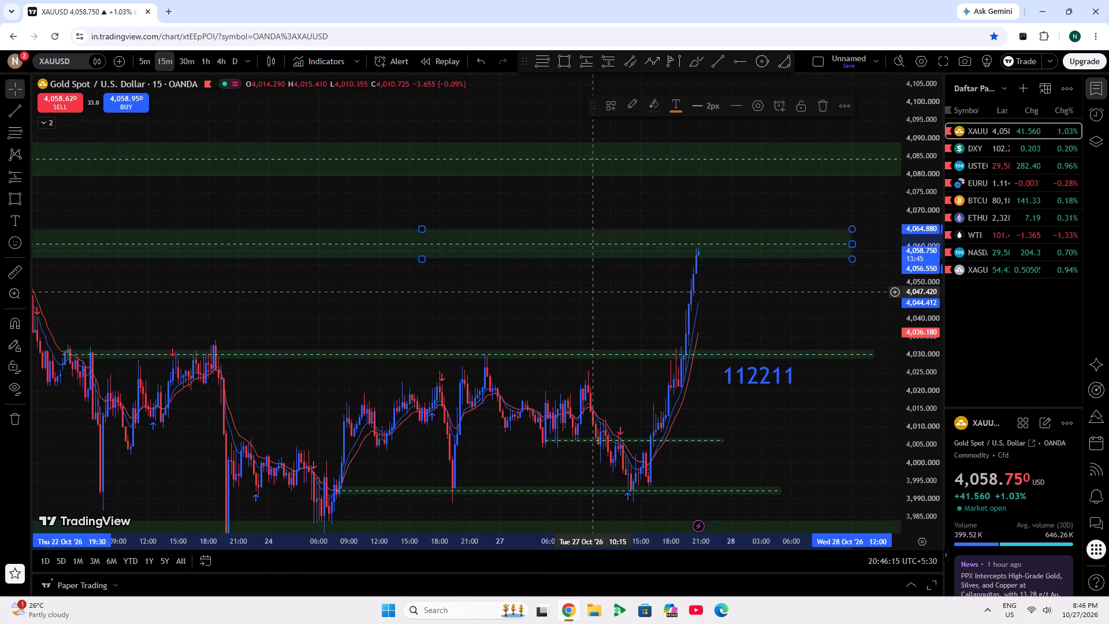
left_click_drag(609, 307, 626, 309)
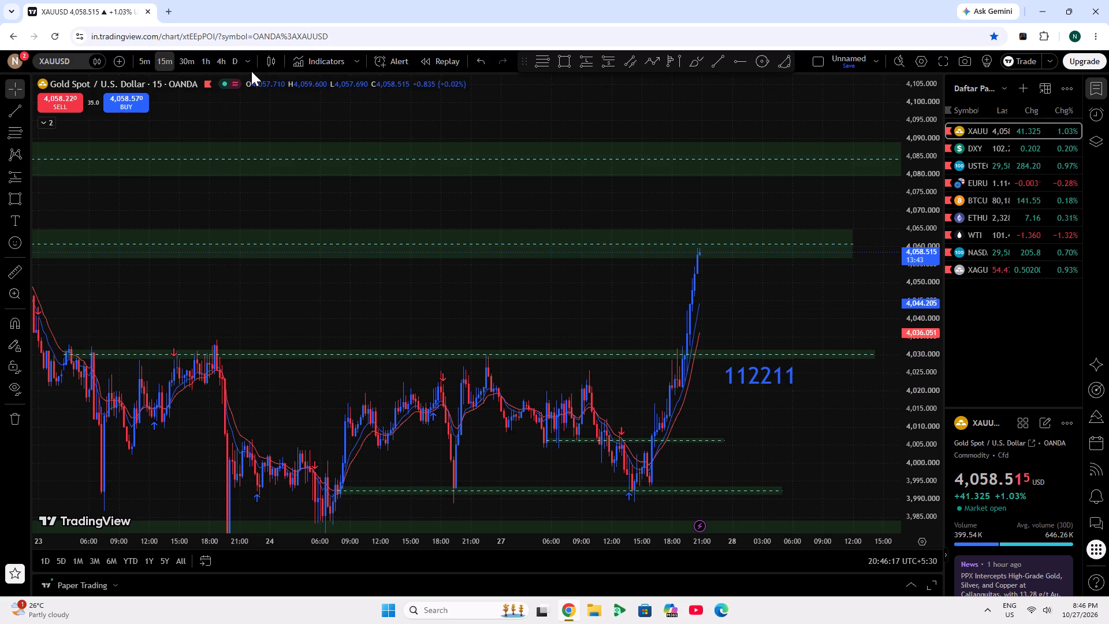
Switch the XAUUSD chart to the 1-hour timeframe and restore automatic price scaling to show the recent zones.
left_click(213, 66)
triple_click(204, 66)
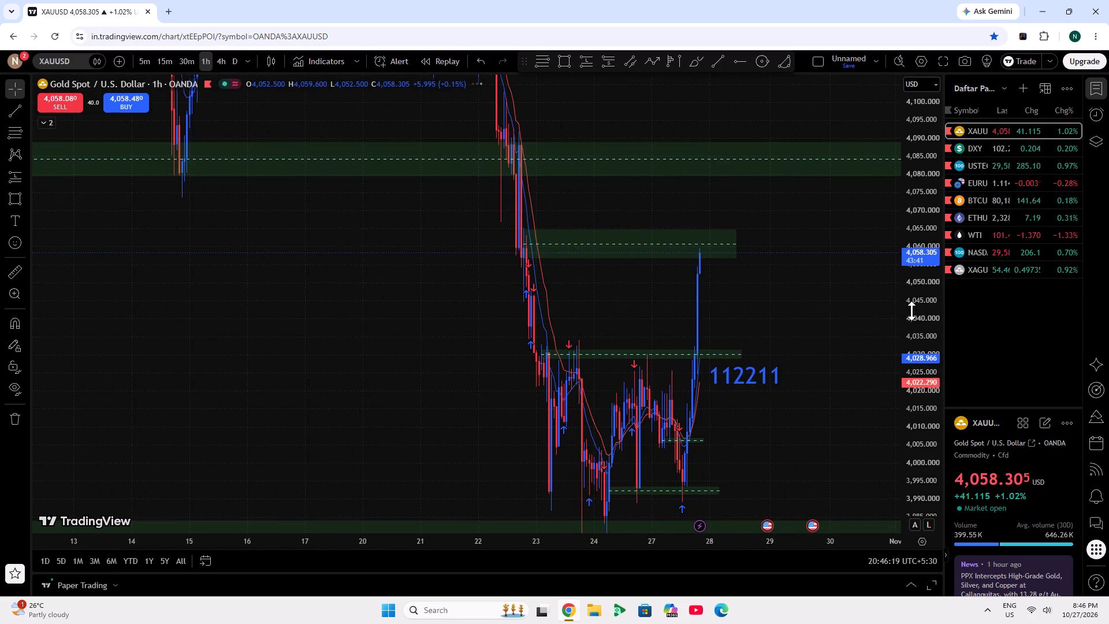
double_click(913, 311)
scroll(920, 363, "up", 13)
left_click_drag(796, 419, 965, 208)
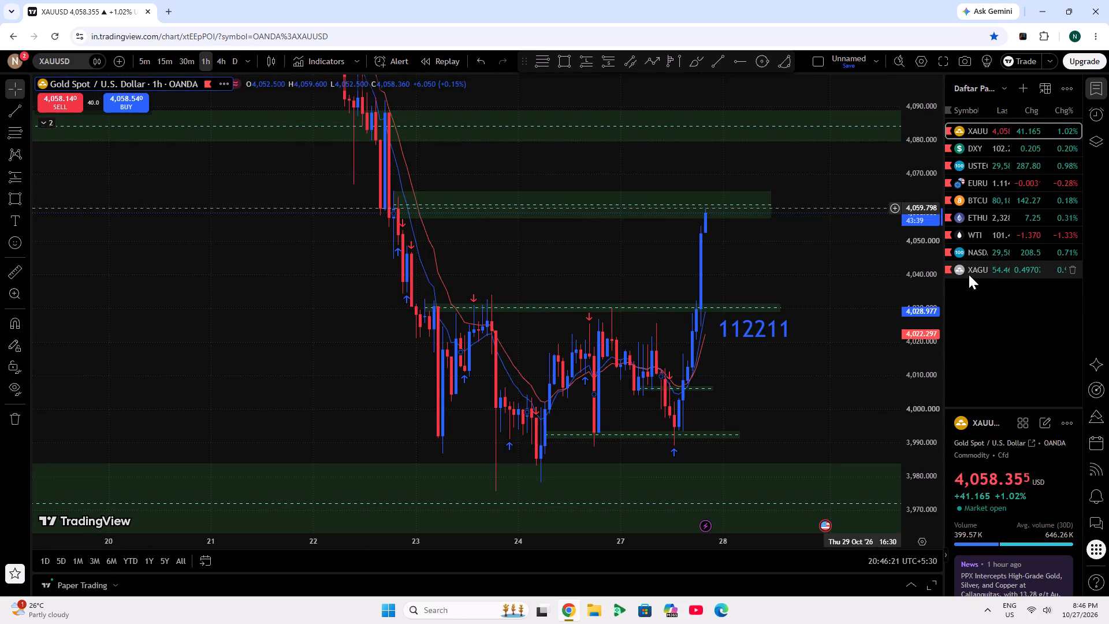
left_click(883, 237)
double_click(918, 258)
scroll(651, 338, "up", 7)
left_click_drag(685, 318, 928, 367)
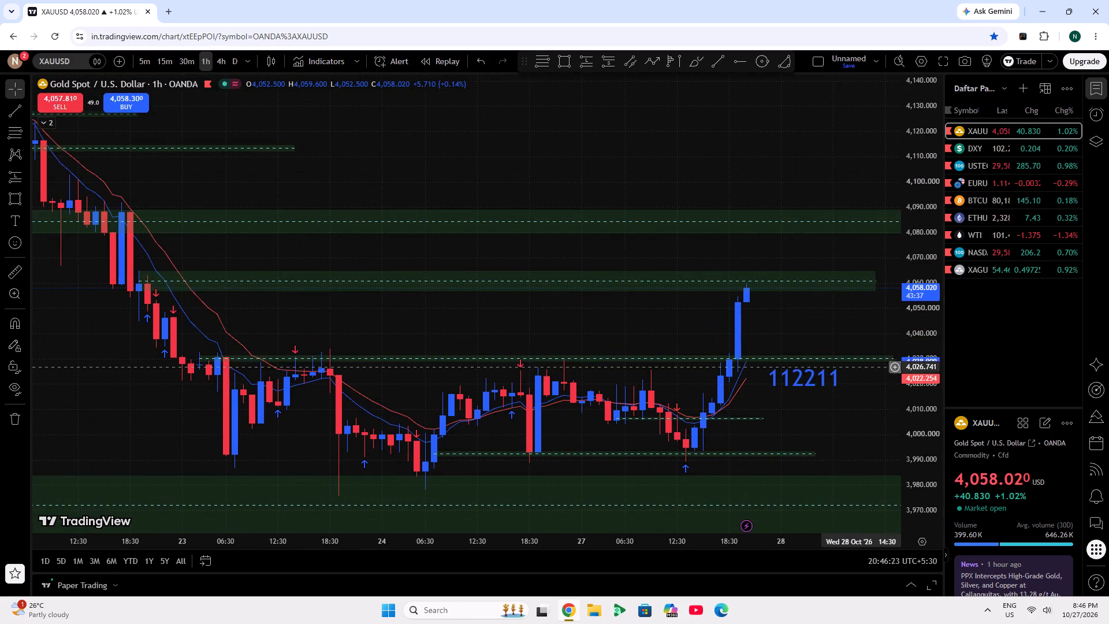
Unlock the 112211 text label, move it up to about 4,052 beside the latest candles, and lock it again.
left_click_drag(794, 377, 746, 354)
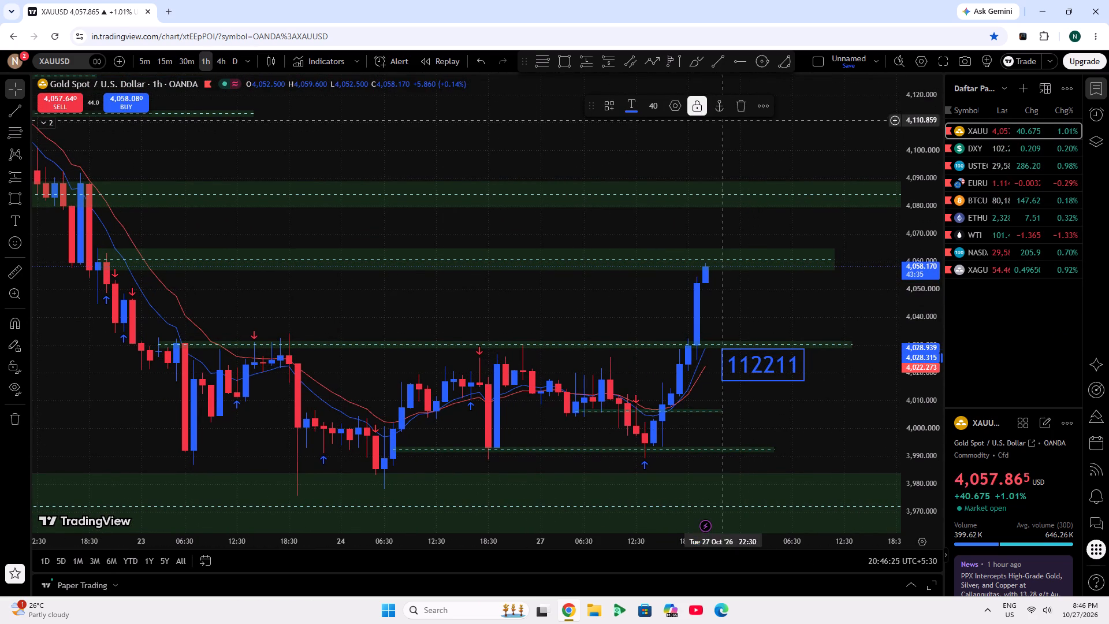
left_click(690, 107)
left_click_drag(757, 350, 725, 307)
left_click_drag(747, 355, 737, 285)
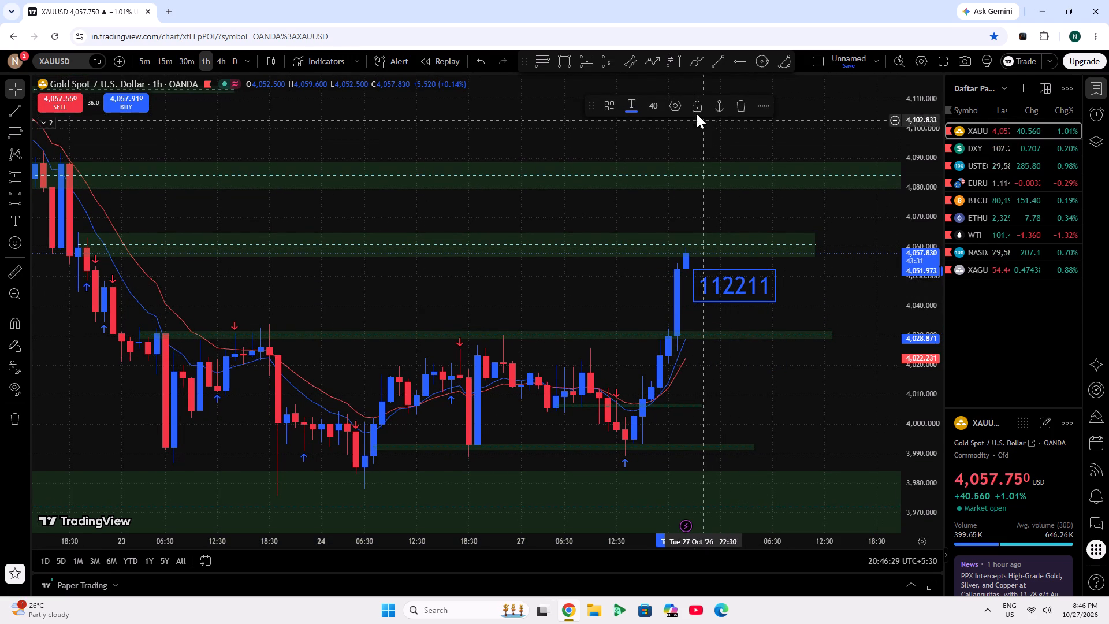
left_click(690, 110)
left_click(684, 195)
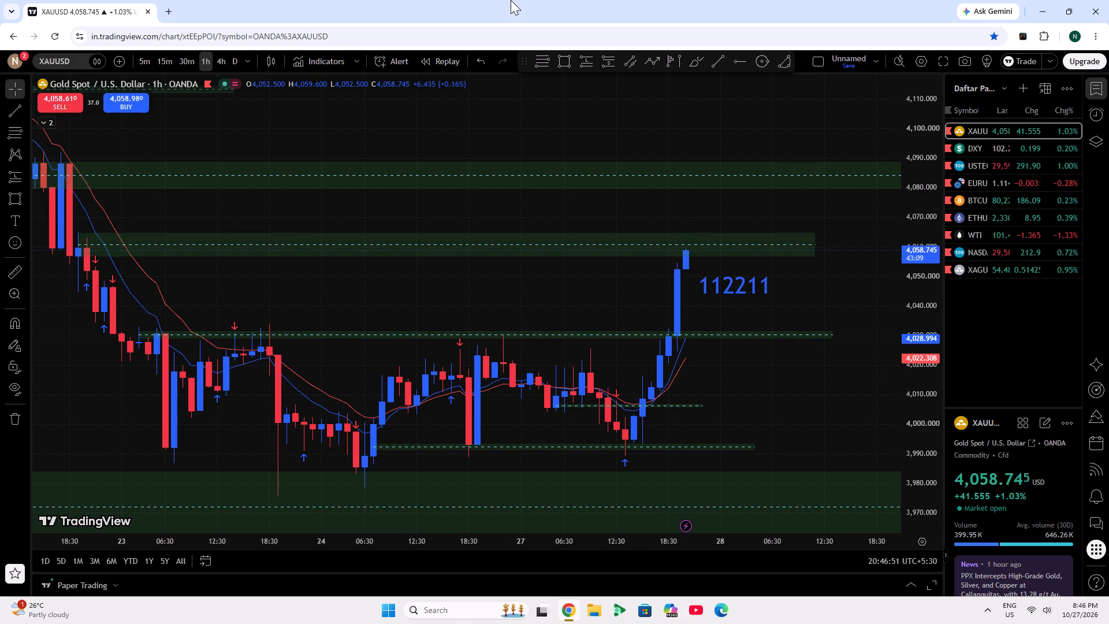
Switch the chart to BTCUSD from the watchlist.
scroll(511, 0, "down", 4)
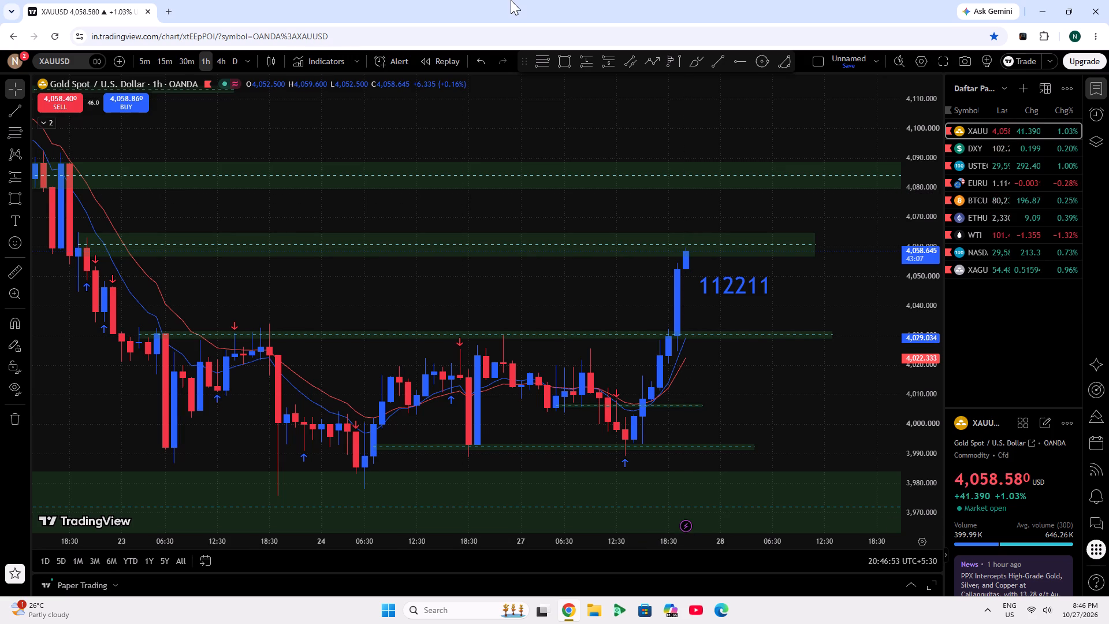
left_click(1000, 198)
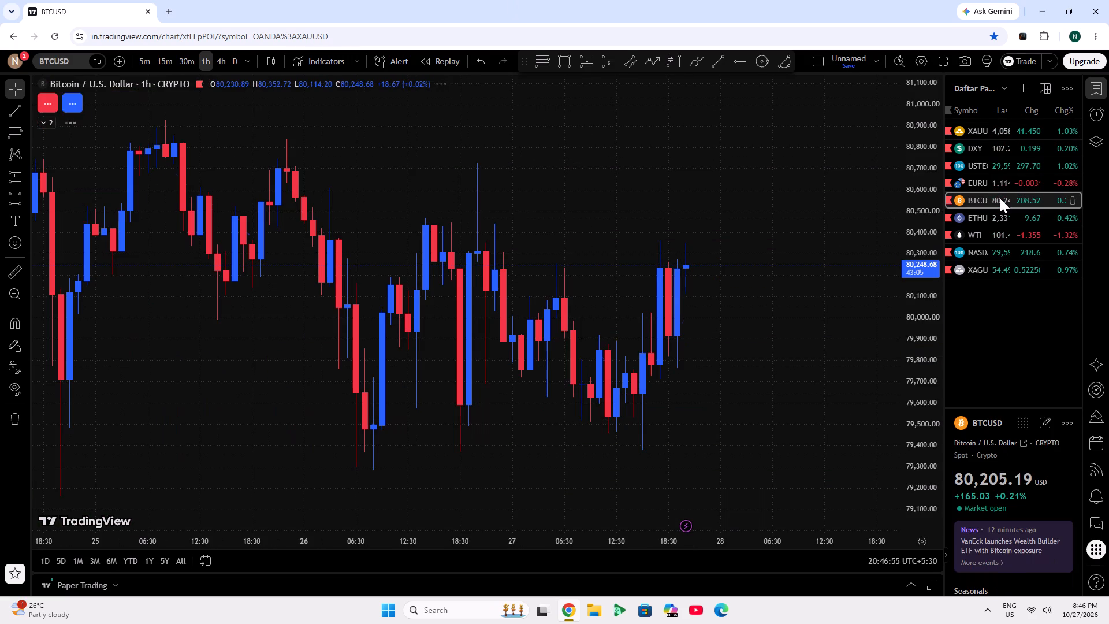
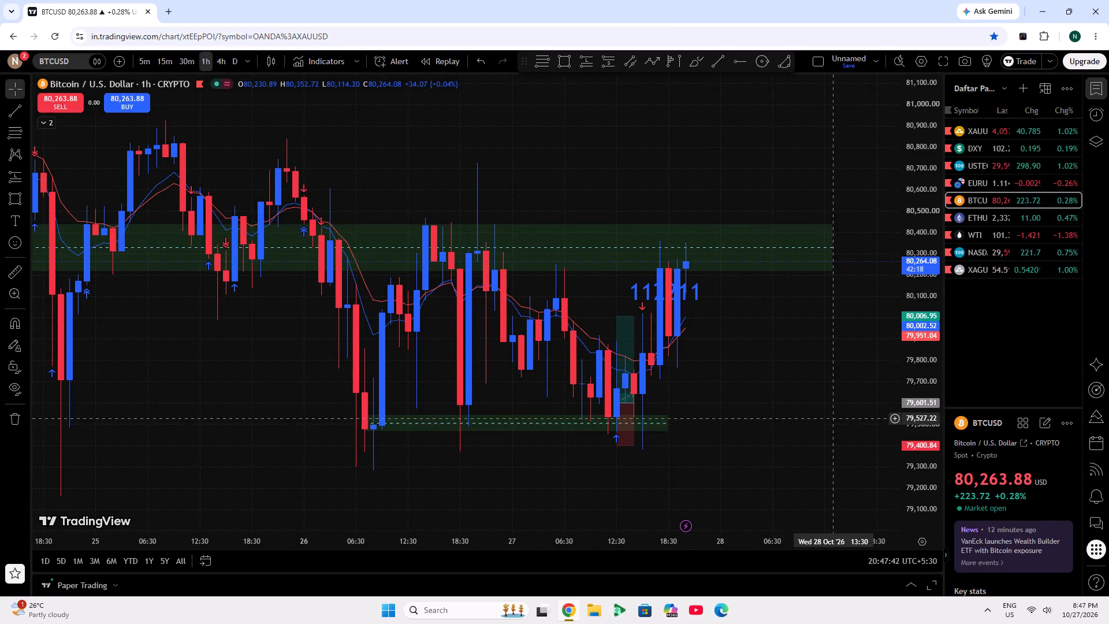
Unlock the 112211 text label on BTCUSD, move it up to about 80,542 above the upper green zone, and lock it again.
left_click_drag(898, 362, 798, 329)
left_click_drag(598, 303, 660, 317)
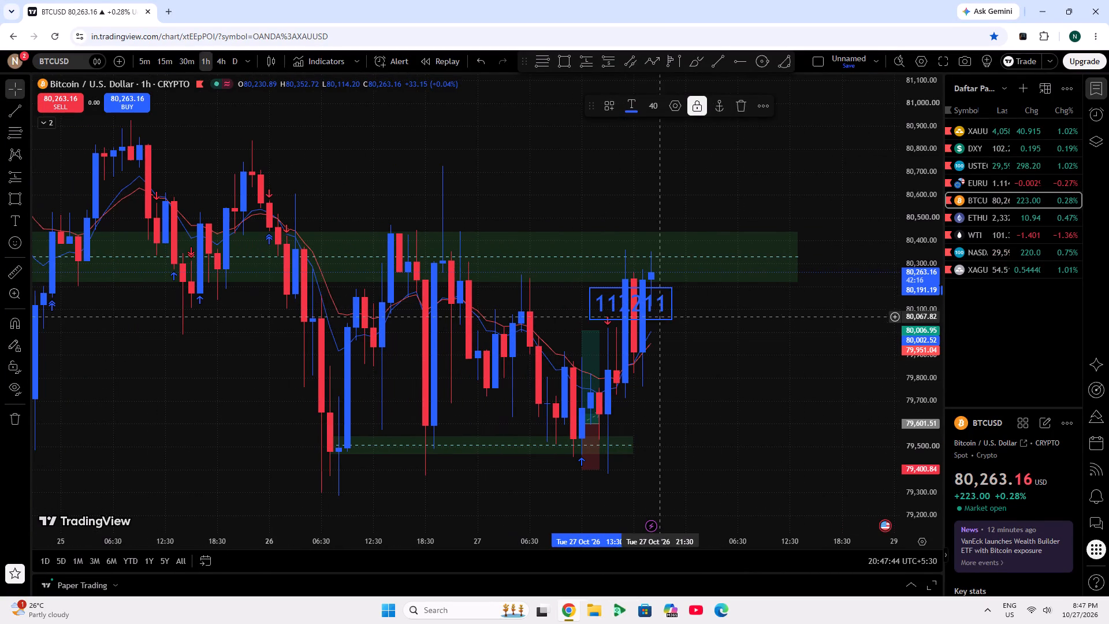
left_click_drag(660, 317, 660, 312)
left_click(699, 112)
left_click_drag(657, 311, 712, 231)
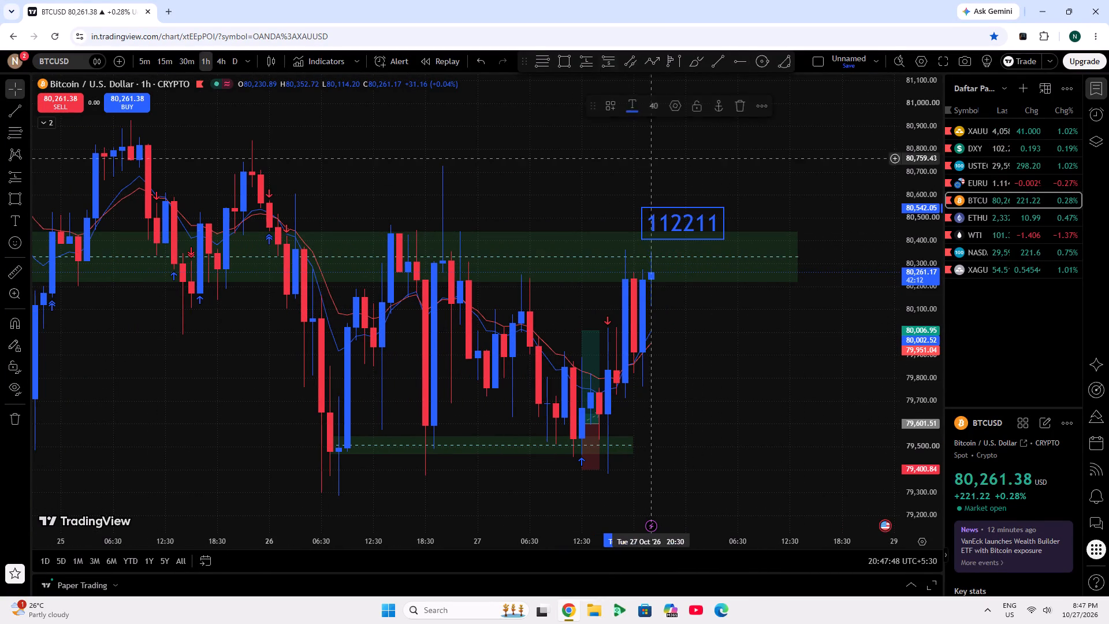
left_click(706, 113)
Examine BTCUSD's recent 1-hour price action around the upper and lower green zones.
left_click(749, 189)
left_click_drag(749, 189, 753, 244)
scroll(757, 306, "up", 1)
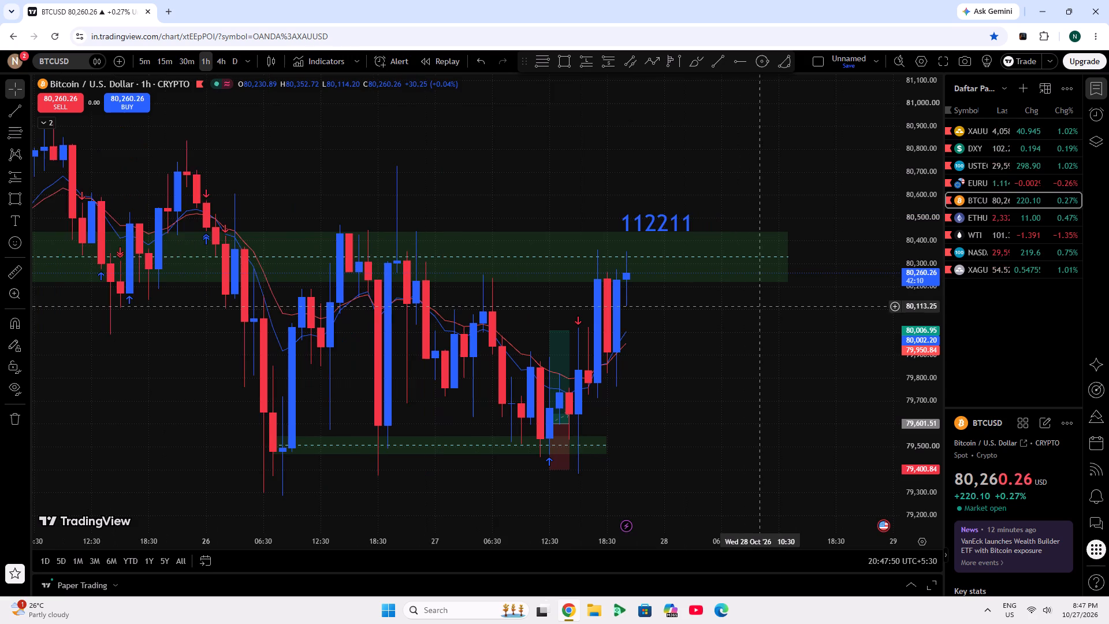
scroll(727, 329, "up", 1)
left_click_drag(663, 343, 742, 337)
scroll(709, 369, "up", 6)
scroll(524, 341, "down", 4)
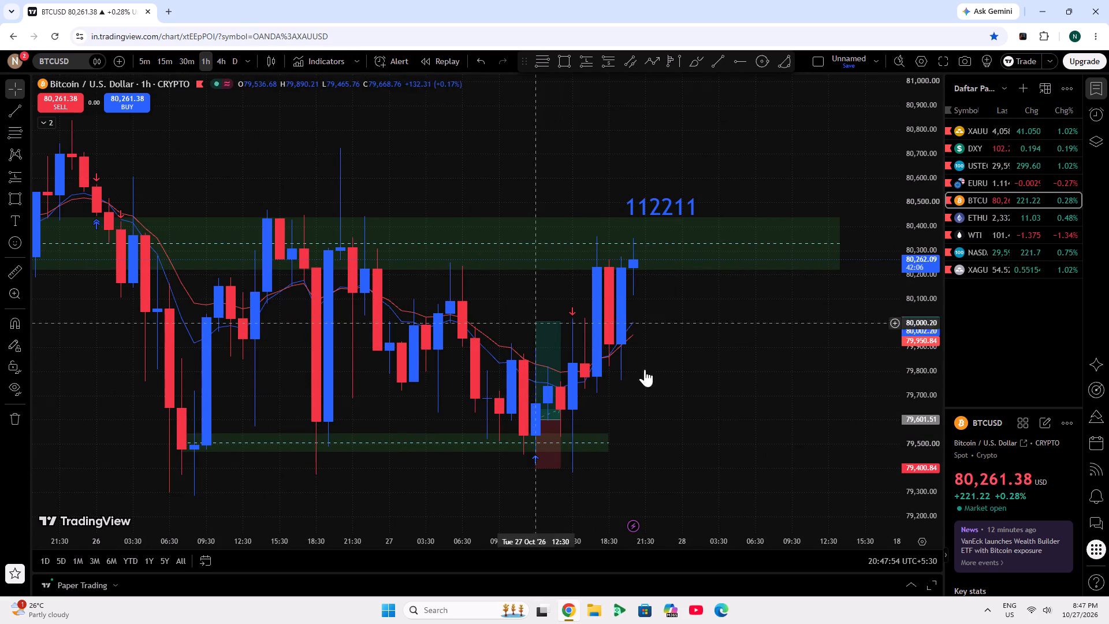
scroll(706, 389, "down", 4)
scroll(911, 381, "down", 3)
scroll(816, 385, "up", 3)
left_click_drag(739, 380, 706, 373)
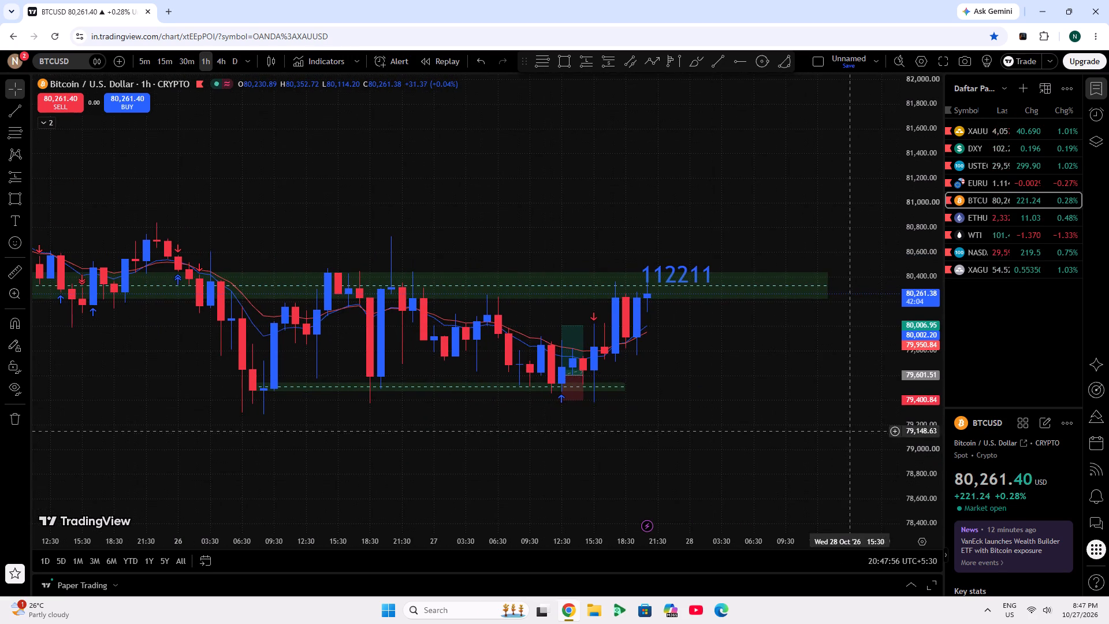
scroll(908, 448, "up", 3)
scroll(720, 421, "down", 3)
left_click_drag(780, 432, 731, 376)
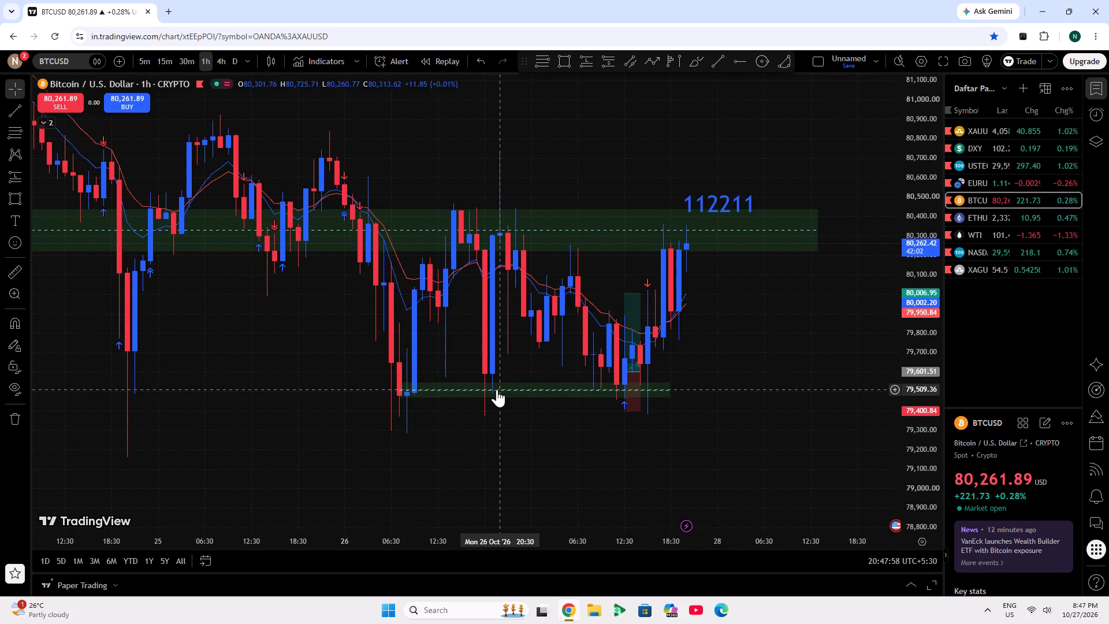
Unlock the short green zone near 79,500 on BTCUSD and delete it.
left_click(497, 389)
left_click(800, 110)
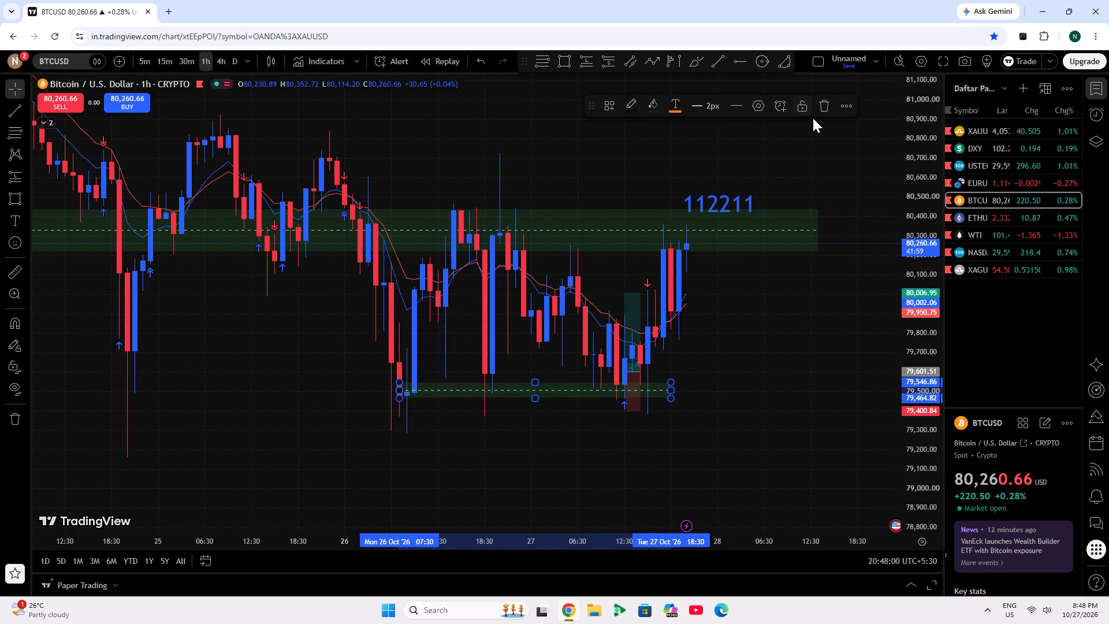
left_click(828, 113)
Draw a rectangle zone from about 79,596 to 79,468, spanning 24 Oct 18:30 to 28 Oct 15:30.
left_click(583, 69)
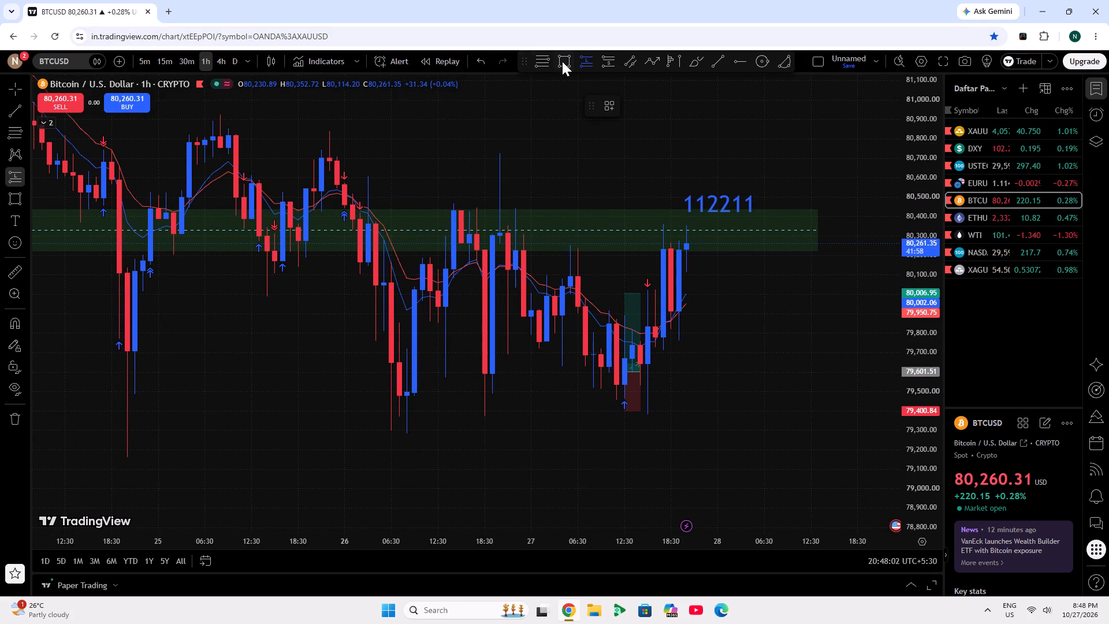
left_click(562, 61)
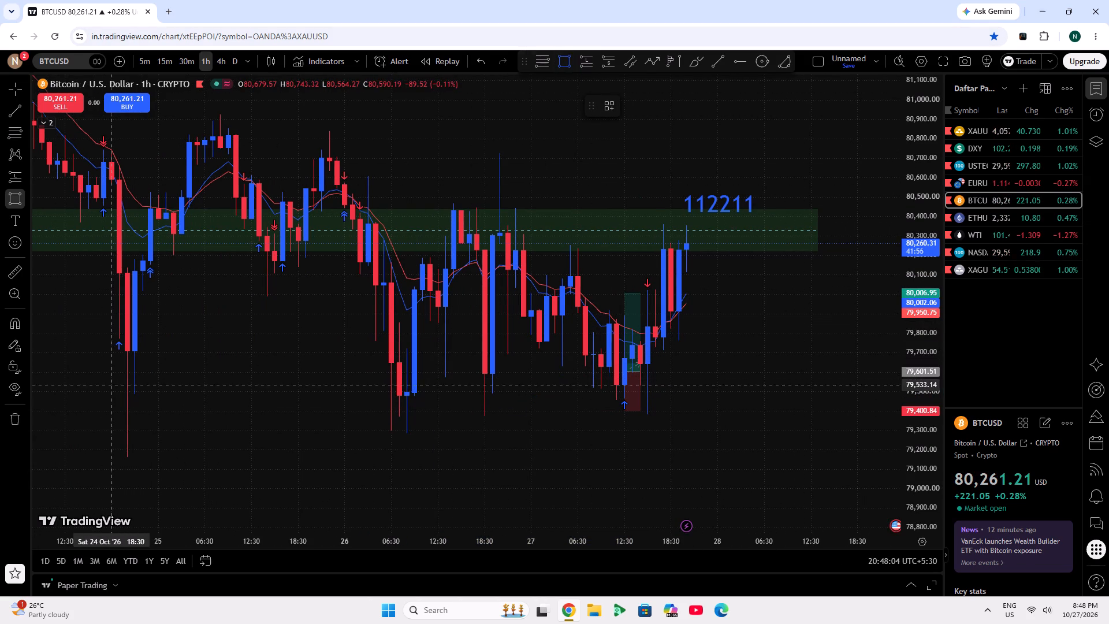
left_click(108, 373)
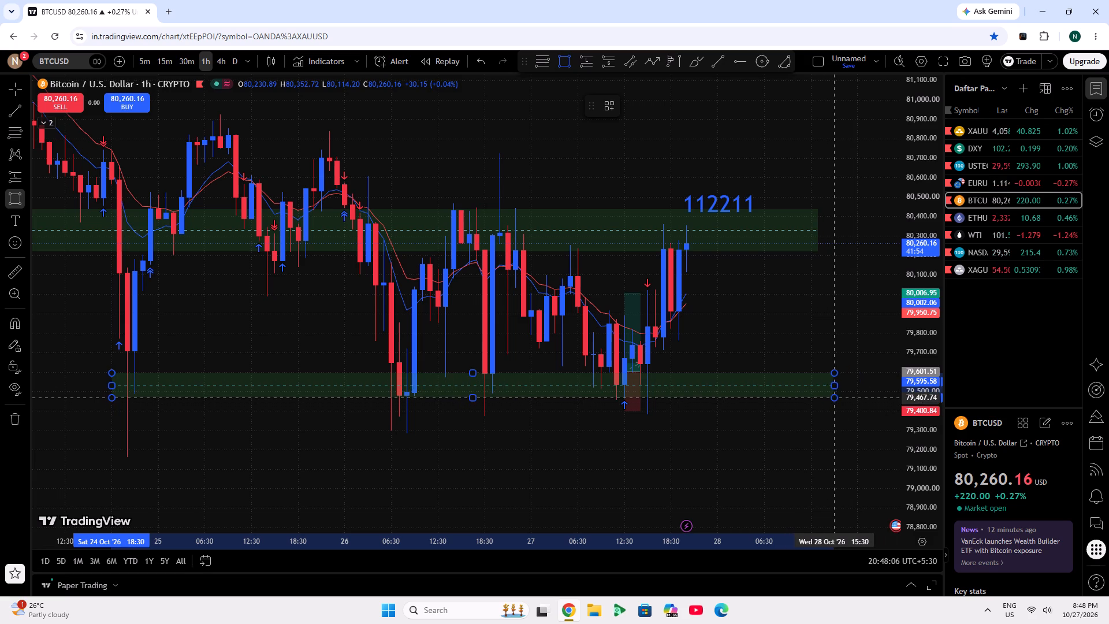
left_click(842, 398)
left_click(805, 470)
Adjust the new zone to span about 79,503 to 79,405, starting at 17:30 on 24 Oct, and lock it.
left_click_drag(522, 385, 515, 396)
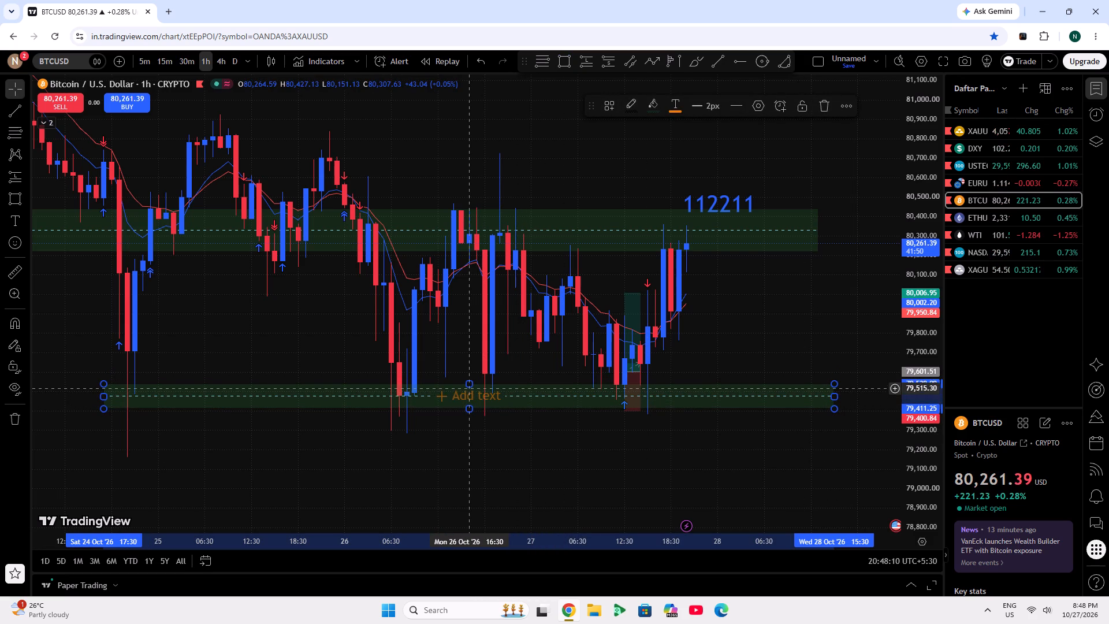
left_click_drag(468, 408, 460, 422)
left_click_drag(468, 386, 464, 408)
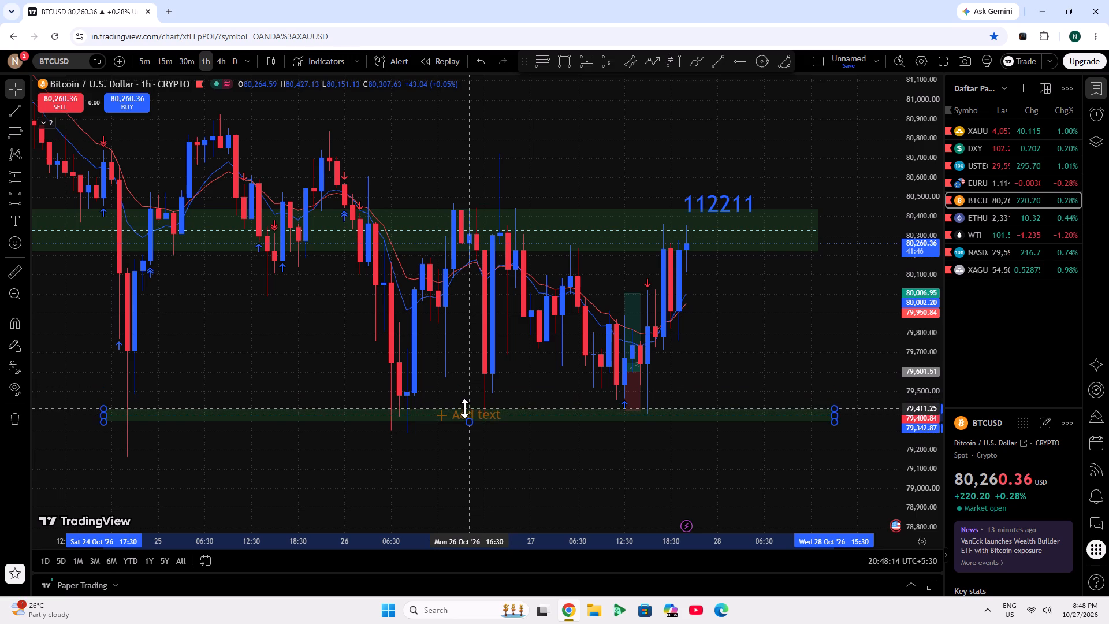
left_click_drag(464, 408, 477, 391)
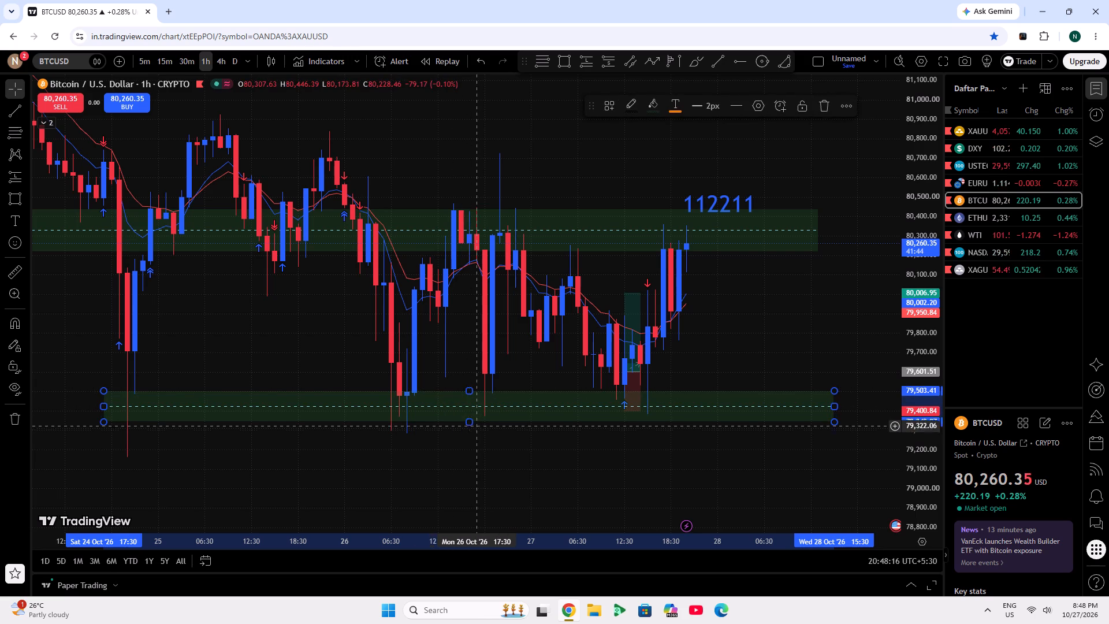
left_click(475, 425)
left_click_drag(467, 419, 463, 410)
left_click_drag(760, 446, 715, 474)
left_click(677, 425)
left_click(684, 417)
left_click(680, 422)
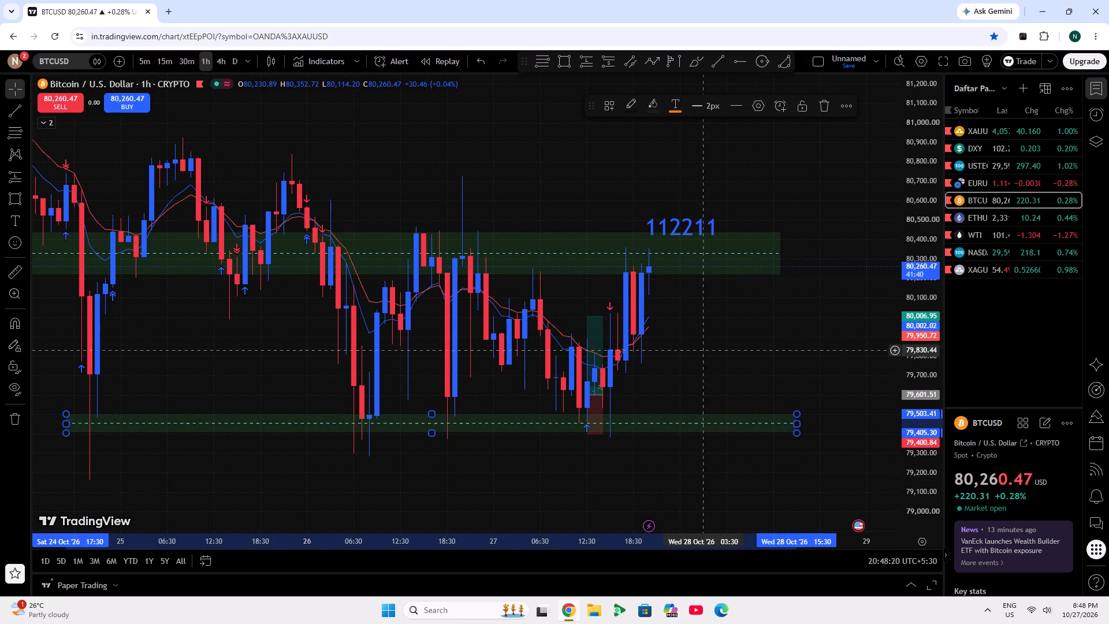
left_click(792, 100)
left_click(798, 370)
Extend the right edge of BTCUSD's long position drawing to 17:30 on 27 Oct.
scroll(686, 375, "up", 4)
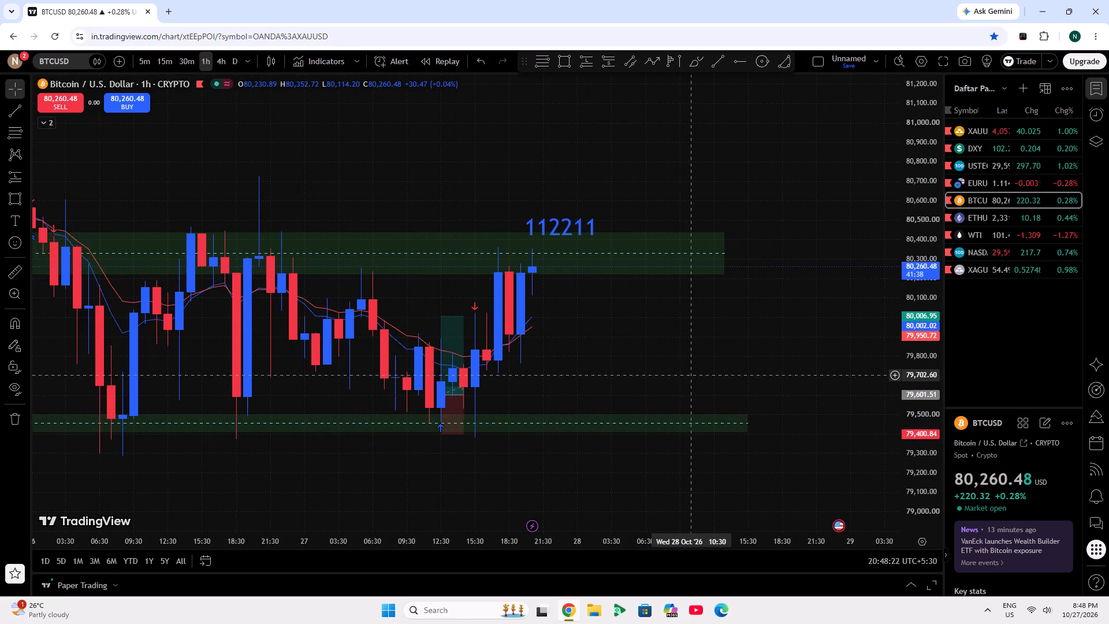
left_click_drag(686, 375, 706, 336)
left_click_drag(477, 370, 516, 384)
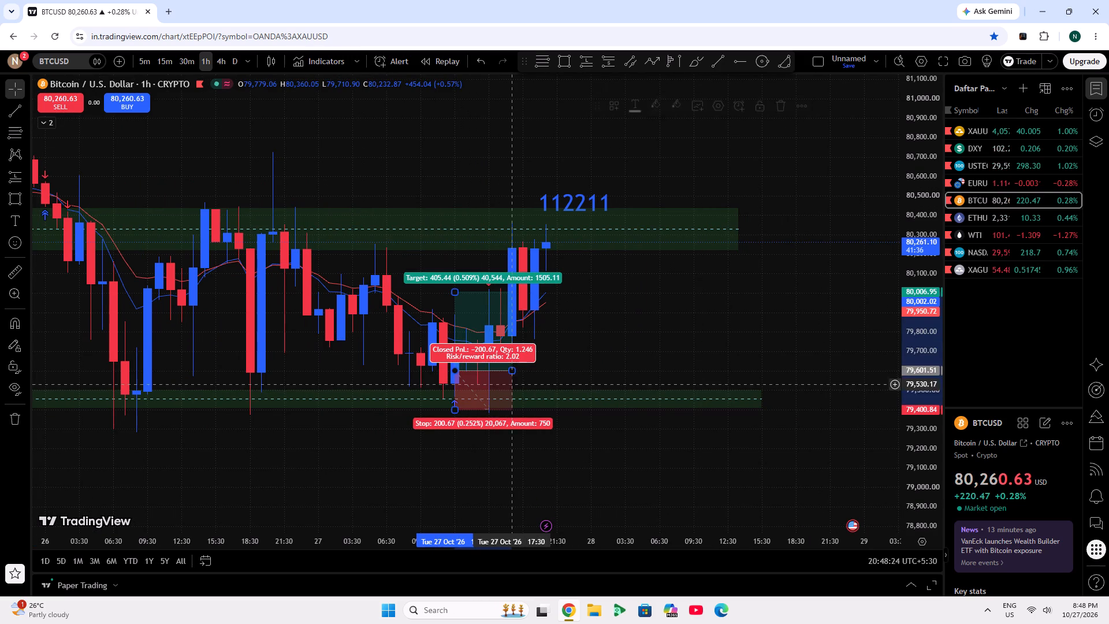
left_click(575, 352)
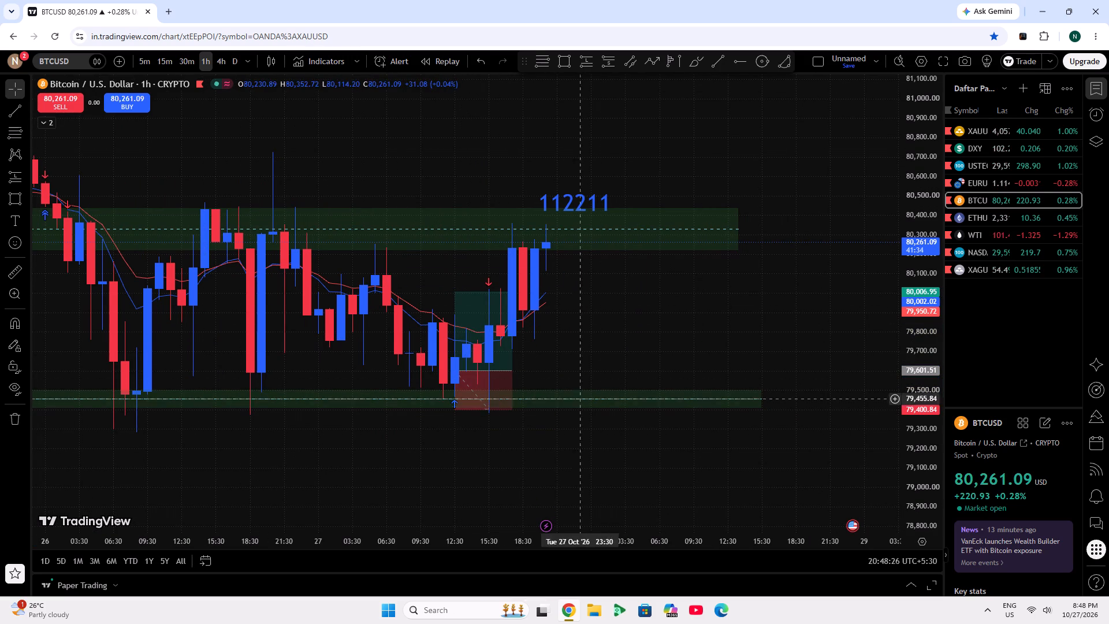
Switch BTCUSD to the 15-minute timeframe and examine the price action inside the long position drawing.
left_click(479, 359)
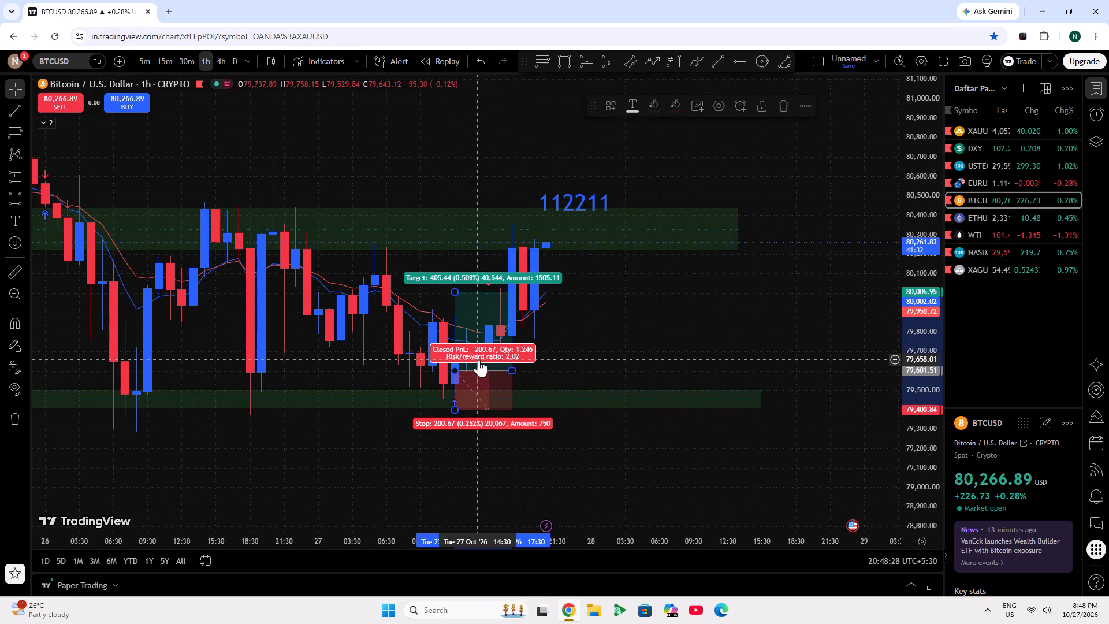
left_click(174, 65)
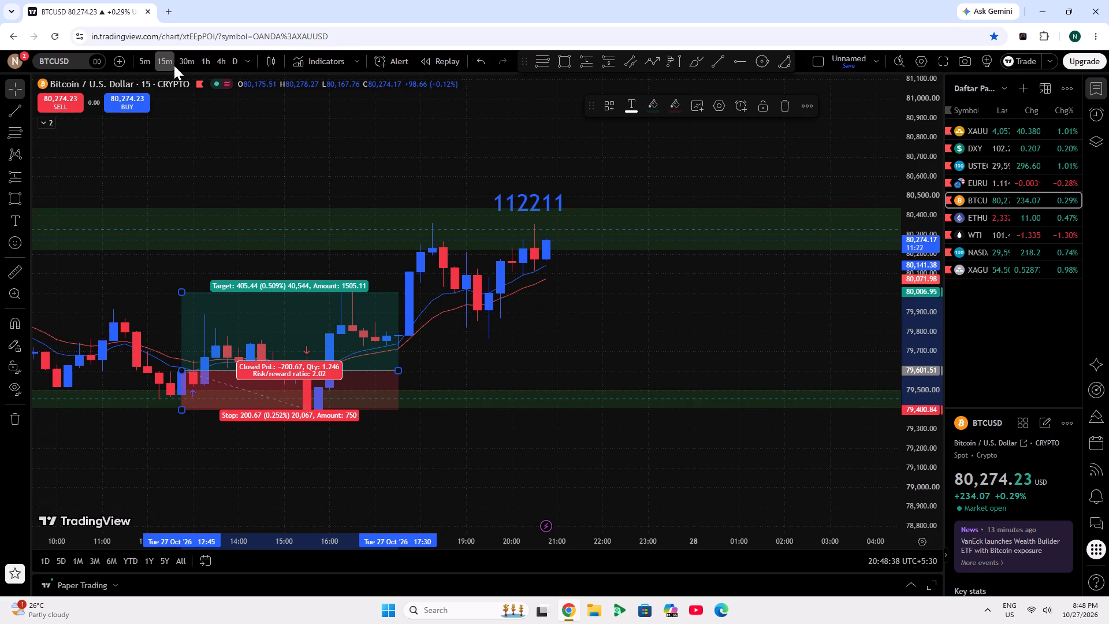
scroll(154, 75, "down", 5)
left_click_drag(733, 367, 787, 294)
scroll(917, 379, "up", 2)
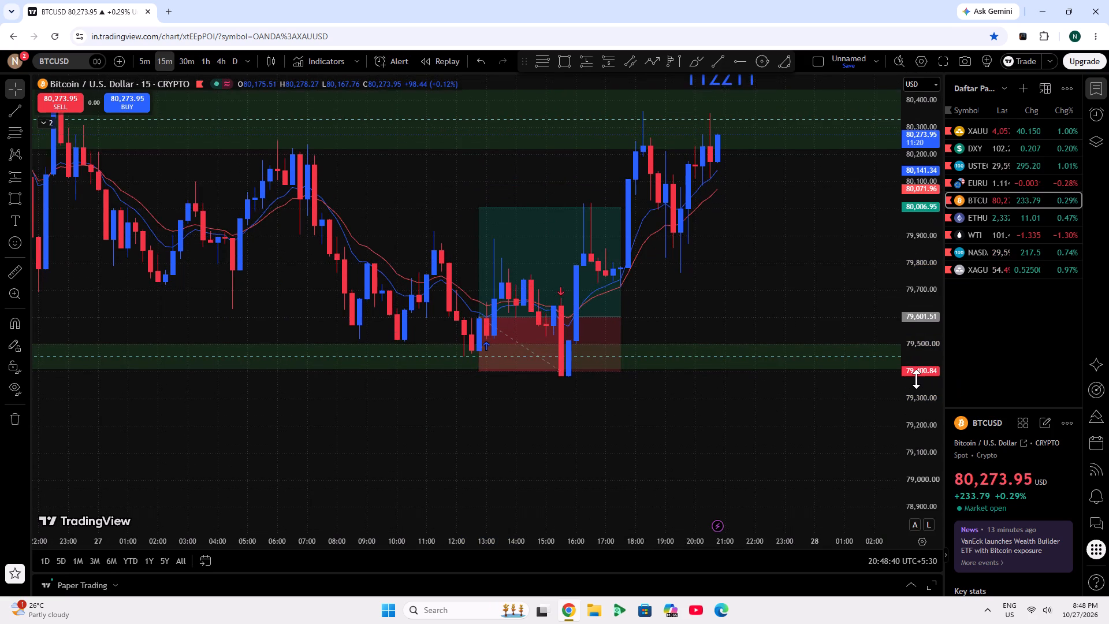
scroll(916, 379, "up", 2)
Delete the long position drawing from the BTCUSD chart.
left_click(514, 320)
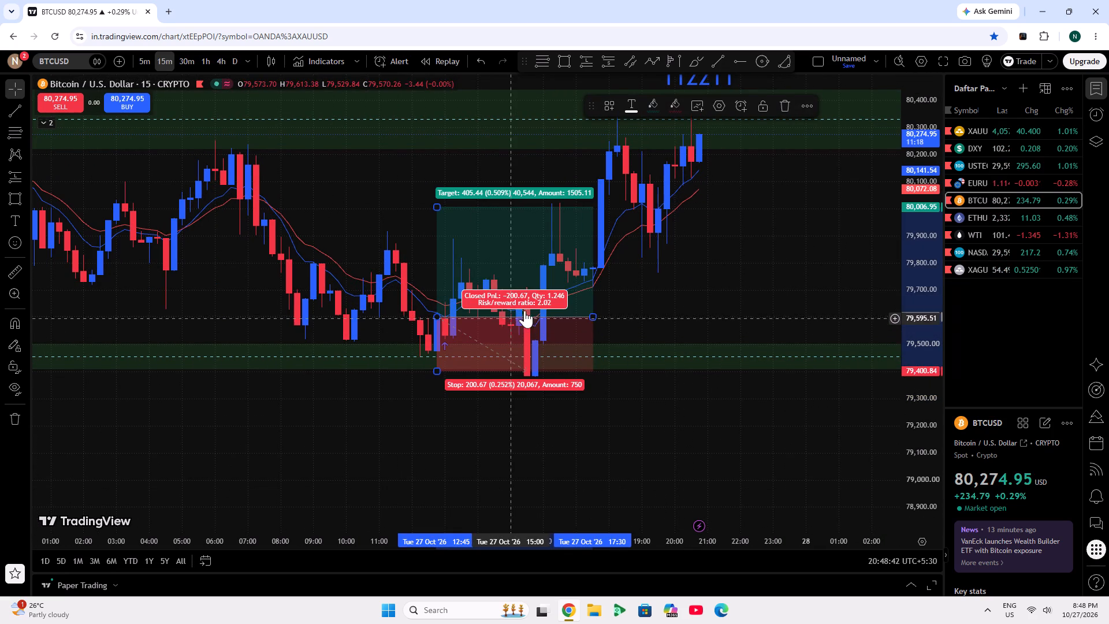
left_click(786, 107)
scroll(788, 316, "down", 3)
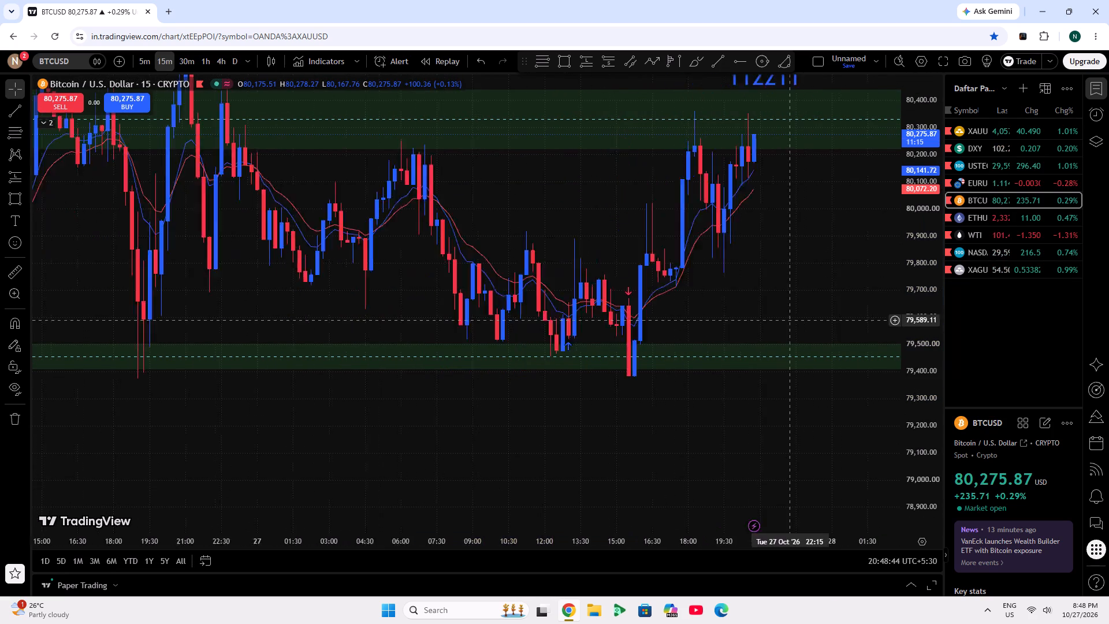
scroll(789, 320, "down", 3)
Switch the chart back to XAUUSD from the watchlist and set it to the 5-minute timeframe.
left_click(967, 136)
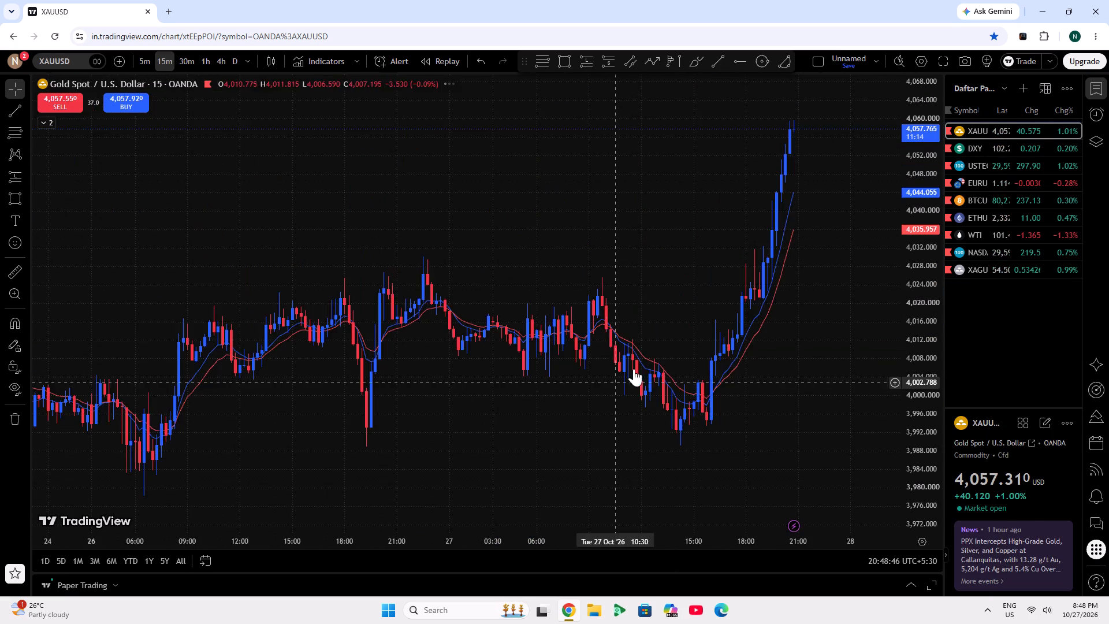
scroll(707, 402, "up", 5)
scroll(746, 372, "down", 6)
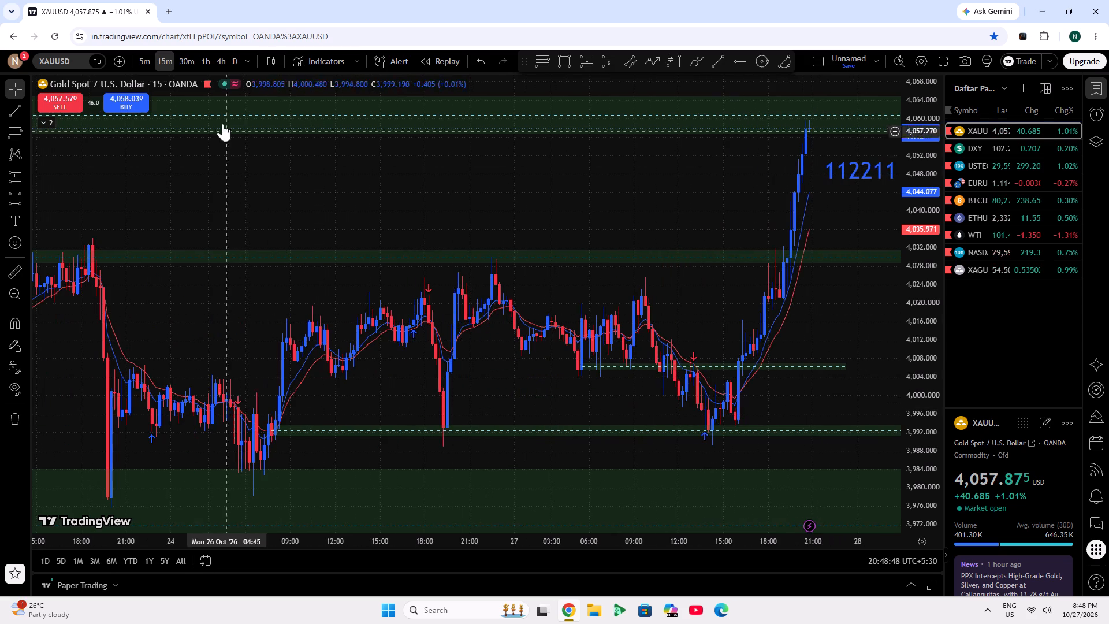
scroll(626, 213, "down", 4)
scroll(640, 226, "up", 5)
left_click_drag(640, 226, 230, 319)
left_click(151, 52)
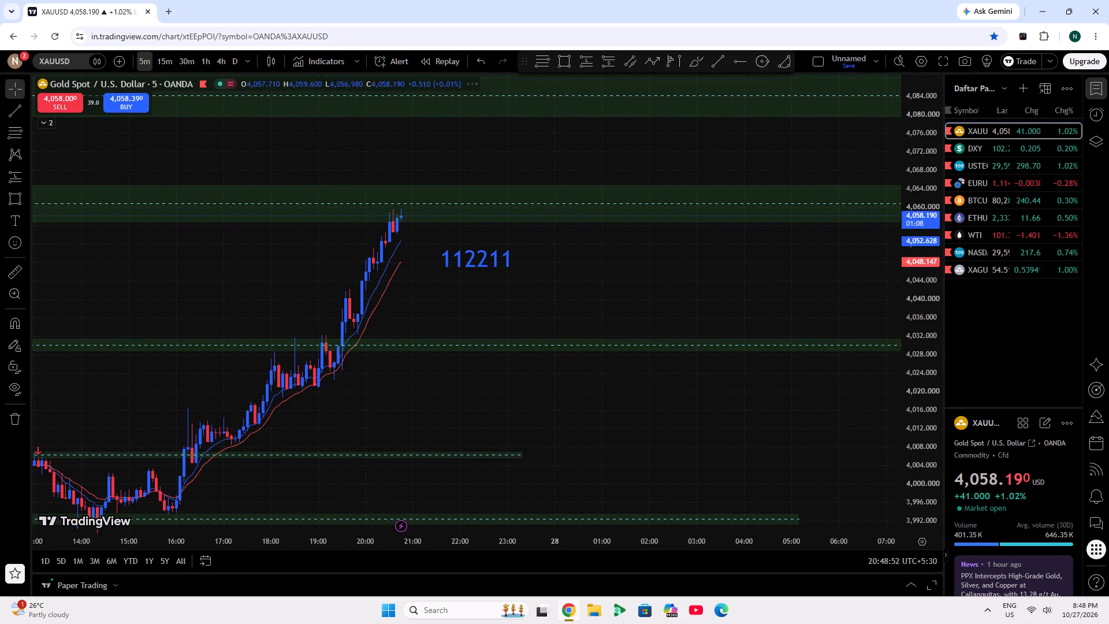
Unlock the 112211 text label on XAUUSD, move it up to about 4,072 above the nearest green zone, and lock it again.
scroll(796, 348, "down", 6)
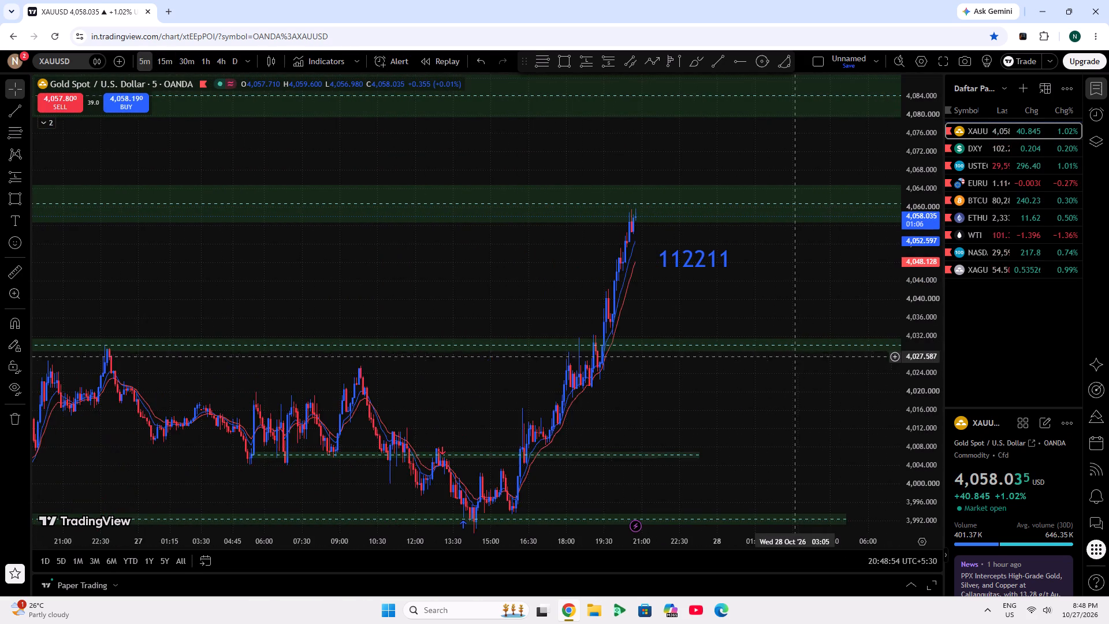
left_click_drag(798, 281, 656, 315)
left_click(546, 295)
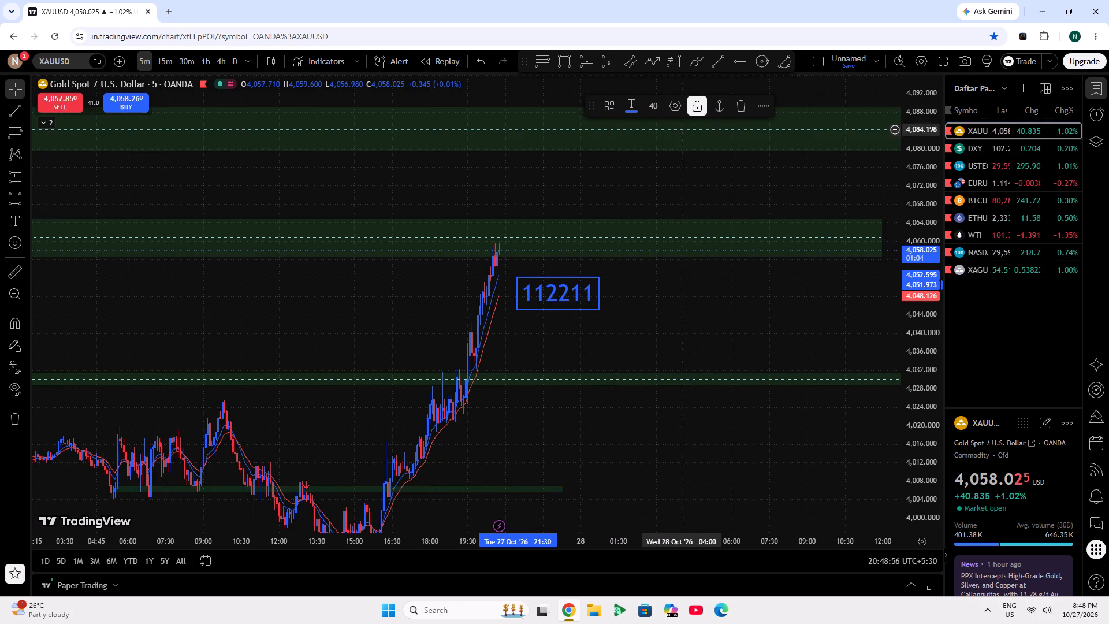
left_click(641, 288)
left_click_drag(634, 294, 569, 296)
left_click(571, 295)
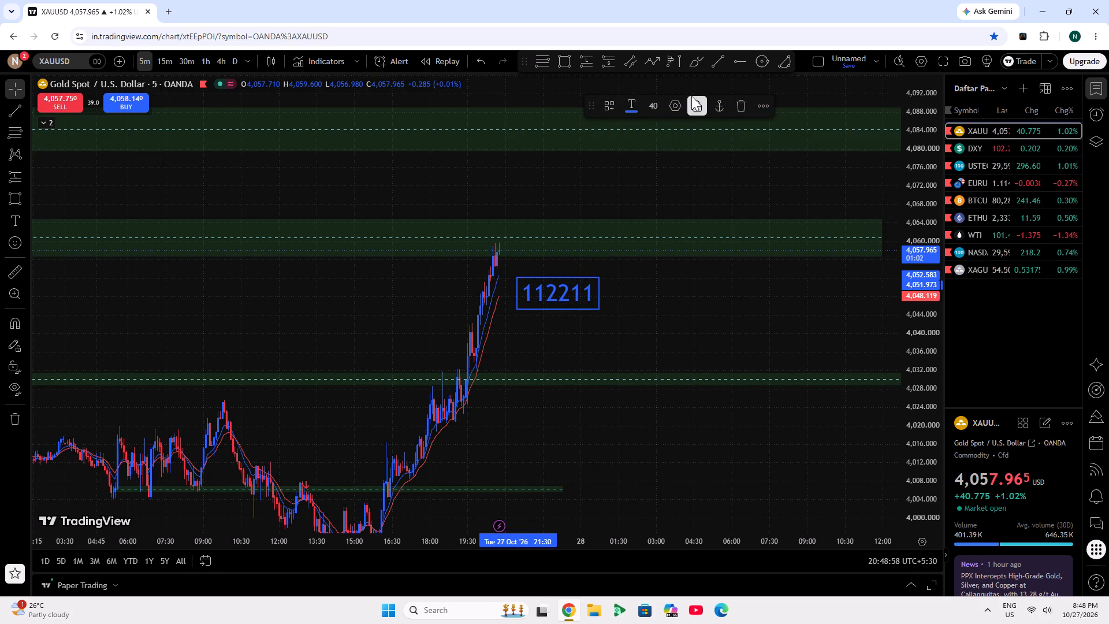
left_click(691, 96)
left_click_drag(568, 291, 585, 198)
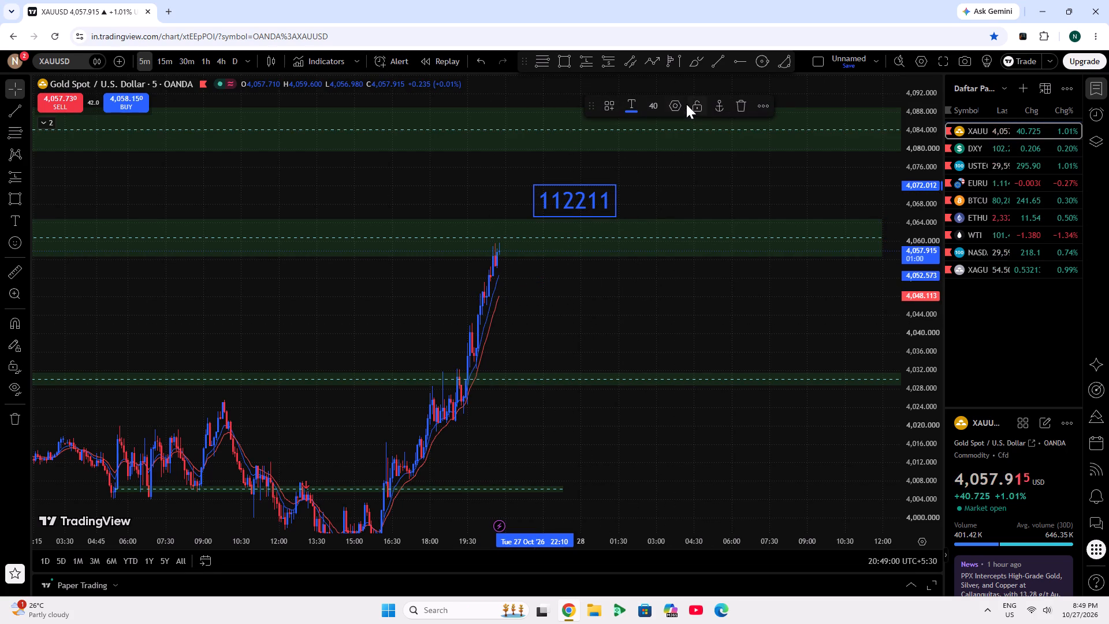
left_click(695, 105)
Examine XAUUSD's latest 5-minute candles and how they meet the green zone around 4,060.
scroll(617, 313, "up", 5)
left_click_drag(499, 323, 712, 267)
scroll(938, 362, "up", 1)
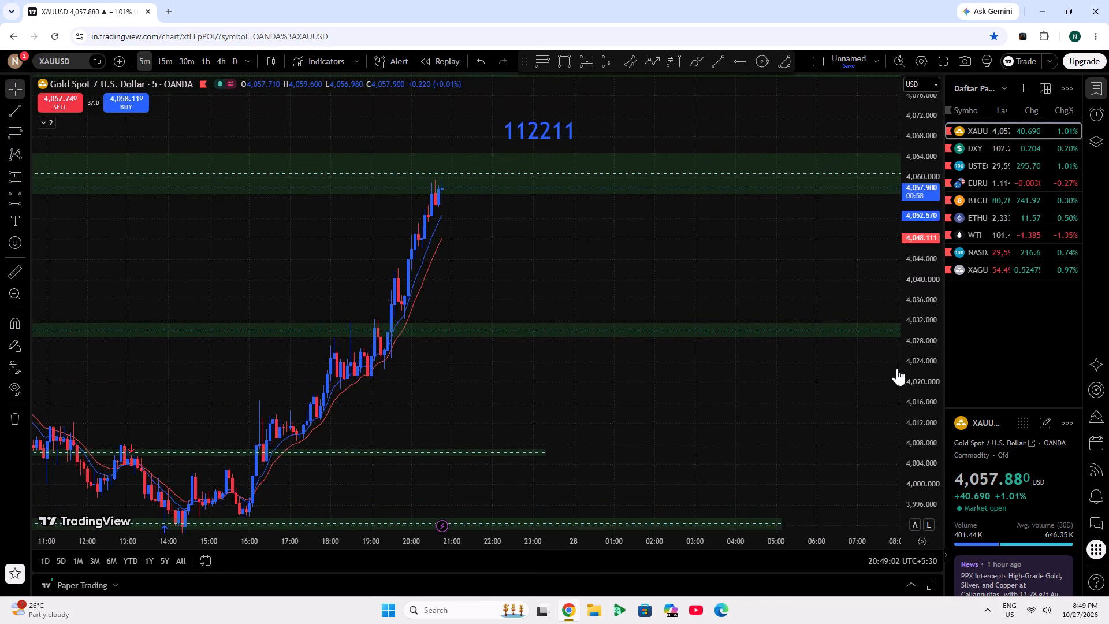
scroll(634, 446, "up", 5)
left_click_drag(524, 299, 799, 337)
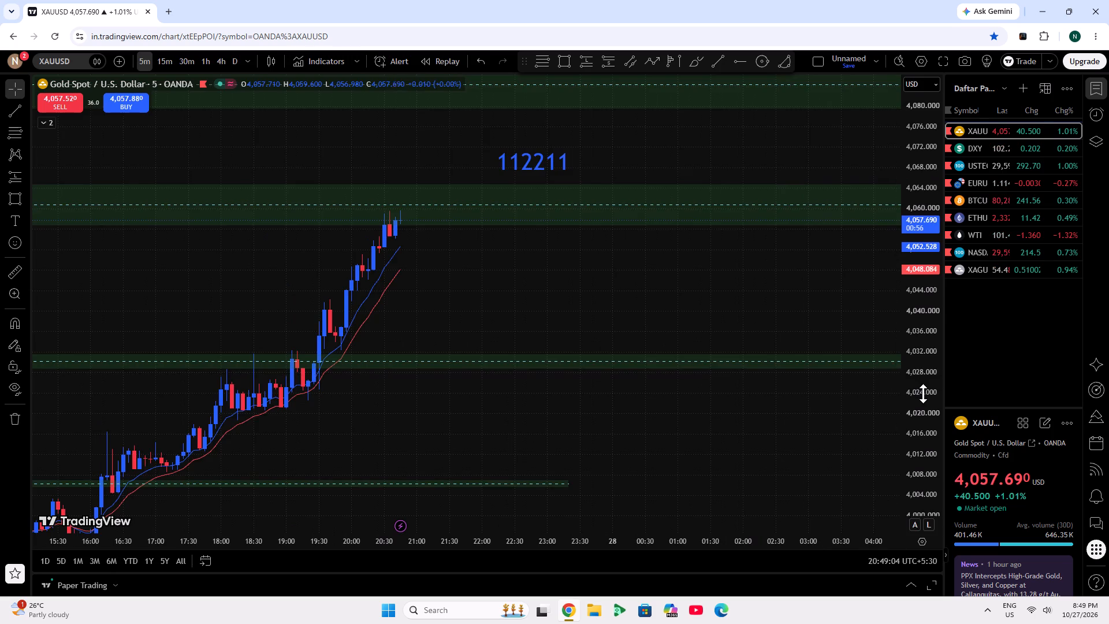
scroll(923, 393, "up", 4)
scroll(476, 353, "up", 3)
left_click_drag(526, 302, 550, 371)
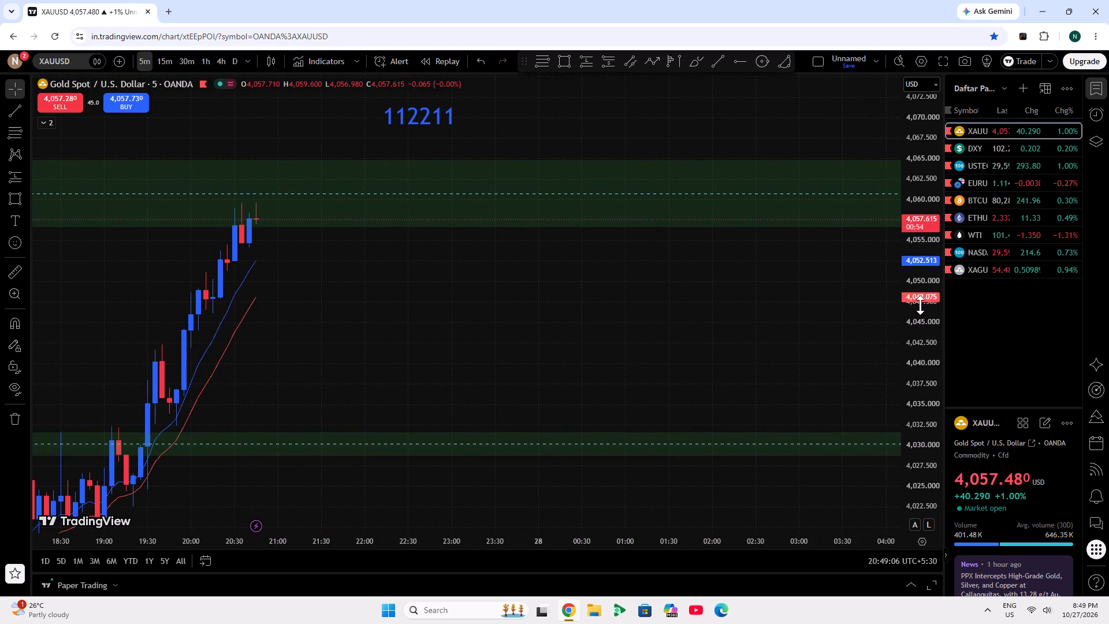
left_click_drag(920, 305, 909, 353)
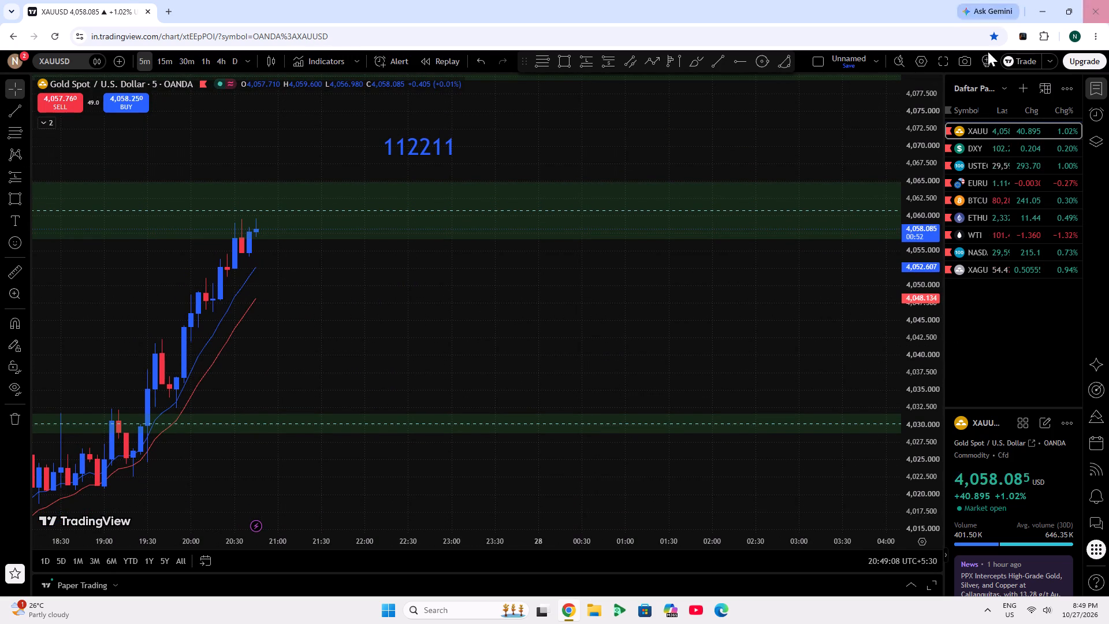
left_click_drag(512, 333, 540, 304)
scroll(365, 0, "down", 6)
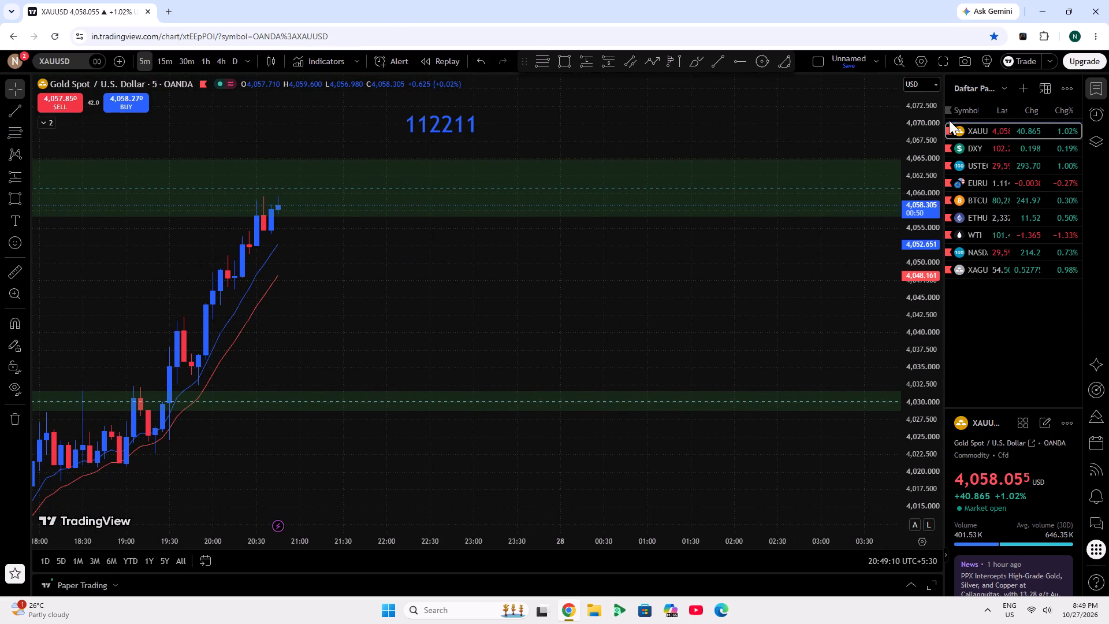
Switch the chart to DXY from the watchlist.
left_click(965, 152)
scroll(669, 294, "down", 1)
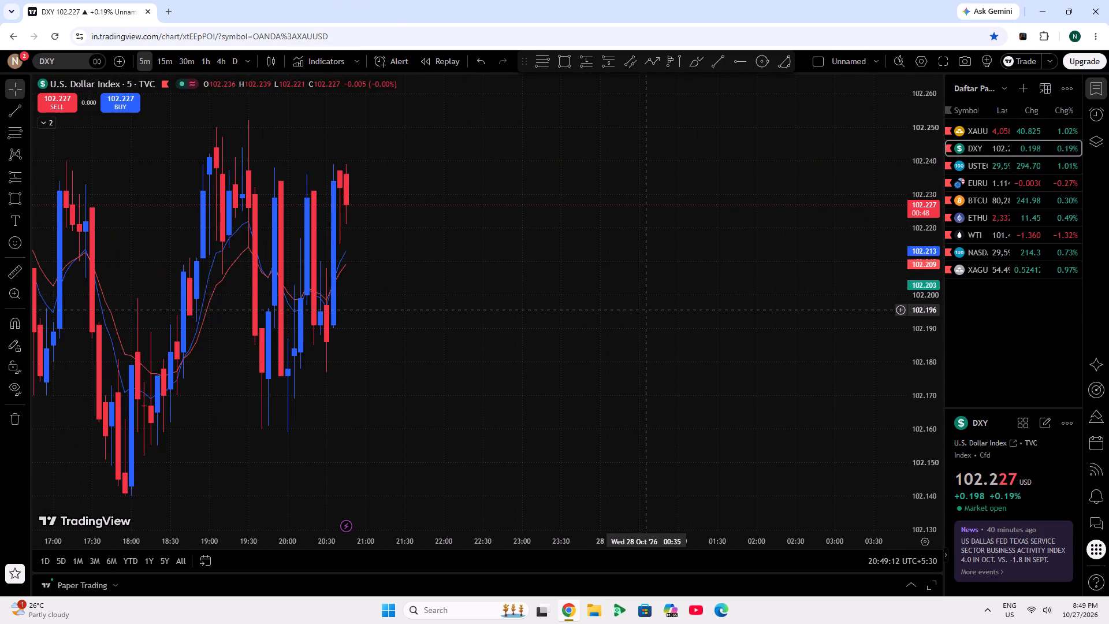
Unlock the 112211 text label on DXY, move it past the latest candles to about 102.25, and lock it again.
scroll(648, 310, "down", 9)
double_click(932, 316)
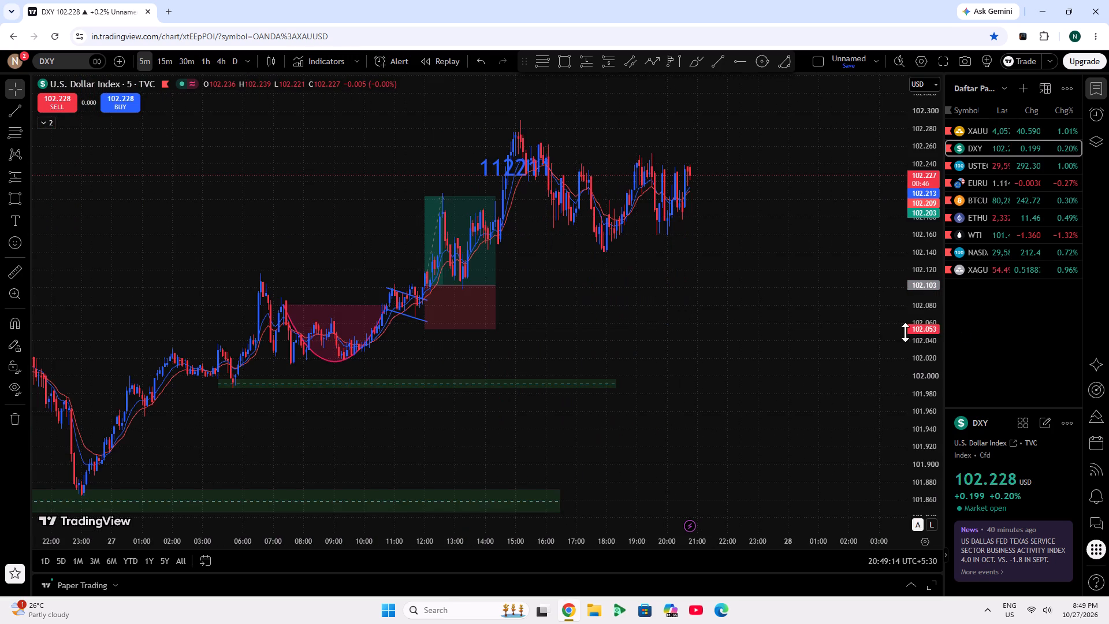
scroll(846, 356, "up", 6)
left_click(178, 199)
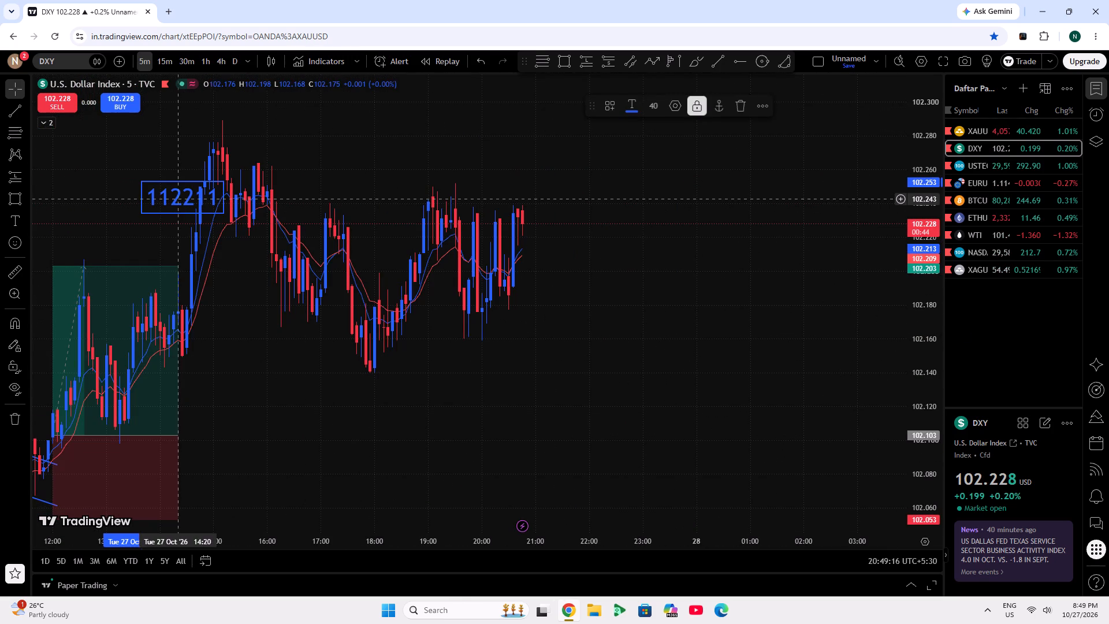
left_click(705, 106)
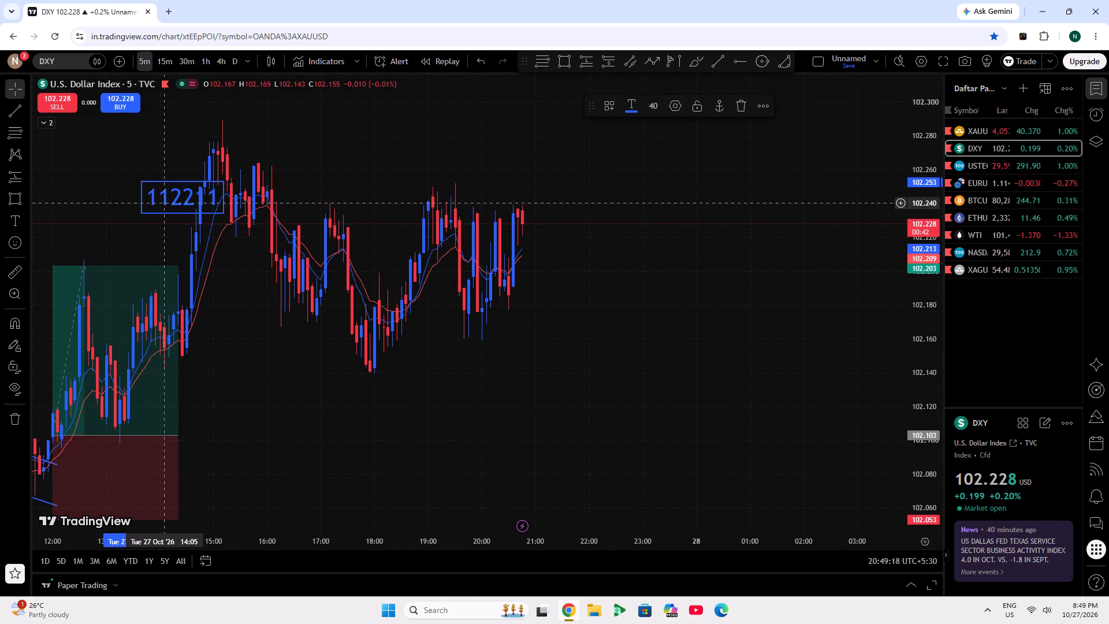
left_click_drag(164, 203, 585, 205)
scroll(613, 302, "up", 5)
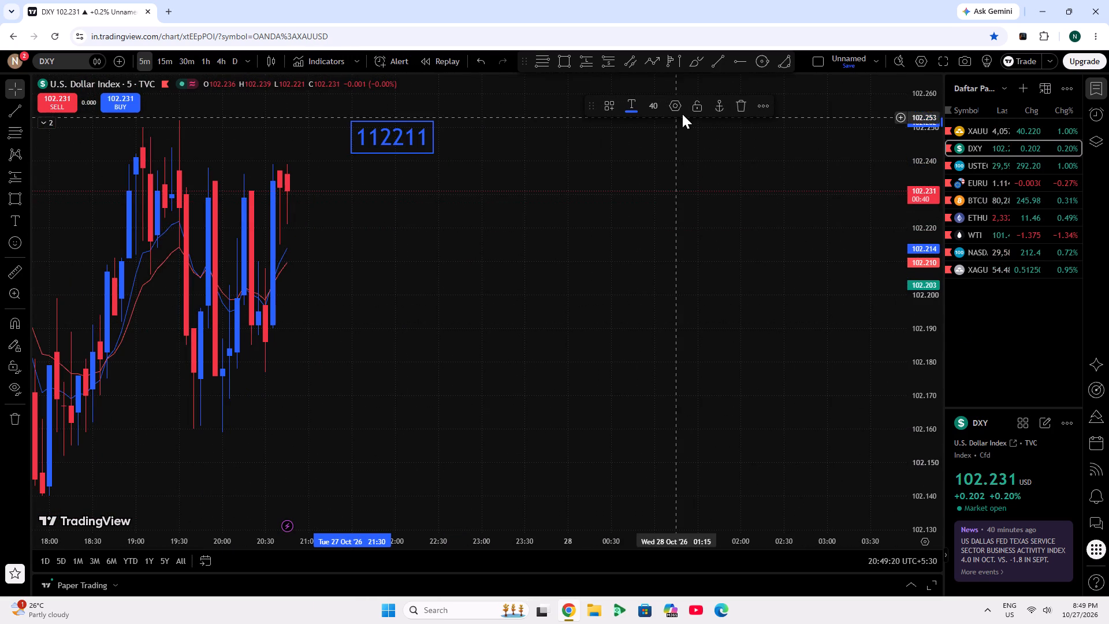
left_click(698, 110)
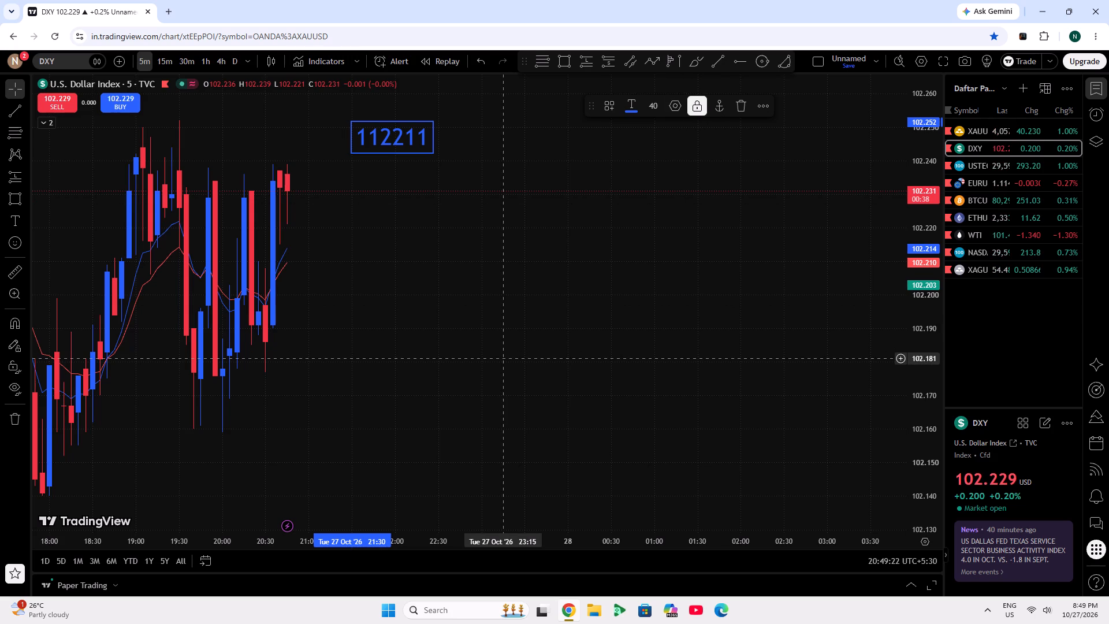
left_click(500, 358)
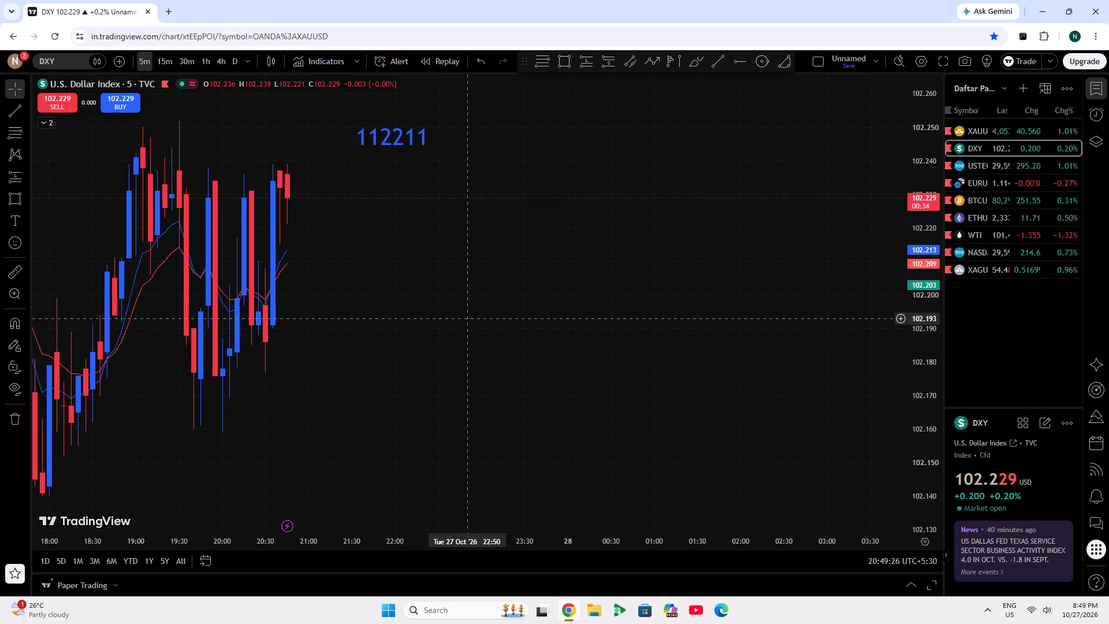
Examine DXY's recent 5-minute price swings and the latest candles relative to the moving averages.
left_click_drag(641, 299, 909, 281)
double_click(922, 304)
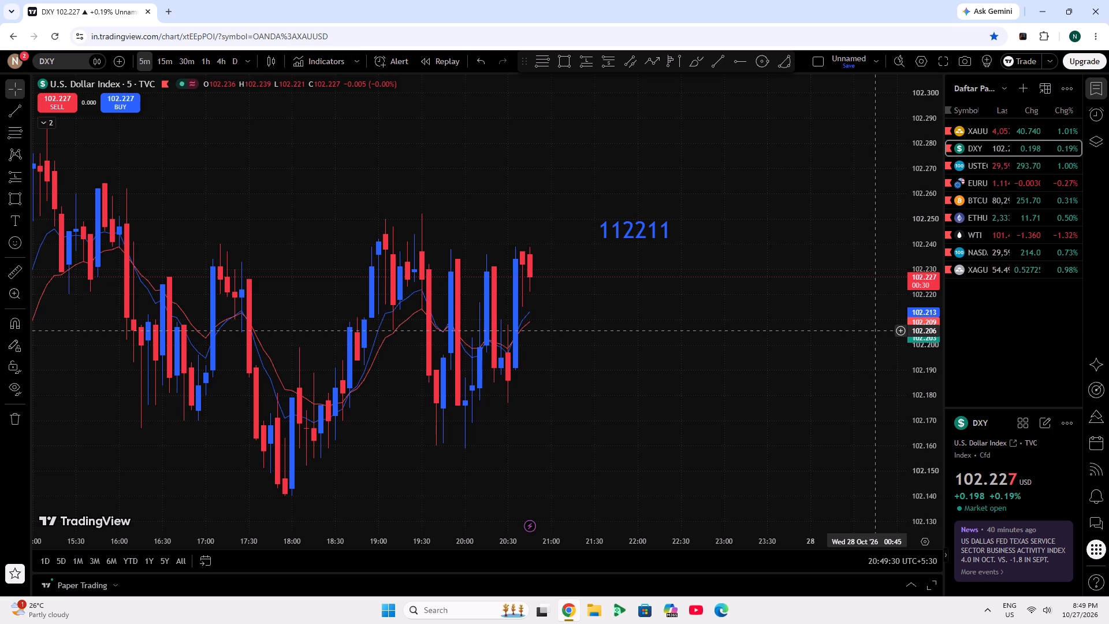
left_click_drag(855, 345, 885, 299)
left_click_drag(933, 363, 938, 330)
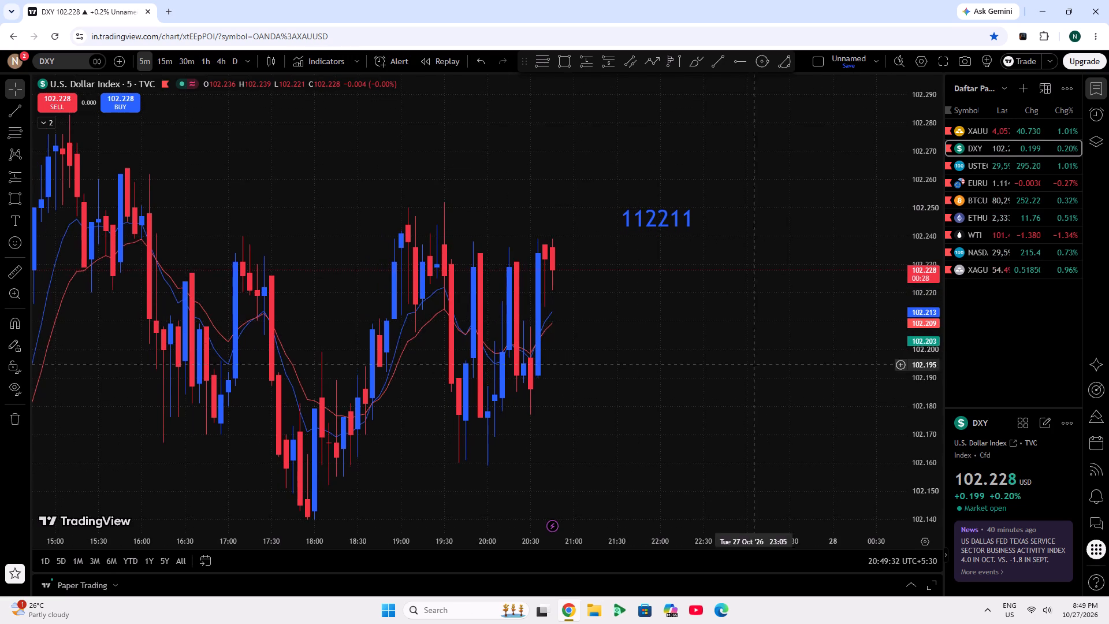
scroll(740, 368, "up", 2)
scroll(725, 379, "down", 1)
scroll(814, 388, "down", 4)
scroll(915, 379, "down", 2)
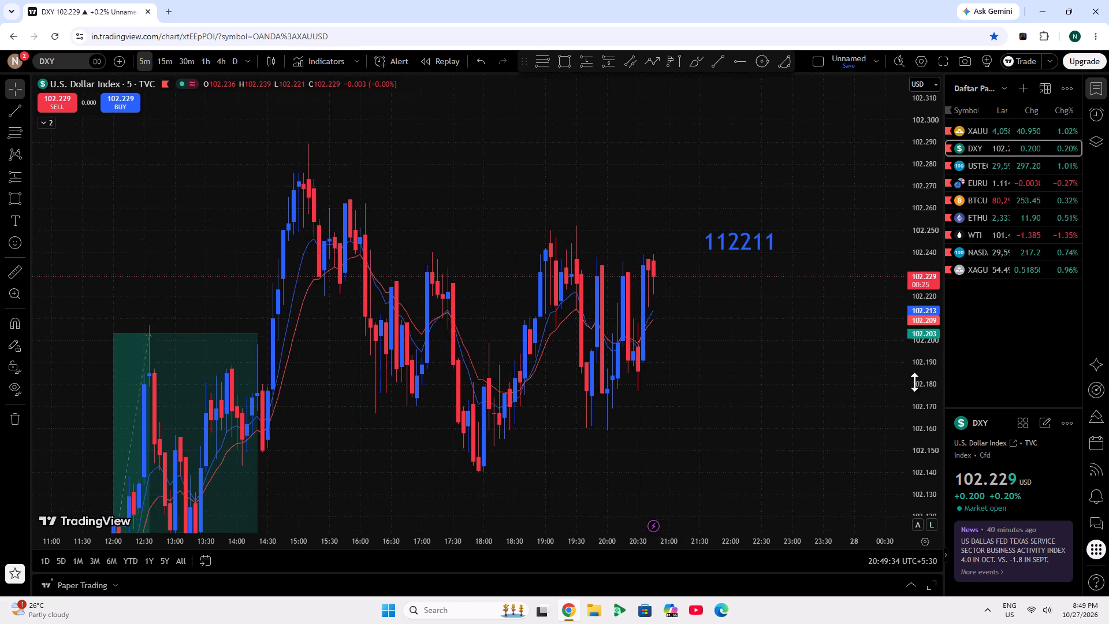
scroll(914, 382, "down", 1)
scroll(797, 407, "up", 5)
left_click_drag(739, 392, 839, 346)
double_click(919, 344)
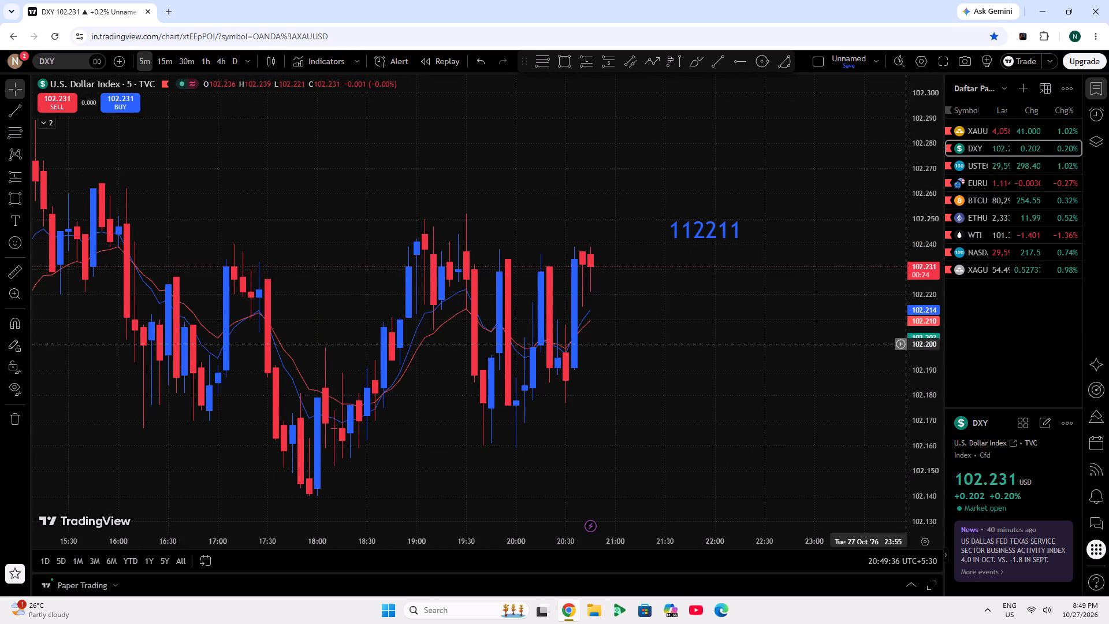
left_click(732, 238)
left_click(703, 333)
scroll(703, 333, "up", 1)
scroll(703, 333, "down", 4)
scroll(703, 333, "up", 1)
scroll(703, 333, "down", 2)
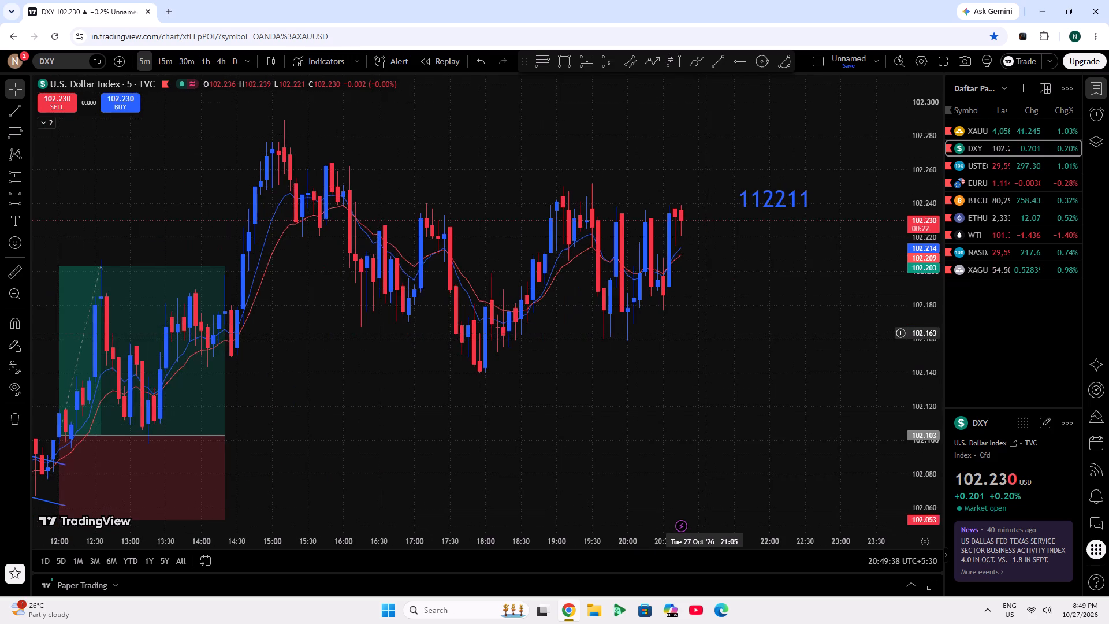
left_click_drag(703, 333, 681, 336)
scroll(681, 336, "up", 7)
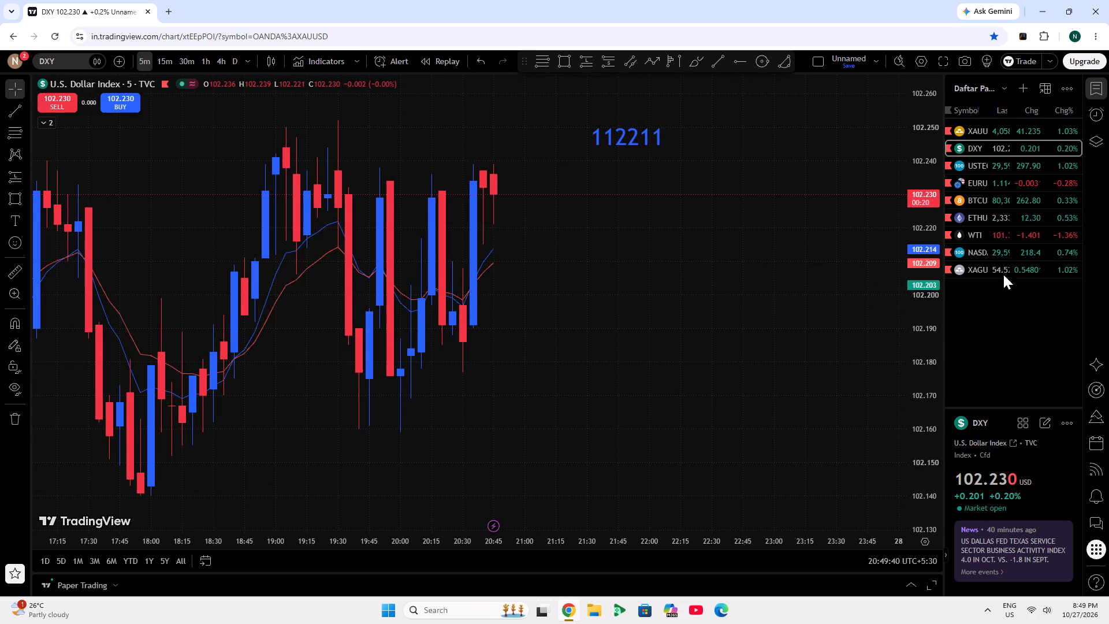
Switch the chart to XAUUSD from the watchlist.
left_click(985, 127)
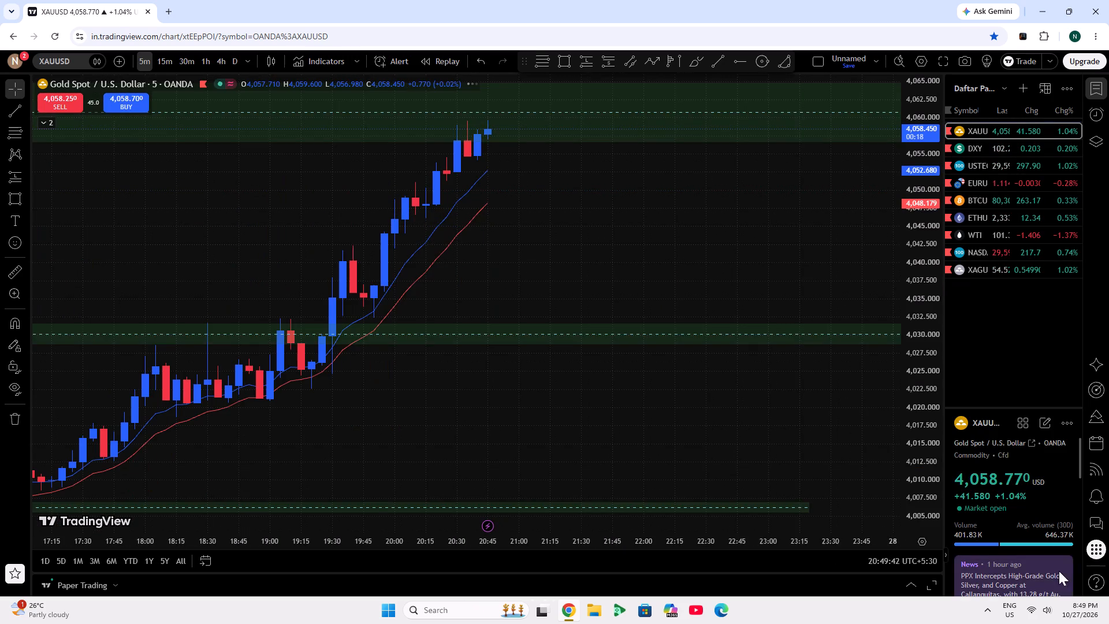
Examine XAUUSD's 5-minute rally from the lows near 3,992 to the green zone around 4,060.
scroll(818, 384, "down", 10)
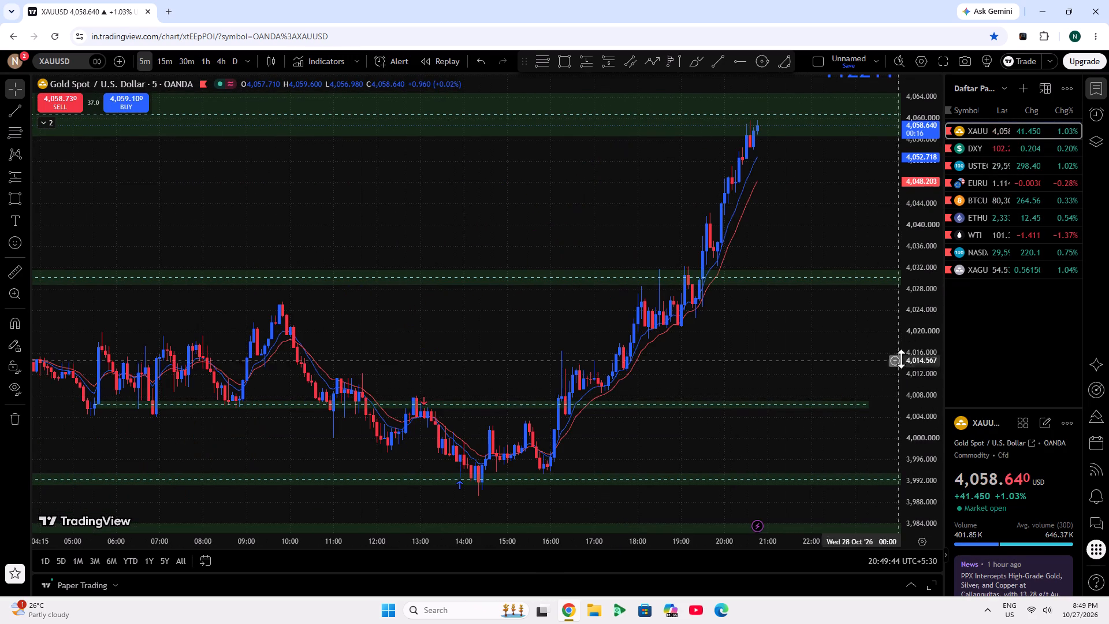
scroll(917, 362, "up", 7)
scroll(879, 327, "down", 4)
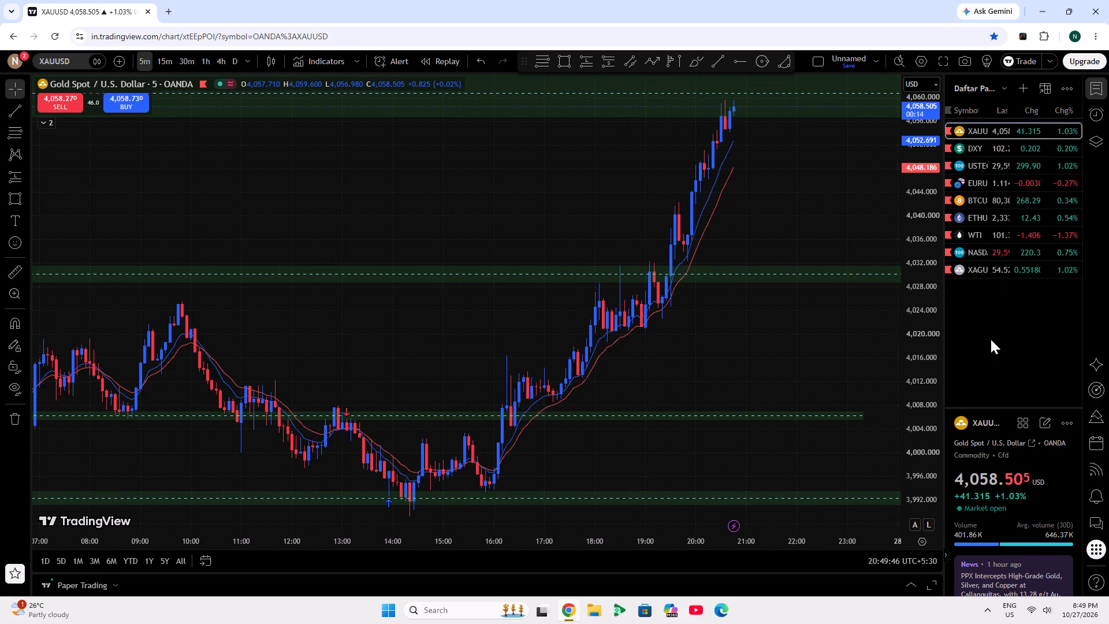
scroll(935, 335, "down", 3)
scroll(846, 348, "up", 3)
left_click_drag(833, 346, 624, 392)
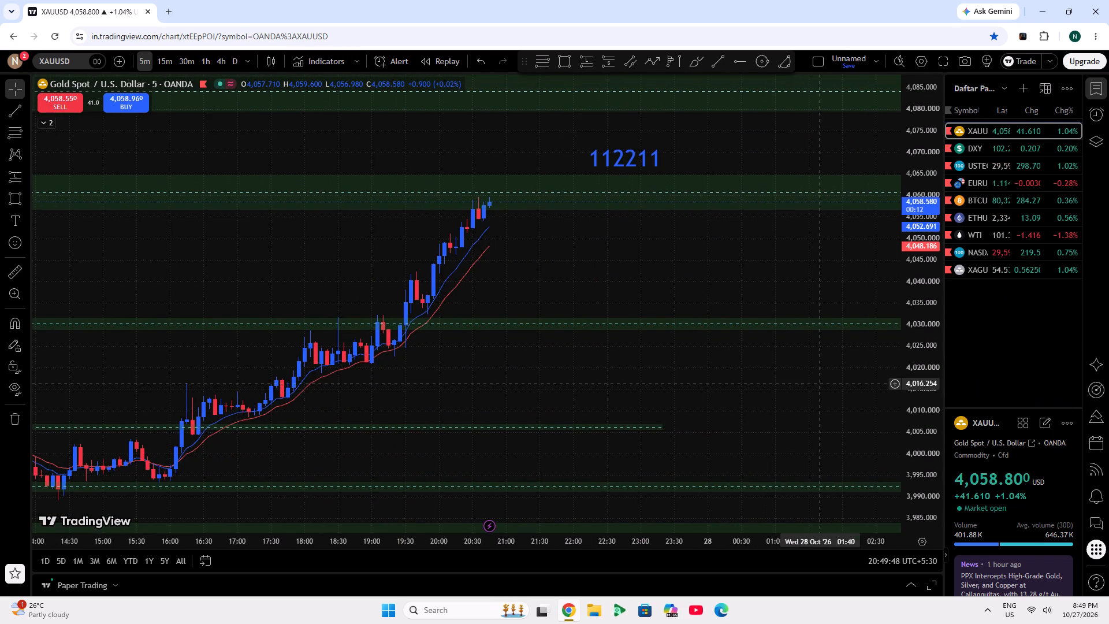
scroll(793, 380, "down", 6)
left_click_drag(810, 407, 787, 302)
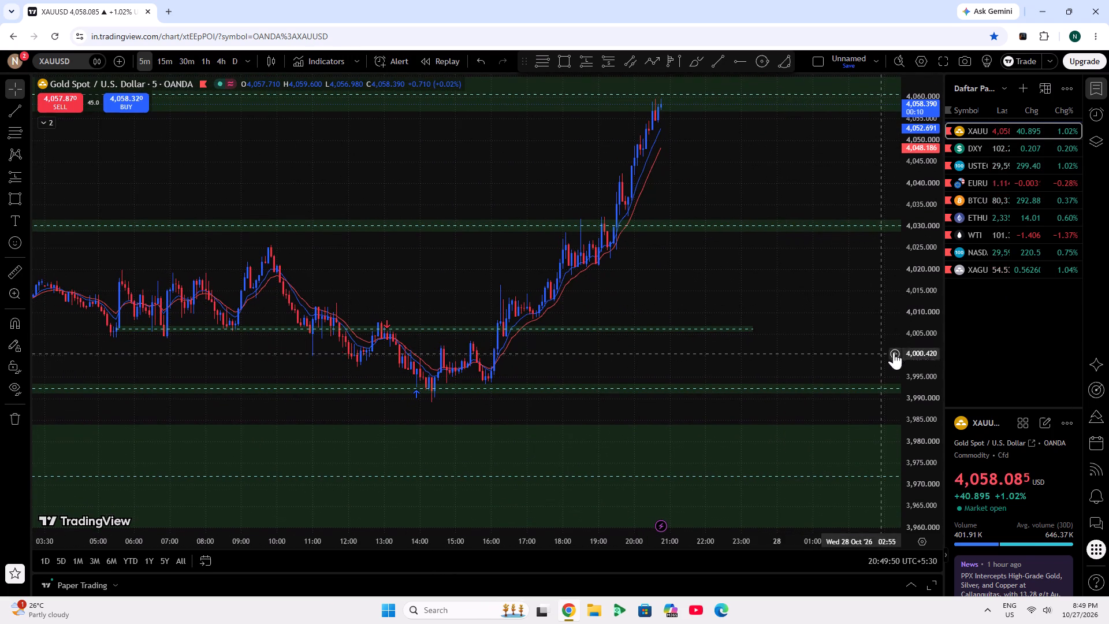
Extend the thin green zone around 4,006 on XAUUSD forward in time to about 01:50 on 28 Oct.
scroll(920, 350, "up", 4)
scroll(722, 389, "up", 3)
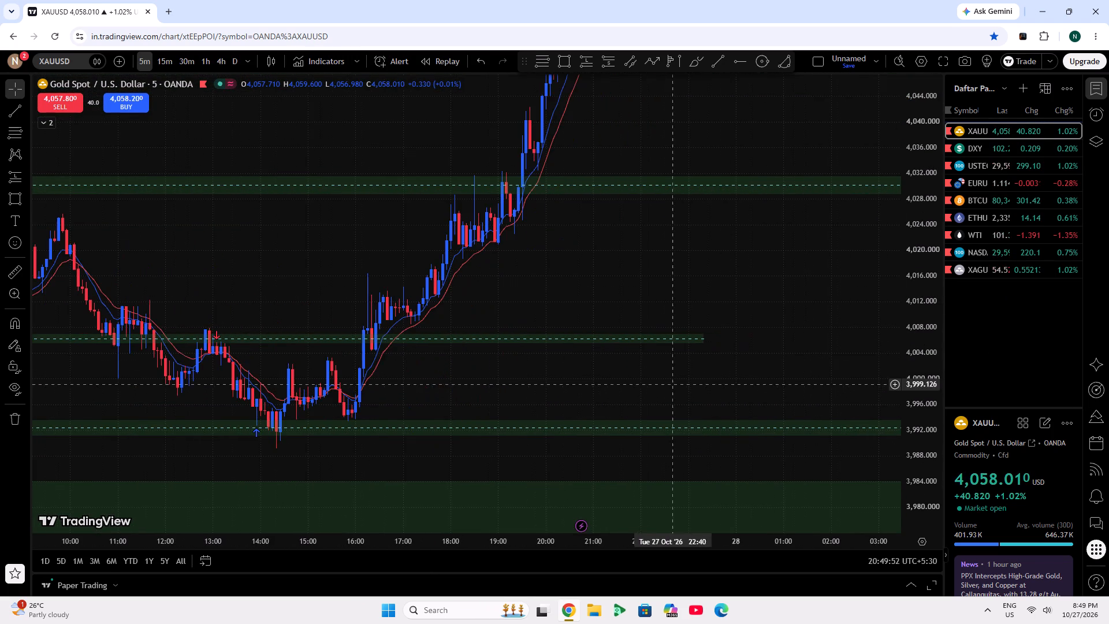
left_click_drag(735, 322, 874, 255)
left_click(769, 284)
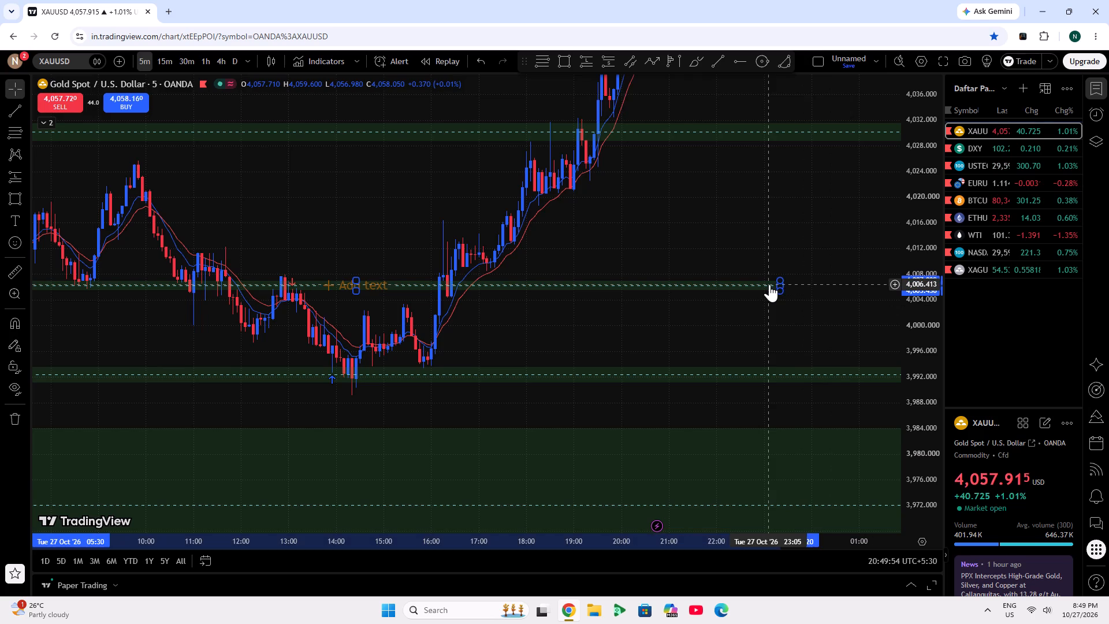
left_click_drag(784, 285, 949, 283)
Place a long position on XAUUSD at the 16:30 candle with entry about 4,011.9 and stop about 4,006.05 in the green zone.
left_click_drag(654, 312, 673, 314)
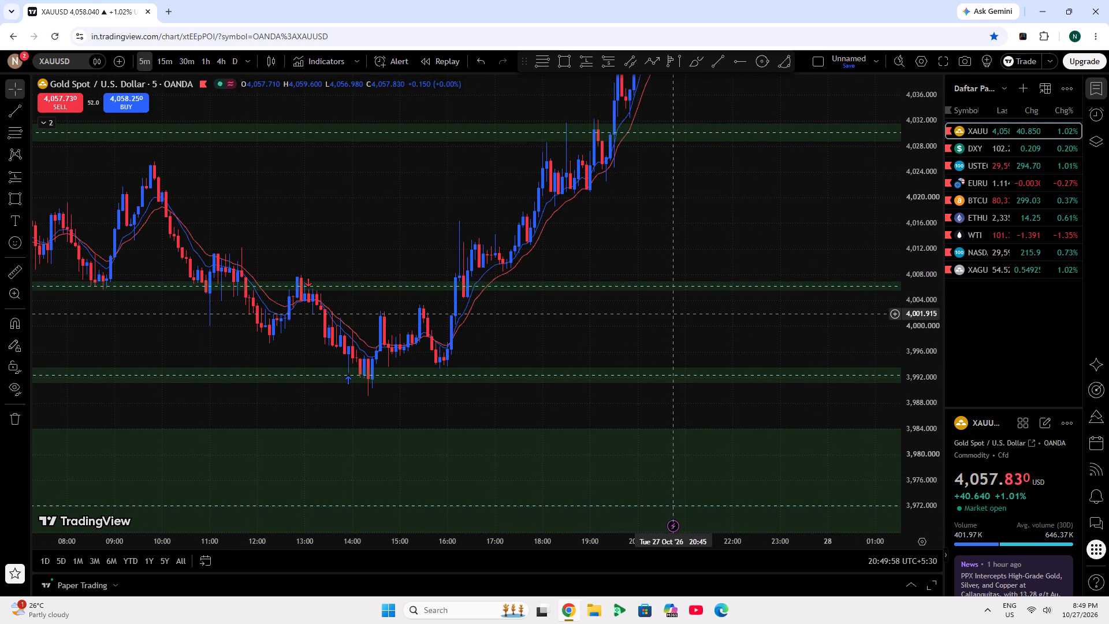
left_click(608, 55)
left_click(590, 62)
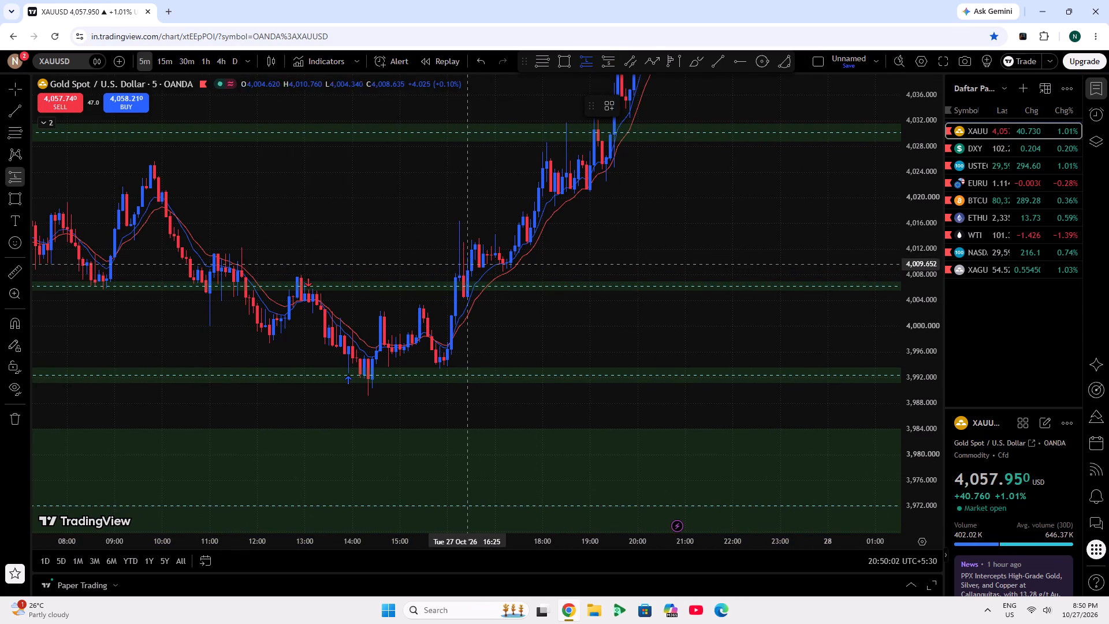
left_click(471, 250)
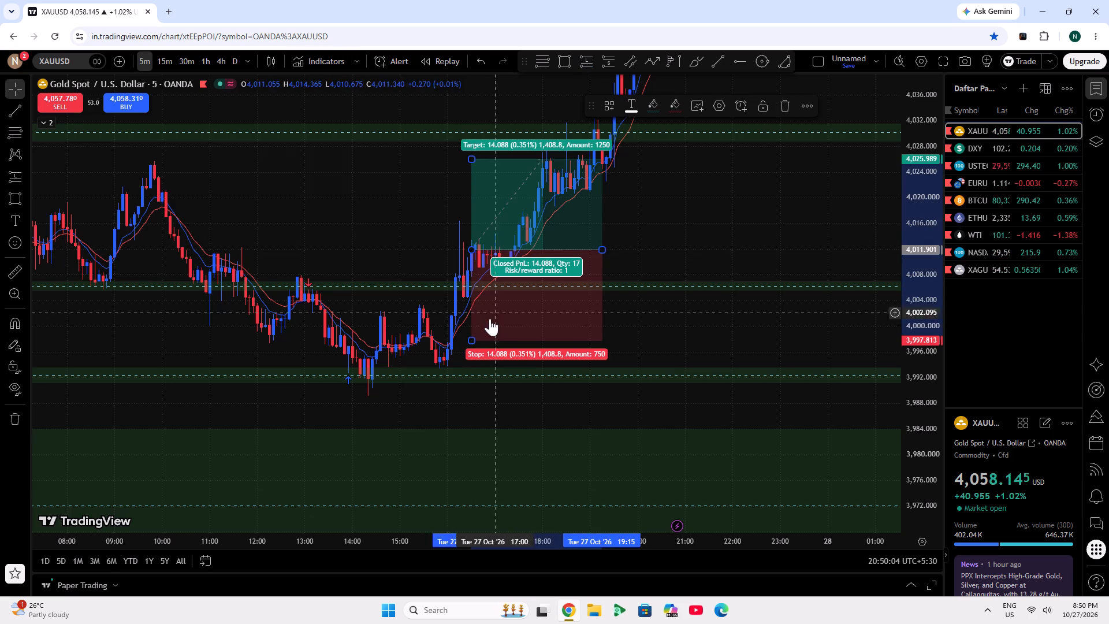
left_click_drag(471, 340, 472, 287)
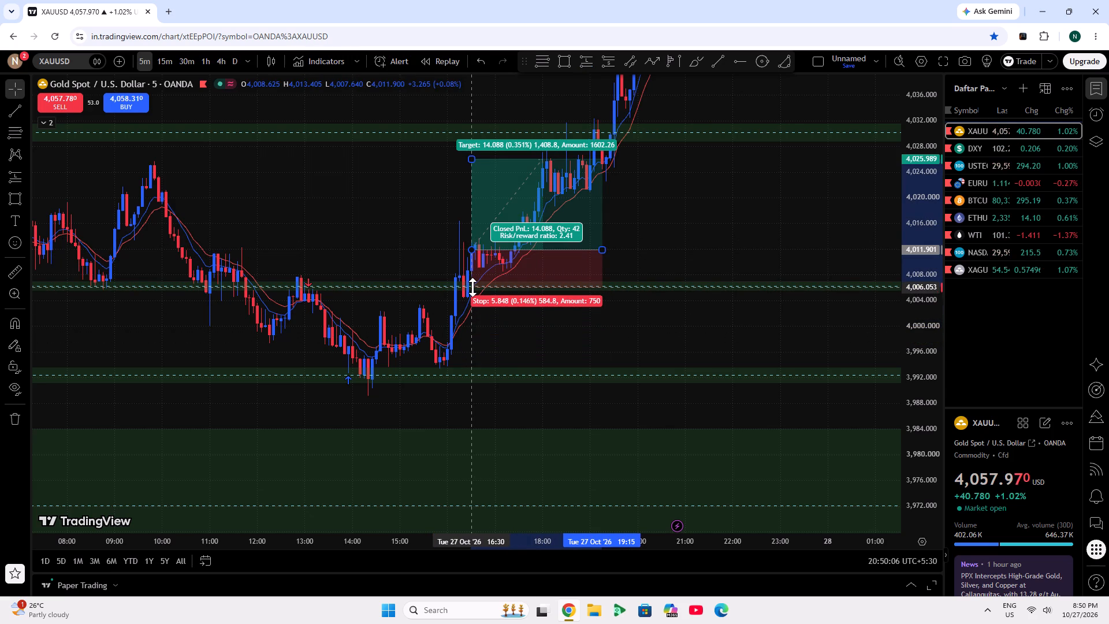
left_click_drag(472, 287, 466, 284)
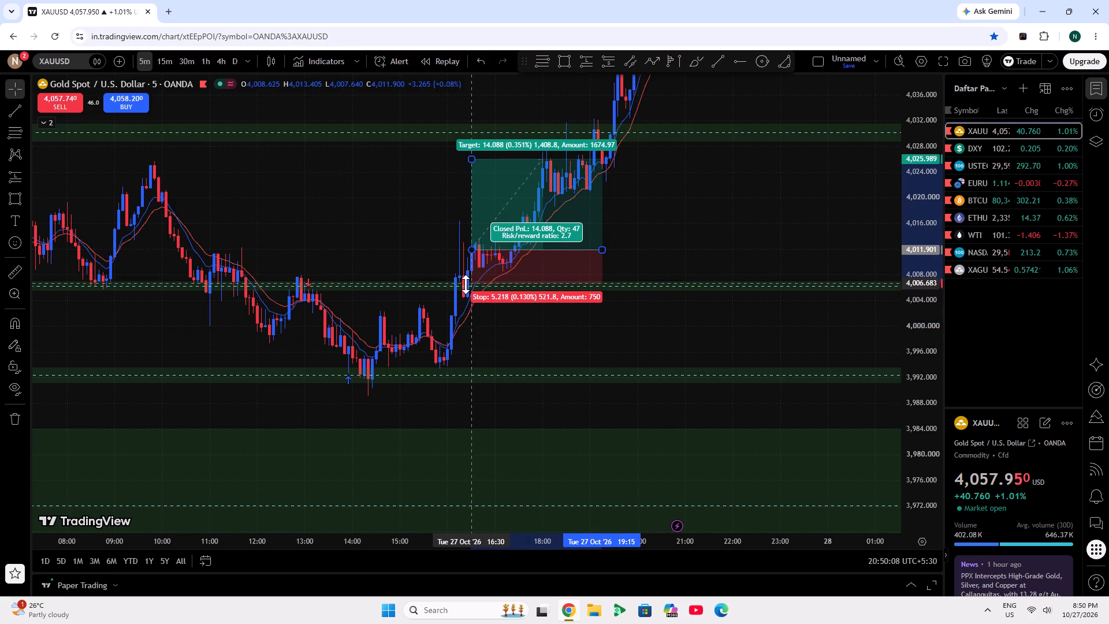
left_click_drag(466, 284, 467, 287)
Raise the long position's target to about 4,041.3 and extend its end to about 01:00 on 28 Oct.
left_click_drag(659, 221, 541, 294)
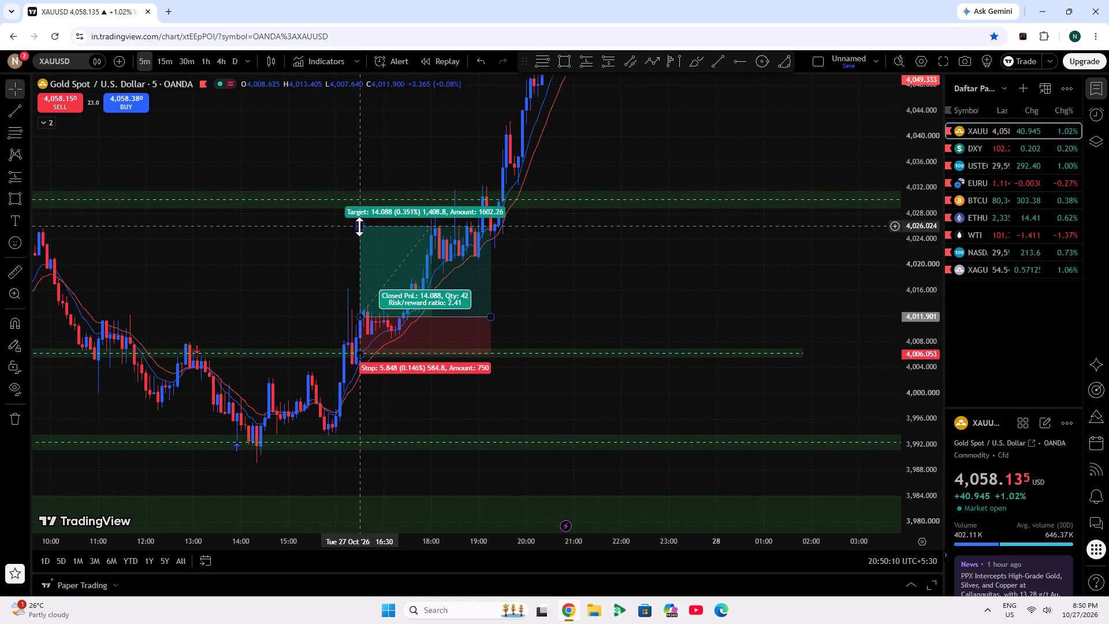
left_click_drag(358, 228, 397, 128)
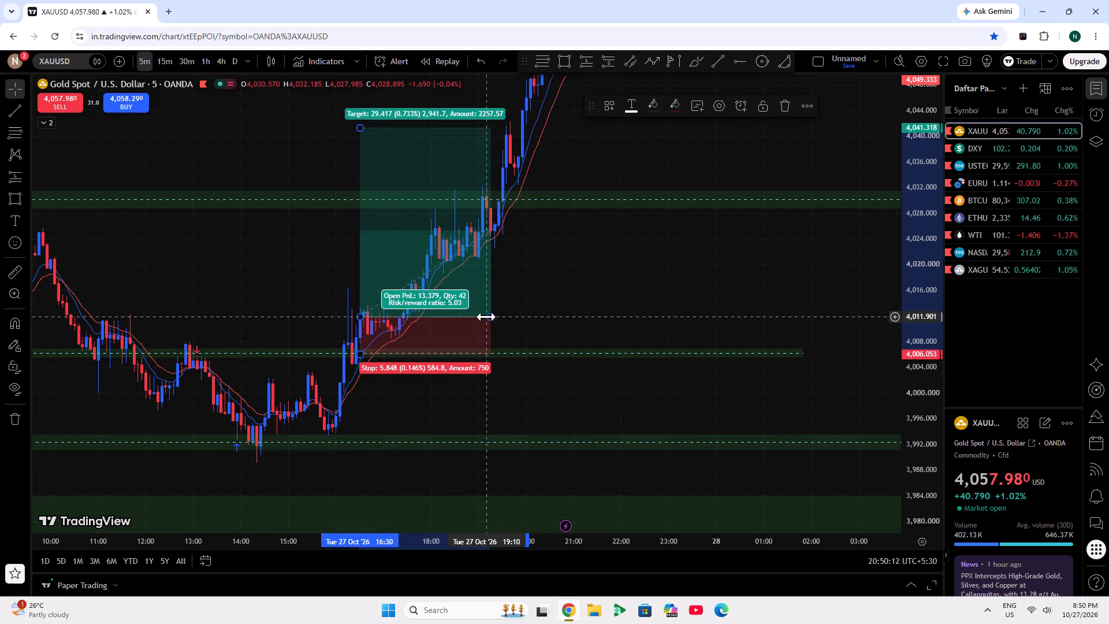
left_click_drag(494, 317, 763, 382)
Set the long position's target to about 4,032.14, at the upper edge of the green zone around 4,030.
left_click_drag(831, 271, 735, 423)
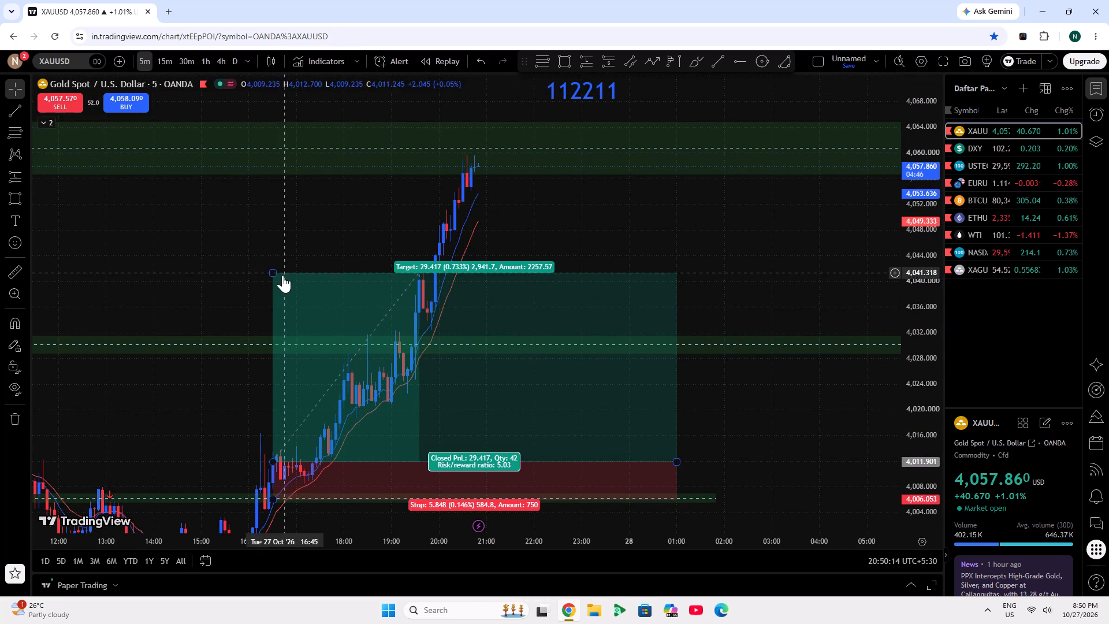
left_click_drag(272, 274, 299, 153)
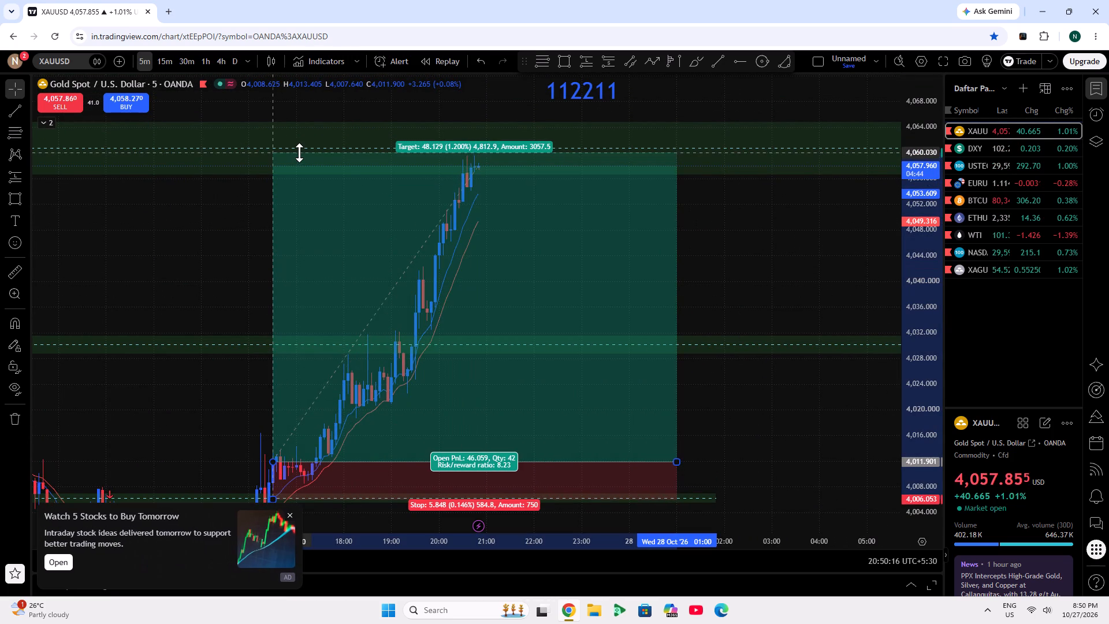
left_click_drag(299, 153, 282, 150)
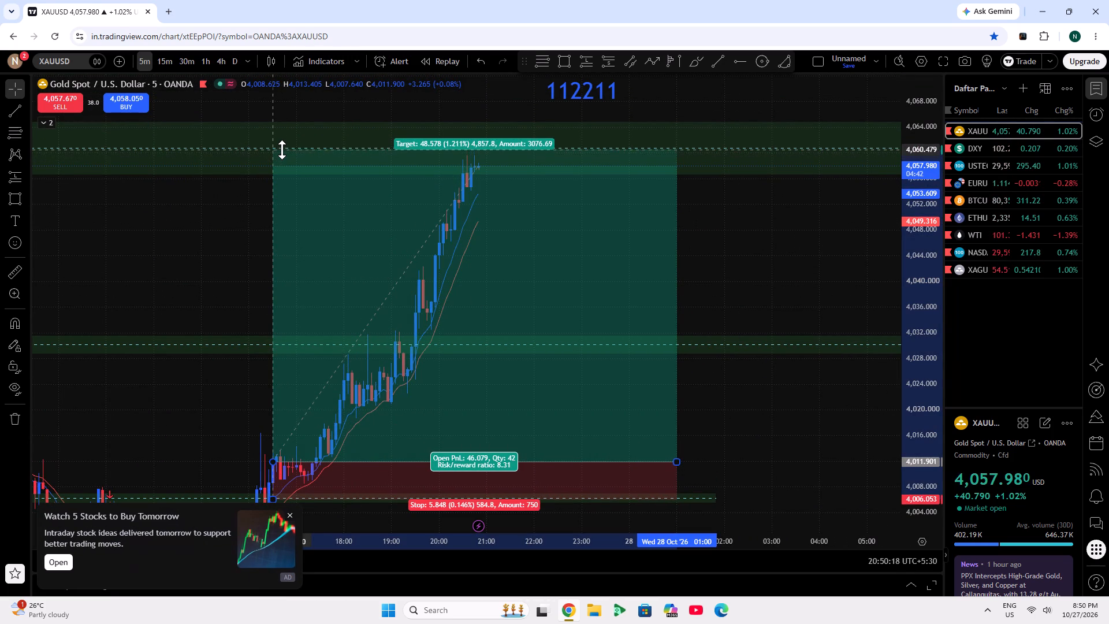
left_click_drag(282, 150, 298, 148)
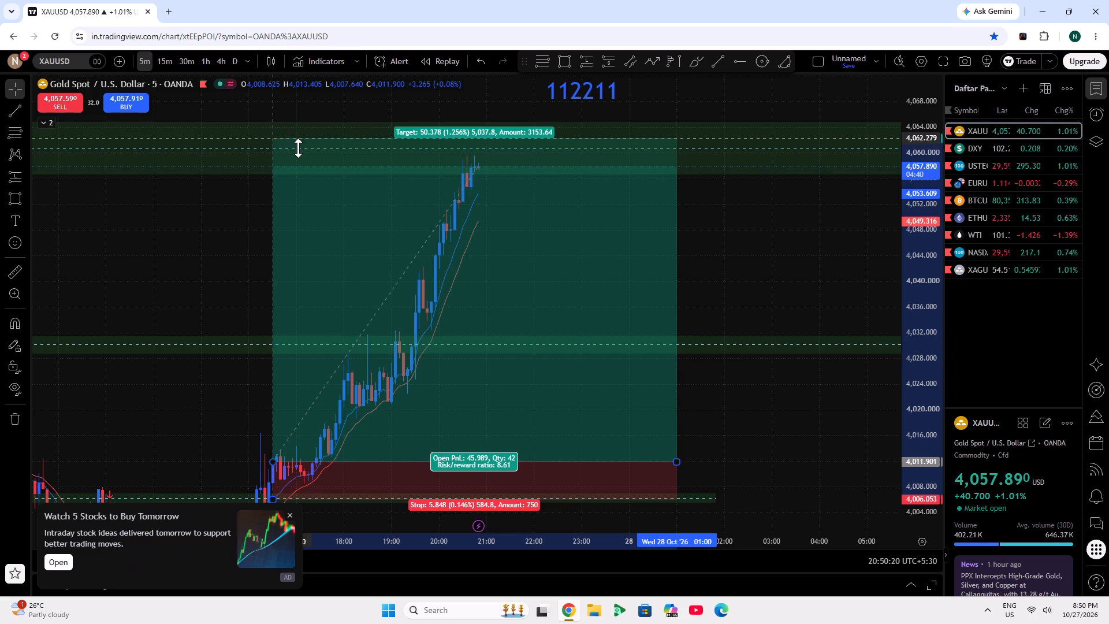
left_click_drag(298, 148, 313, 154)
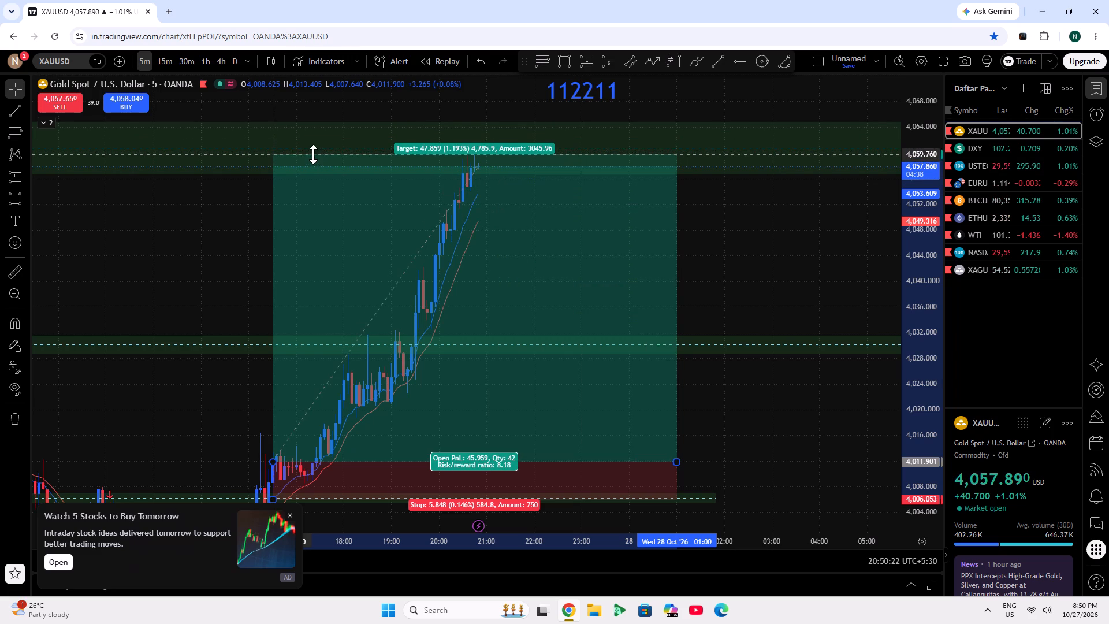
left_click_drag(313, 154, 334, 206)
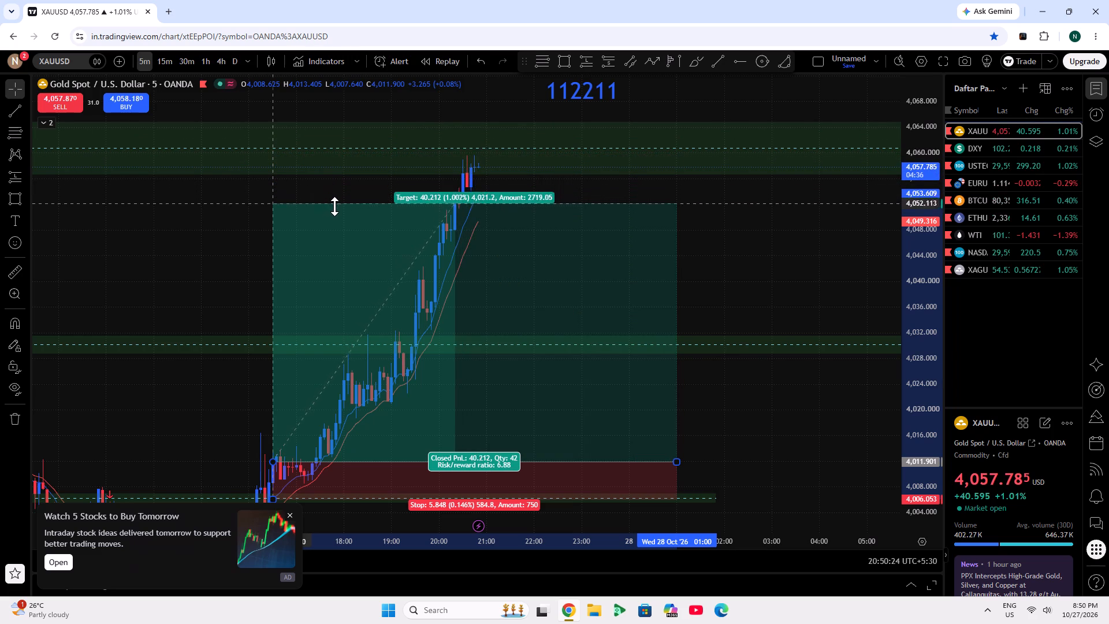
left_click_drag(334, 206, 336, 332)
Shorten the long position so that it ends at about 20:05 on 27 Oct.
left_click_drag(562, 254, 675, 141)
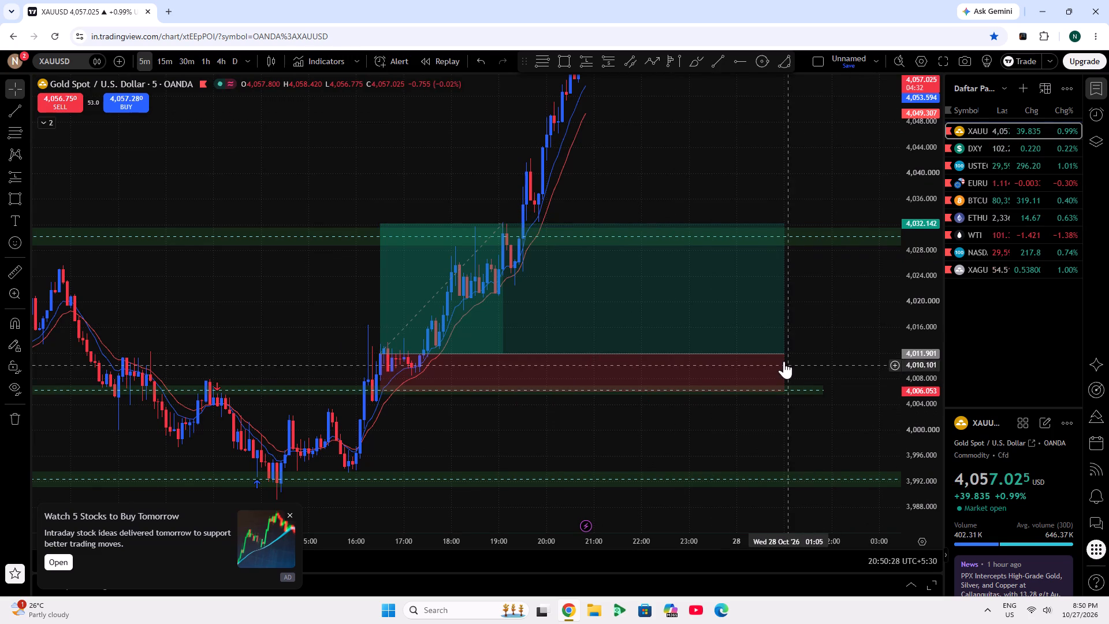
left_click_drag(783, 354, 550, 363)
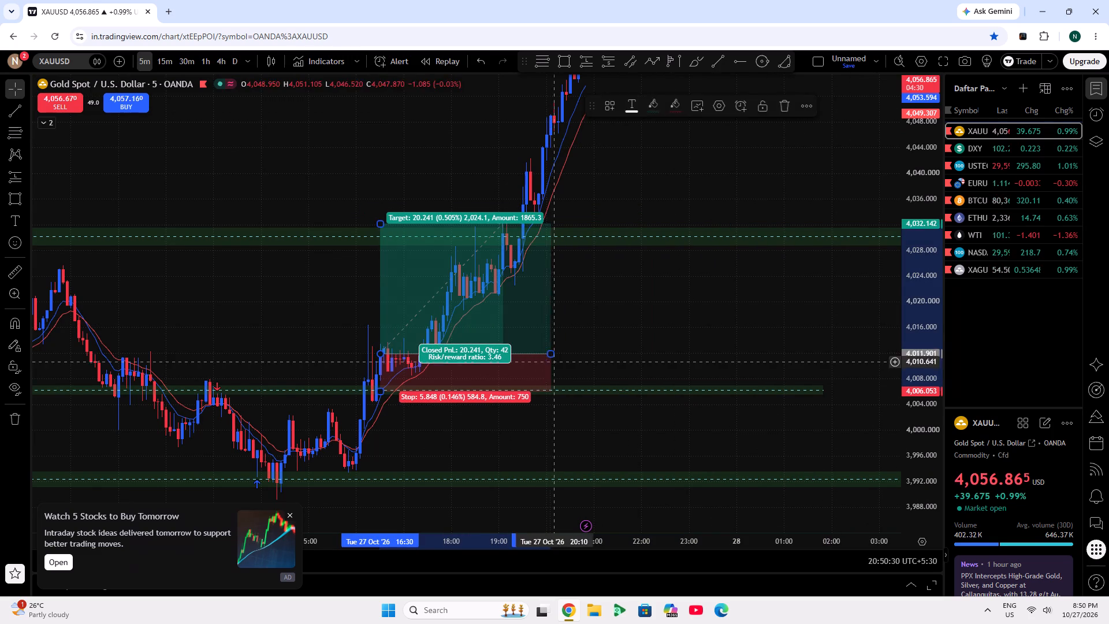
left_click_drag(648, 324, 653, 302)
scroll(915, 400, "up", 4)
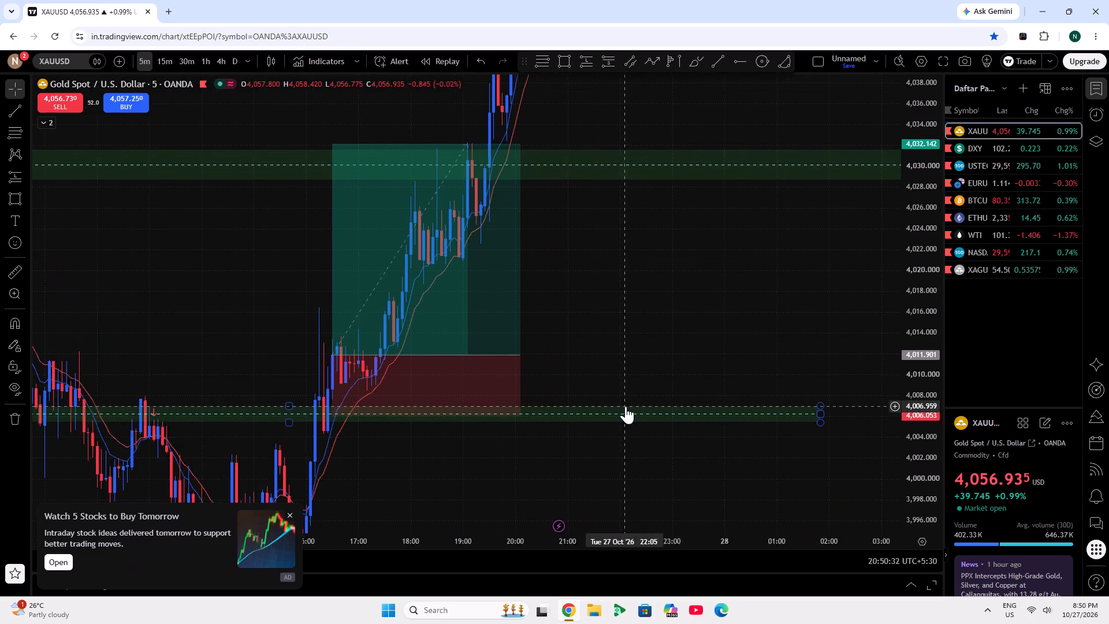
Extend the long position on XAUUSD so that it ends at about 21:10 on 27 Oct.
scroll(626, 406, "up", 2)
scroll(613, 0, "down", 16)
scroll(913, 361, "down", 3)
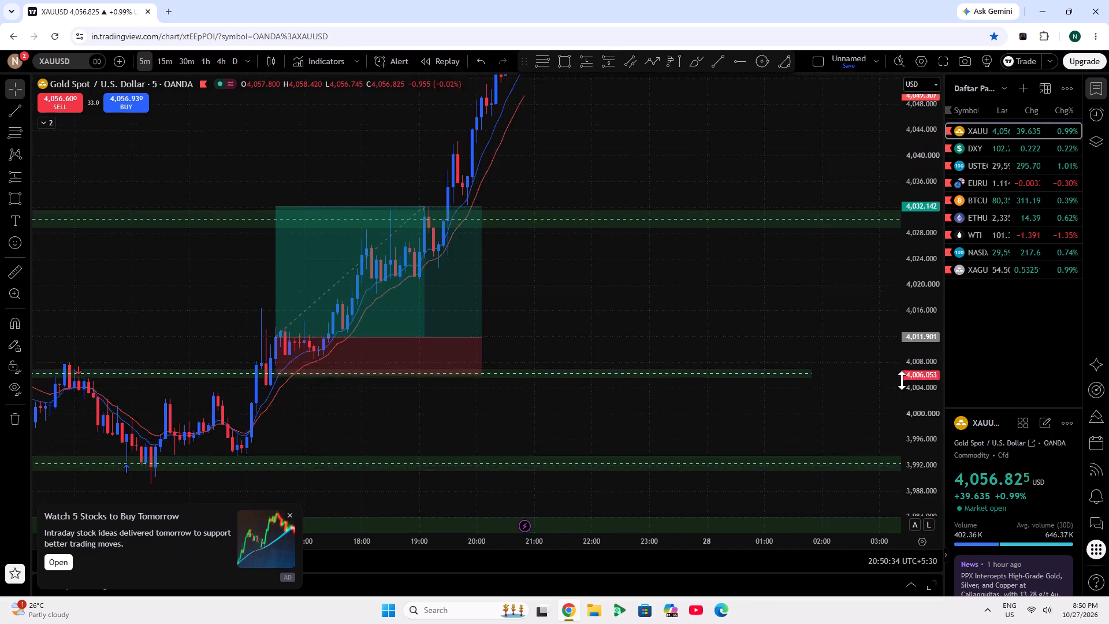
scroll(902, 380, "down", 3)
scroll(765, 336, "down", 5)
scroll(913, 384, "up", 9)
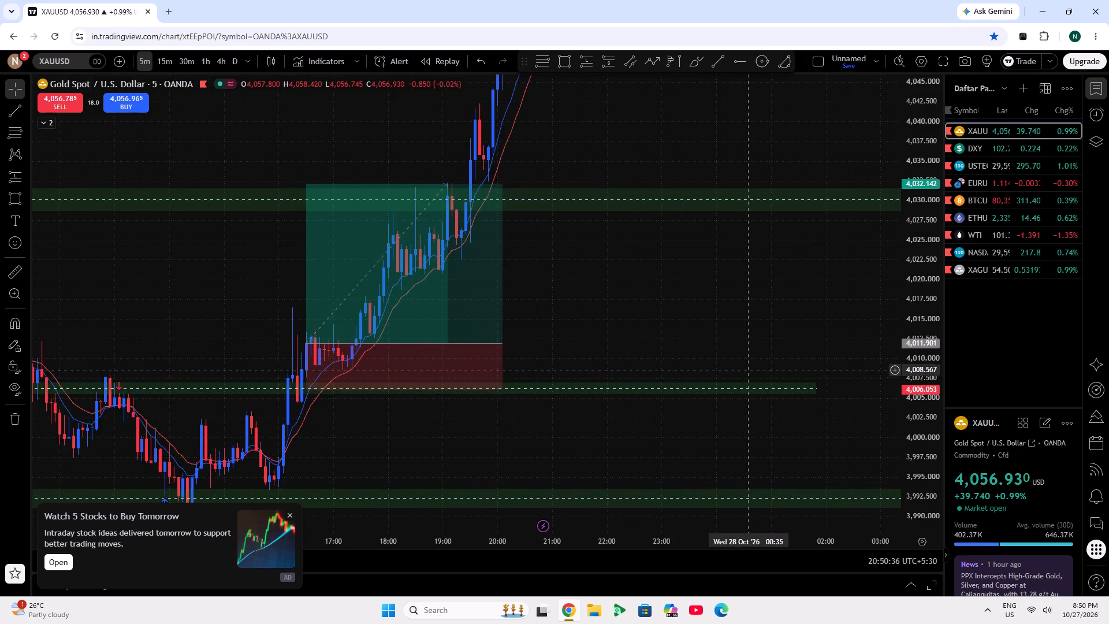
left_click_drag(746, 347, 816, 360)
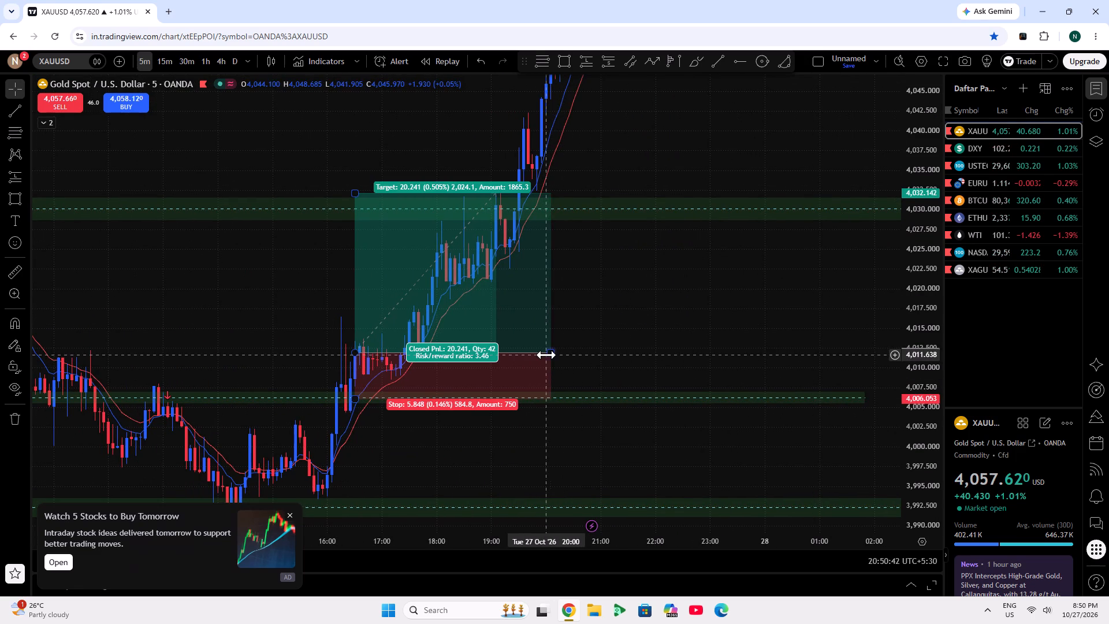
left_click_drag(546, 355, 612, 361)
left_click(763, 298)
Delete the long position from the XAUUSD 5-minute chart.
scroll(924, 381, "up", 4)
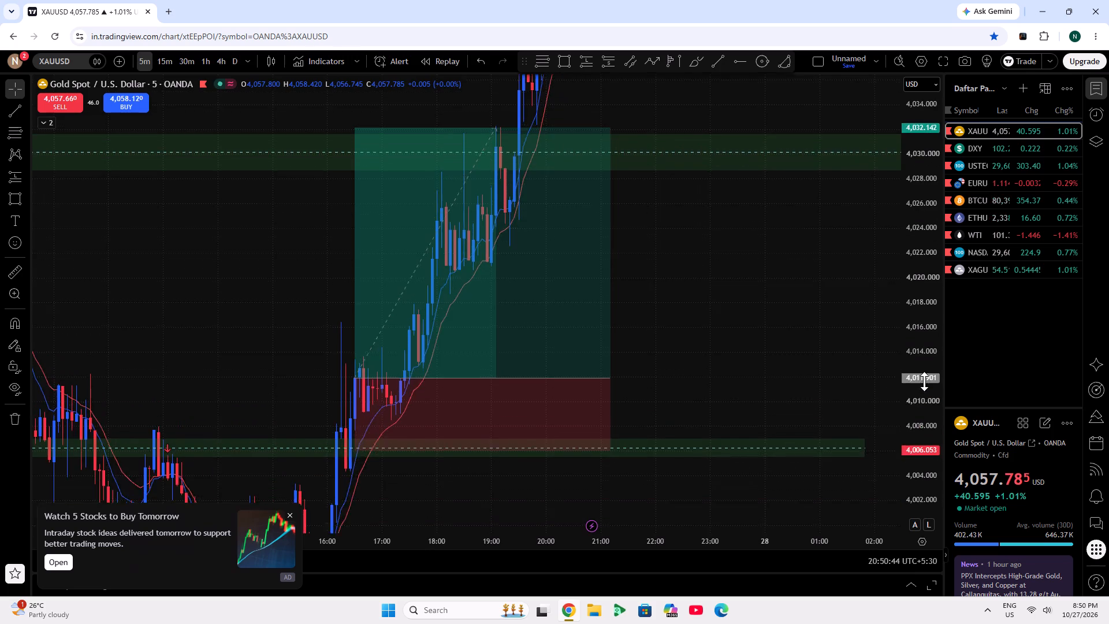
scroll(924, 381, "down", 10)
scroll(928, 395, "up", 7)
scroll(646, 405, "up", 3)
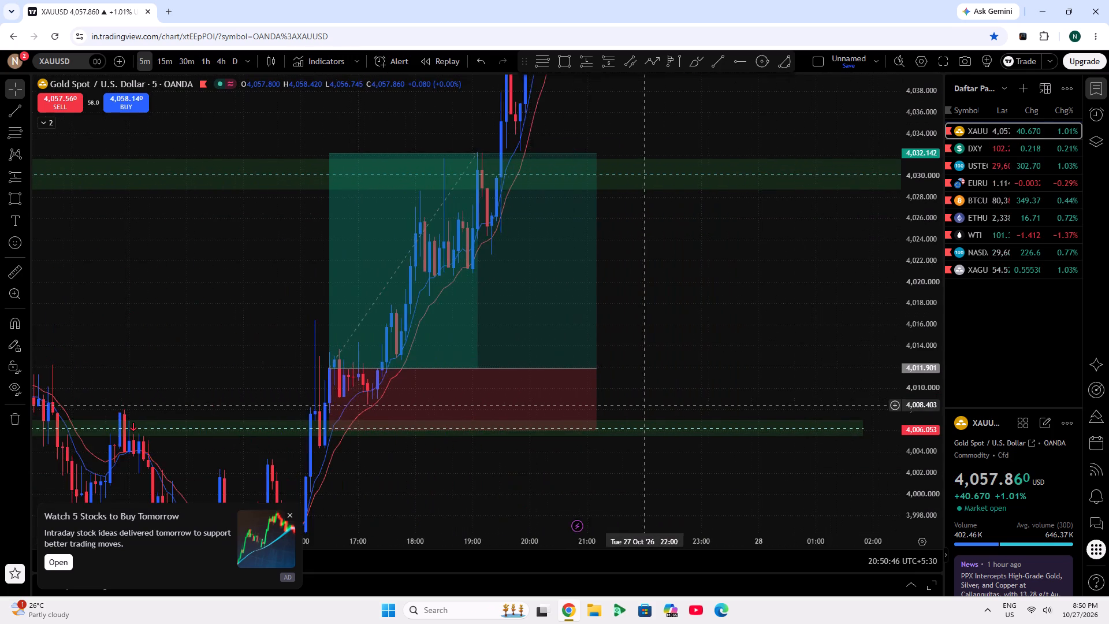
scroll(792, 332, "down", 6)
scroll(913, 358, "down", 5)
scroll(798, 408, "up", 4)
left_click(291, 514)
left_click_drag(504, 419, 475, 436)
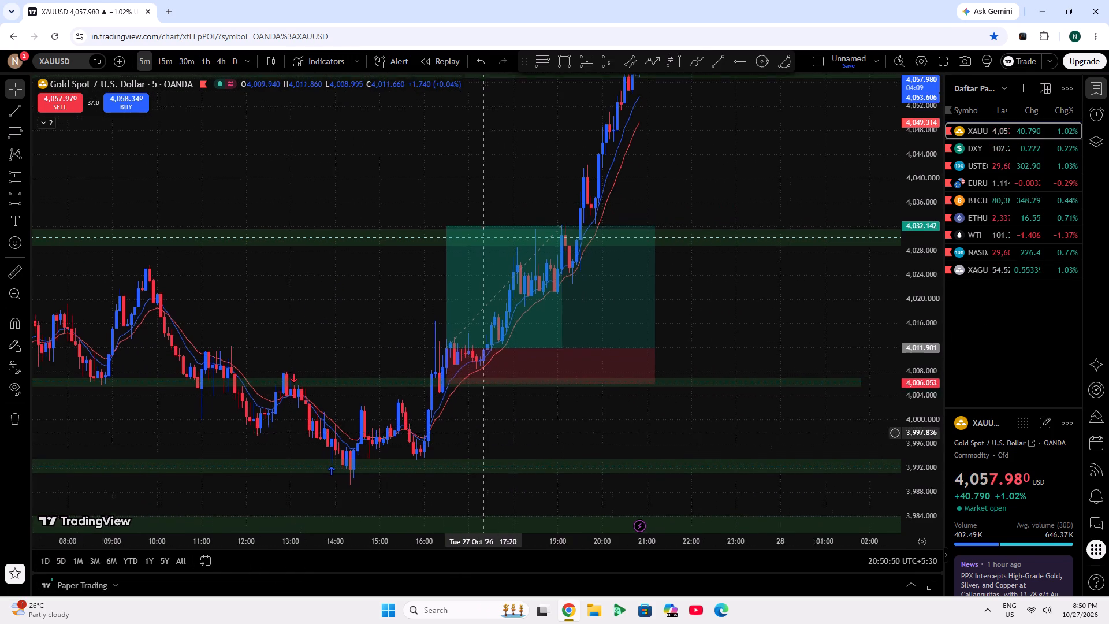
left_click_drag(475, 436, 474, 437)
left_click(760, 334)
left_click(589, 321)
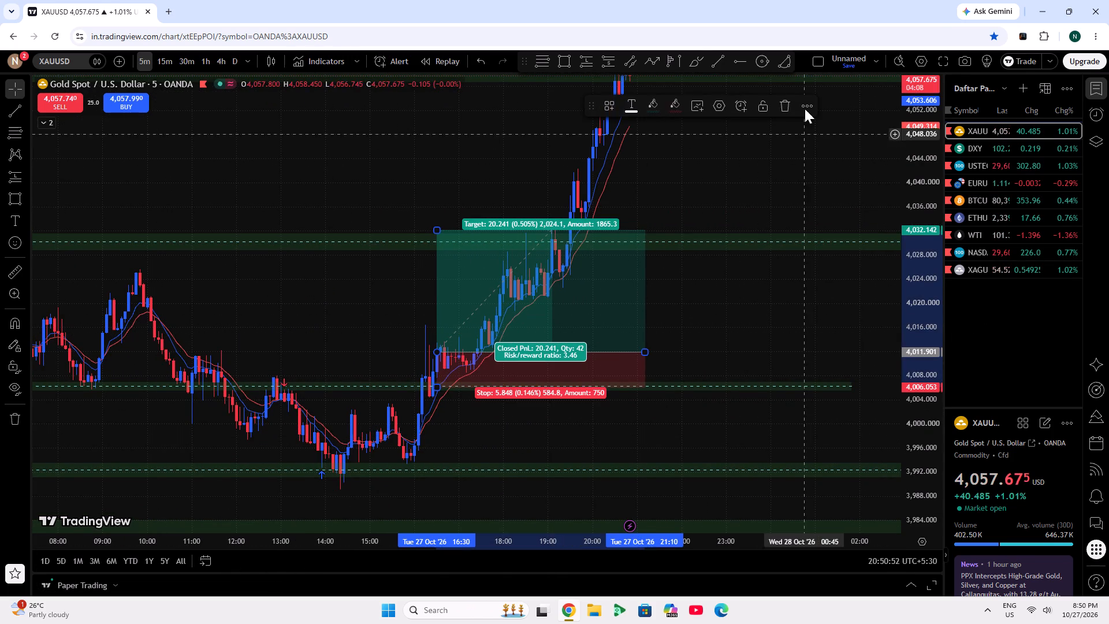
left_click(777, 101)
Examine the XAUUSD 5-minute rally from the green zone near 3,992 up to the zone around 4,060.
scroll(623, 217, "down", 5)
left_click_drag(774, 287, 750, 200)
scroll(730, 294, "up", 6)
scroll(730, 294, "down", 6)
scroll(931, 309, "down", 3)
double_click(926, 311)
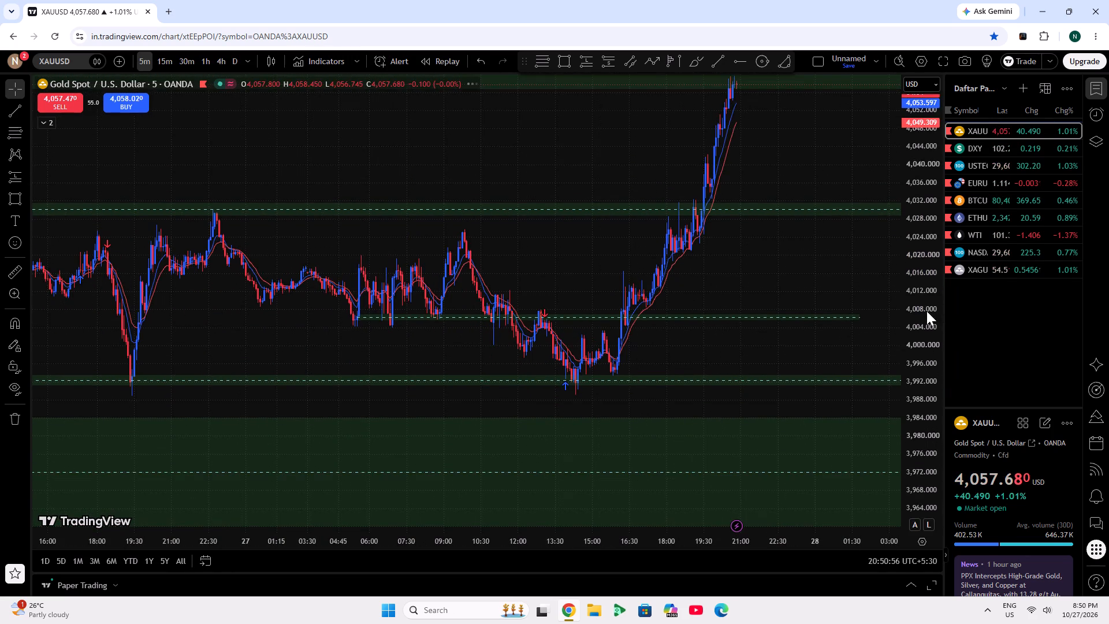
scroll(741, 359, "up", 7)
left_click_drag(641, 342, 900, 325)
left_click_drag(903, 324, 814, 322)
scroll(515, 306, "down", 6)
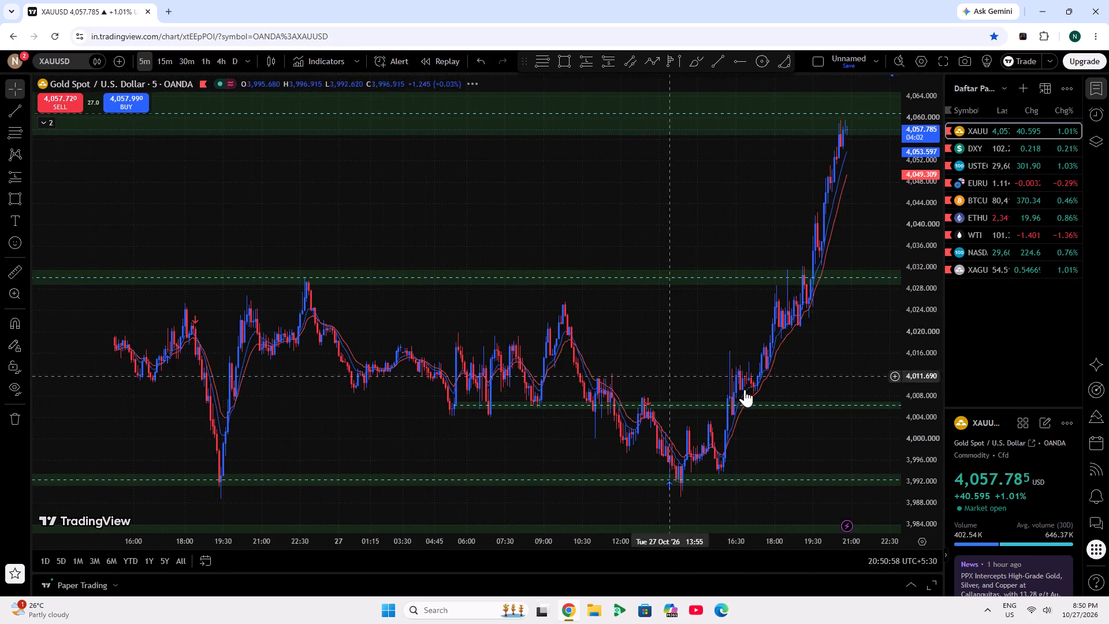
left_click_drag(723, 356, 502, 323)
left_click_drag(775, 334, 807, 402)
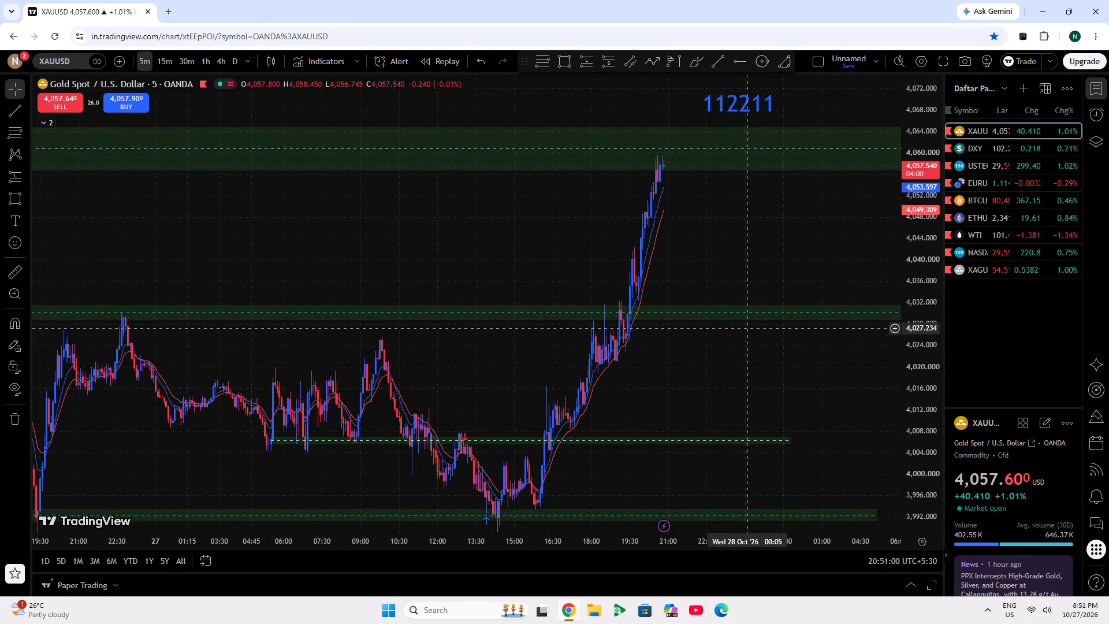
scroll(749, 361, "up", 6)
left_click_drag(707, 268, 816, 291)
scroll(937, 356, "up", 11)
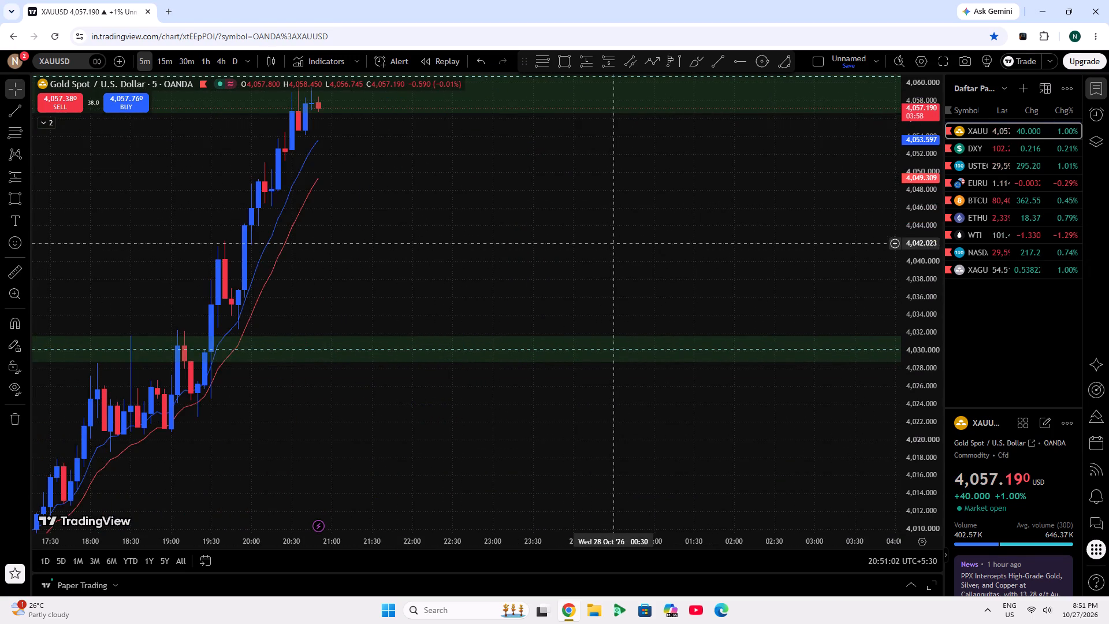
left_click_drag(638, 314, 687, 476)
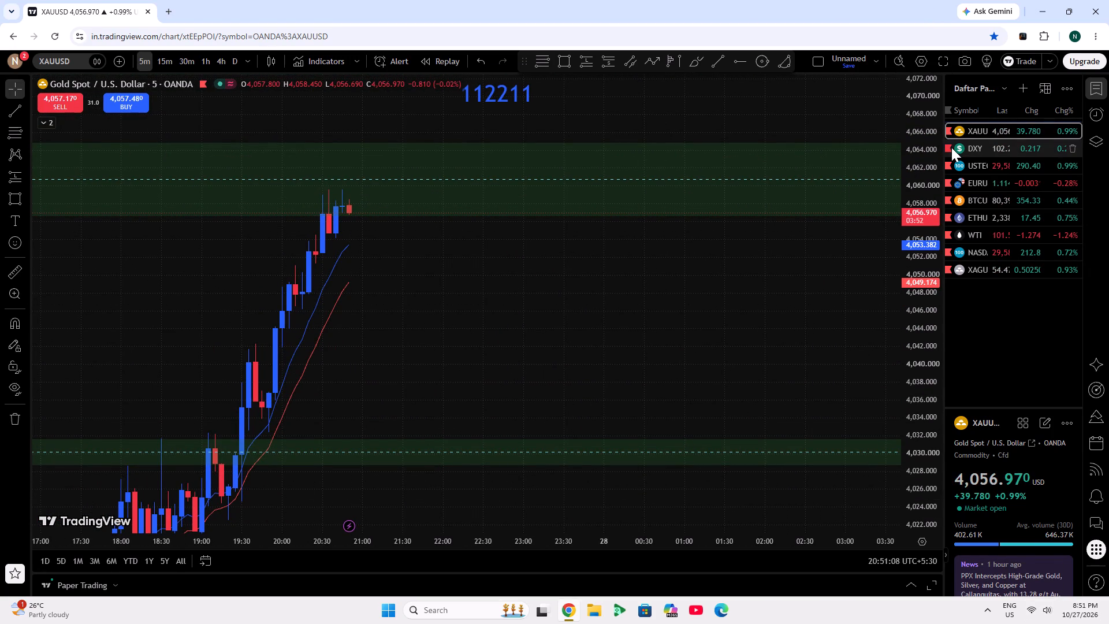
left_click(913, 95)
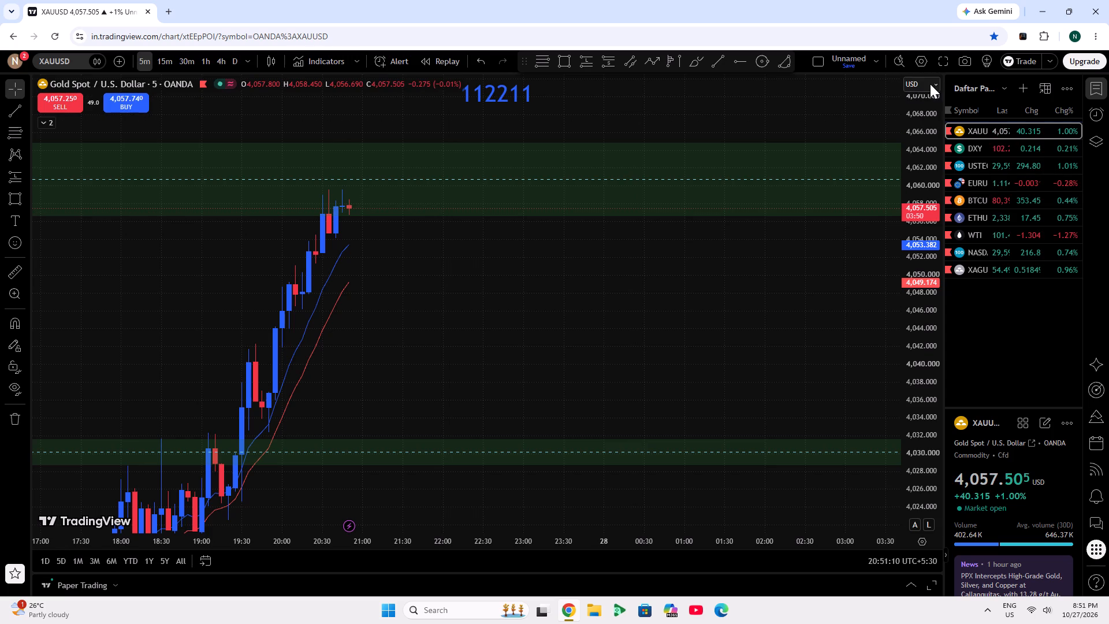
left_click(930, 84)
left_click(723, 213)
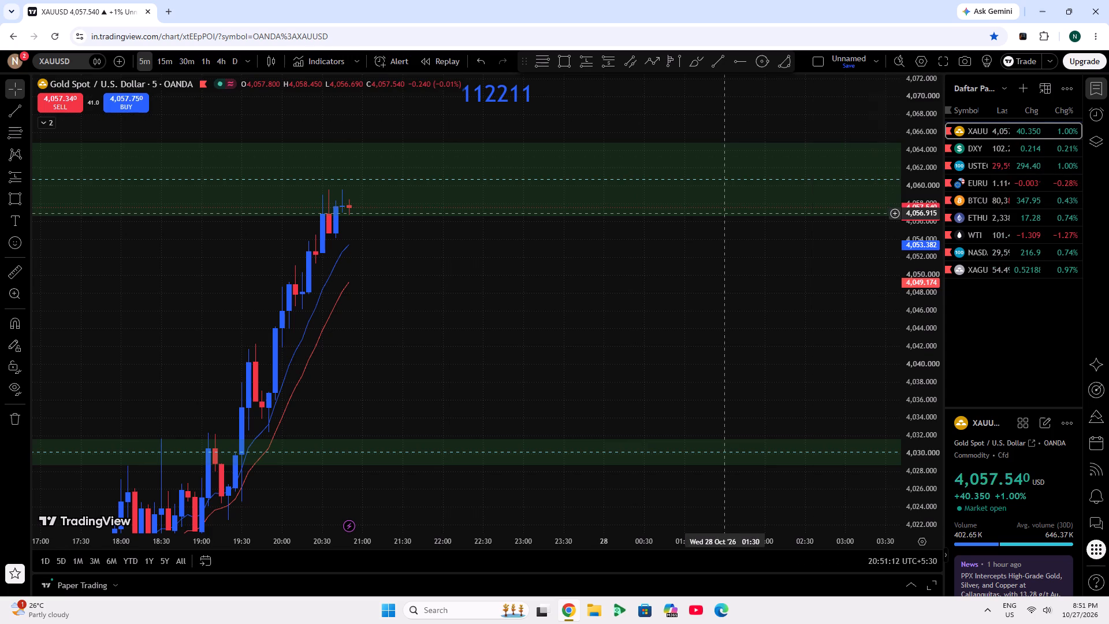
Go through the DXY, USTEC and EURUSD charts in the watchlist on the 5-minute timeframe.
left_click(982, 152)
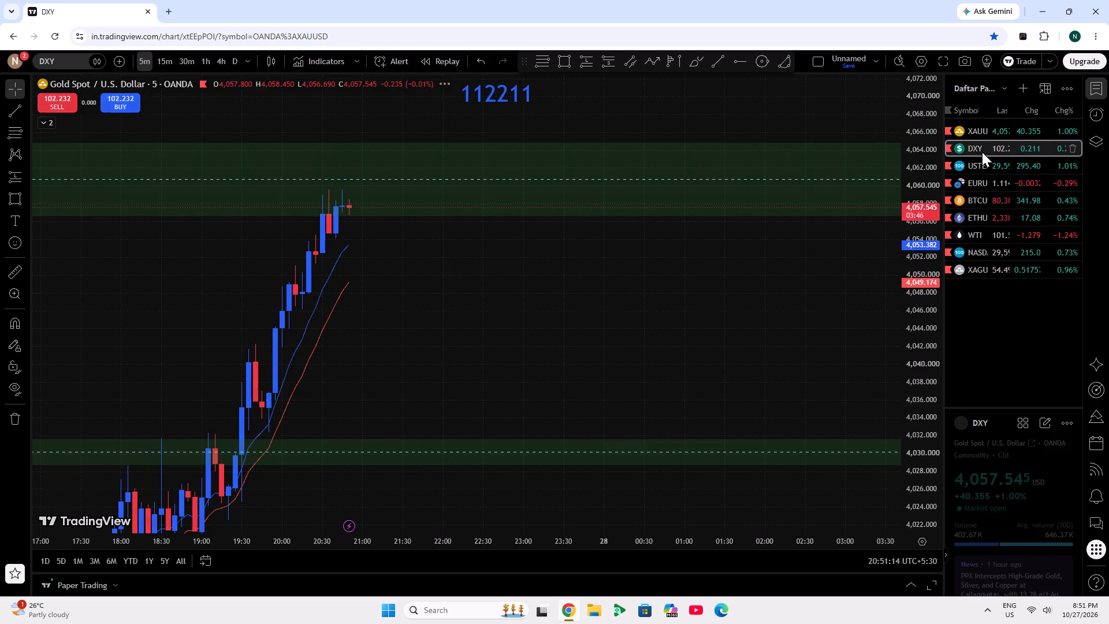
left_click(955, 172)
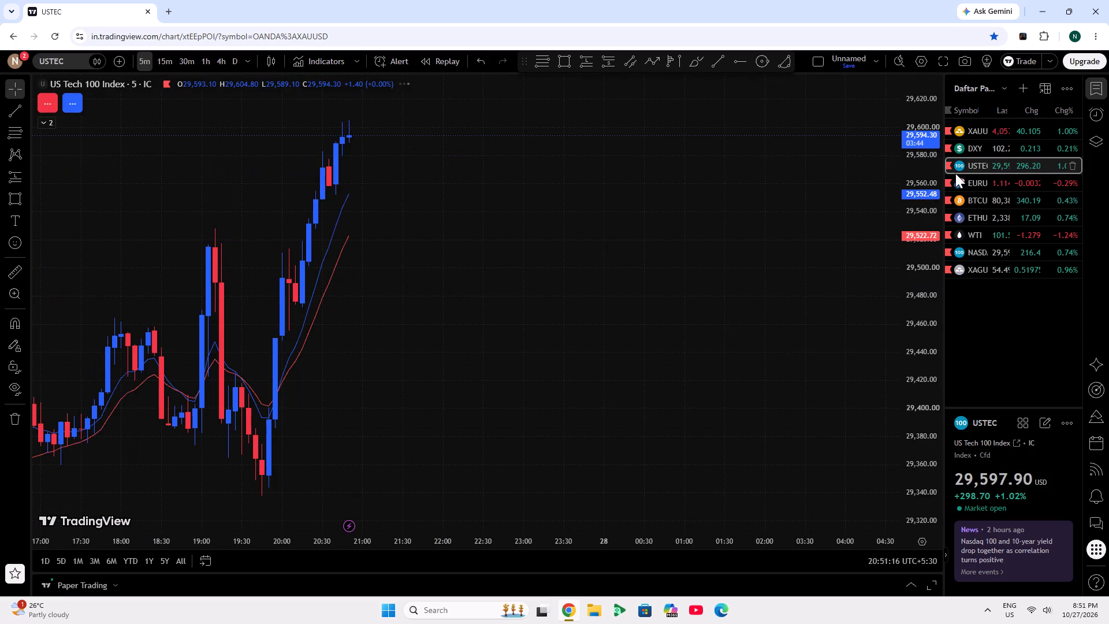
scroll(735, 329, "down", 3)
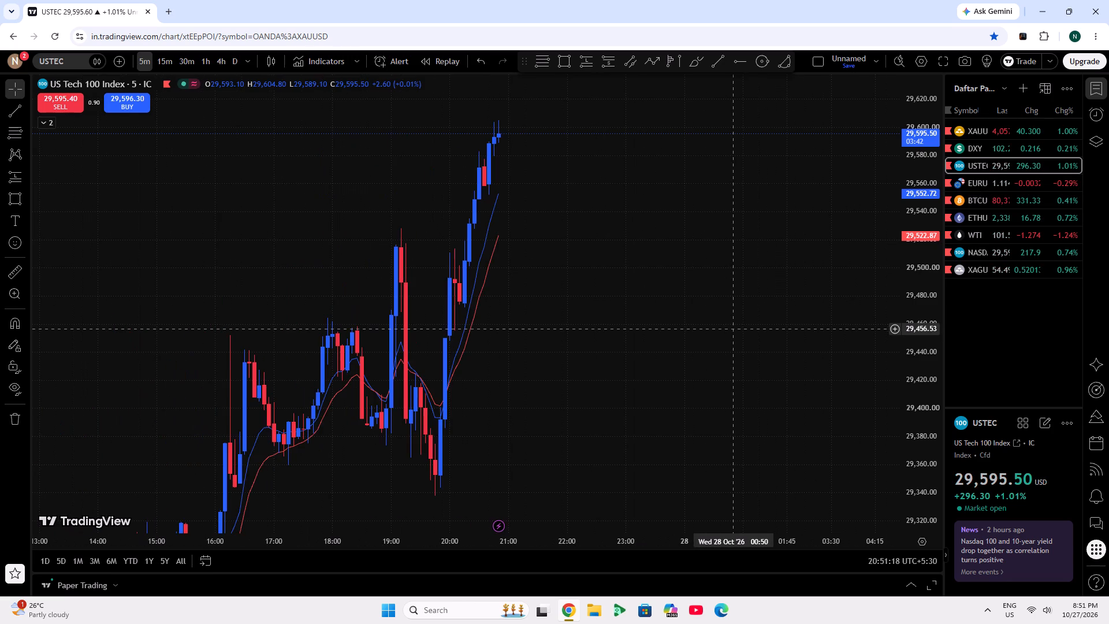
left_click(991, 177)
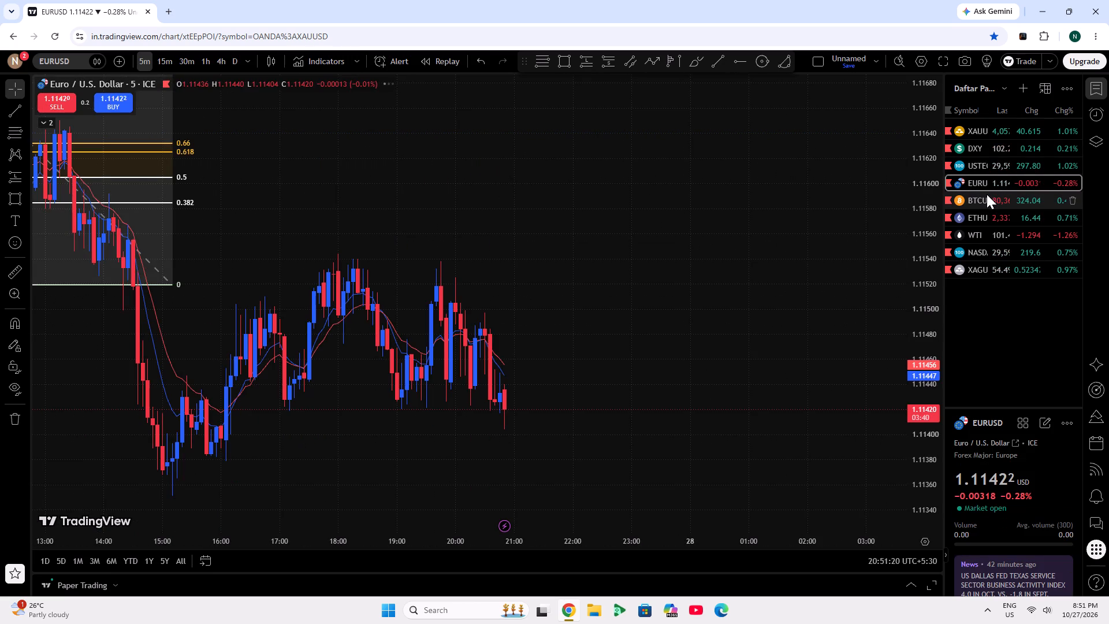
Open BTCUSD and examine its 5-minute price action around the green zones near 80,330 and 79,450.
left_click(987, 194)
scroll(828, 310, "down", 4)
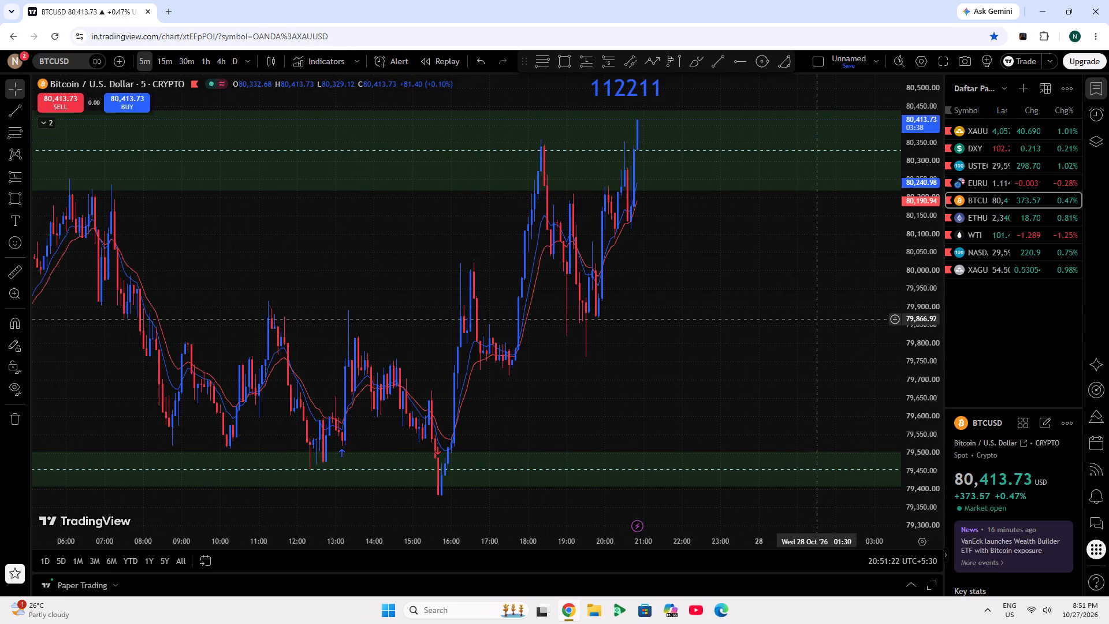
left_click_drag(813, 323, 833, 220)
scroll(887, 344, "down", 5)
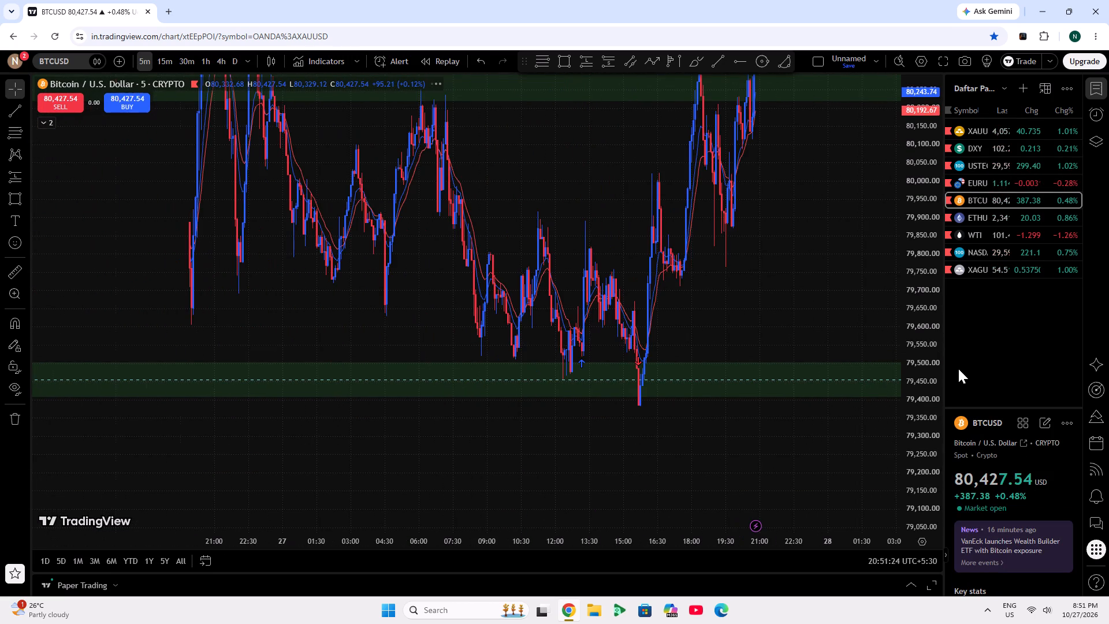
scroll(937, 356, "down", 5)
scroll(836, 418, "up", 7)
left_click_drag(694, 206, 660, 350)
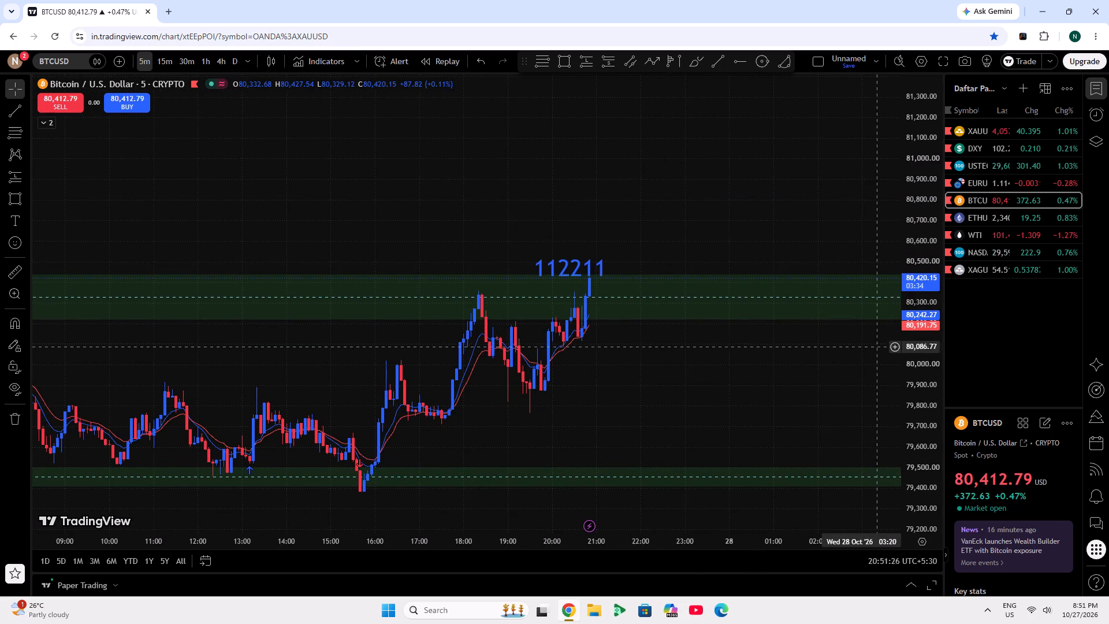
scroll(918, 385, "up", 9)
left_click_drag(709, 382, 749, 362)
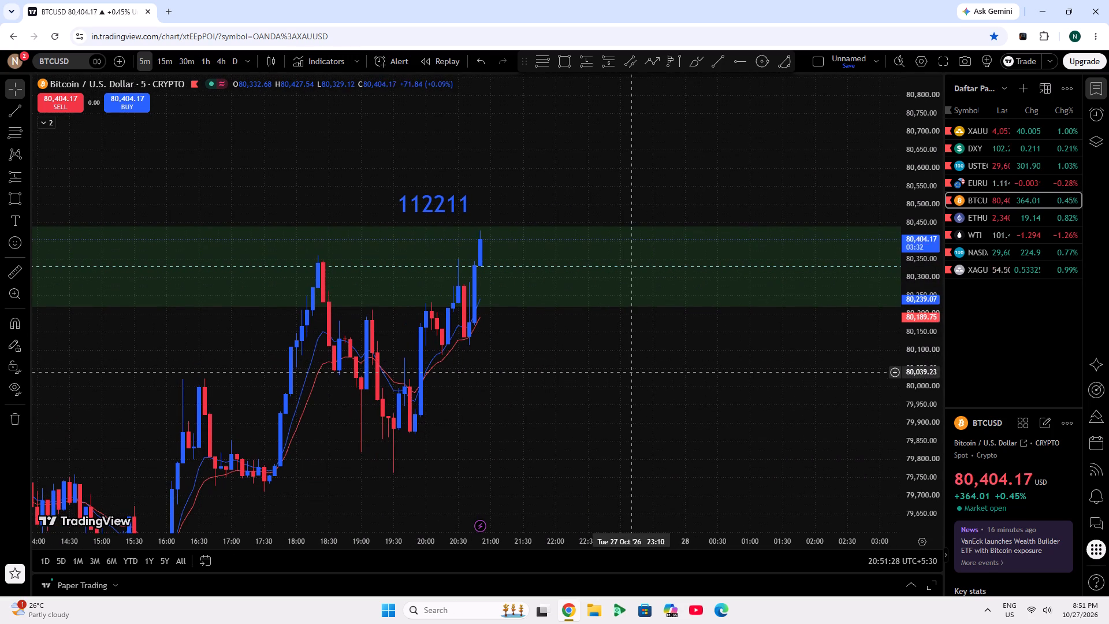
Unlock the 112211 label on BTCUSD, move it below the upper green zone to about 80,142 at 23:35 on 27 Oct, and relock it.
left_click_drag(441, 195, 559, 198)
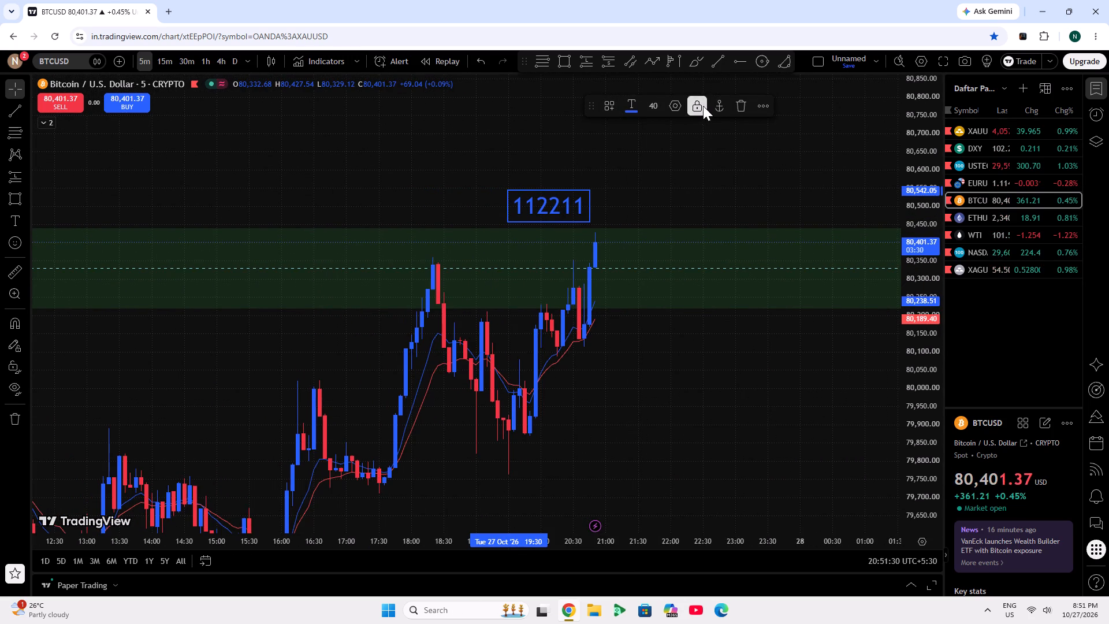
left_click(702, 106)
left_click_drag(731, 202, 440, 208)
left_click_drag(295, 206, 560, 352)
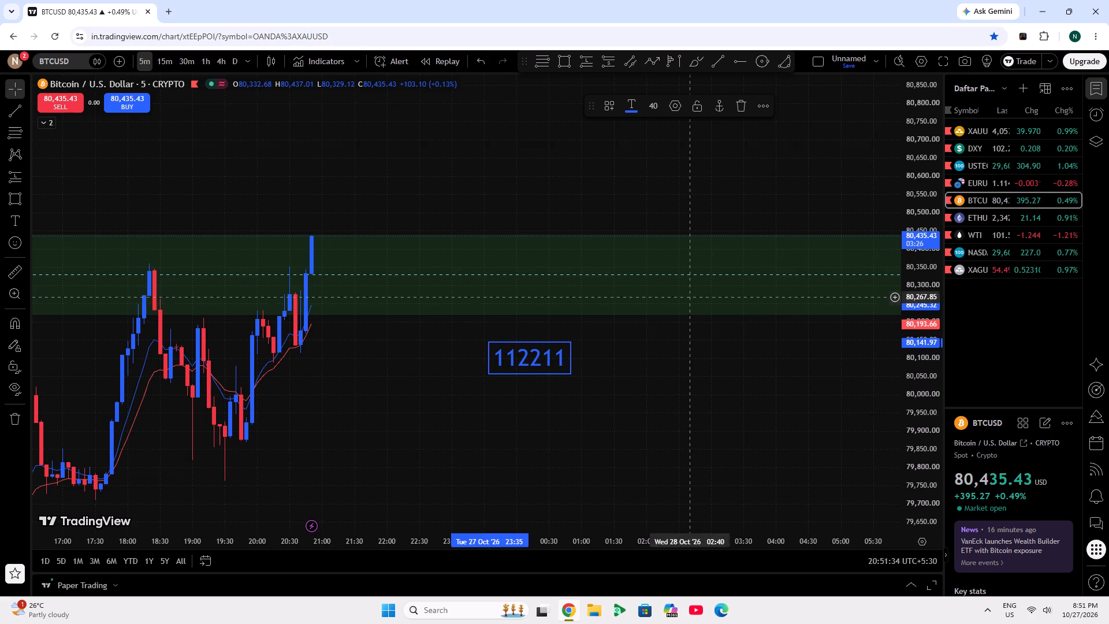
left_click(702, 113)
left_click_drag(564, 187, 752, 176)
Switch BTCUSD to the 4-hour timeframe with the price scale fitted automatically.
scroll(779, 266, "down", 3)
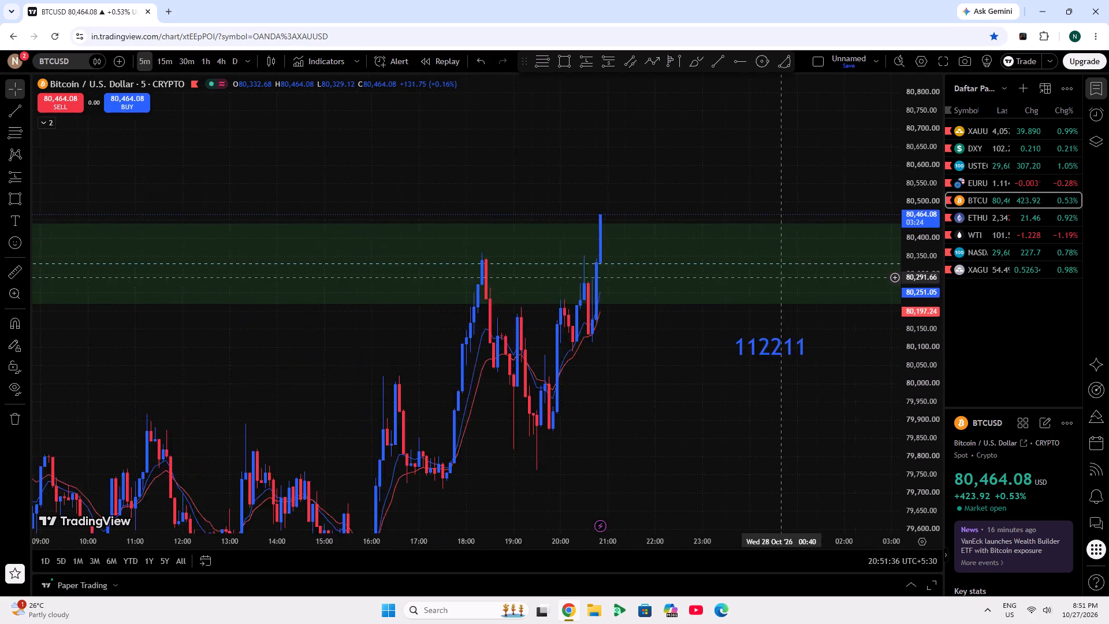
scroll(779, 279, "down", 9)
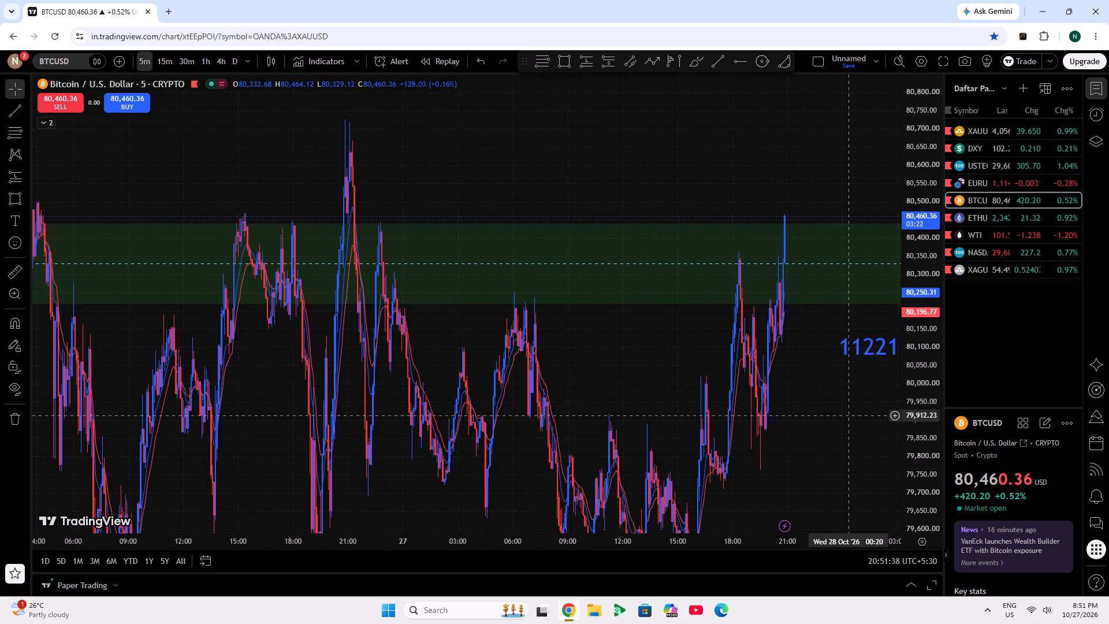
scroll(893, 367, "down", 6)
left_click(232, 62)
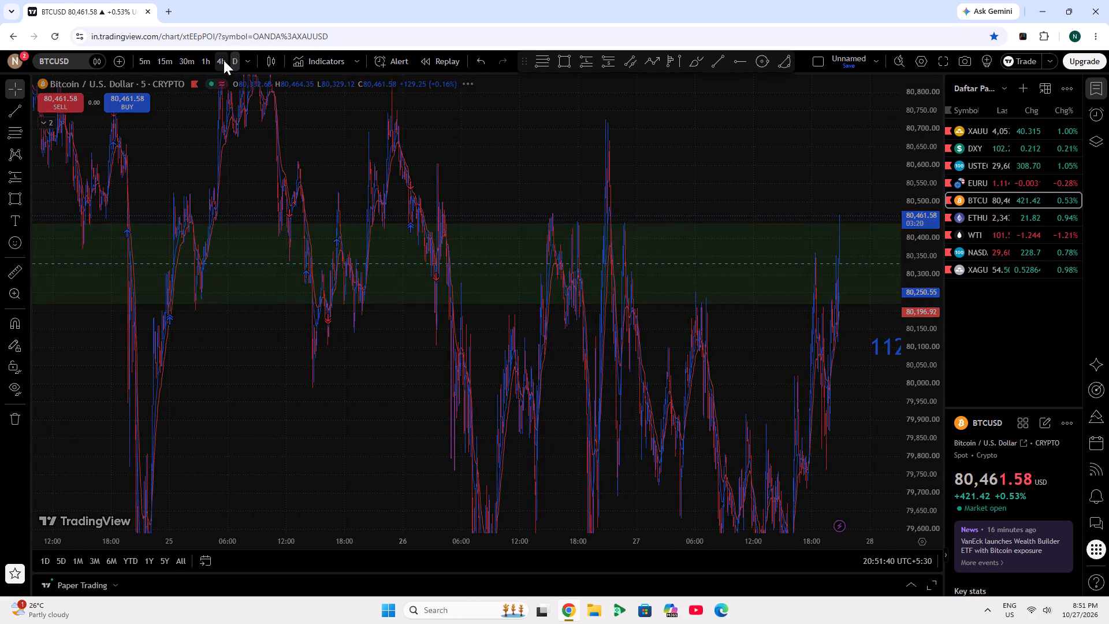
left_click(221, 60)
double_click(929, 312)
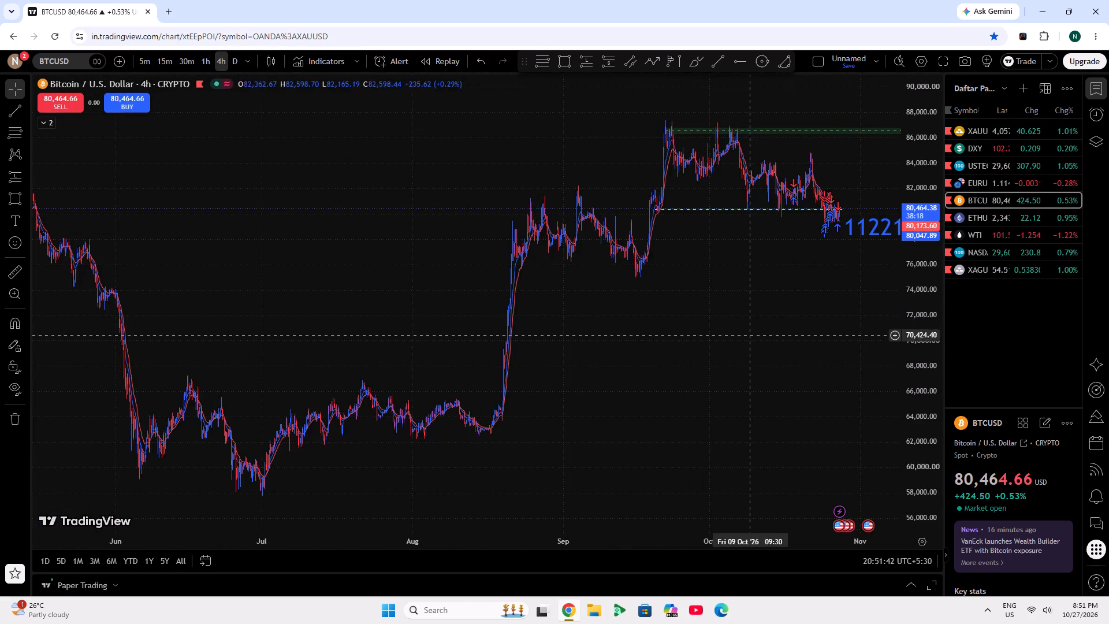
Examine the BTCUSD 4-hour price action beneath the zone labelled 4h resistance.
scroll(743, 339, "up", 9)
scroll(740, 341, "down", 4)
scroll(729, 357, "up", 7)
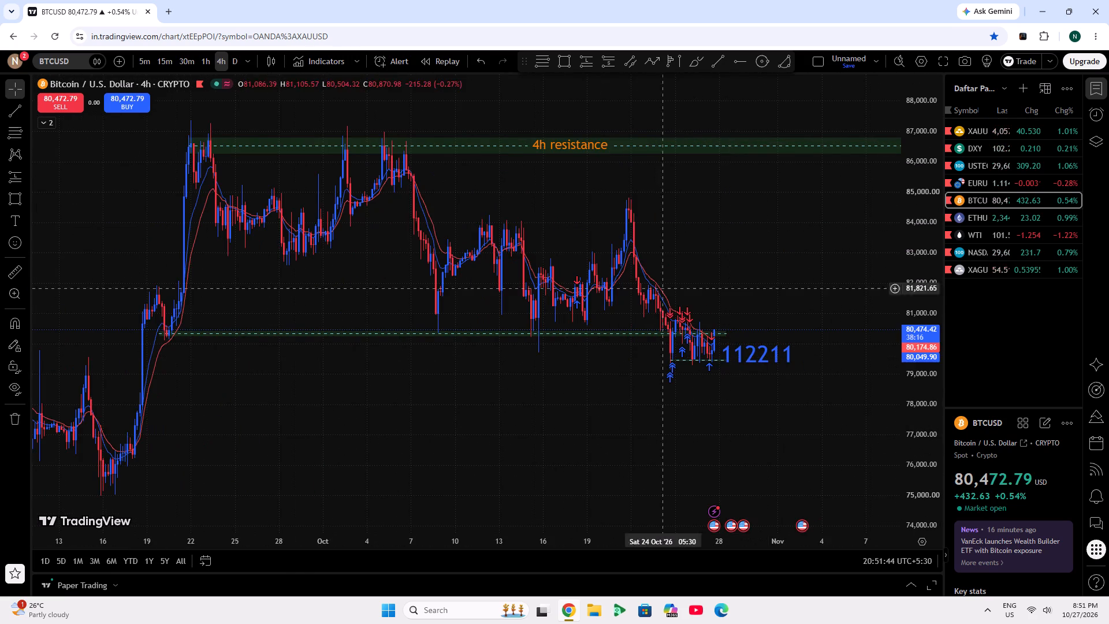
left_click_drag(736, 210, 645, 231)
scroll(925, 321, "up", 3)
left_click_drag(729, 213, 797, 354)
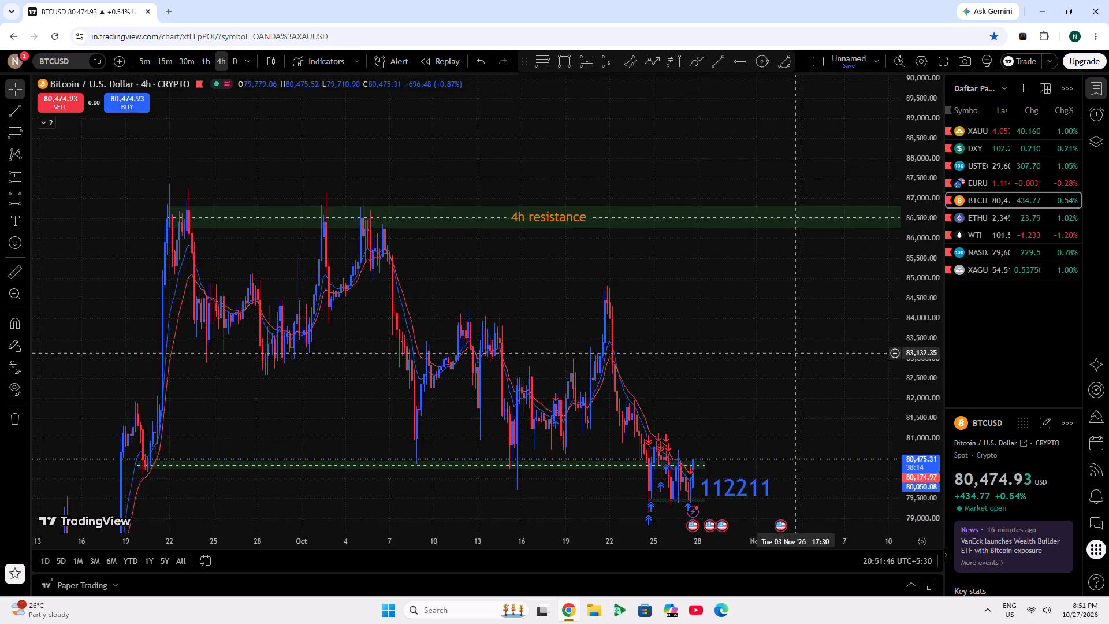
left_click_drag(797, 354, 796, 364)
scroll(928, 361, "up", 5)
left_click_drag(758, 361, 834, 365)
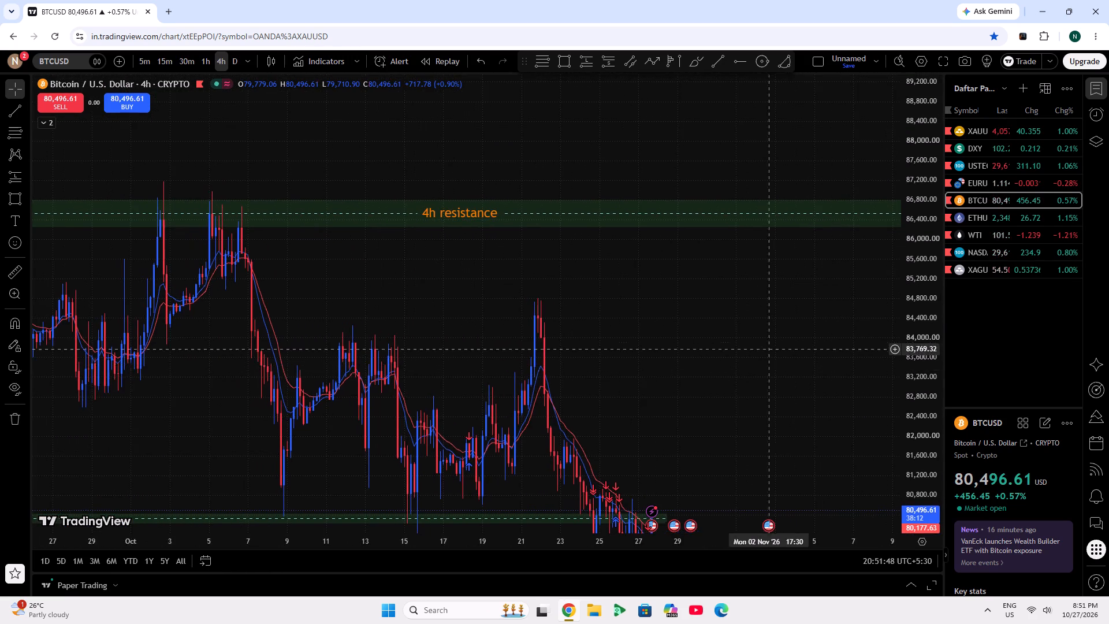
Examine the latest BTCUSD 4-hour candles around the green zone near 80,300 and the short zone near 79,450.
left_click_drag(412, 317, 530, 318)
left_click_drag(679, 296, 601, 112)
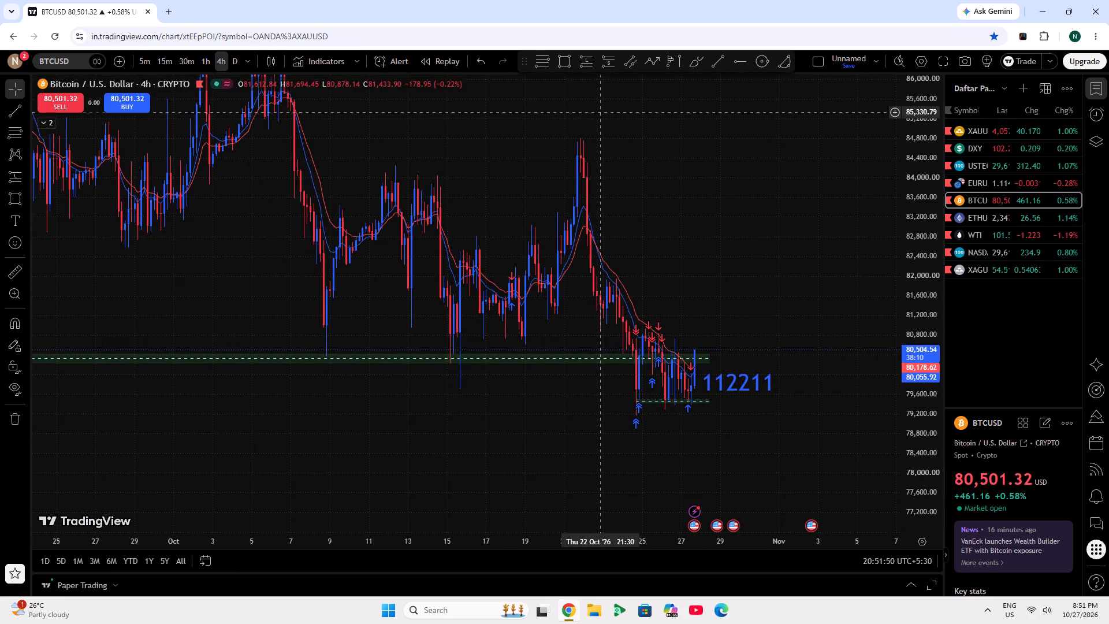
left_click_drag(601, 112, 589, 128)
scroll(709, 330, "up", 7)
left_click_drag(662, 432, 876, 276)
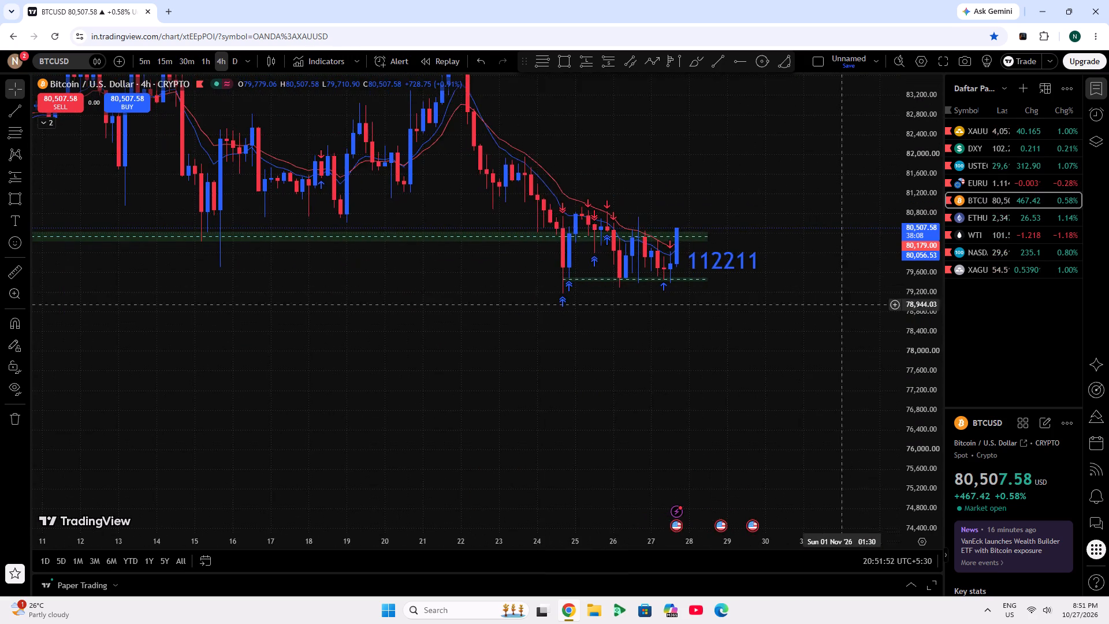
scroll(839, 306, "down", 7)
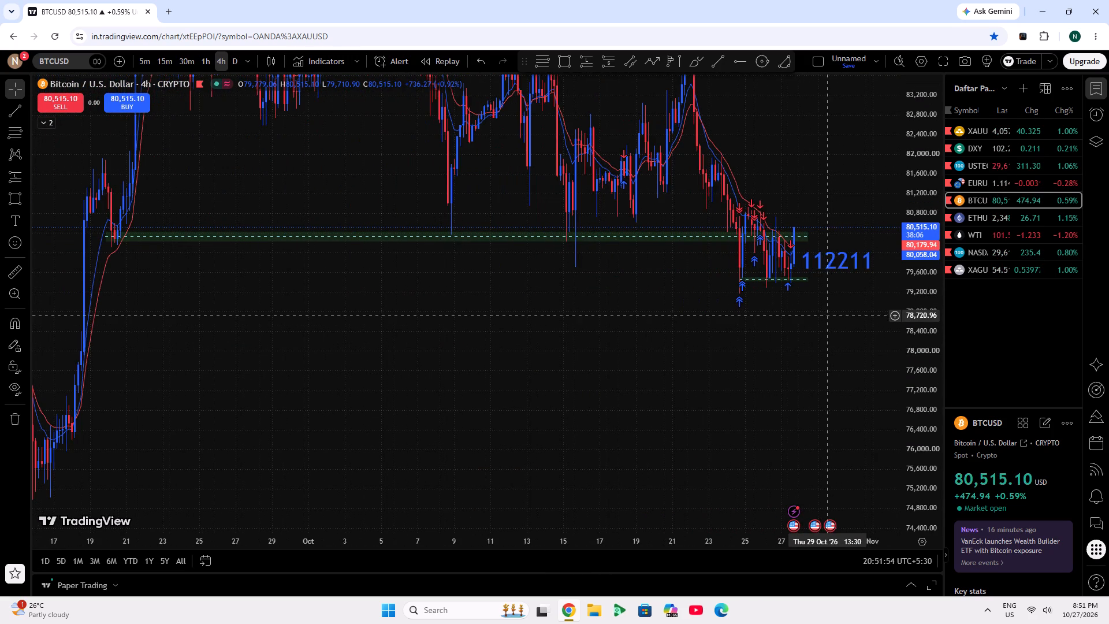
scroll(821, 375, "up", 6)
scroll(918, 372, "up", 4)
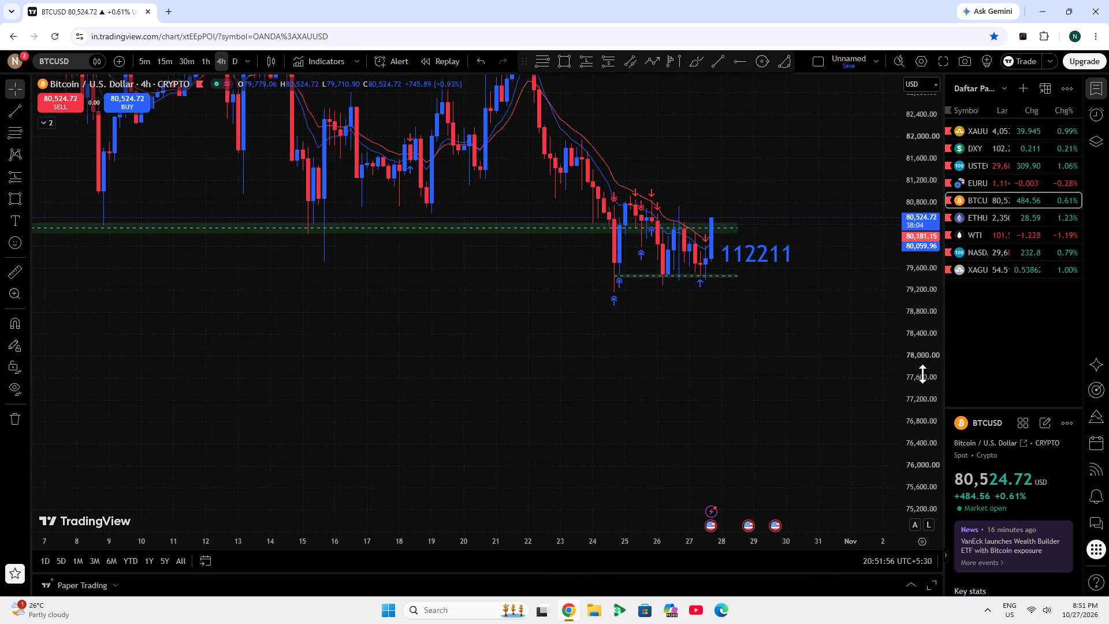
Examine the BTCUSD 4-hour price action between the zone labelled 4h resistance and the short green zone near 79,450.
scroll(922, 374, "up", 10)
left_click_drag(770, 269, 794, 345)
left_click_drag(105, 254, 1061, 314)
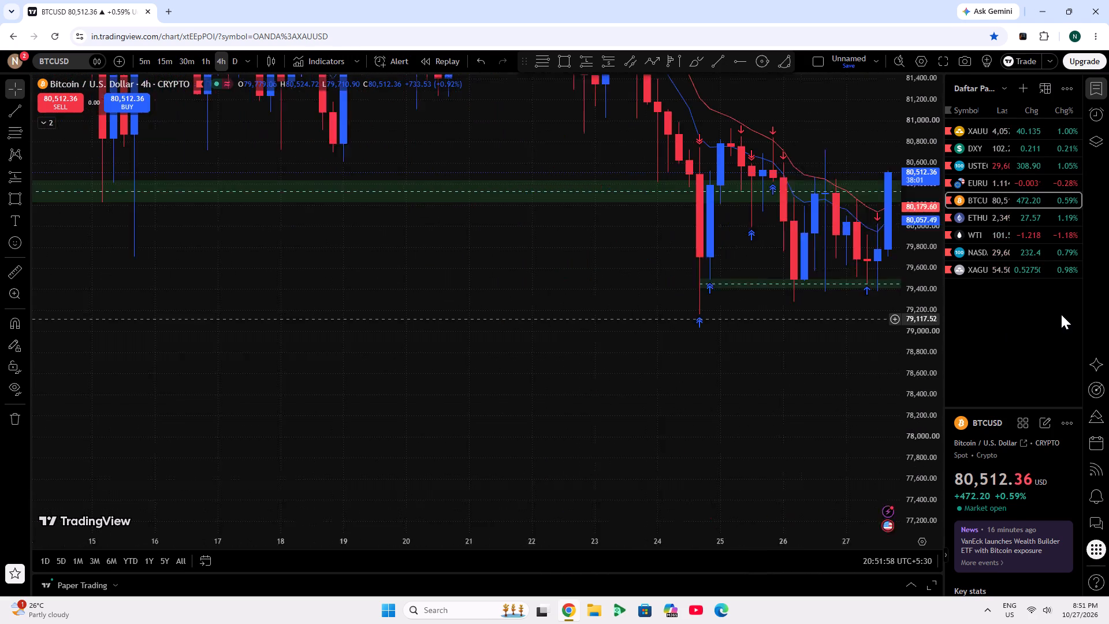
left_click_drag(1061, 314, 1108, 359)
left_click_drag(55, 302, 0, 363)
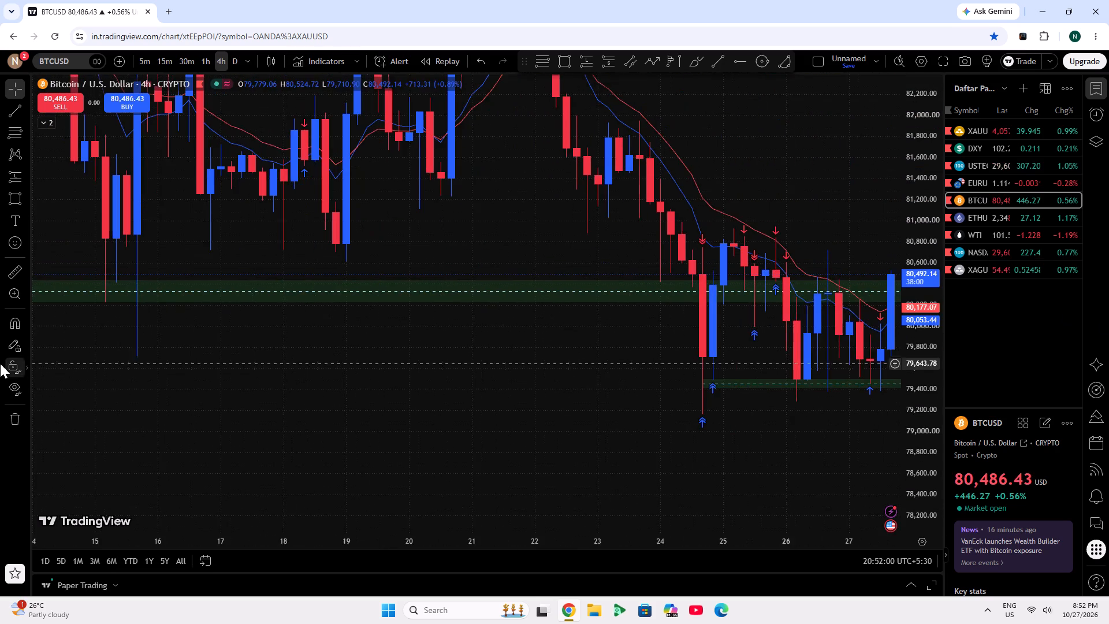
left_click_drag(0, 363, 1, 363)
left_click_drag(612, 340, 644, 597)
scroll(617, 121, "down", 4)
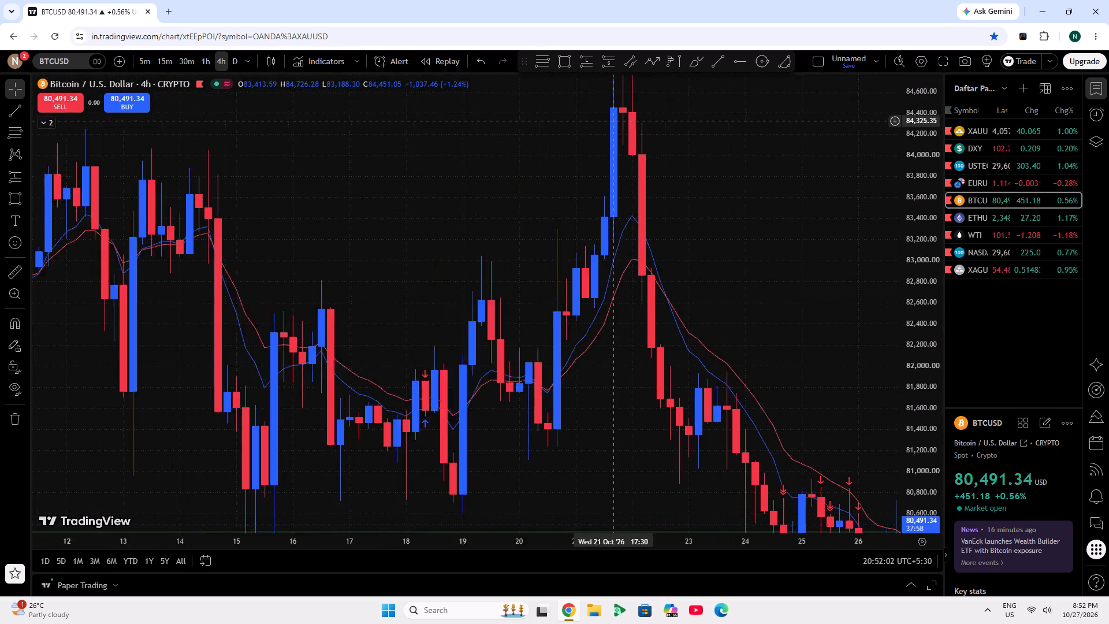
scroll(617, 149, "down", 2)
scroll(939, 263, "down", 3)
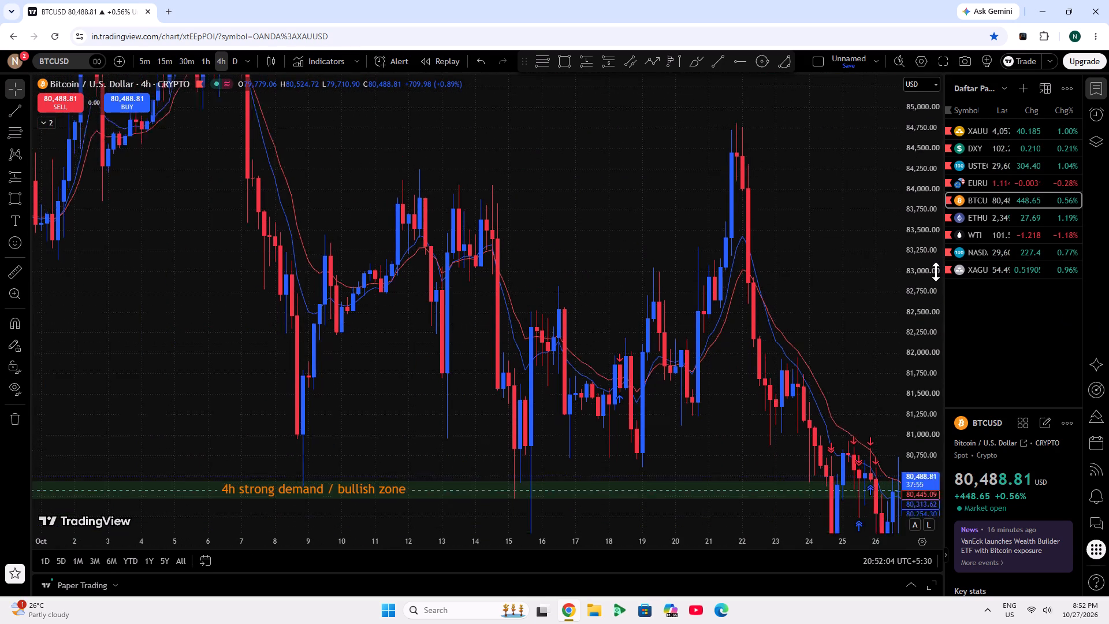
scroll(936, 272, "down", 9)
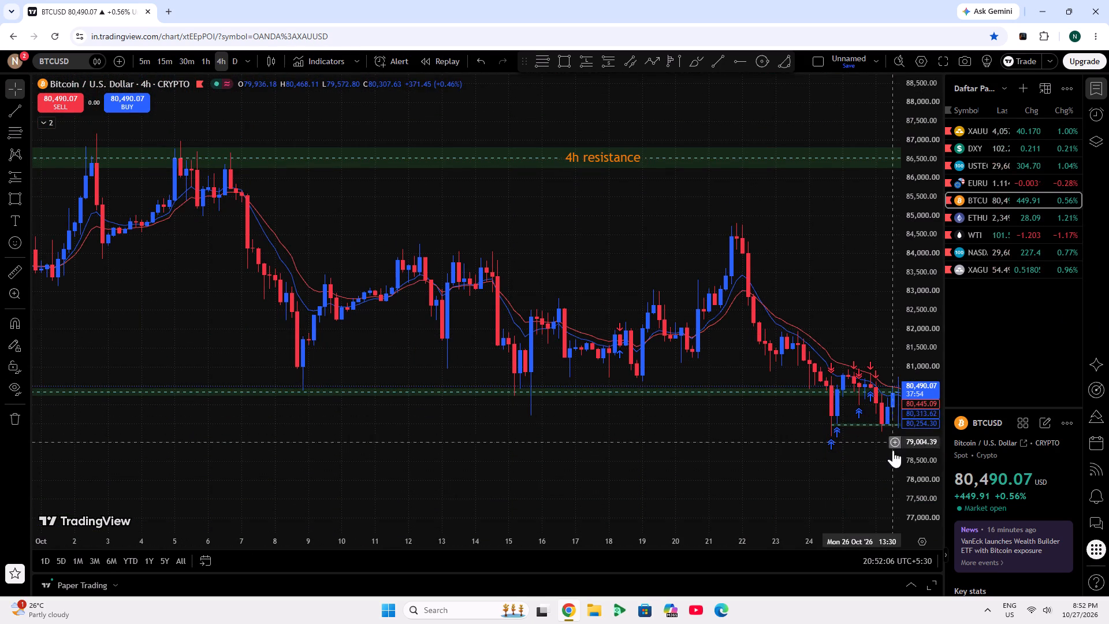
left_click_drag(885, 470, 559, 418)
double_click(916, 398)
scroll(773, 382, "up", 5)
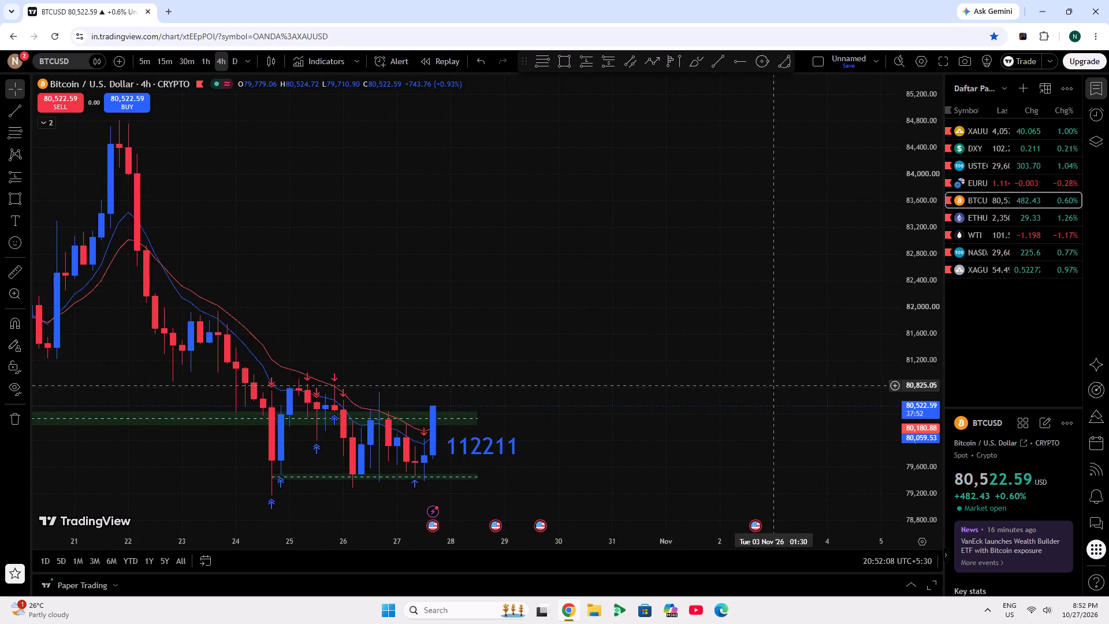
Unlock the 112211 label on BTCUSD, move it above the latest candles to about 81,853 at 09:30 on 28 Oct, and relock it.
left_click_drag(550, 303, 819, 247)
scroll(931, 429, "up", 11)
left_click_drag(772, 407, 702, 154)
left_click_drag(483, 284, 522, 320)
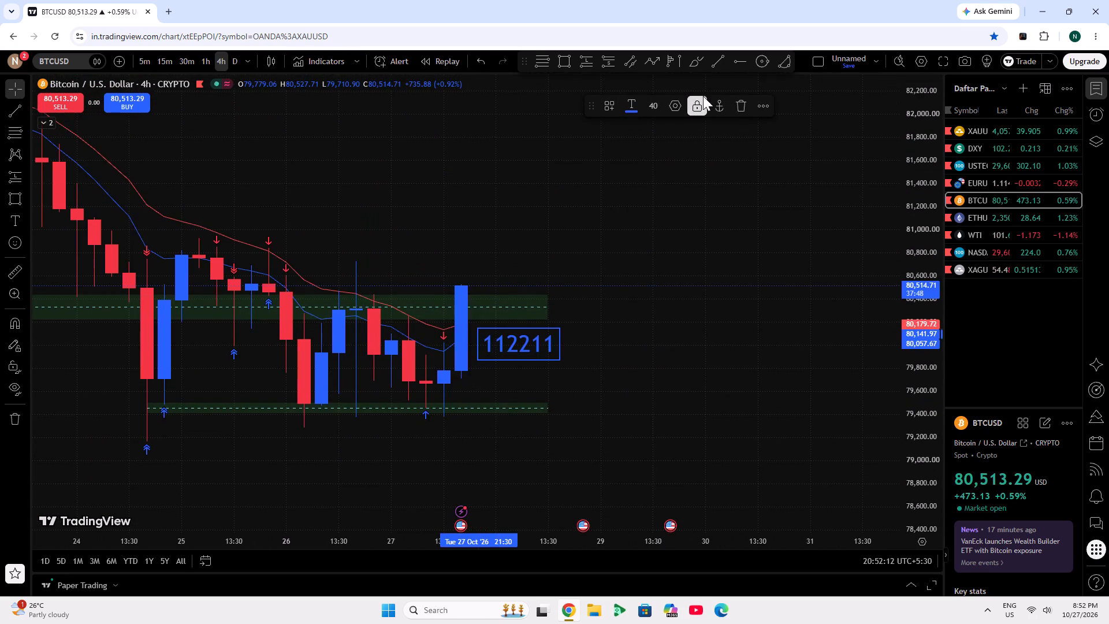
left_click(681, 103)
left_click(696, 105)
left_click(516, 347)
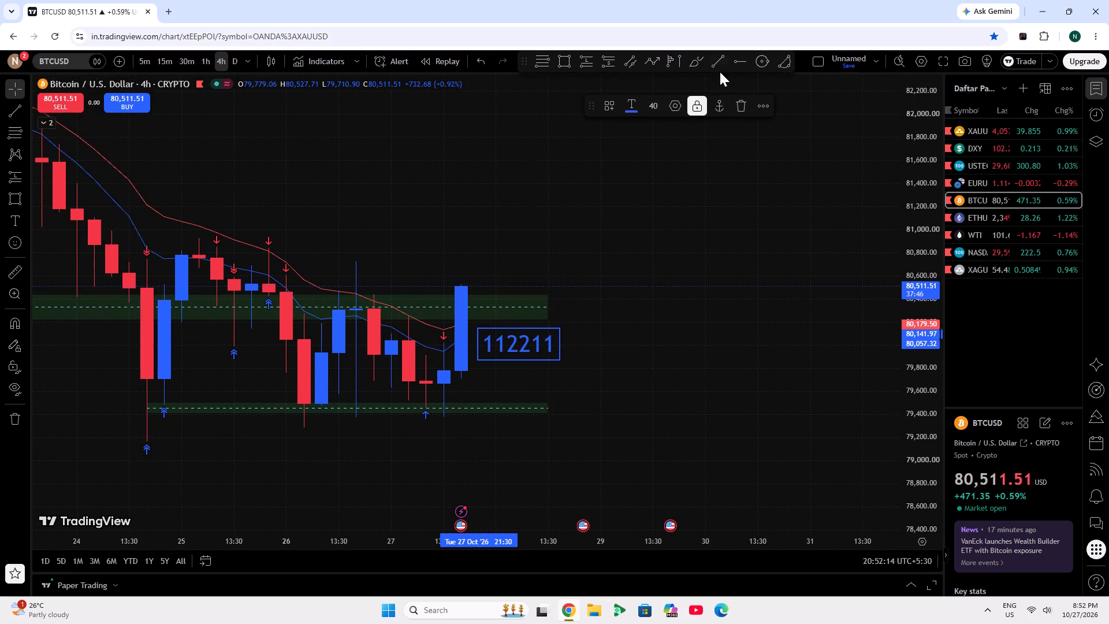
left_click(695, 104)
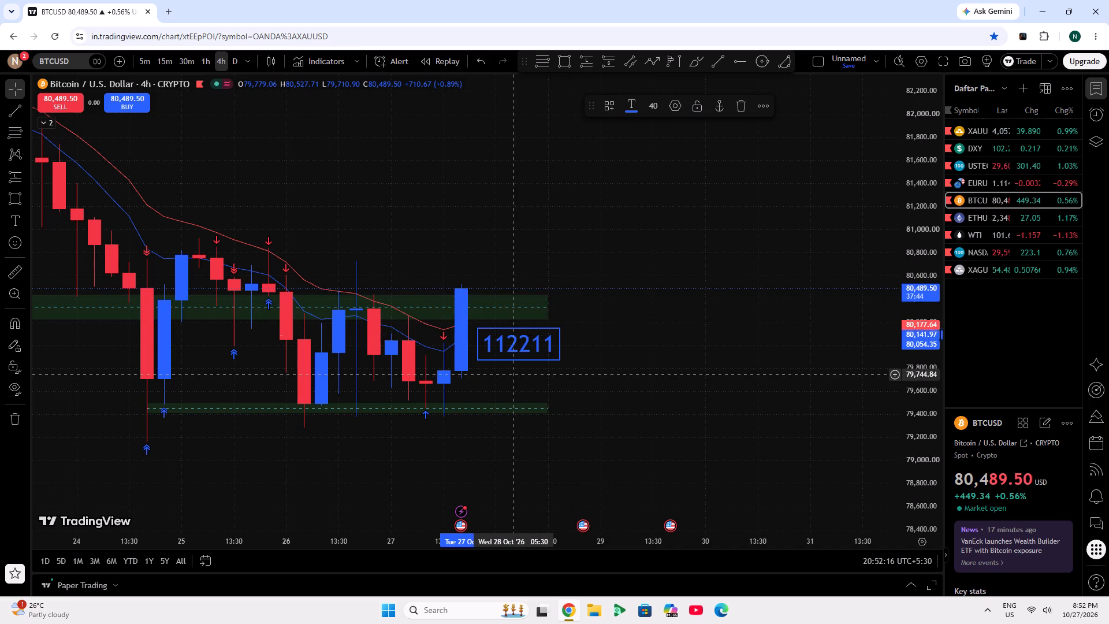
left_click_drag(515, 374, 515, 365)
left_click_drag(524, 340, 589, 143)
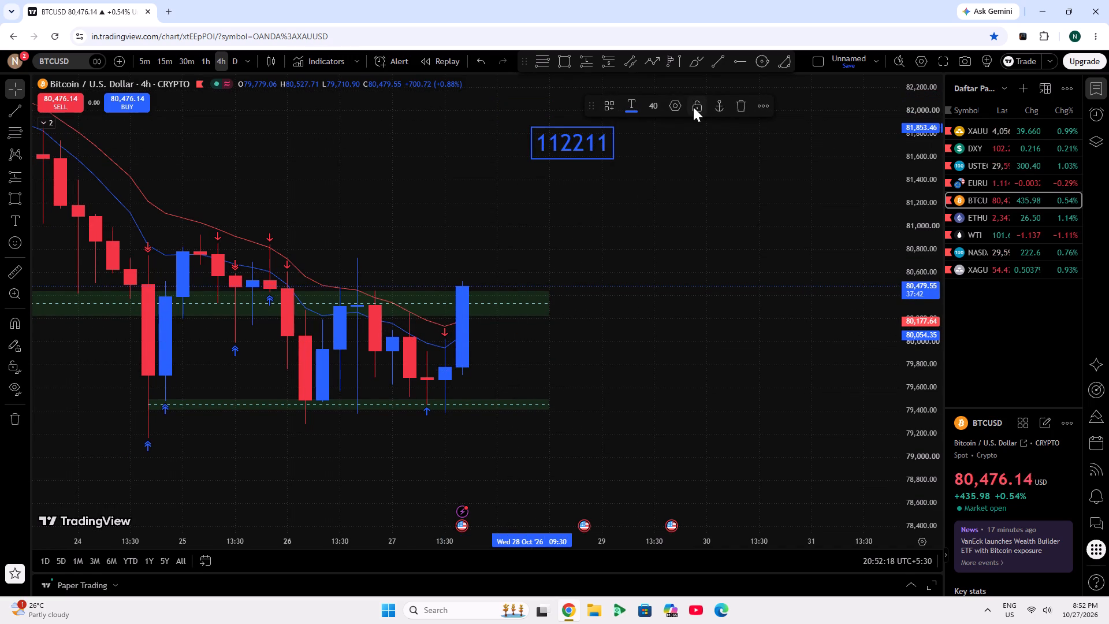
left_click(699, 107)
Examine the BTCUSD 4-hour decline since 21 Oct and the latest candles around the two green zones.
left_click_drag(627, 189, 752, 187)
double_click(922, 258)
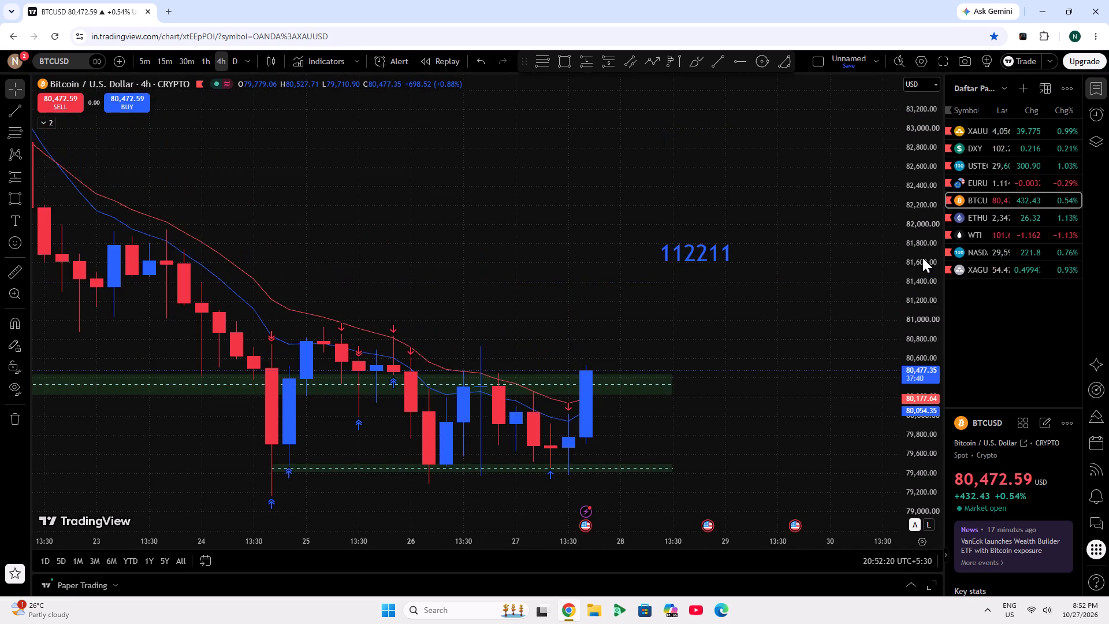
scroll(678, 310, "down", 6)
scroll(678, 310, "up", 3)
scroll(678, 310, "down", 3)
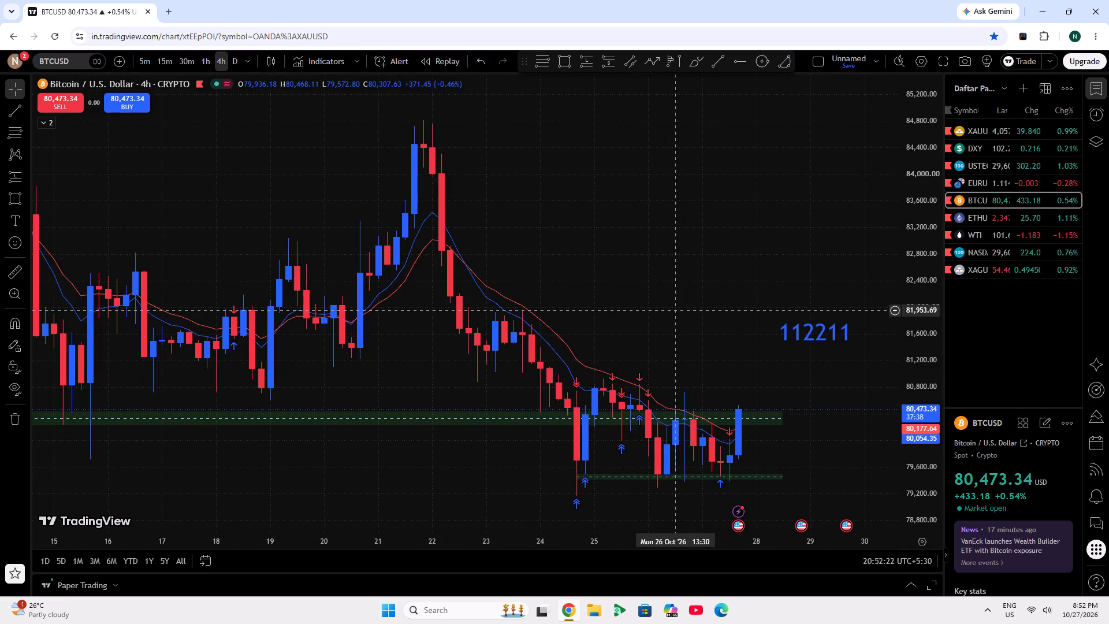
left_click_drag(738, 315, 641, 325)
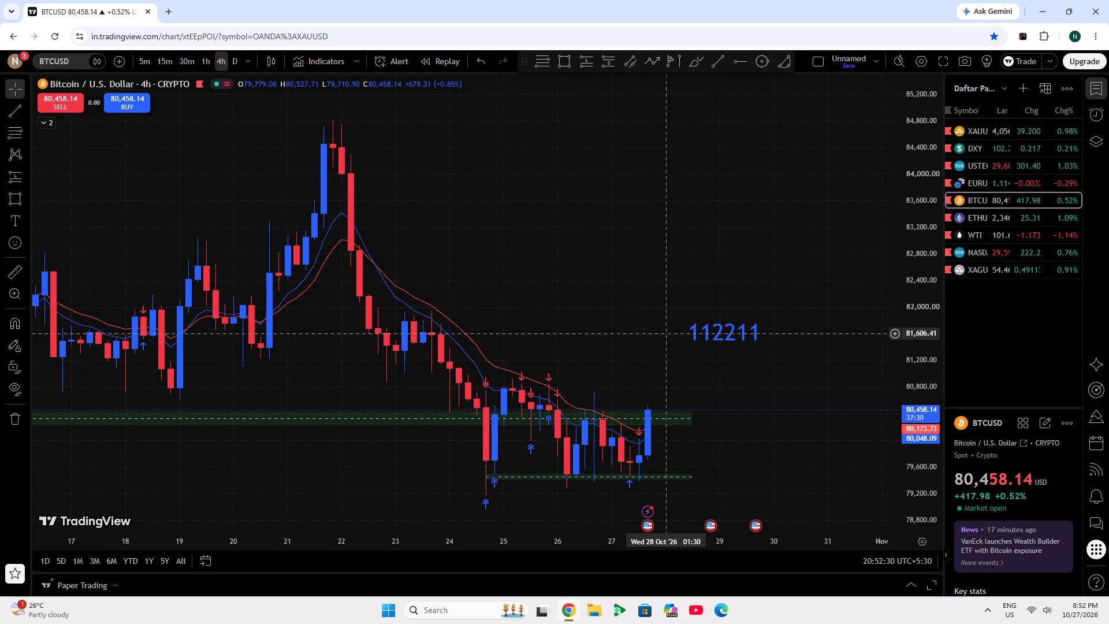
scroll(666, 333, "down", 3)
scroll(666, 333, "up", 5)
scroll(666, 333, "down", 7)
scroll(666, 333, "up", 6)
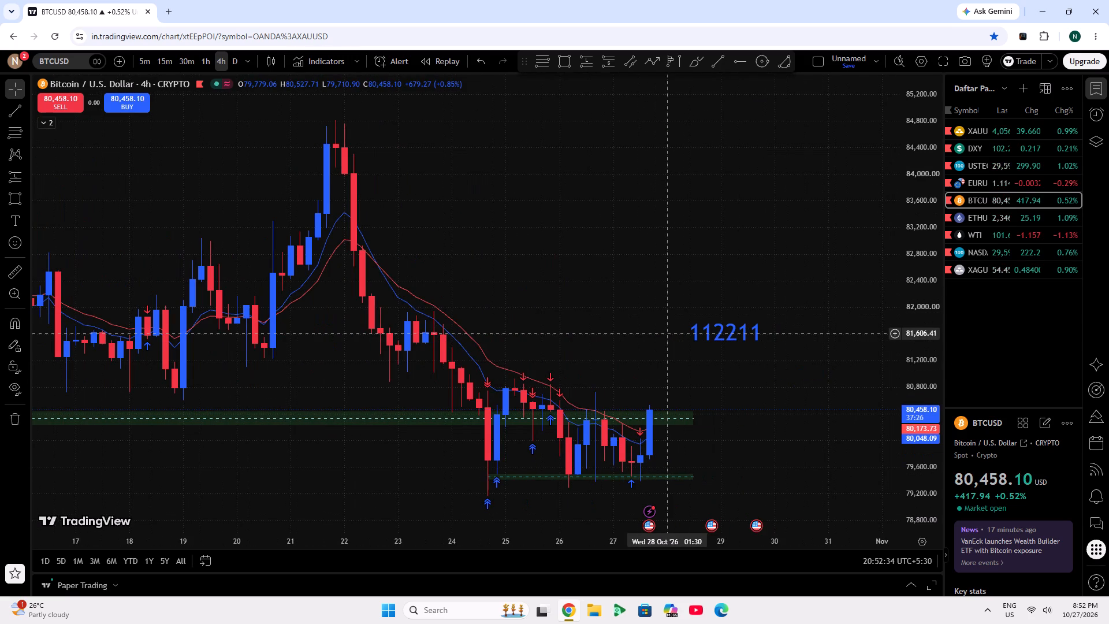
left_click(666, 333)
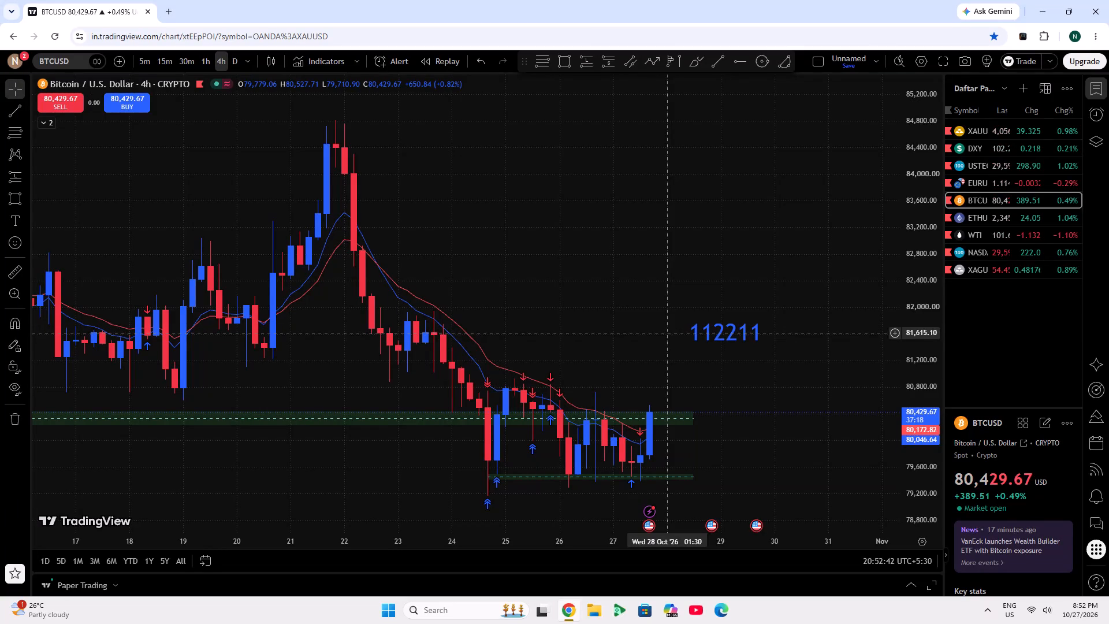
left_click(668, 333)
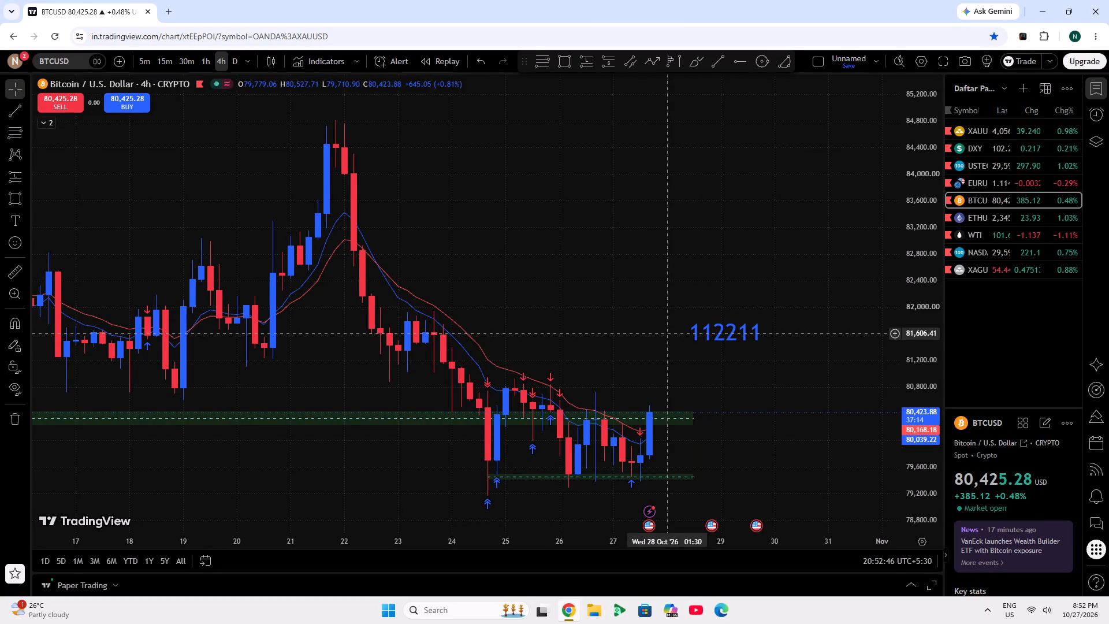
left_click(667, 332)
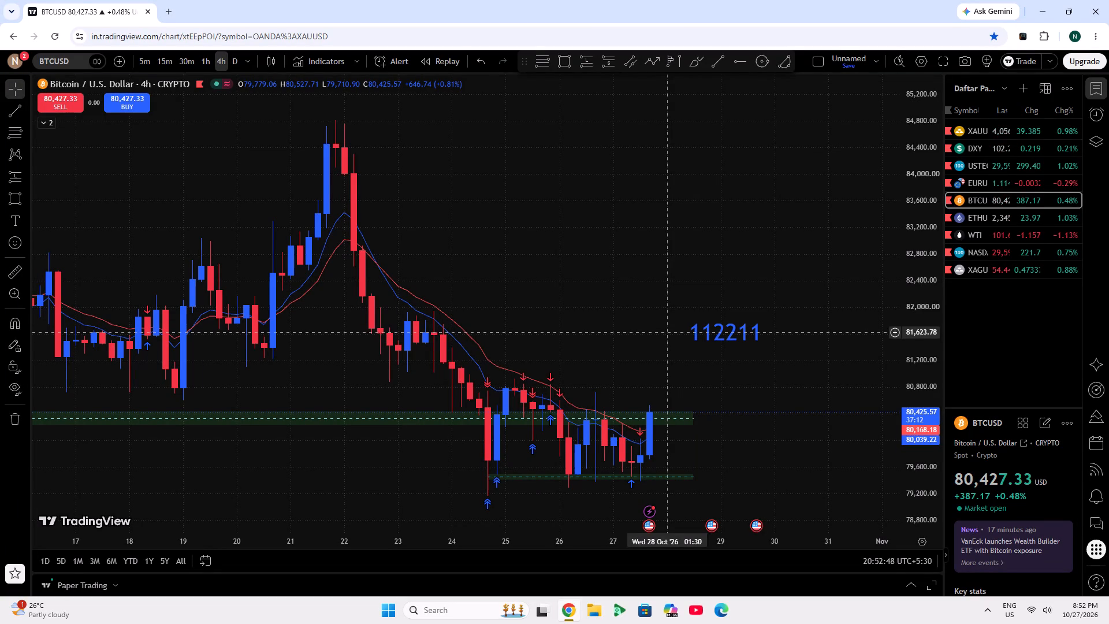
left_click_drag(543, 327, 793, 261)
scroll(673, 259, "down", 7)
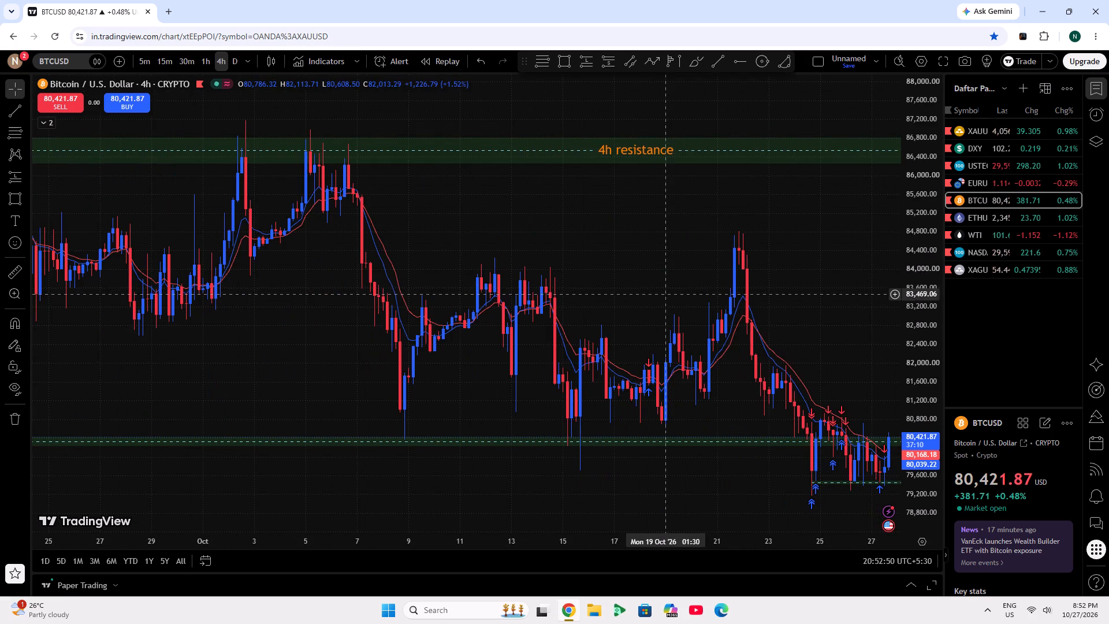
left_click_drag(823, 257, 513, 255)
scroll(513, 255, "up", 6)
Switch BTCUSD to the 15-minute timeframe and examine the price swings between the two green zones.
left_click(169, 66)
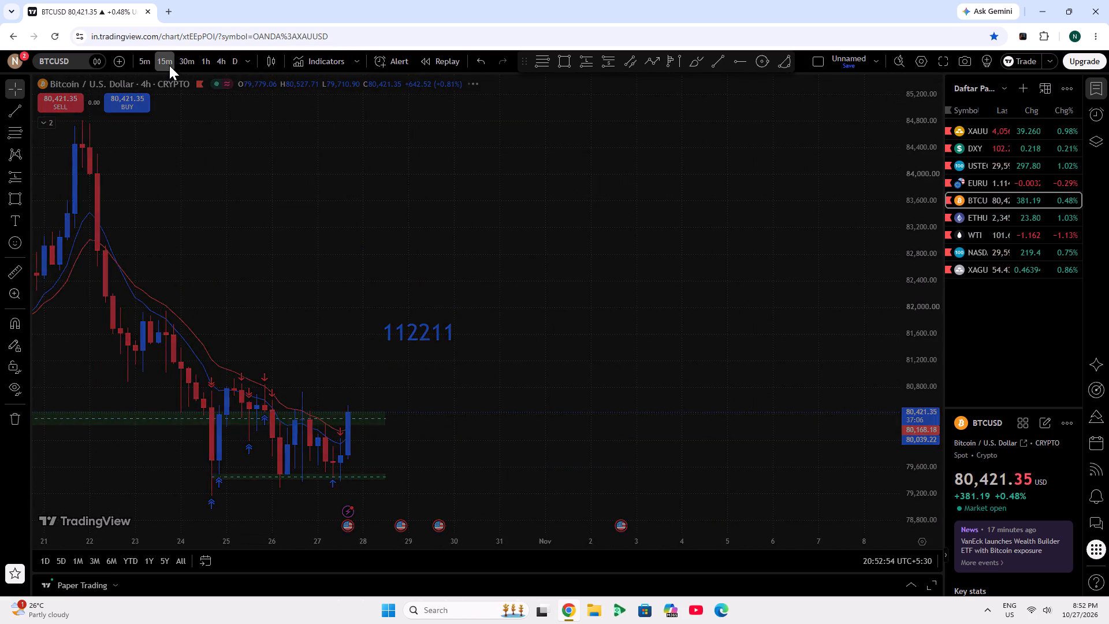
scroll(572, 310, "down", 7)
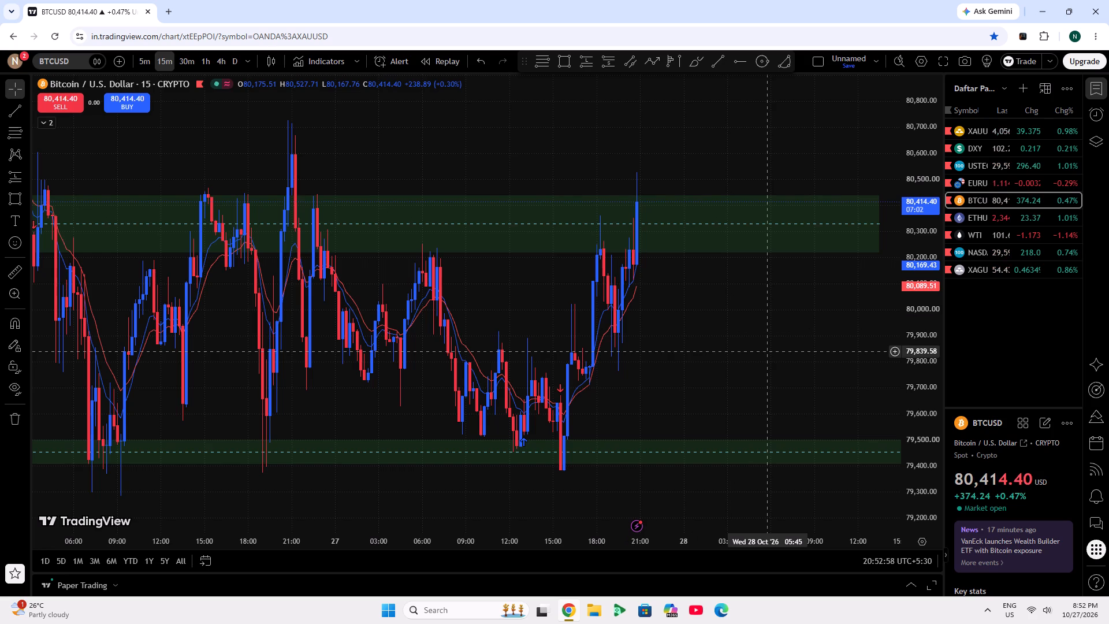
scroll(766, 351, "down", 6)
scroll(766, 351, "up", 10)
scroll(742, 0, "down", 6)
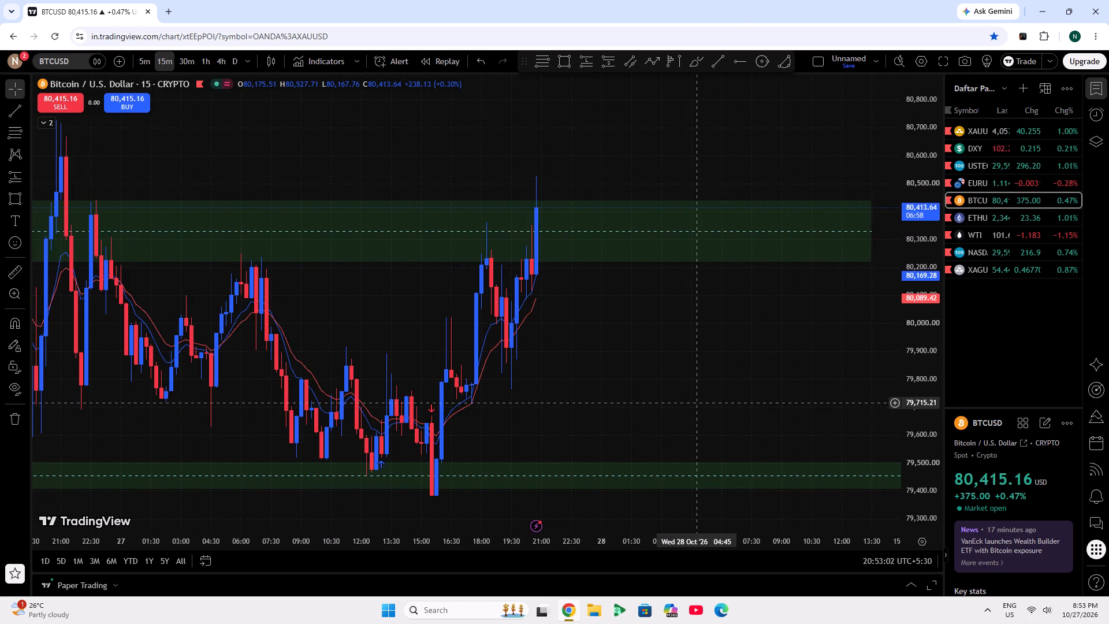
left_click_drag(695, 403, 705, 291)
left_click_drag(667, 324, 600, 312)
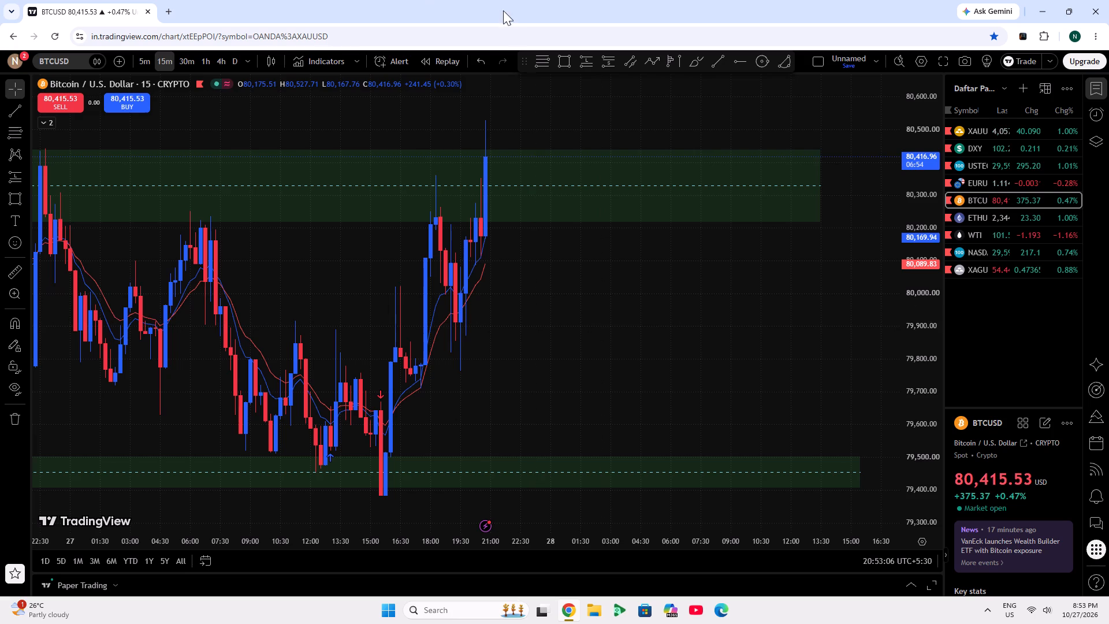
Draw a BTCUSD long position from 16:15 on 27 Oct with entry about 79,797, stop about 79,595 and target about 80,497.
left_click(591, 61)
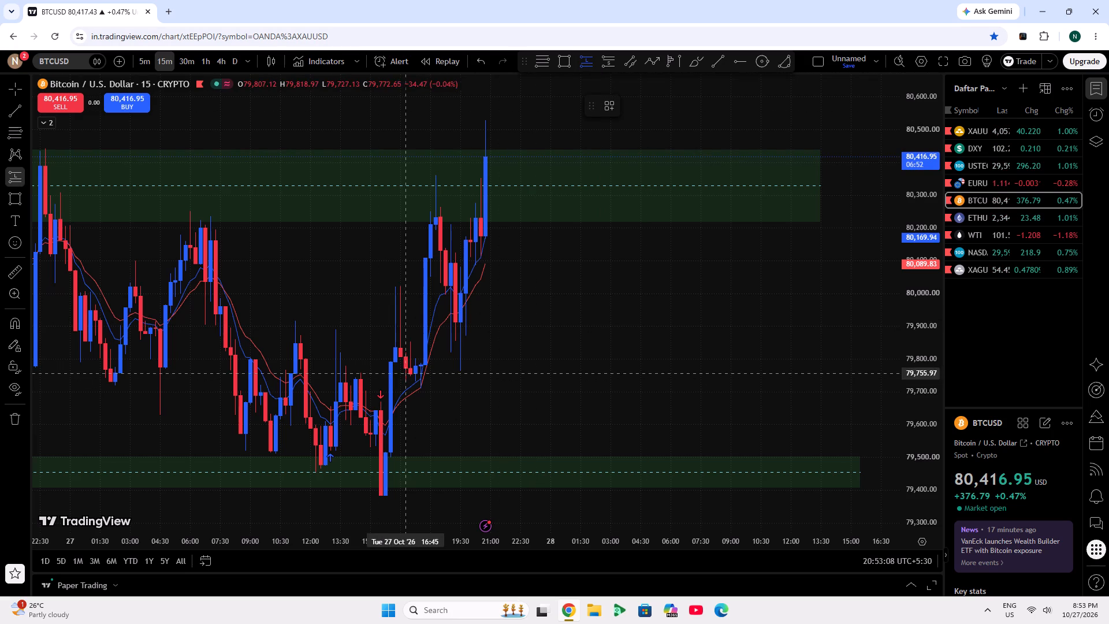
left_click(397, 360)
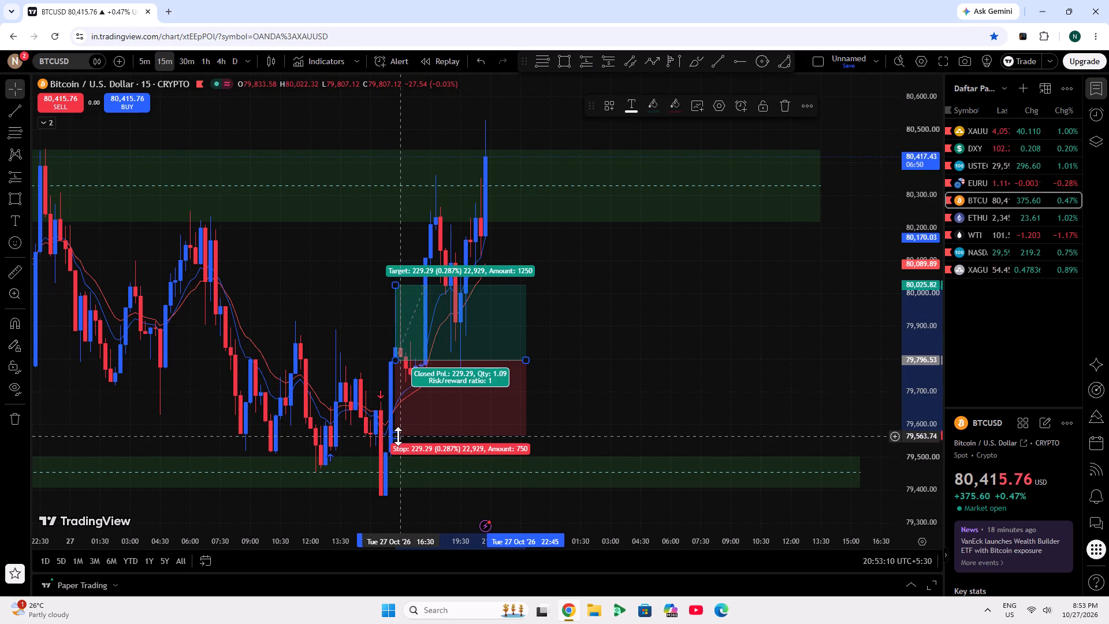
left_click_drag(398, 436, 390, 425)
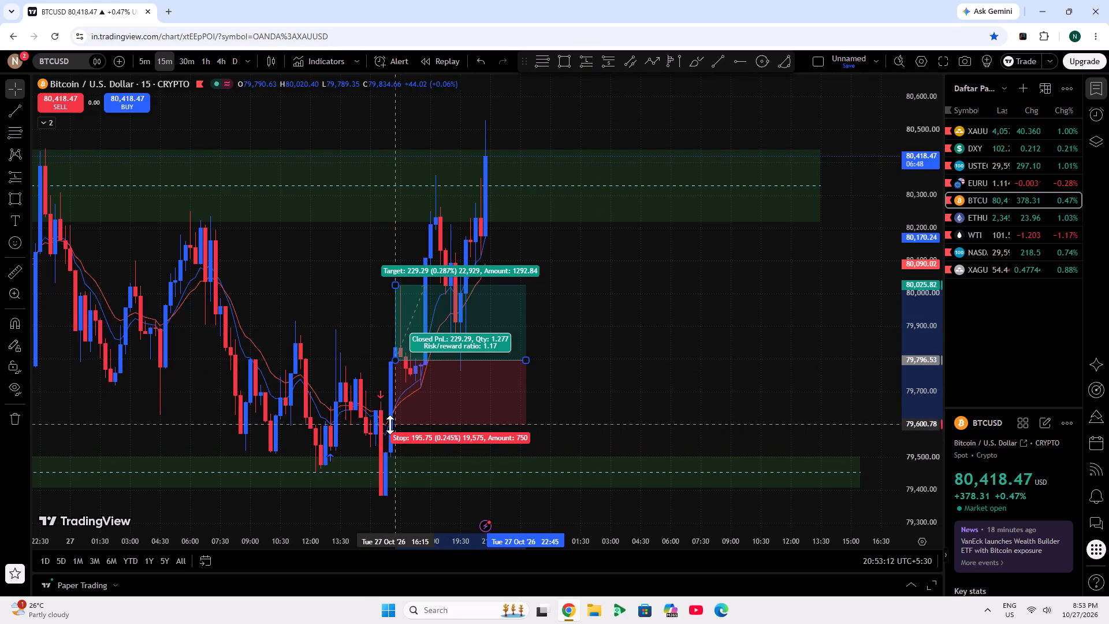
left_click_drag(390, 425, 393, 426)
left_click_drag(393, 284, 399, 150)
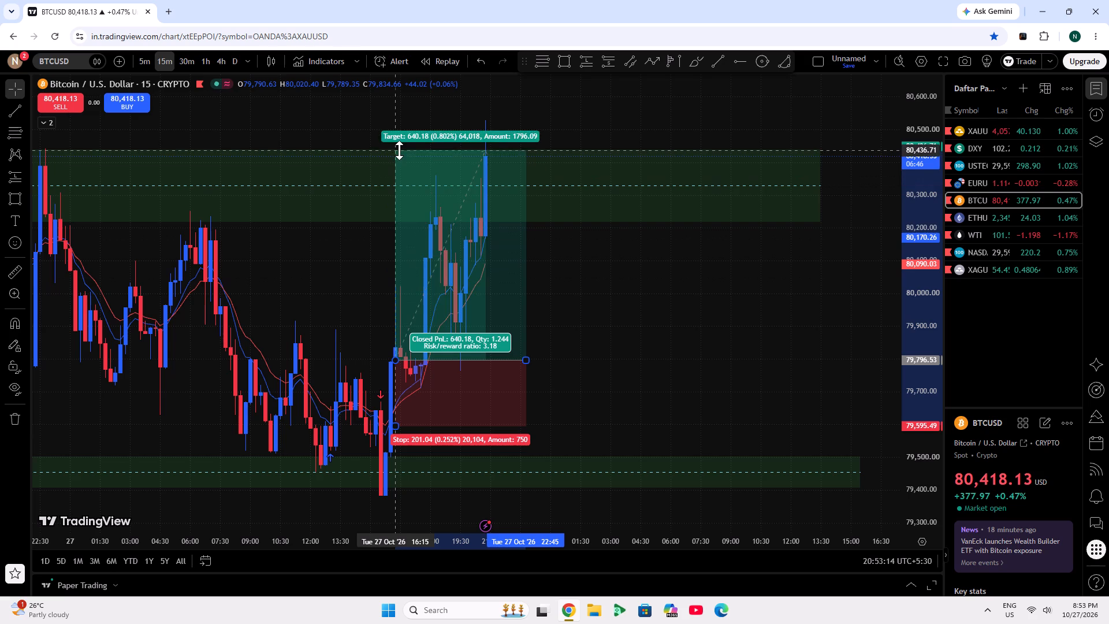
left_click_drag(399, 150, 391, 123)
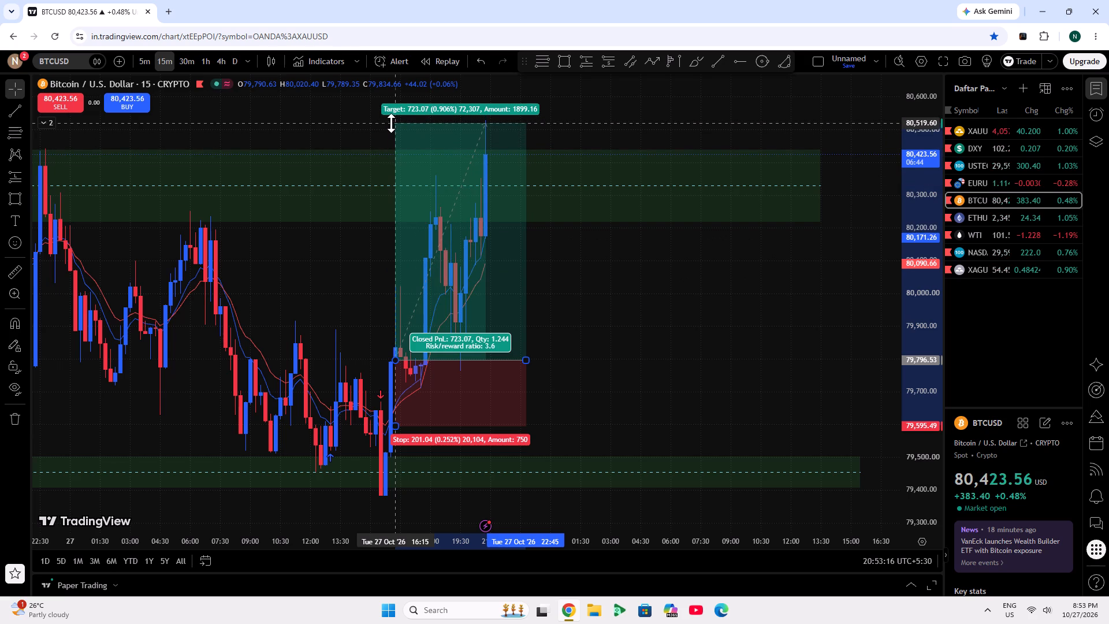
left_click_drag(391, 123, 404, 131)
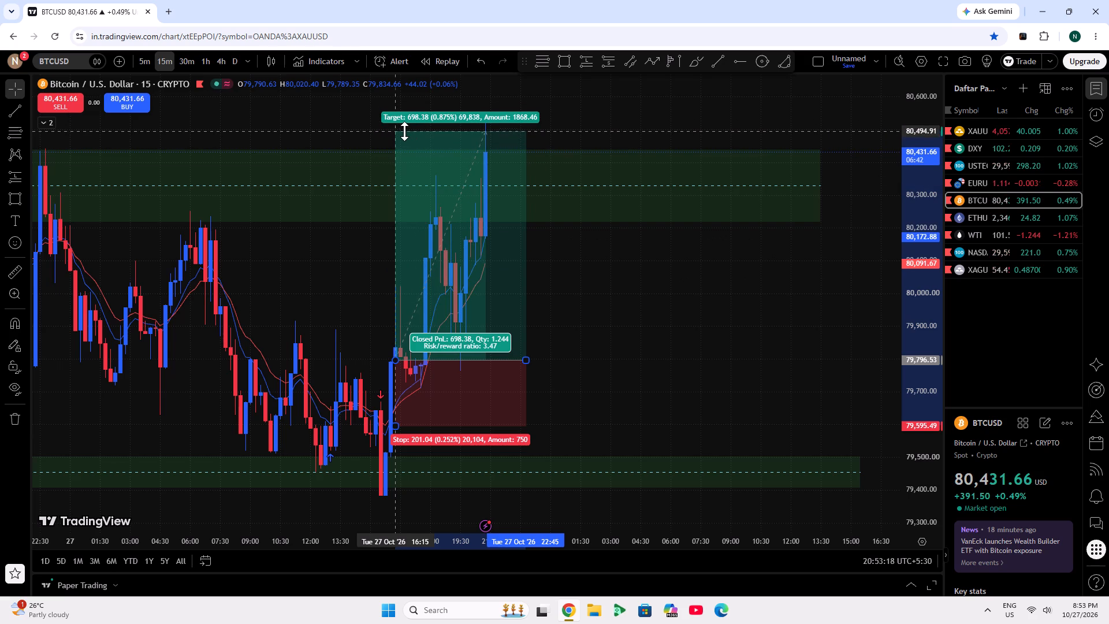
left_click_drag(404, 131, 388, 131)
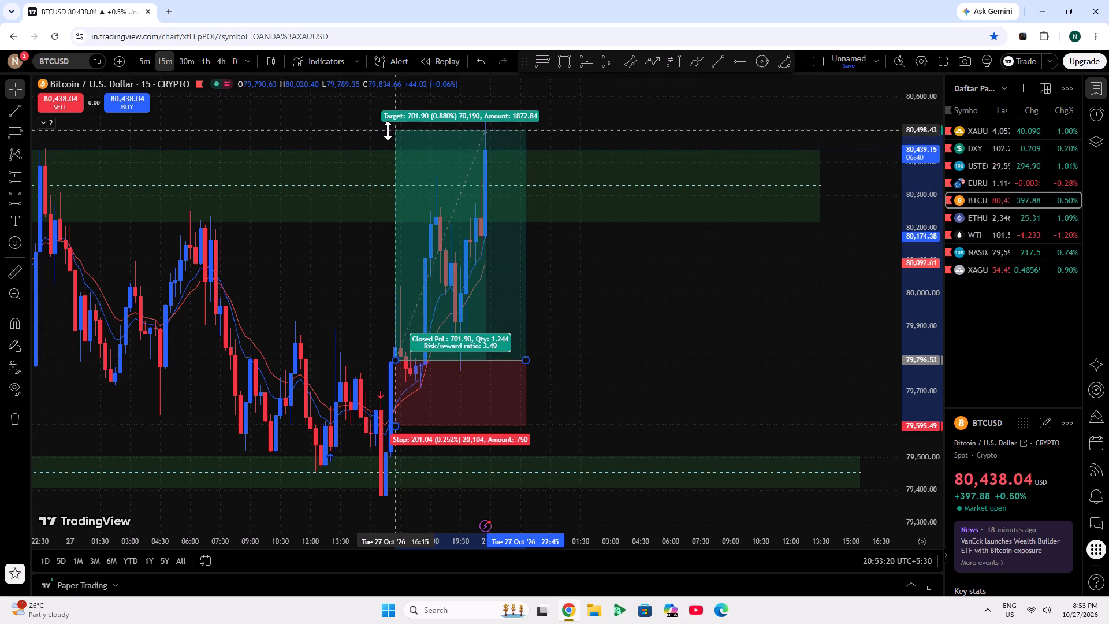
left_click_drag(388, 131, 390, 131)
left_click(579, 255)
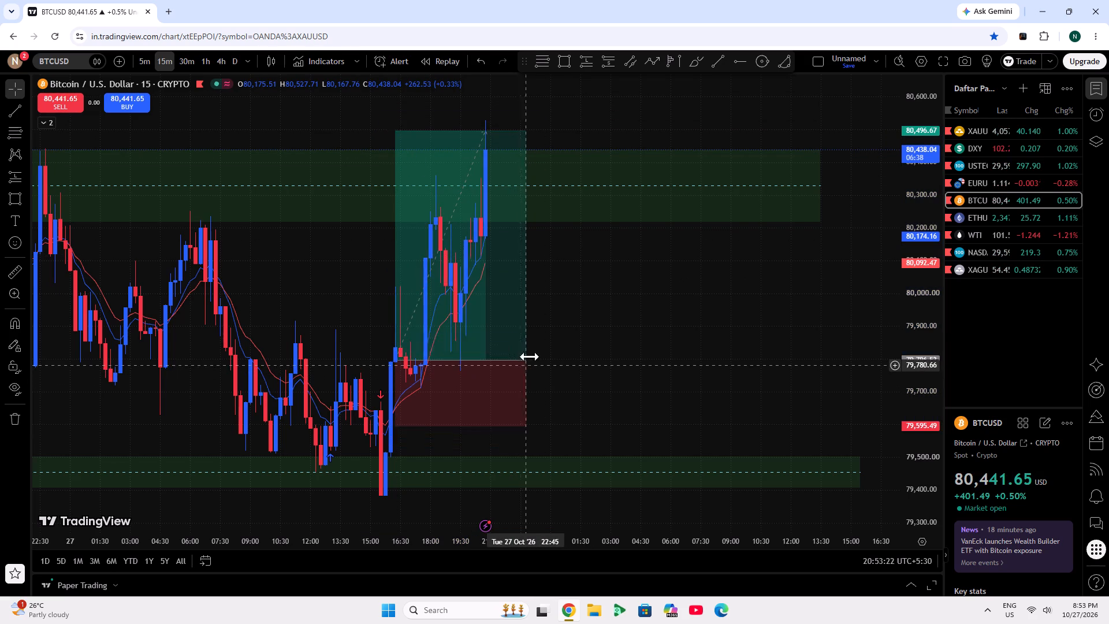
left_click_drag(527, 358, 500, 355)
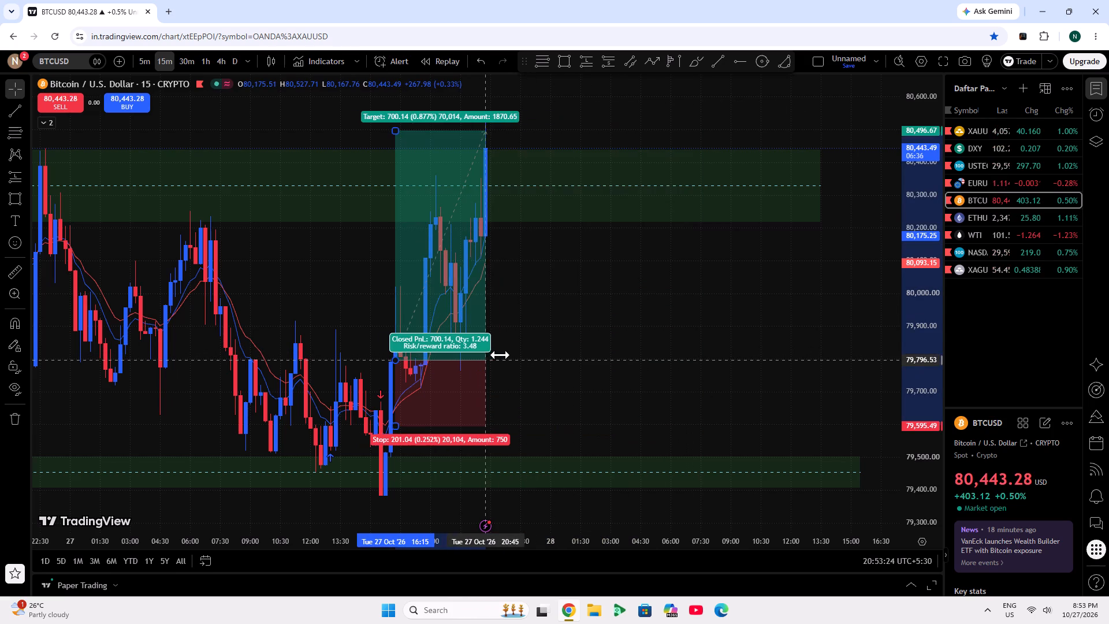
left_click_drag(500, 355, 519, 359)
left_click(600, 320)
Switch BTCUSD to the 5-minute timeframe.
scroll(621, 361, "down", 4)
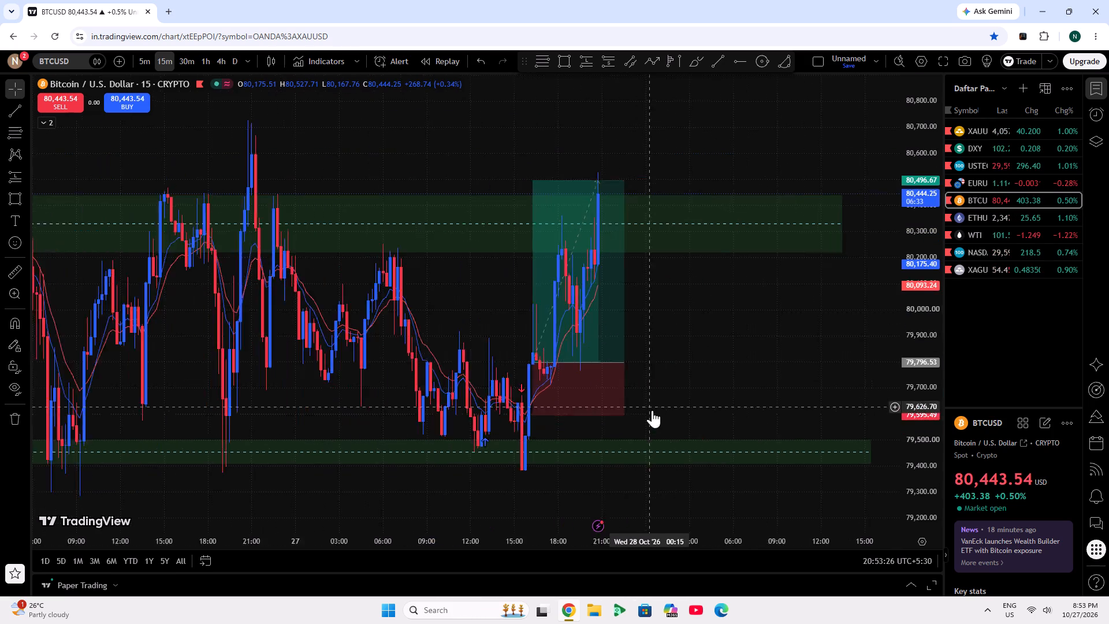
scroll(652, 410, "down", 1)
scroll(681, 426, "up", 6)
scroll(681, 428, "down", 2)
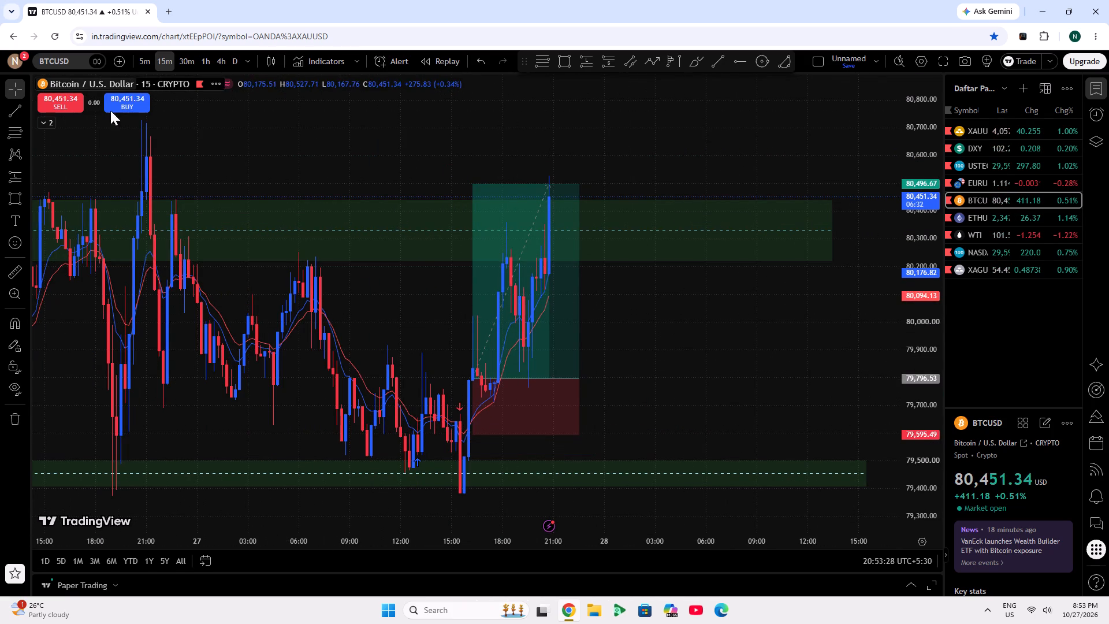
left_click(136, 69)
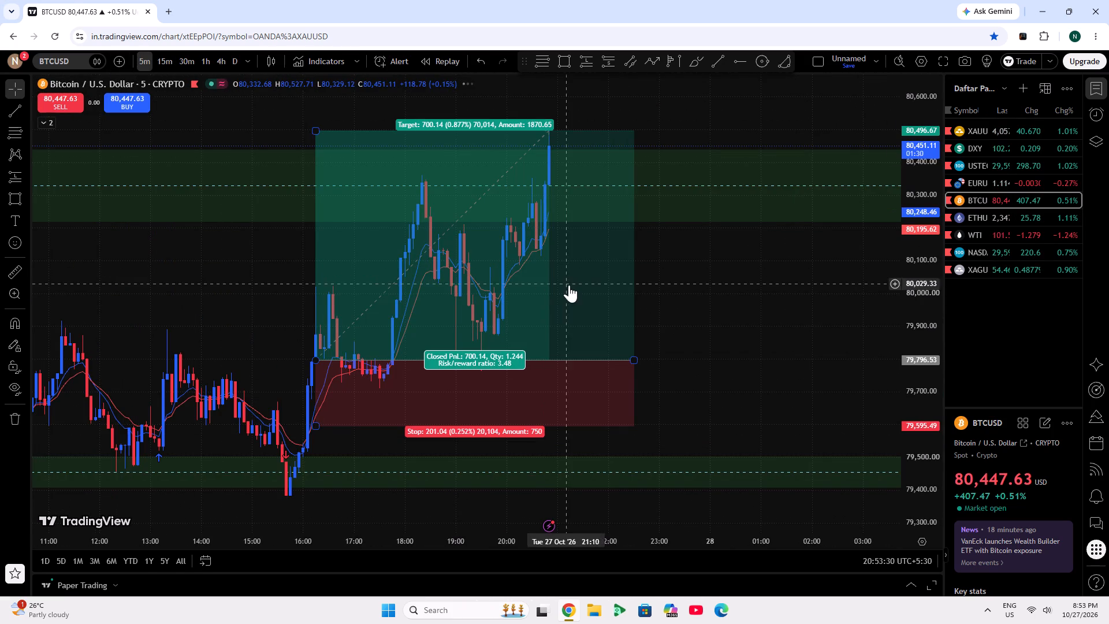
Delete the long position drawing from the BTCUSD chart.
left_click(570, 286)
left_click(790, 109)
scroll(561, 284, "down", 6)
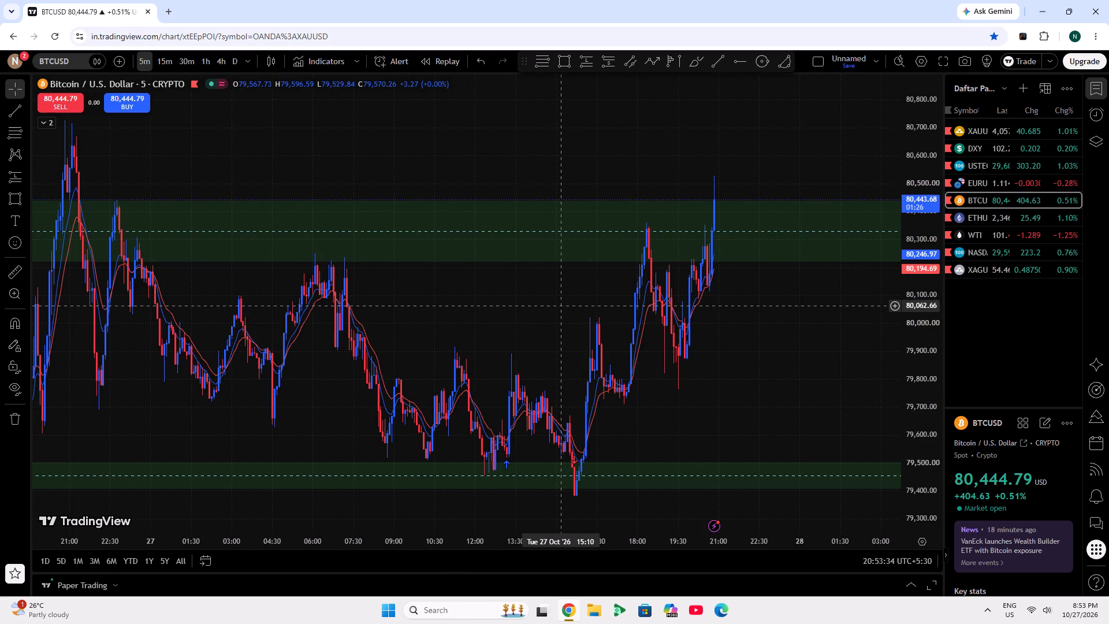
Examine the BTCUSD 5-minute price swings between the two green zones up to the latest candles.
left_click_drag(732, 321, 738, 321)
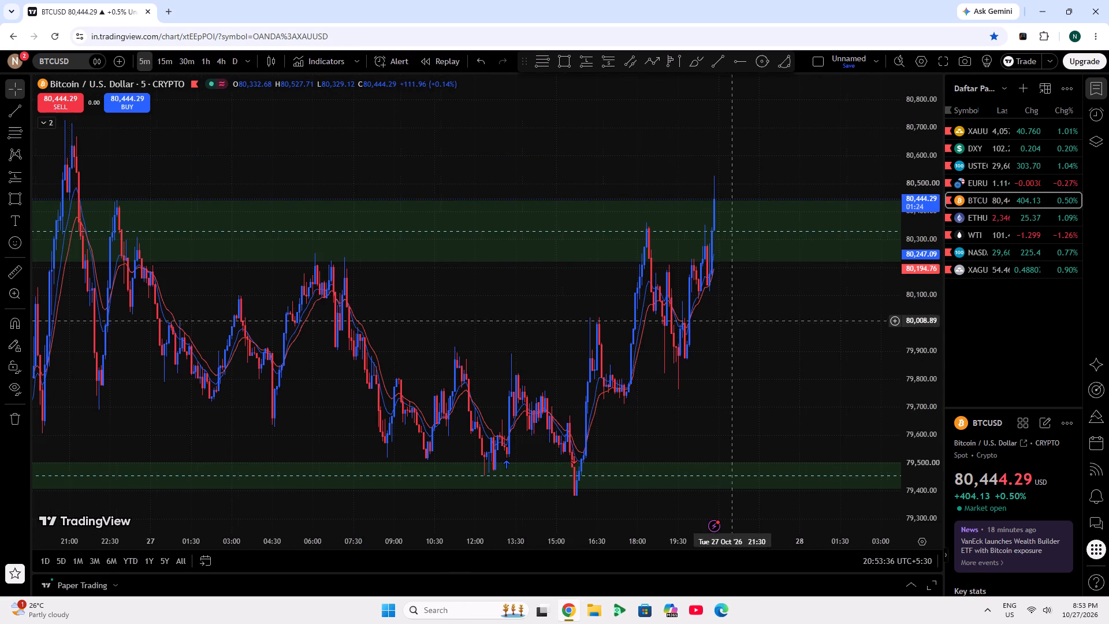
left_click_drag(738, 321, 842, 347)
scroll(842, 347, "up", 10)
left_click_drag(842, 347, 706, 441)
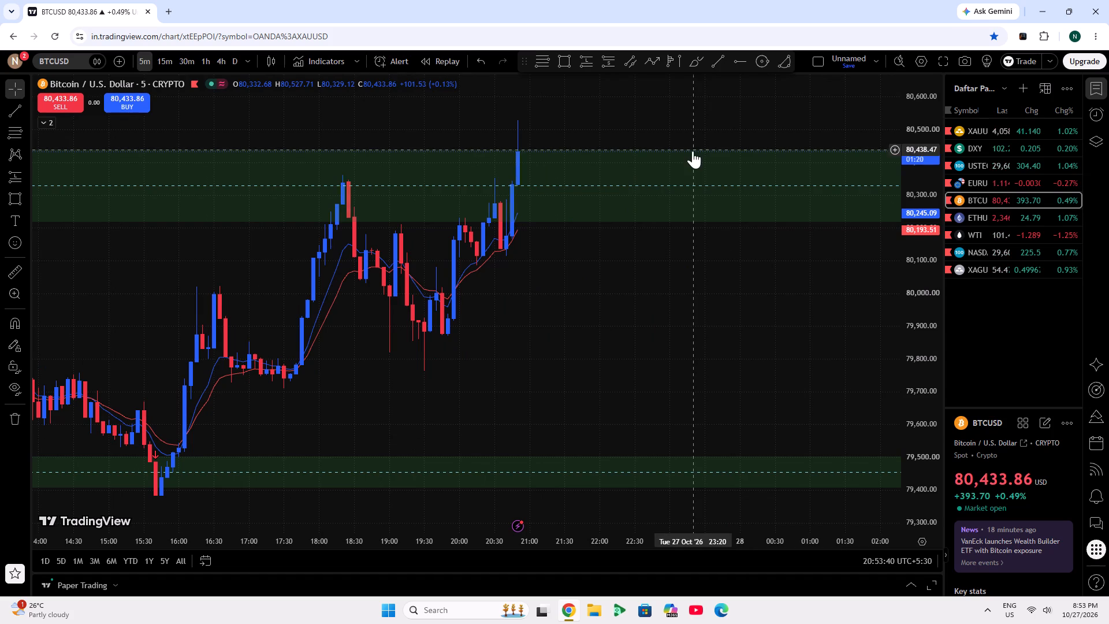
scroll(705, 338, "down", 6)
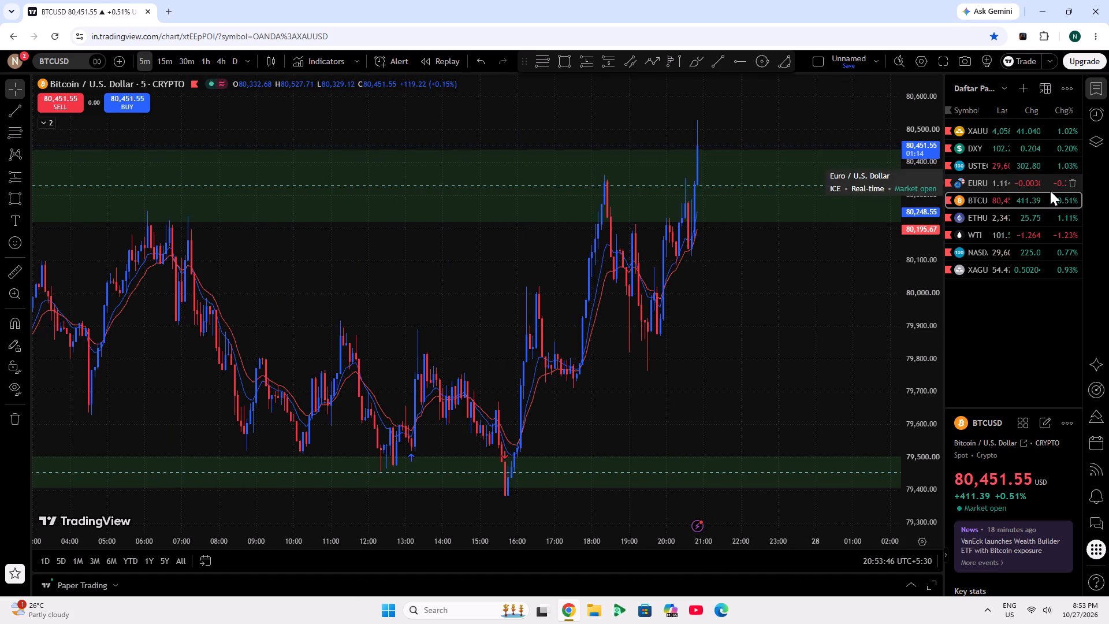
left_click_drag(849, 321, 942, 477)
scroll(743, 217, "down", 2)
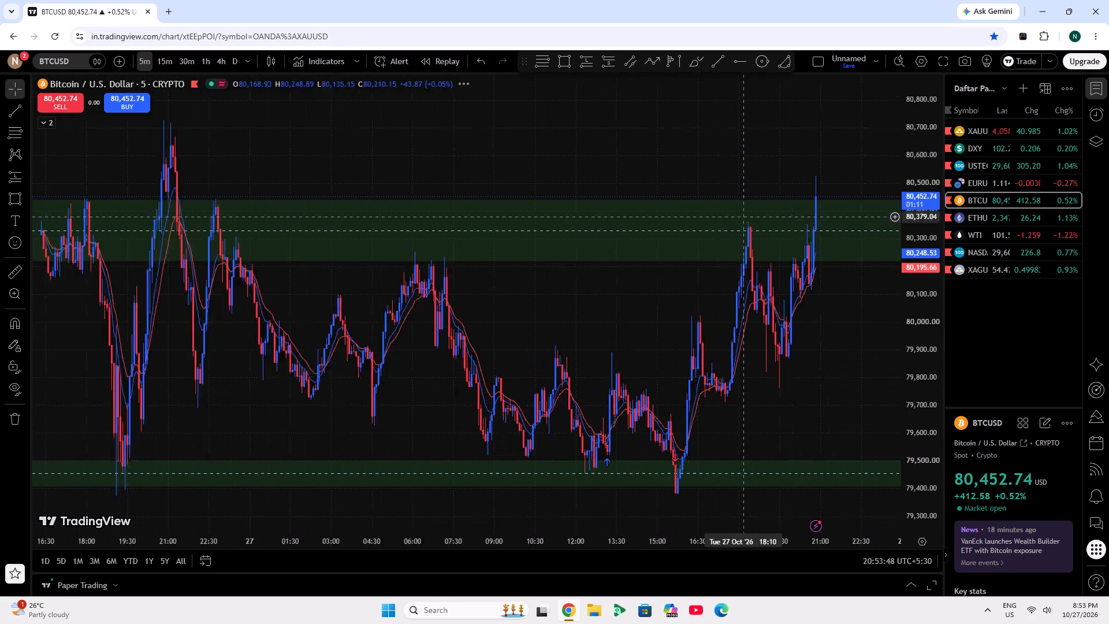
scroll(743, 217, "down", 2)
scroll(827, 421, "up", 1)
scroll(818, 332, "up", 6)
left_click_drag(818, 332, 580, 384)
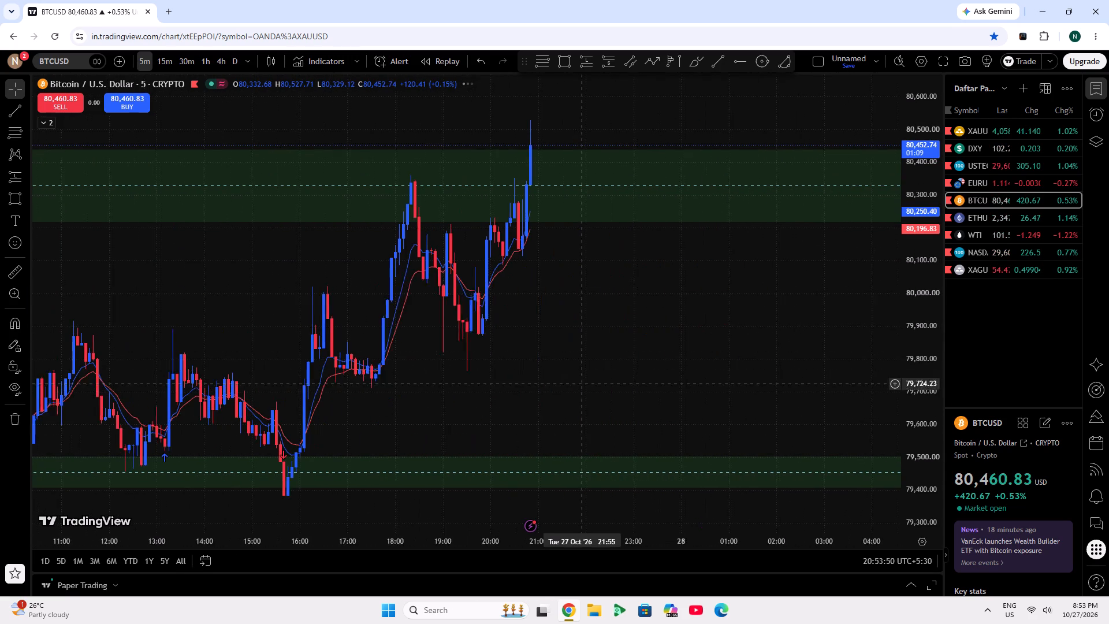
left_click_drag(580, 384, 553, 391)
Open the XAUUSD chart and examine the 5-minute rally against the green zones and the 112211 label.
left_click(974, 129)
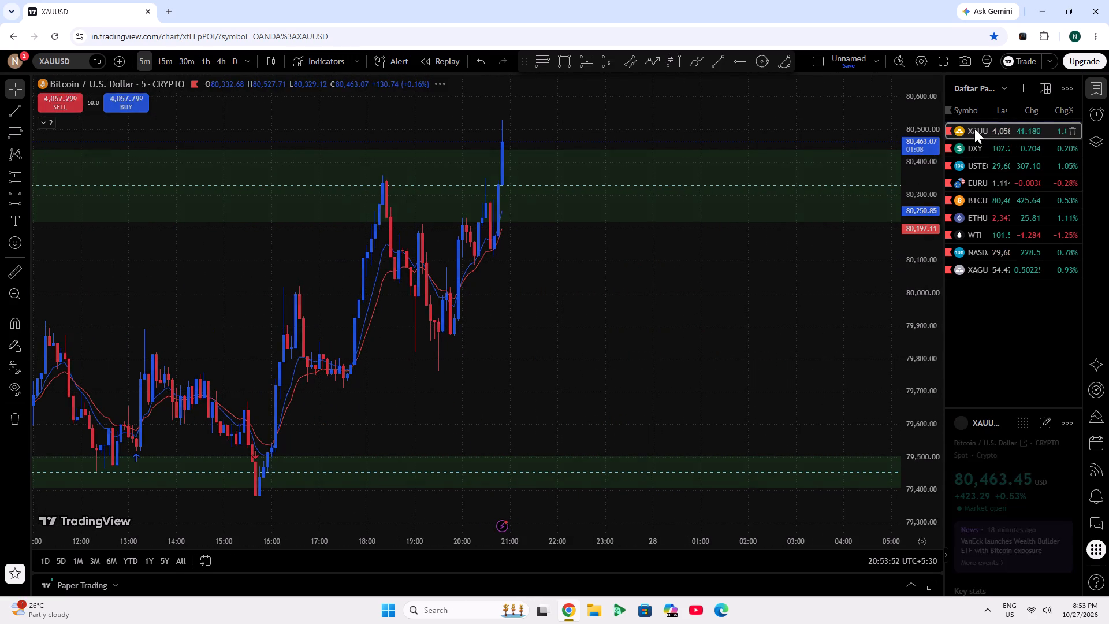
scroll(668, 251, "down", 1)
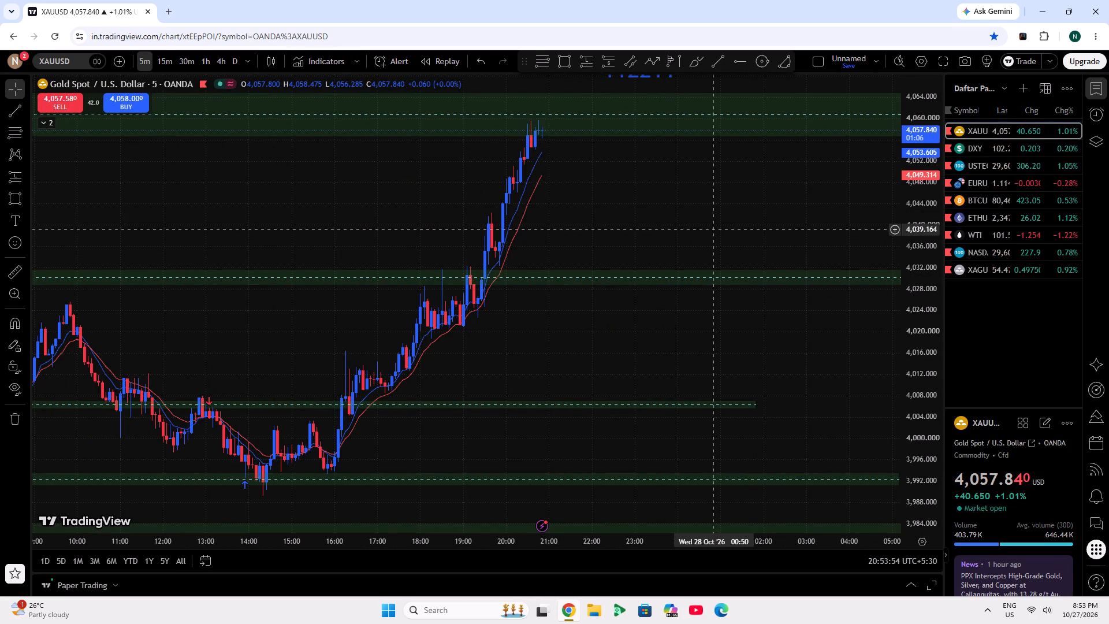
scroll(716, 226, "down", 2)
scroll(716, 226, "up", 7)
scroll(917, 337, "up", 3)
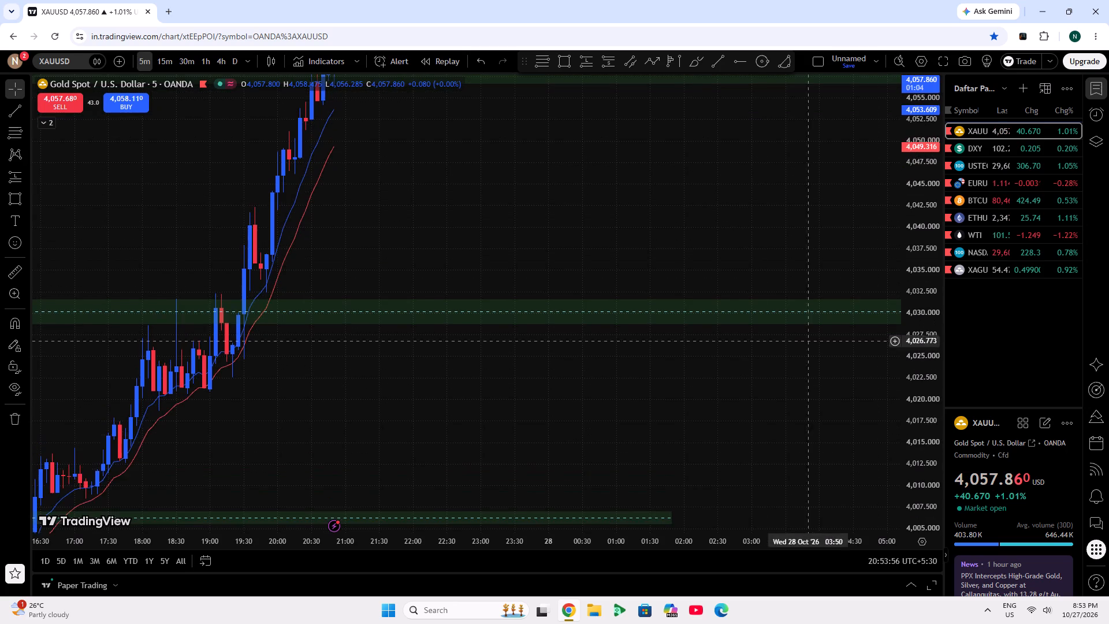
scroll(776, 334, "up", 2)
left_click_drag(591, 250, 898, 400)
scroll(876, 341, "down", 5)
left_click_drag(860, 341, 686, 143)
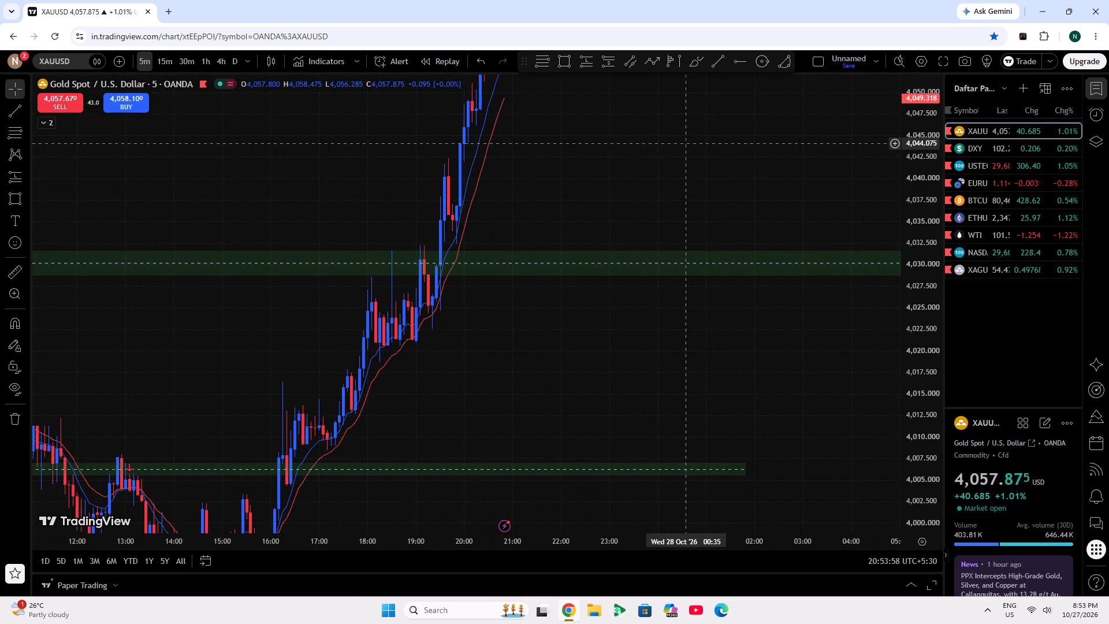
double_click(933, 302)
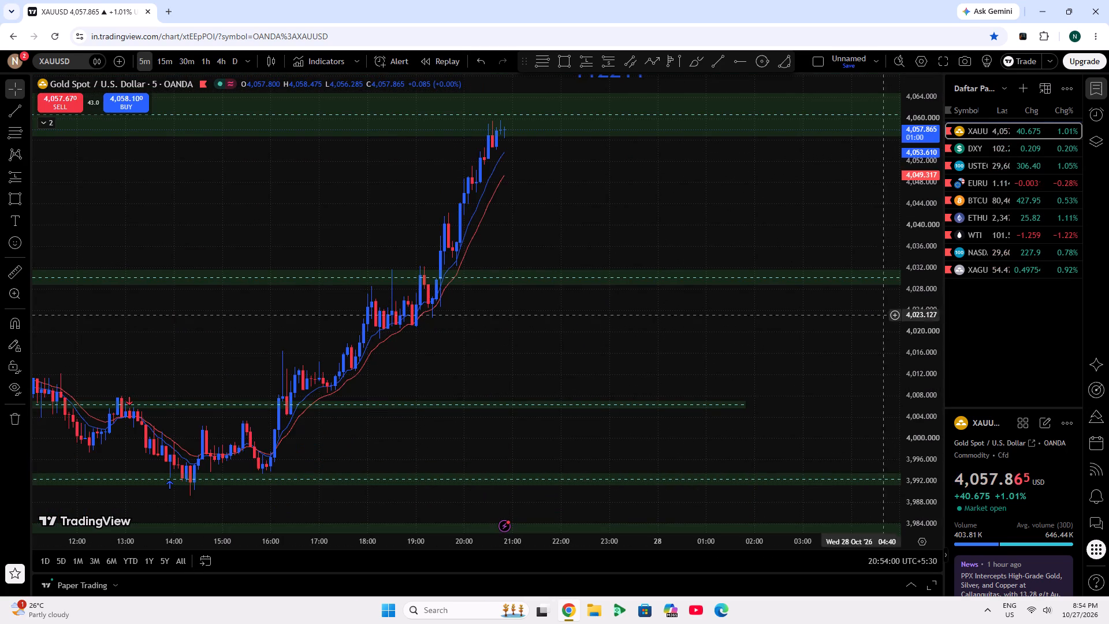
scroll(710, 230, "down", 5)
left_click_drag(926, 306, 925, 441)
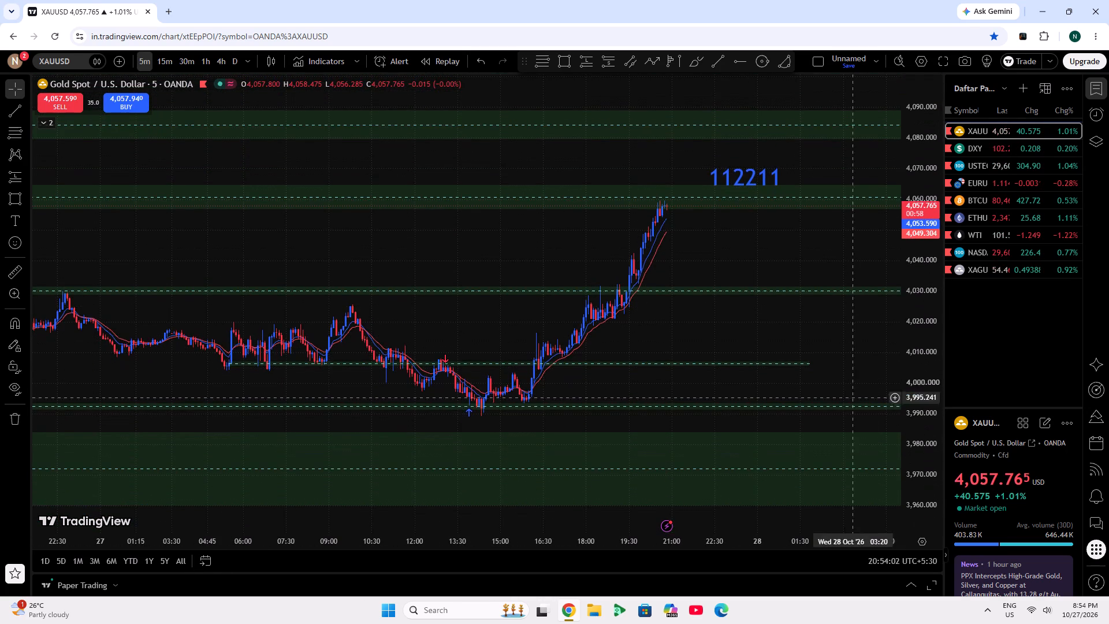
scroll(745, 376, "up", 4)
scroll(916, 385, "up", 3)
left_click_drag(744, 358, 689, 387)
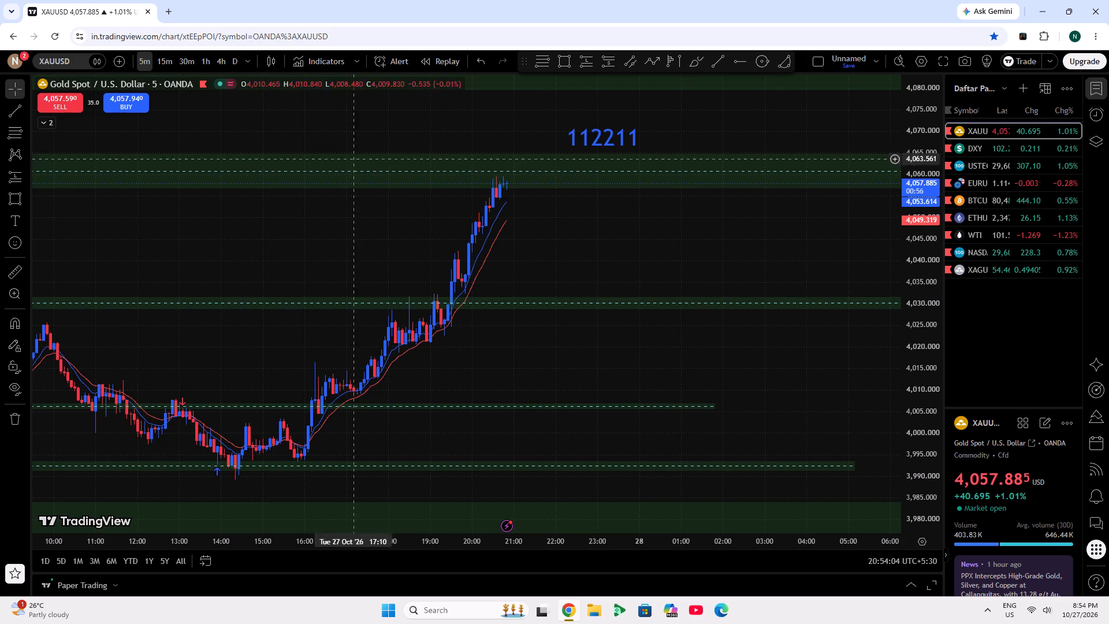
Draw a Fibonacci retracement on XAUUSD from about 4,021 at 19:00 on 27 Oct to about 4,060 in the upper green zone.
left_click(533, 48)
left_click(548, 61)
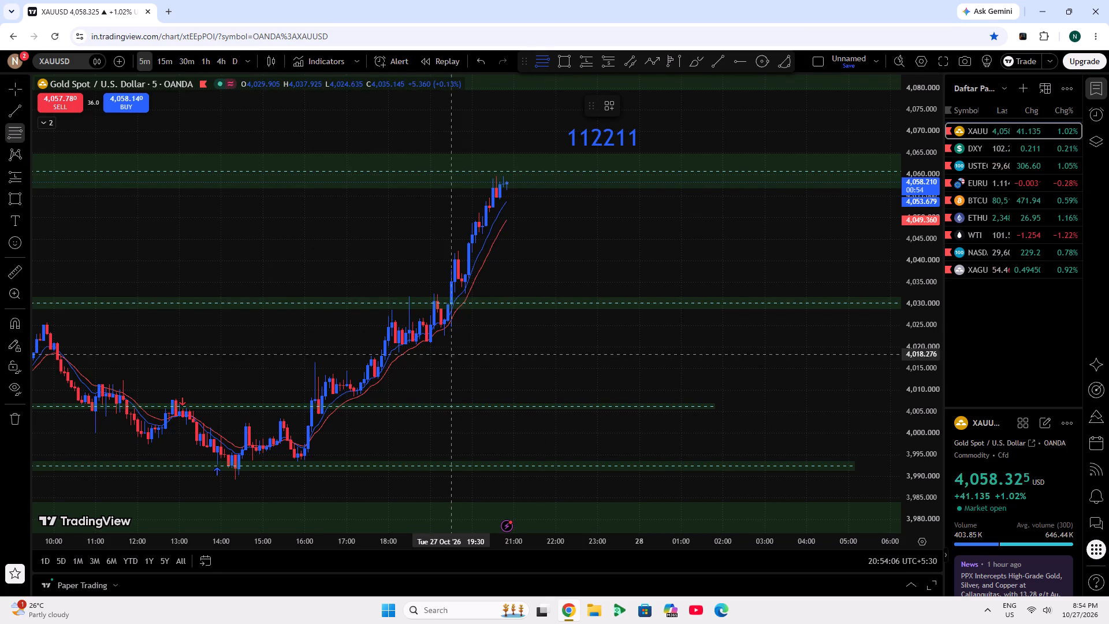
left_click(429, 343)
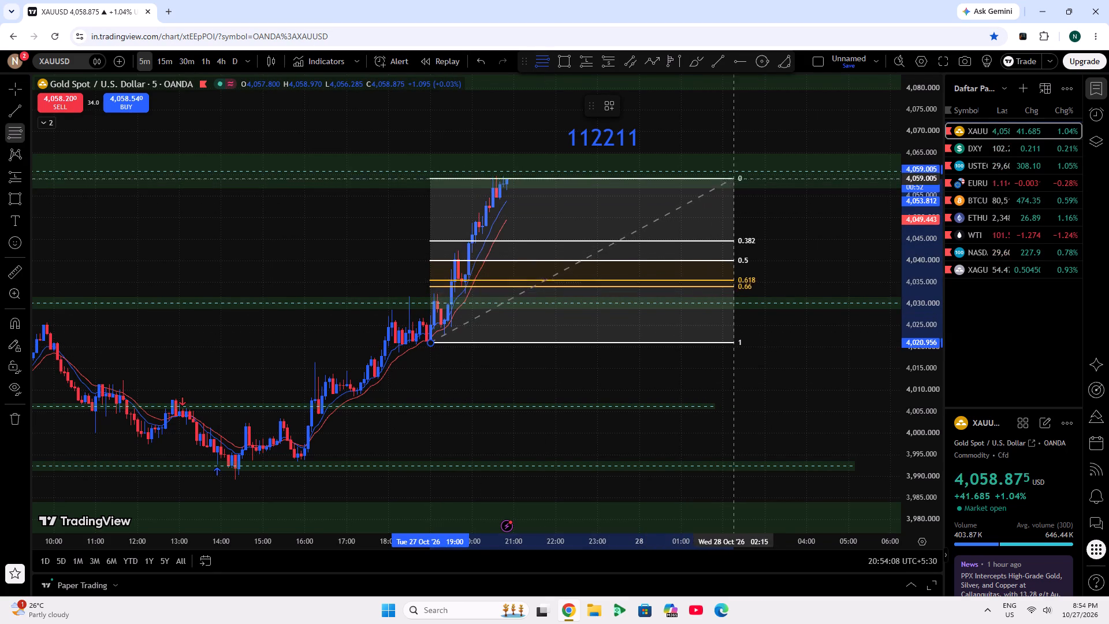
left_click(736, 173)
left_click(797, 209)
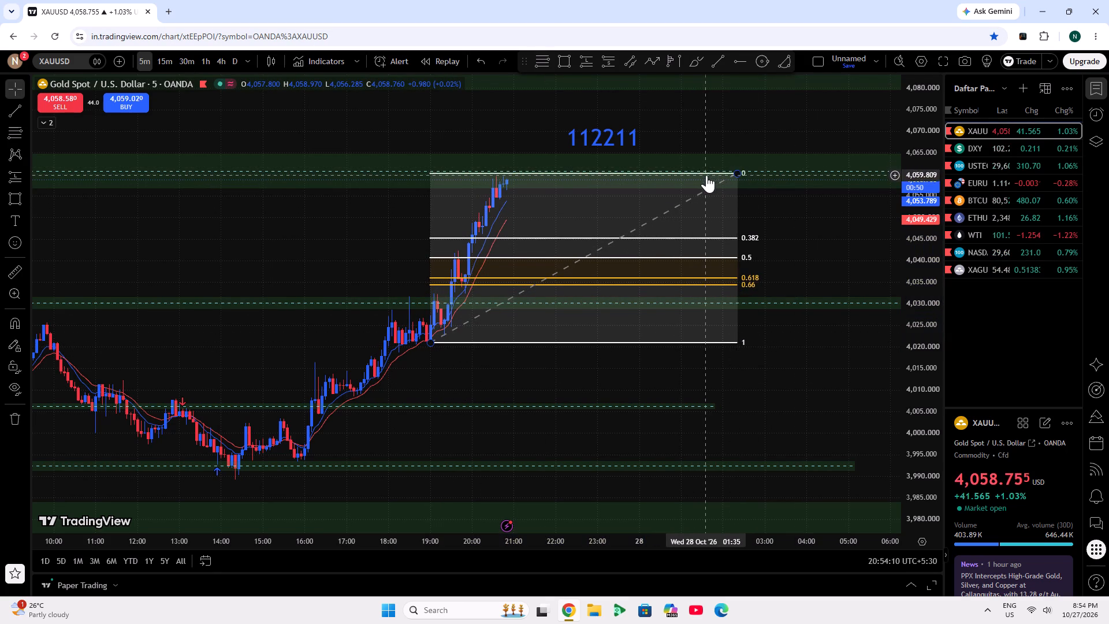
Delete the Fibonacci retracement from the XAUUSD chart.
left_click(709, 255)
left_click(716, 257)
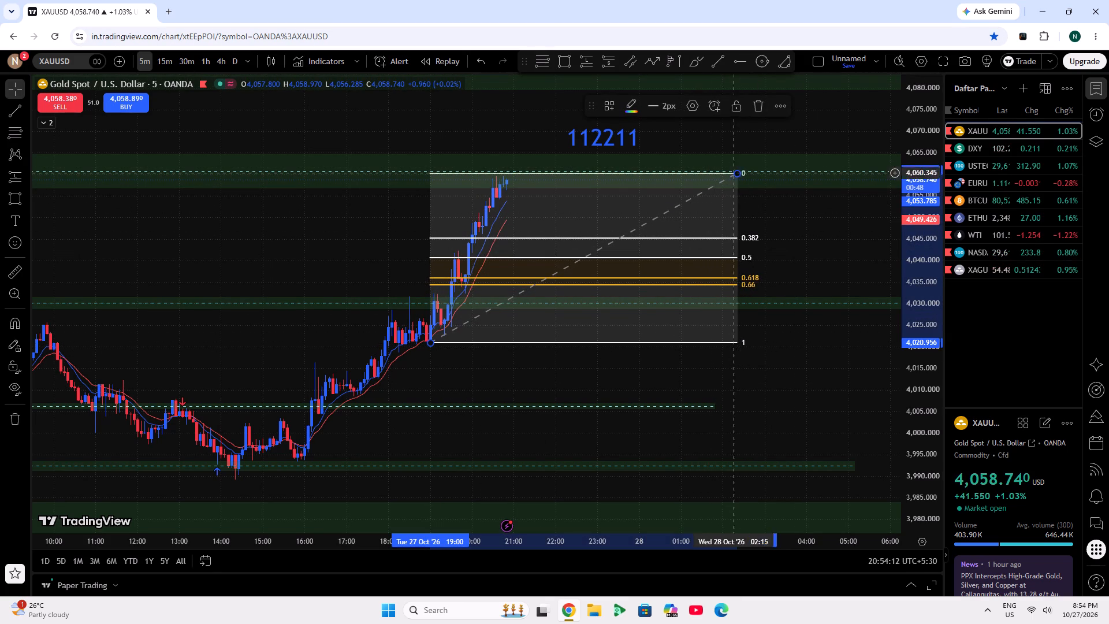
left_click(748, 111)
Examine the XAUUSD 5-minute lows and the reversal on 27 Oct around the green zones near 3,992 and 4,006.
left_click_drag(591, 340, 761, 188)
double_click(924, 304)
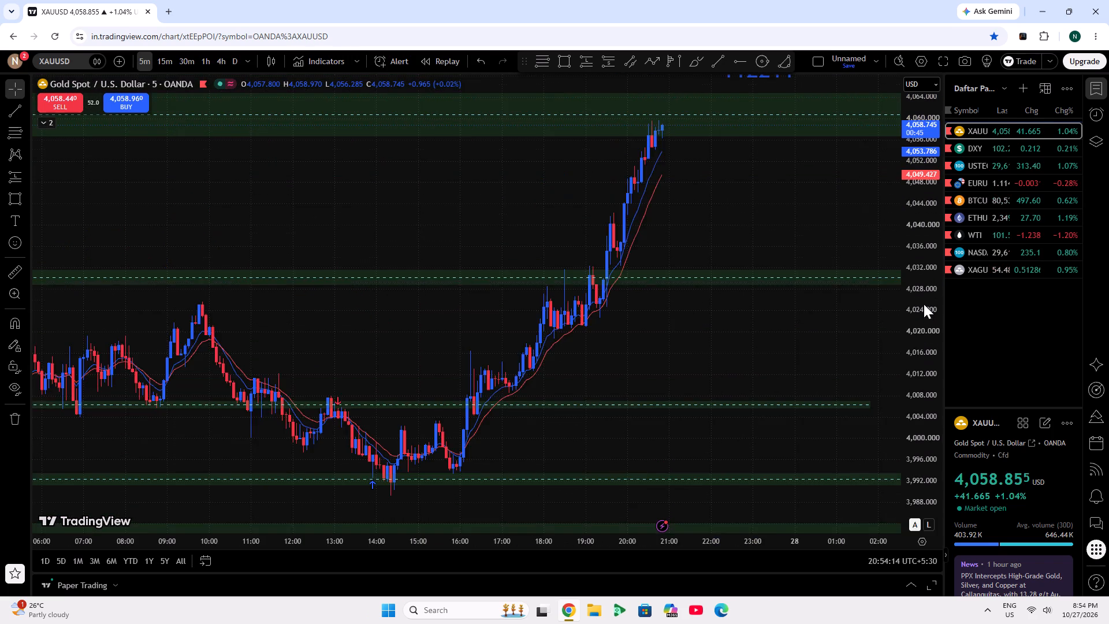
scroll(733, 366, "down", 5)
scroll(784, 450, "up", 3)
left_click_drag(793, 456, 787, 219)
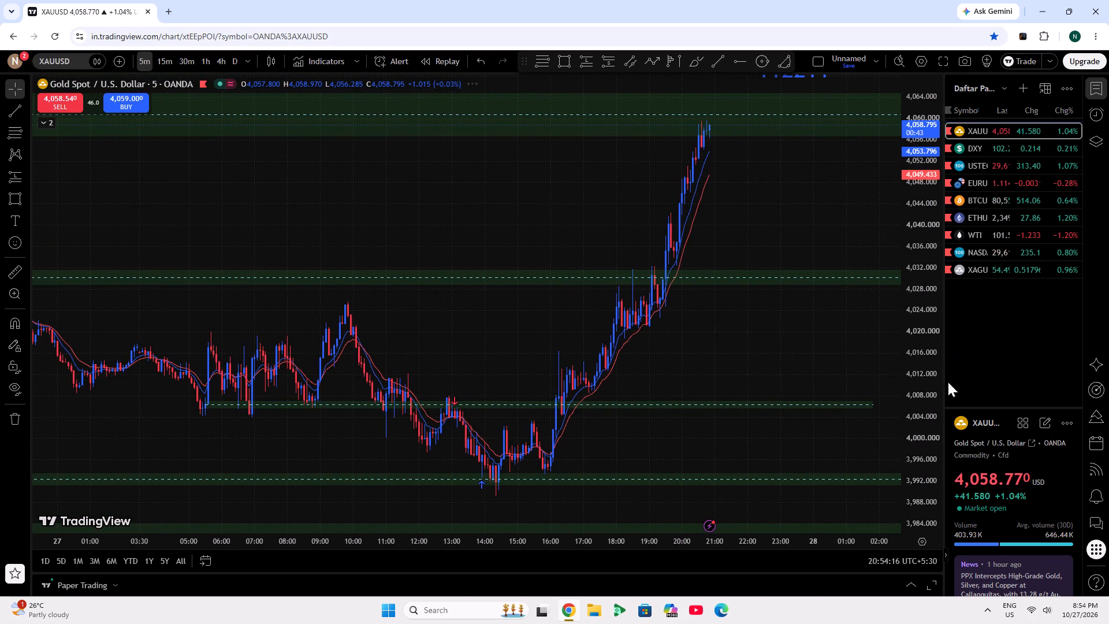
scroll(929, 407, "up", 3)
left_click_drag(788, 403, 791, 172)
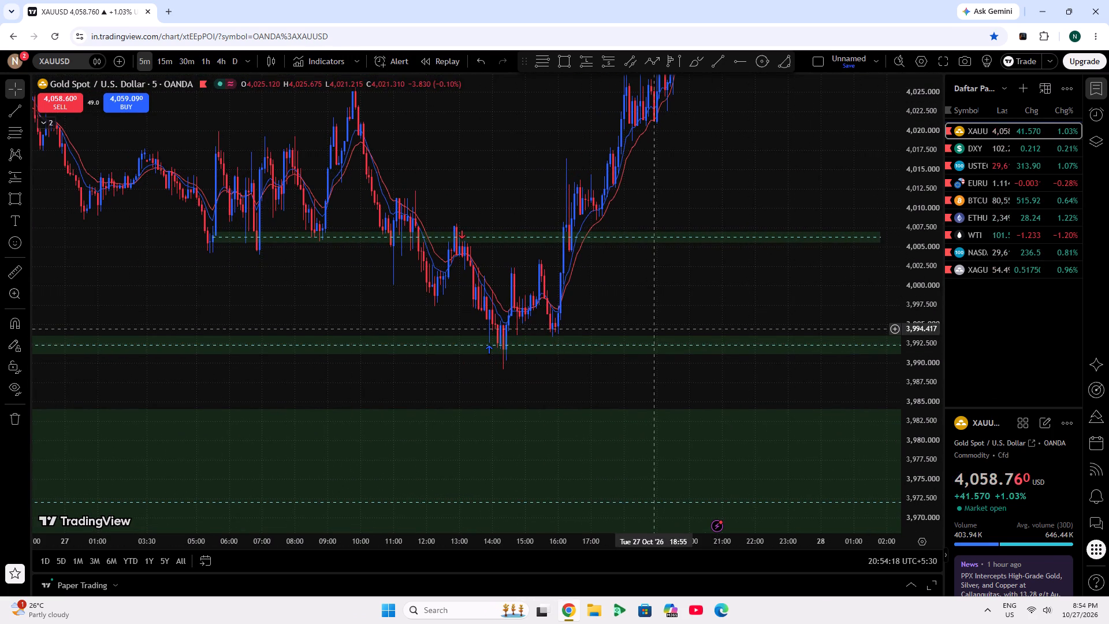
left_click_drag(667, 373, 676, 348)
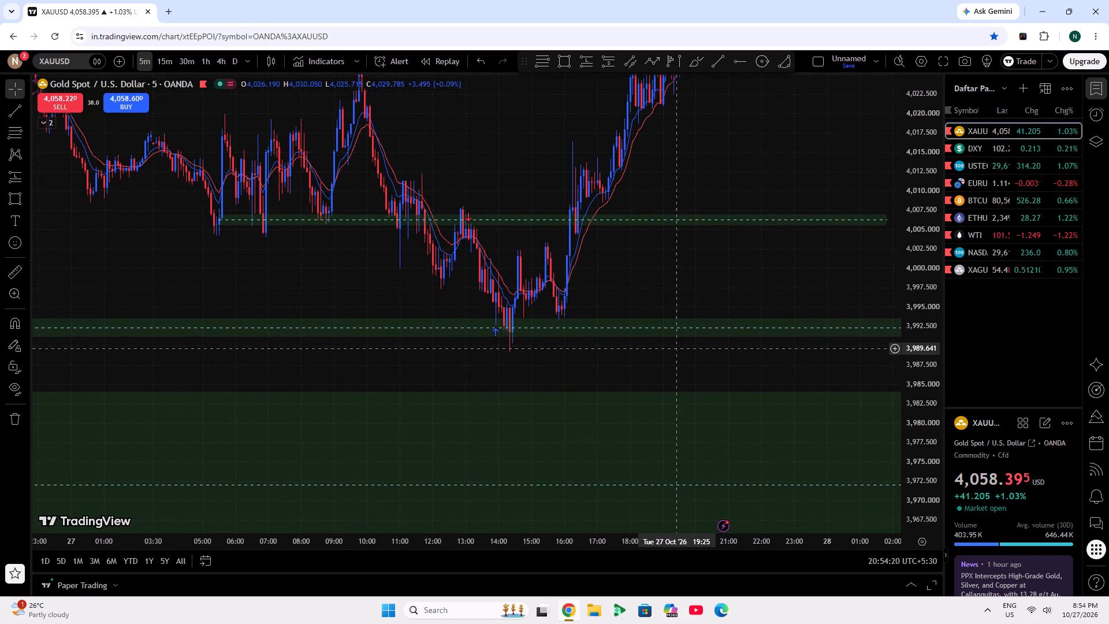
left_click_drag(676, 348, 859, 324)
left_click_drag(762, 335, 738, 407)
left_click_drag(766, 325, 680, 318)
scroll(680, 318, "up", 5)
left_click_drag(668, 314, 861, 318)
scroll(926, 377, "up", 3)
scroll(681, 356, "up", 2)
left_click_drag(673, 325, 673, 325)
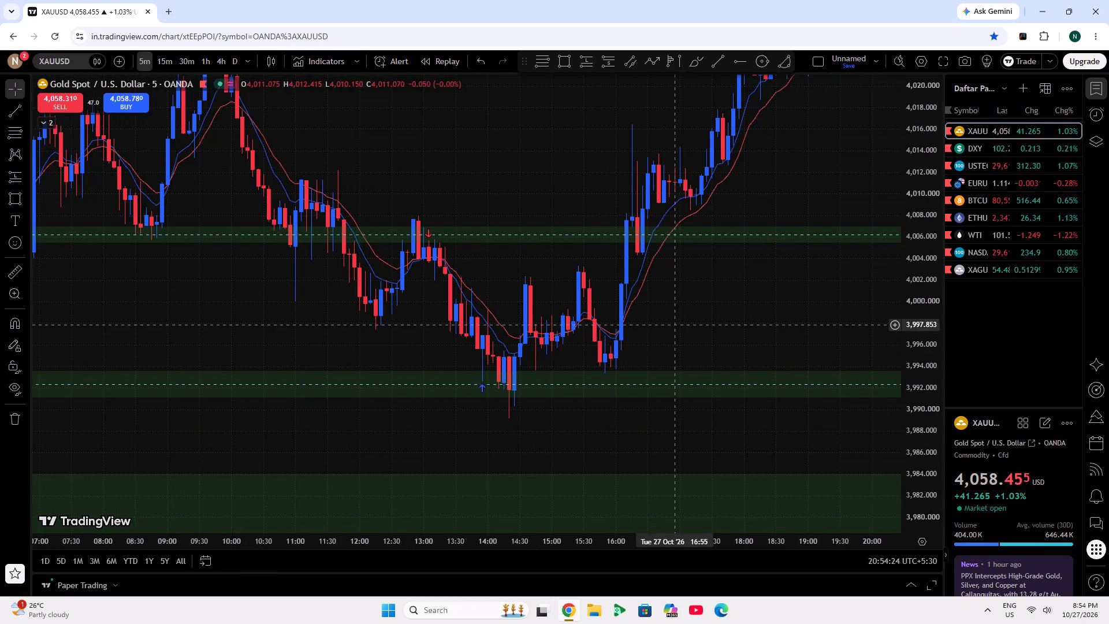
left_click_drag(673, 325, 713, 332)
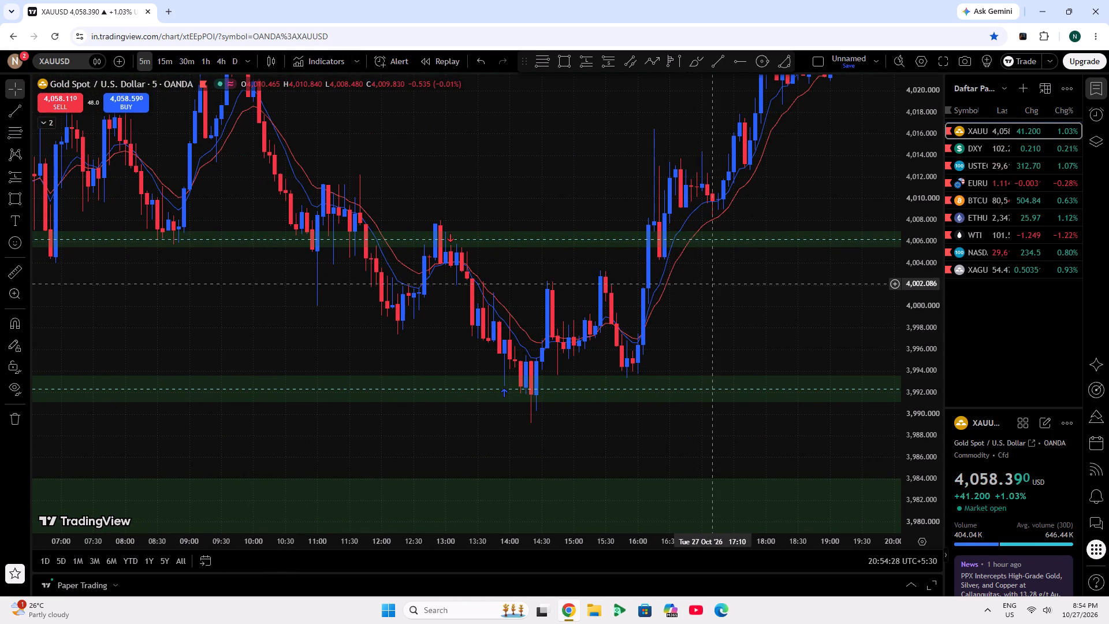
left_click_drag(712, 298, 676, 287)
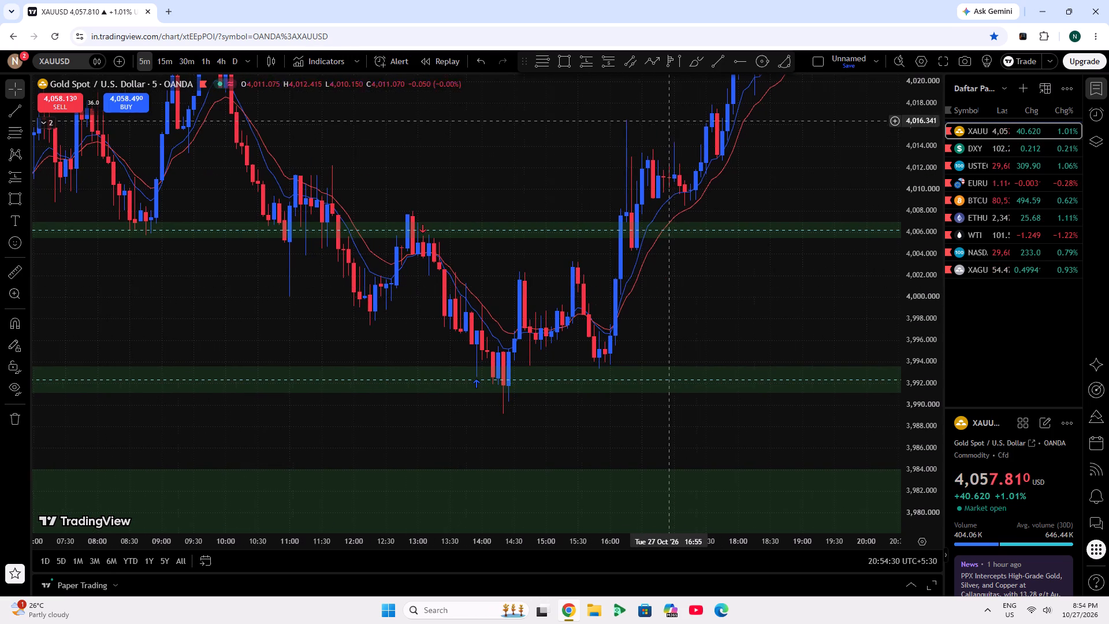
scroll(669, 120, "down", 7)
scroll(669, 120, "up", 5)
scroll(644, 246, "up", 2)
scroll(610, 0, "down", 7)
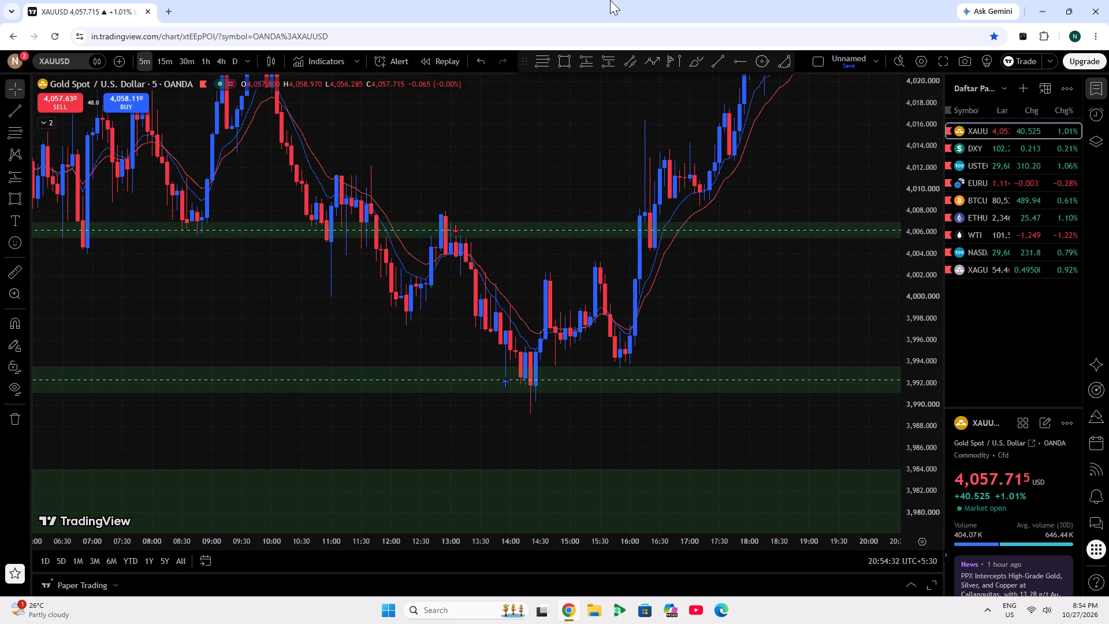
left_click_drag(694, 319, 616, 320)
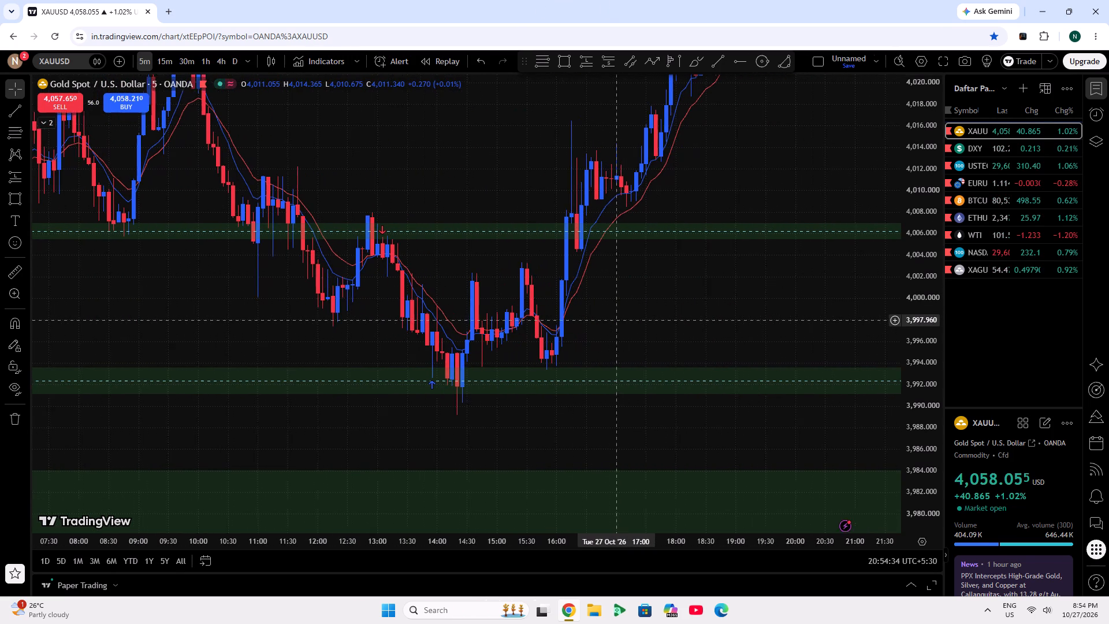
left_click_drag(616, 320, 584, 320)
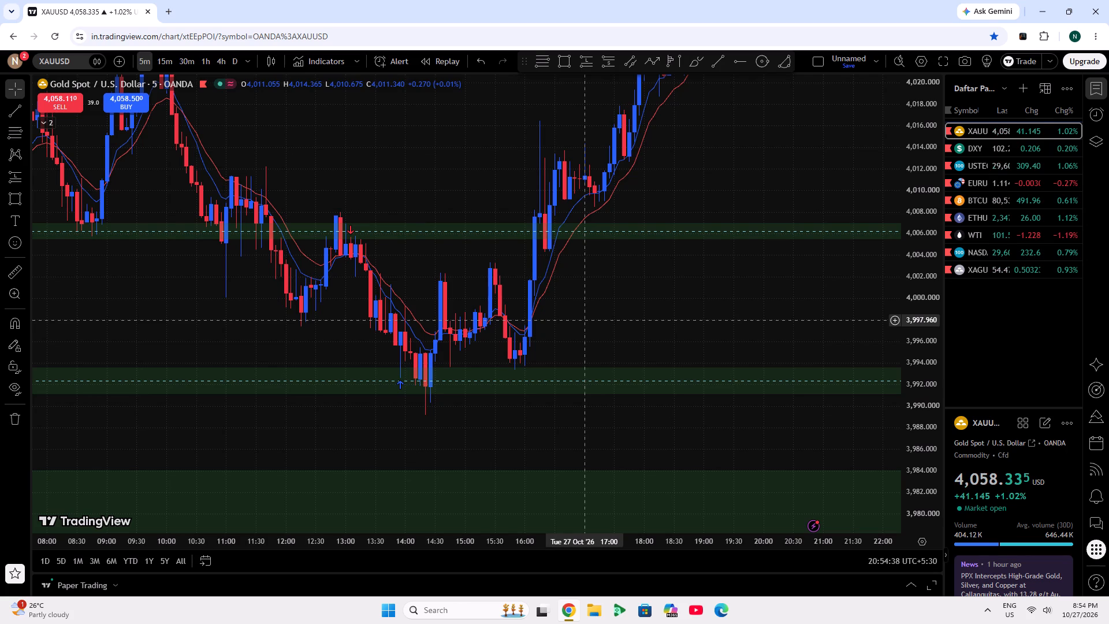
Examine the XAUUSD 5-minute rally from the 4,030 green zone up to the zone near 4,060.
scroll(501, 0, "down", 6)
double_click(906, 321)
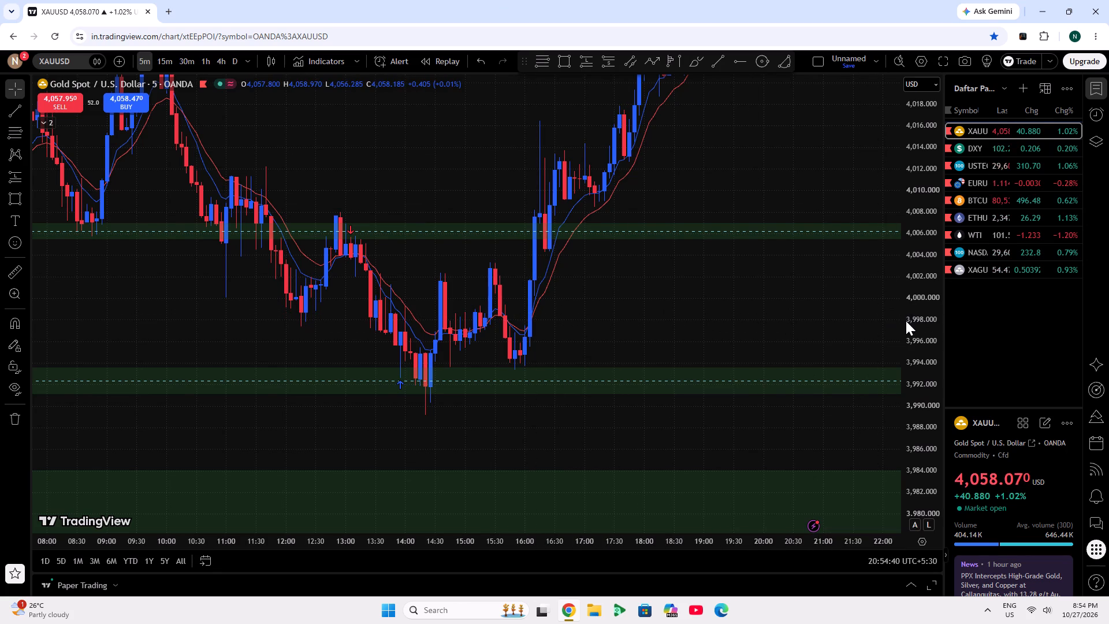
scroll(760, 404, "down", 5)
left_click_drag(791, 451, 615, 292)
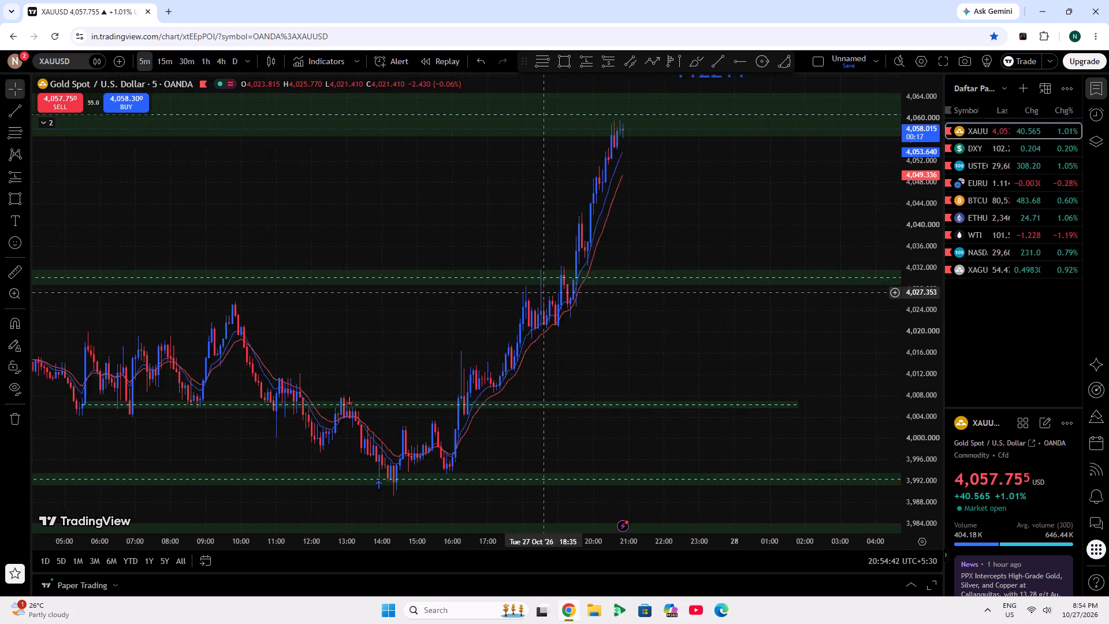
left_click_drag(615, 292, 689, 292)
scroll(945, 476, "up", 11)
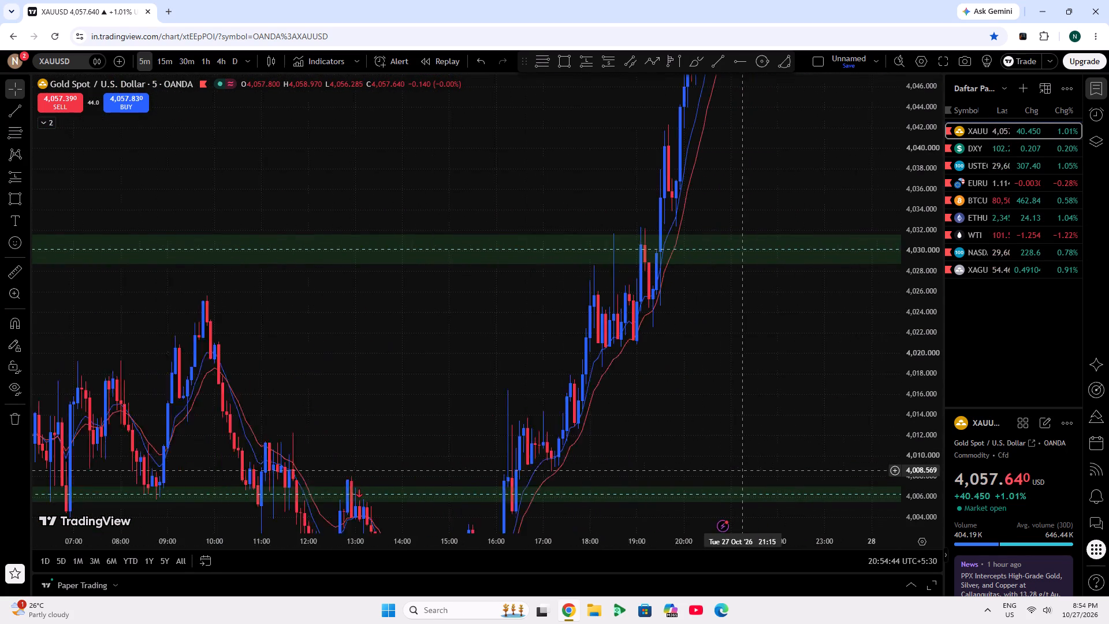
left_click_drag(708, 433, 478, 543)
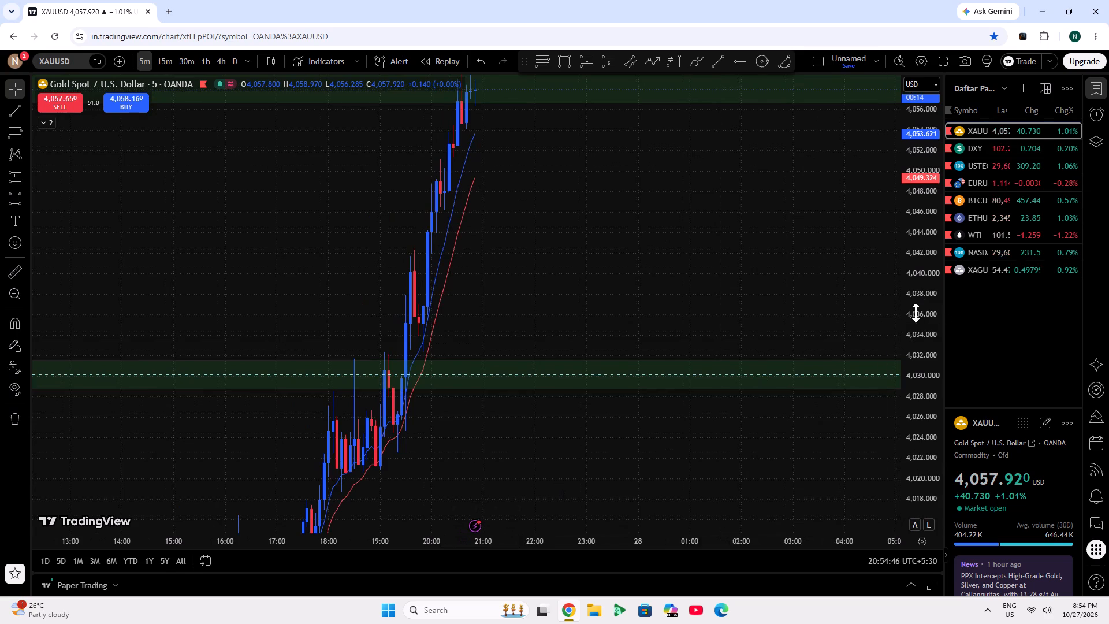
scroll(911, 309, "down", 4)
left_click_drag(792, 298, 792, 291)
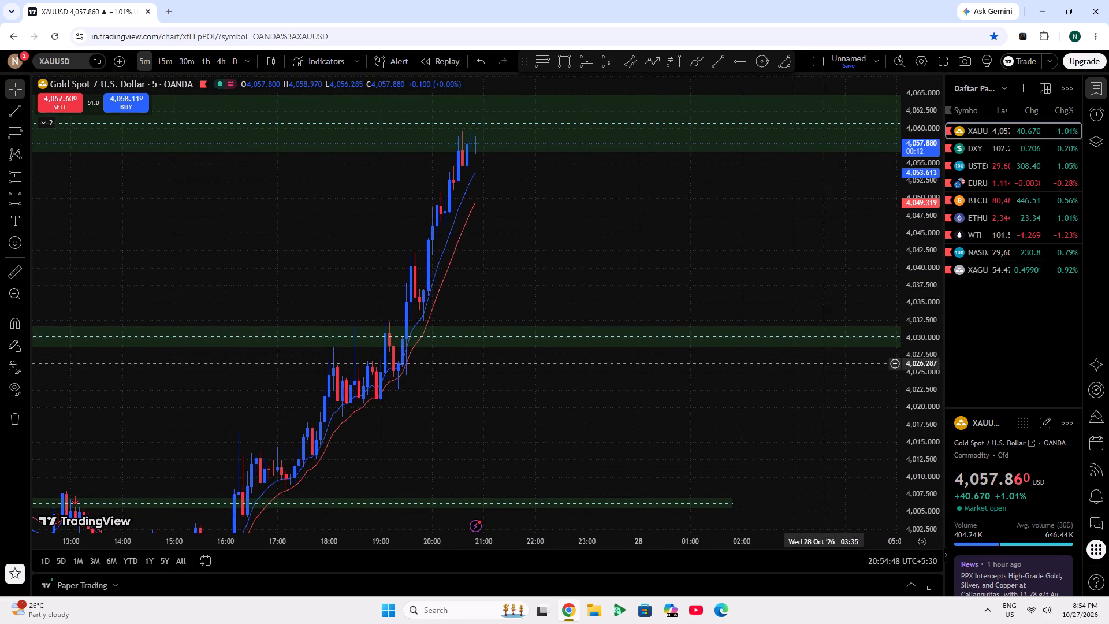
scroll(820, 369, "up", 3)
left_click_drag(751, 398, 885, 361)
scroll(923, 359, "down", 1)
scroll(923, 360, "up", 2)
left_click_drag(689, 255, 694, 280)
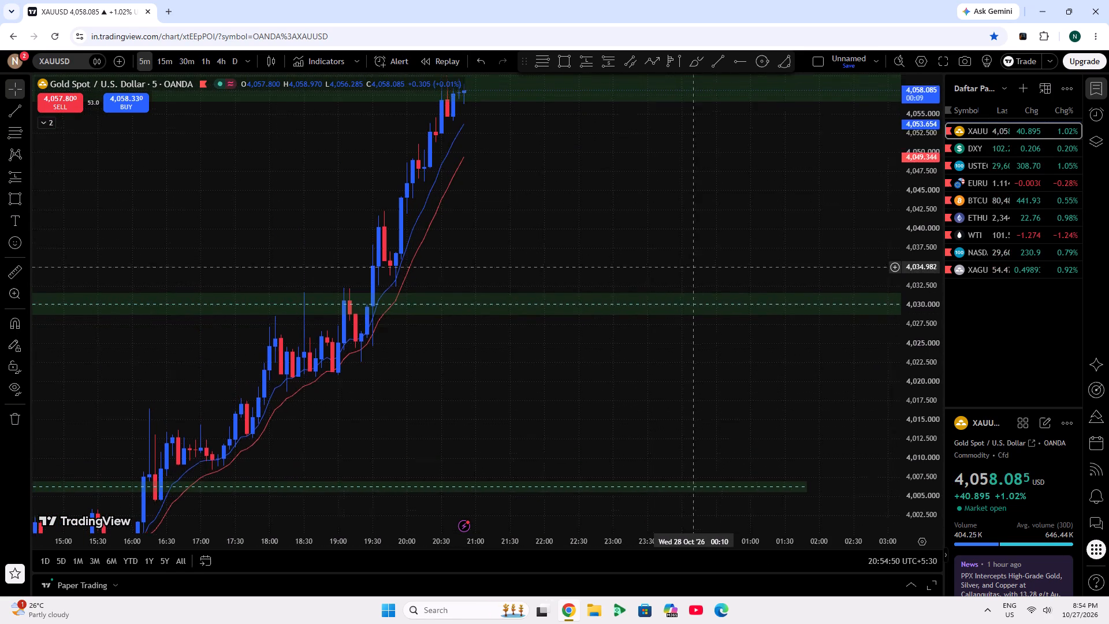
left_click_drag(694, 280, 684, 336)
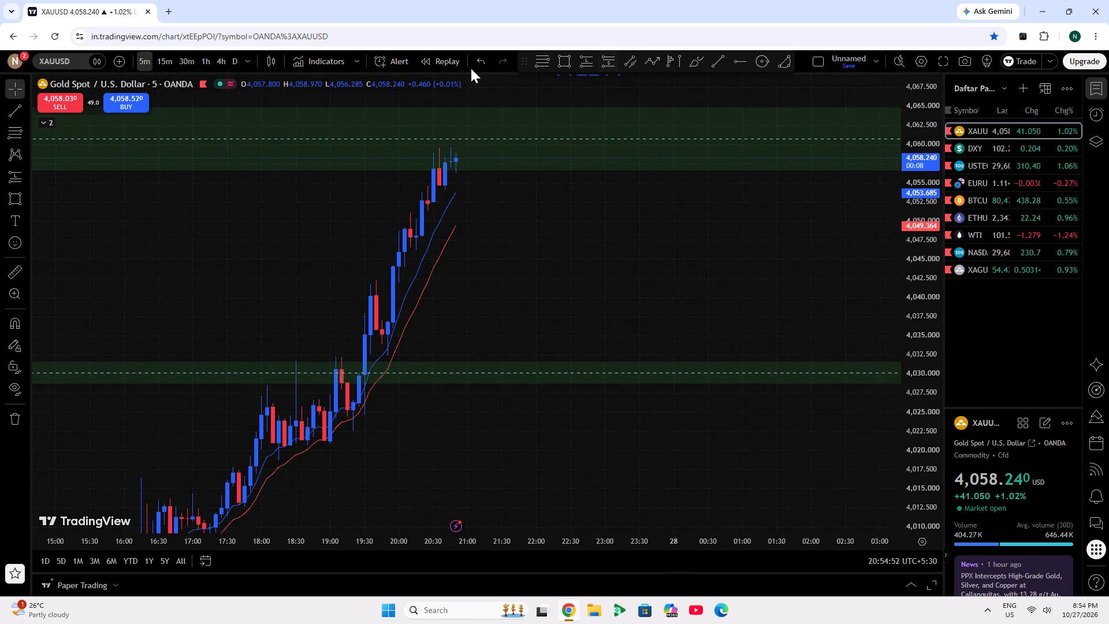
left_click_drag(601, 233, 616, 236)
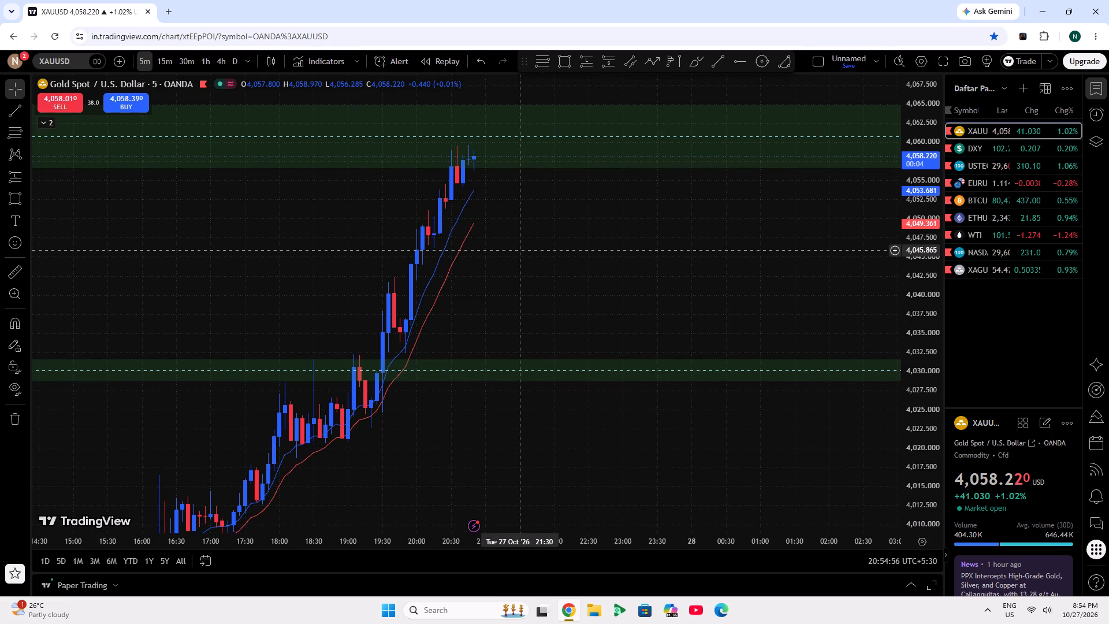
left_click_drag(569, 257, 553, 287)
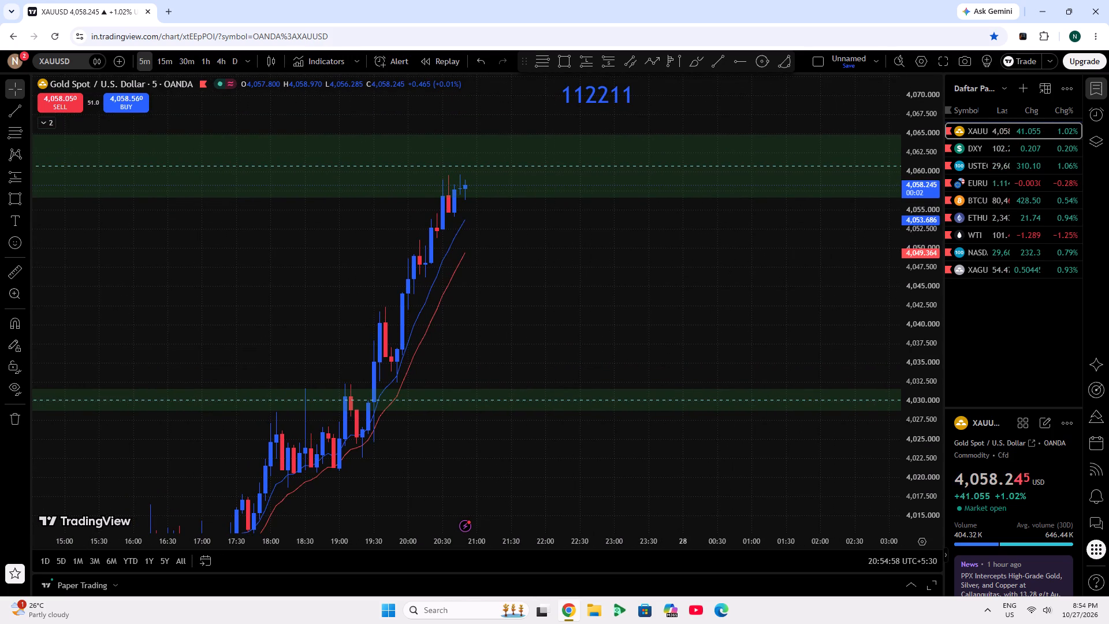
Switch XAUUSD to the 30-minute timeframe and examine price action between the large lower green zone and the zone near 4,060.
left_click(185, 59)
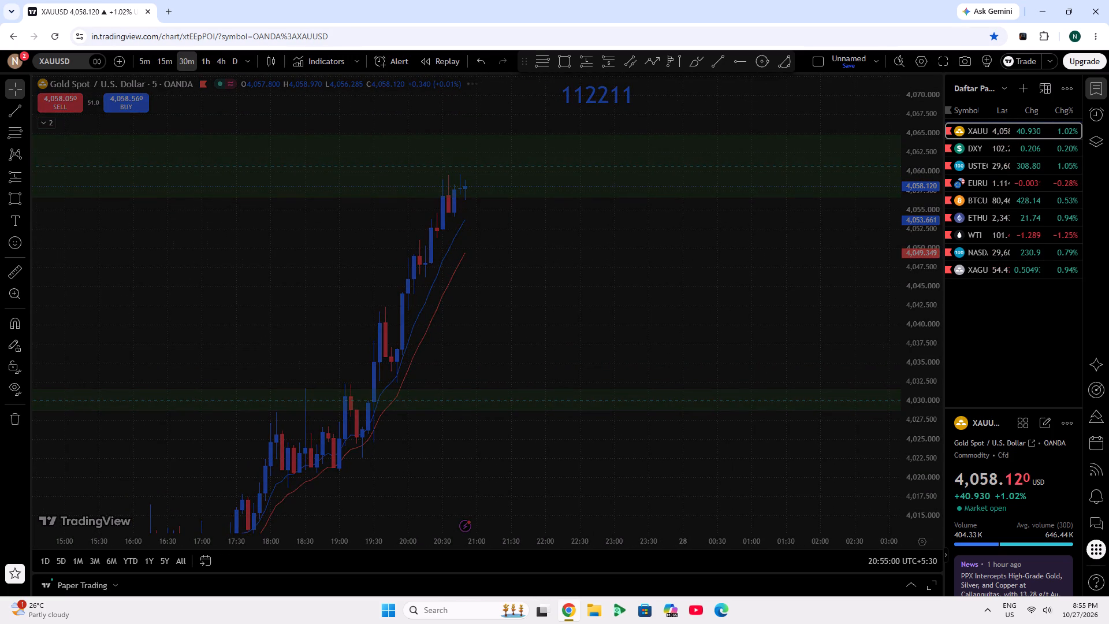
double_click(929, 355)
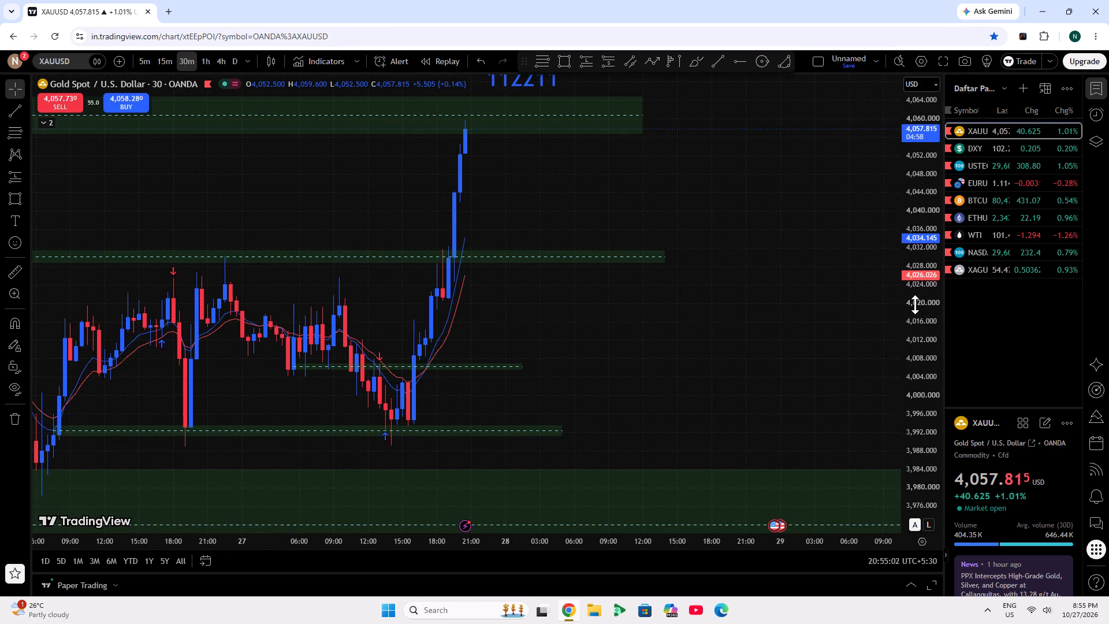
left_click_drag(918, 311, 920, 370)
scroll(679, 386, "down", 5)
double_click(922, 337)
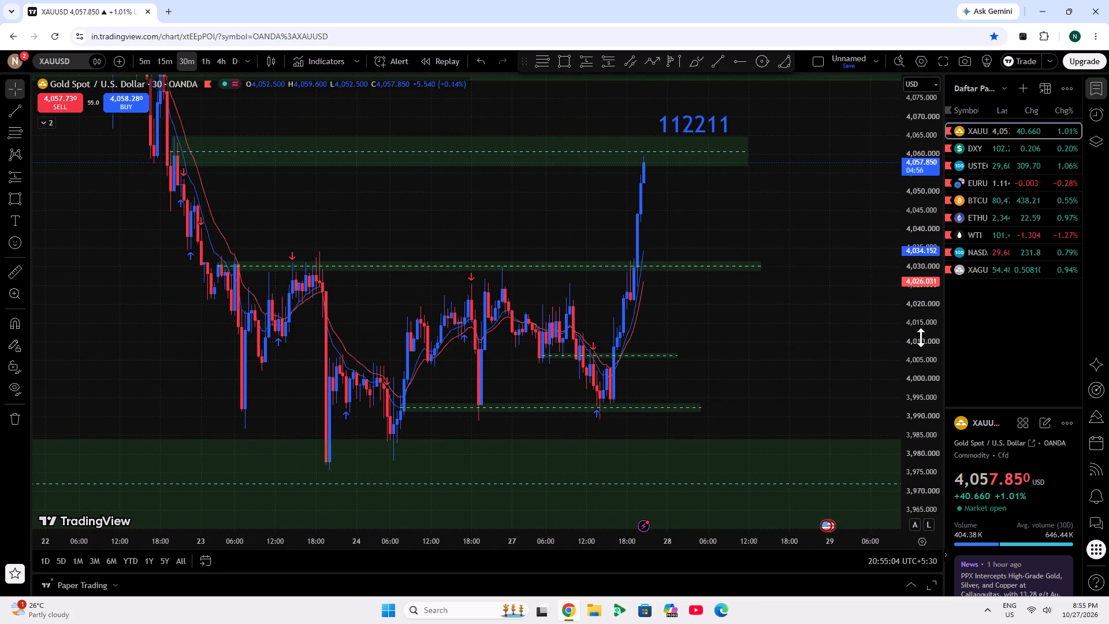
left_click_drag(876, 410, 870, 338)
left_click_drag(911, 428, 903, 281)
scroll(762, 427, "up", 4)
left_click_drag(725, 436, 787, 183)
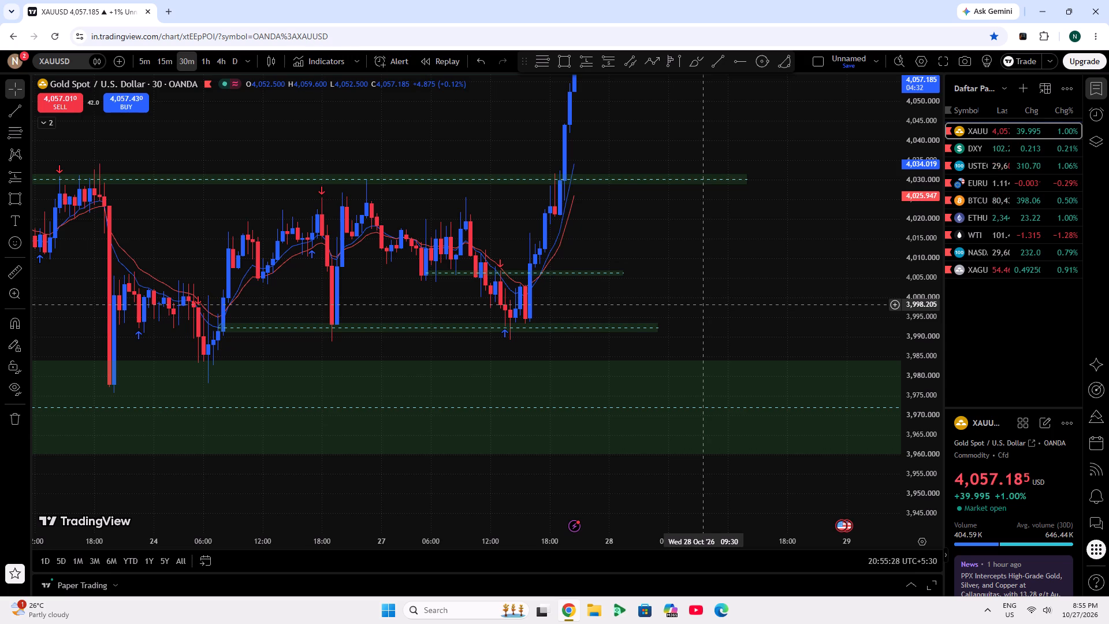
left_click_drag(753, 254, 799, 346)
left_click_drag(791, 326, 762, 324)
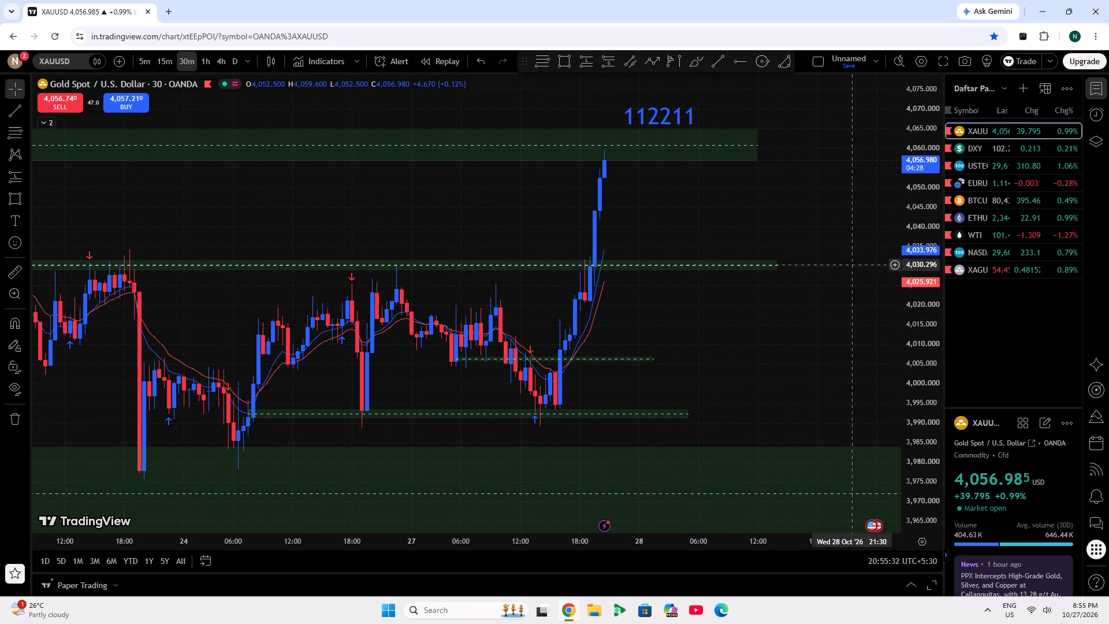
Examine the XAUUSD 30-minute reversal on 27 Oct around the green zones near 3,992 and 4,006.
left_click_drag(678, 311, 895, 250)
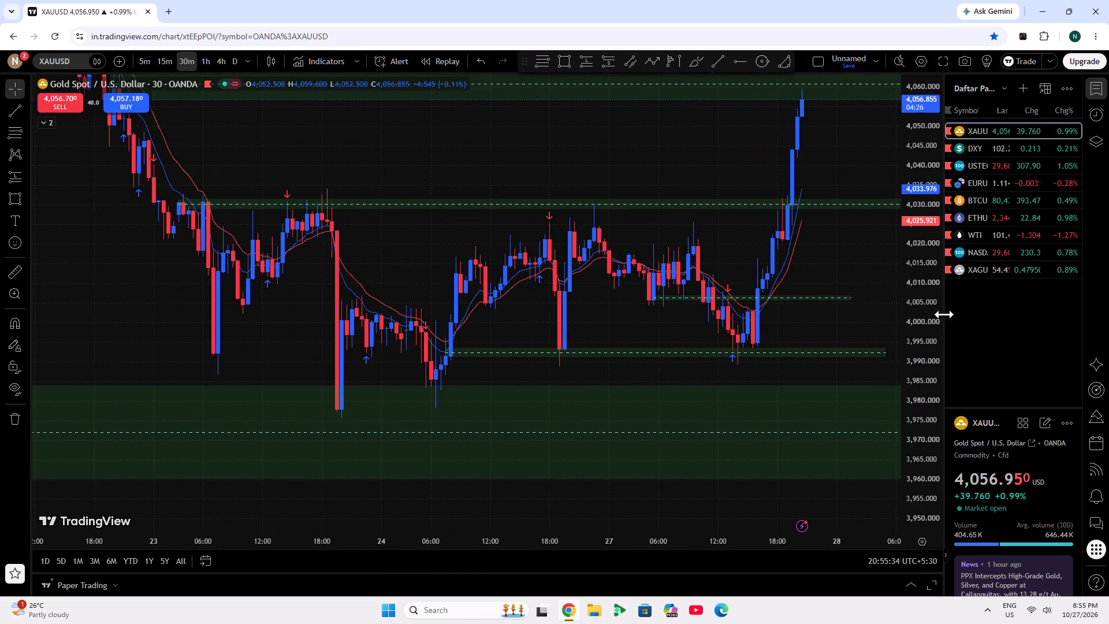
double_click(924, 307)
scroll(899, 400, "up", 2)
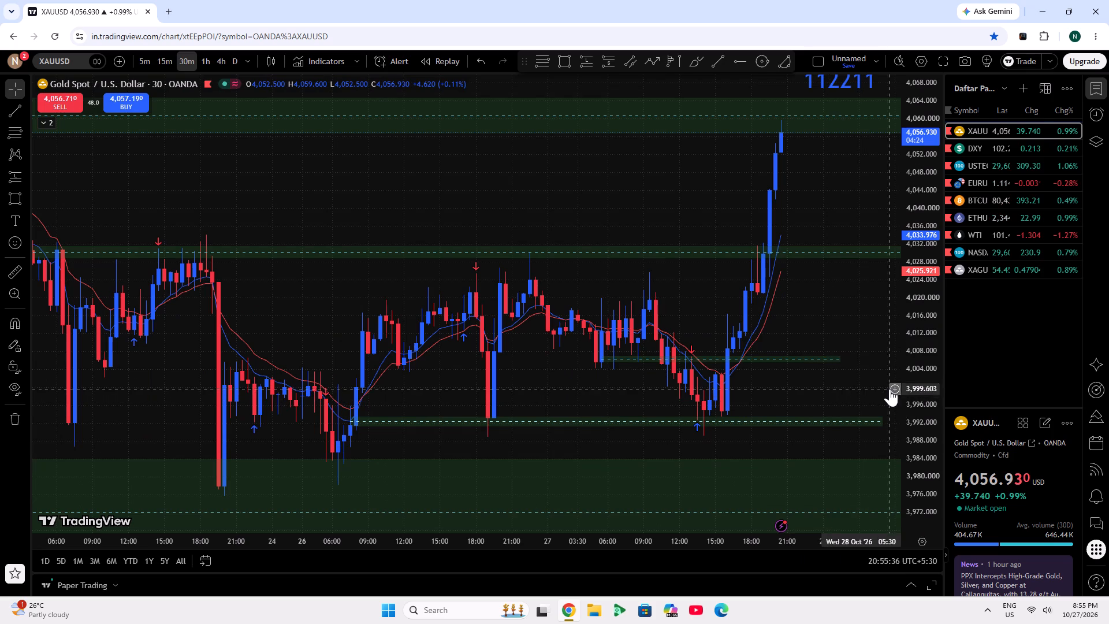
left_click_drag(850, 382, 631, 400)
left_click_drag(921, 422, 909, 396)
scroll(818, 433, "down", 3)
scroll(933, 377, "down", 3)
scroll(861, 406, "up", 2)
left_click(803, 384)
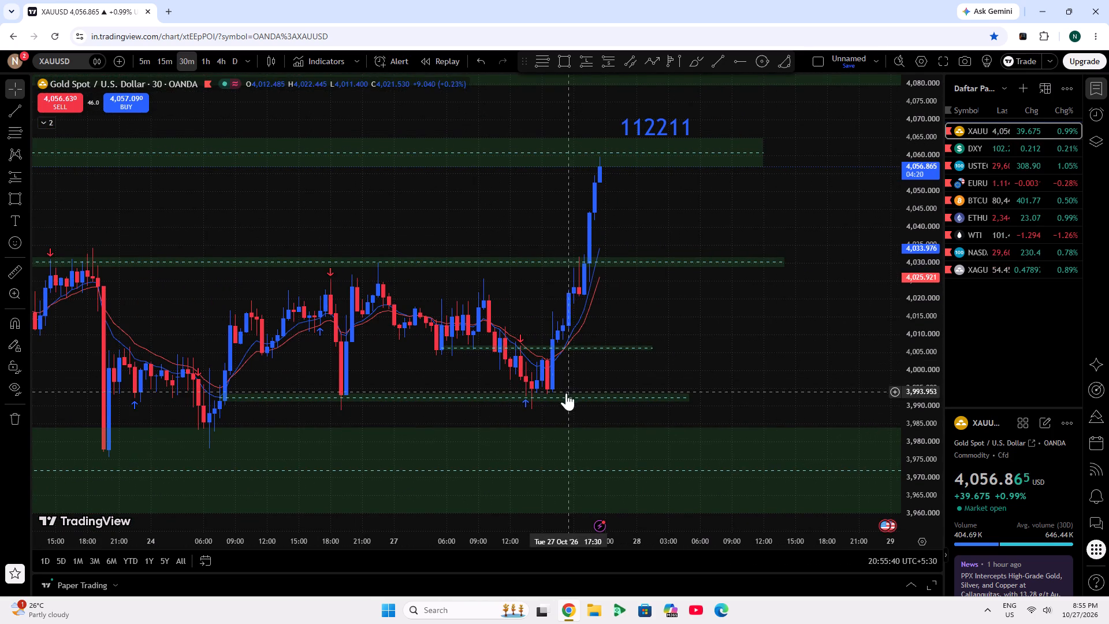
left_click_drag(727, 361, 752, 350)
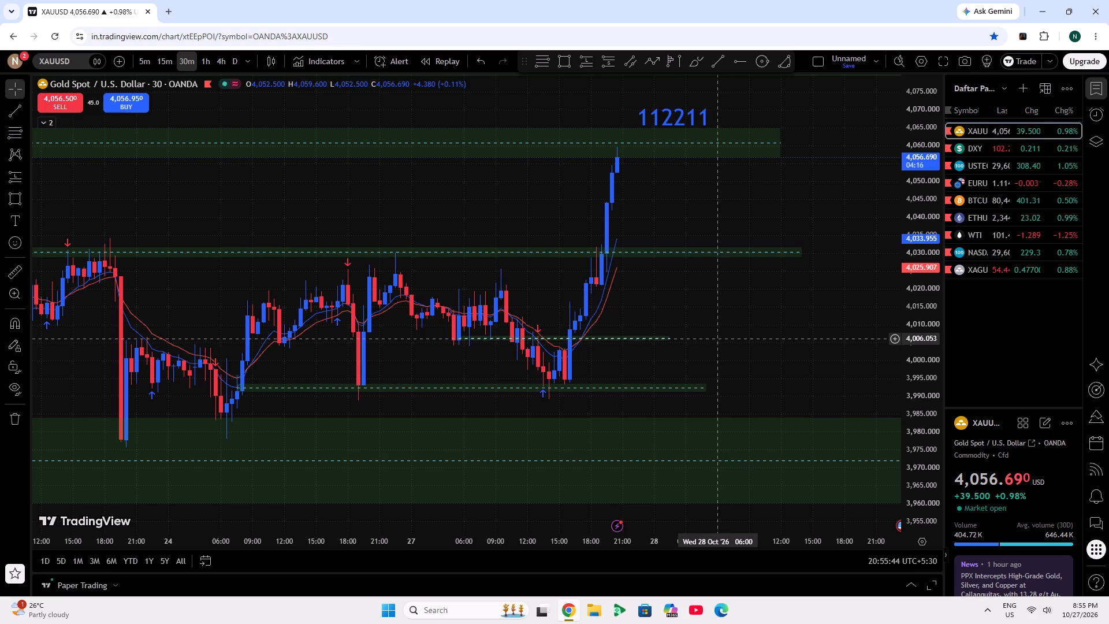
left_click(714, 339)
left_click_drag(727, 341, 784, 344)
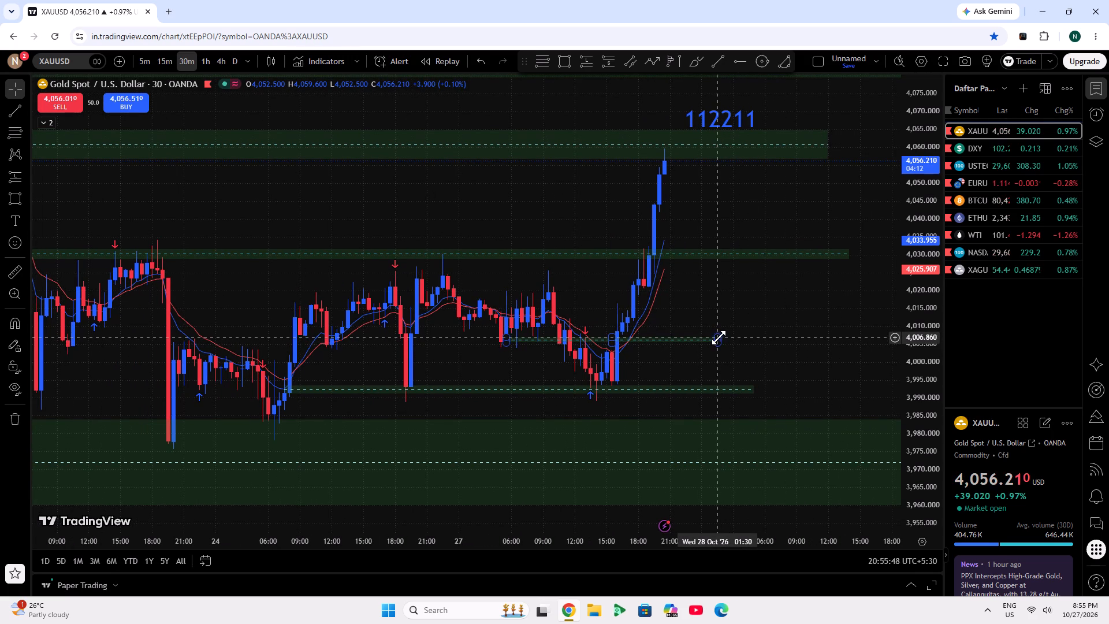
left_click(837, 333)
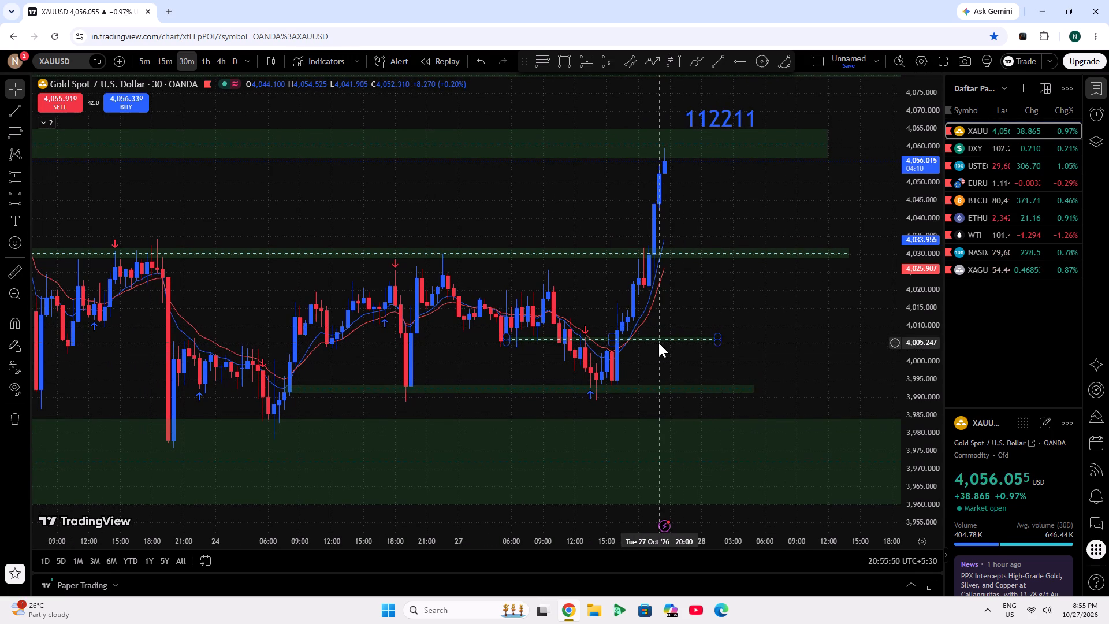
left_click_drag(753, 306, 773, 368)
left_click_drag(773, 369, 765, 365)
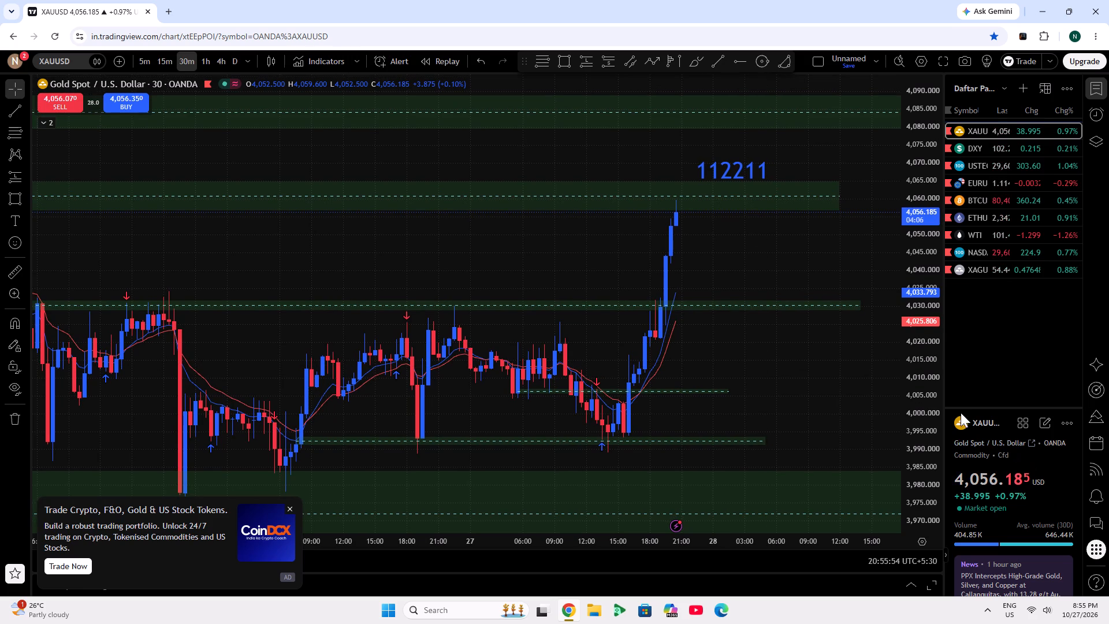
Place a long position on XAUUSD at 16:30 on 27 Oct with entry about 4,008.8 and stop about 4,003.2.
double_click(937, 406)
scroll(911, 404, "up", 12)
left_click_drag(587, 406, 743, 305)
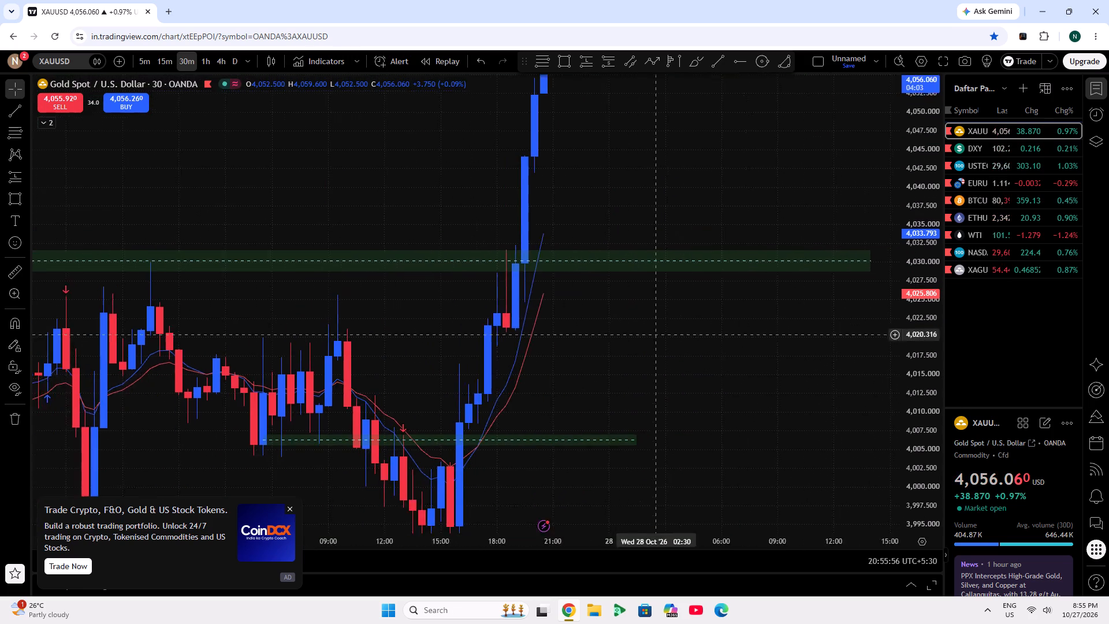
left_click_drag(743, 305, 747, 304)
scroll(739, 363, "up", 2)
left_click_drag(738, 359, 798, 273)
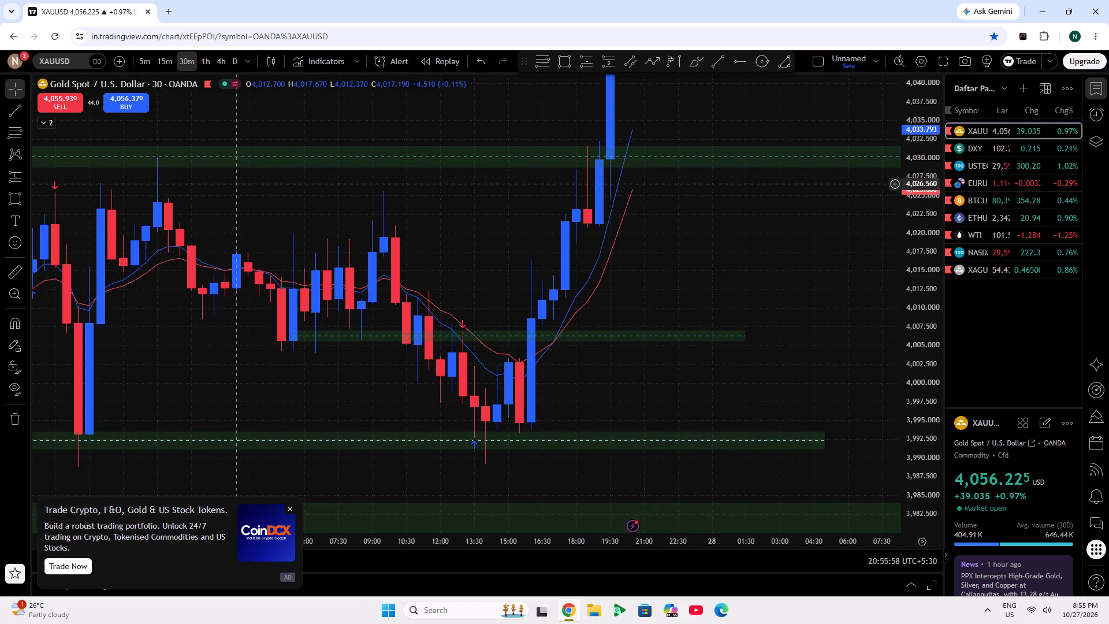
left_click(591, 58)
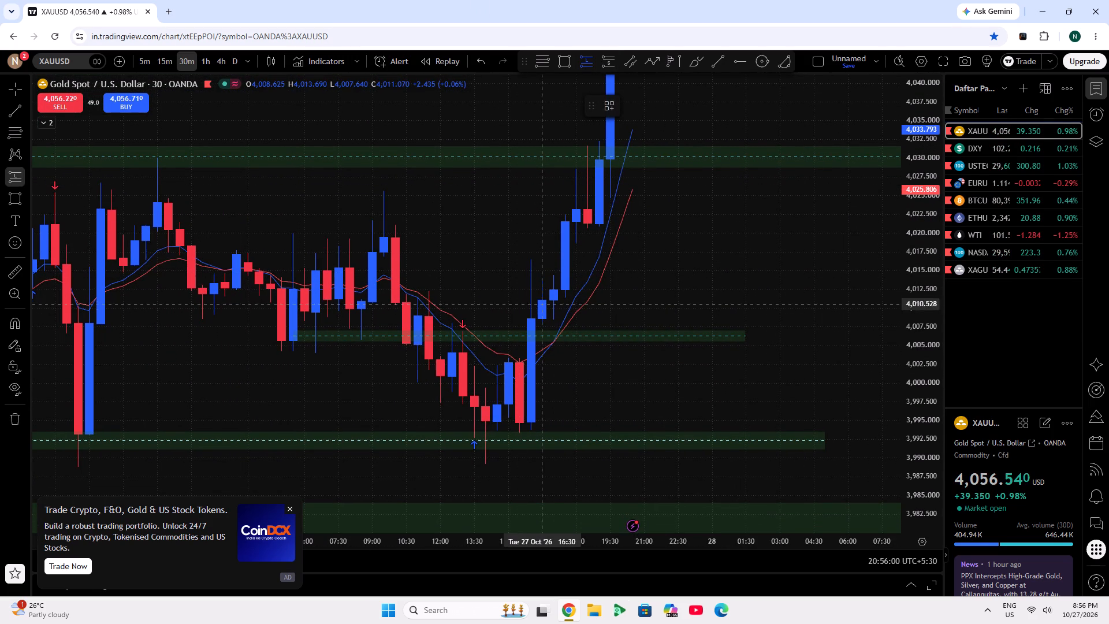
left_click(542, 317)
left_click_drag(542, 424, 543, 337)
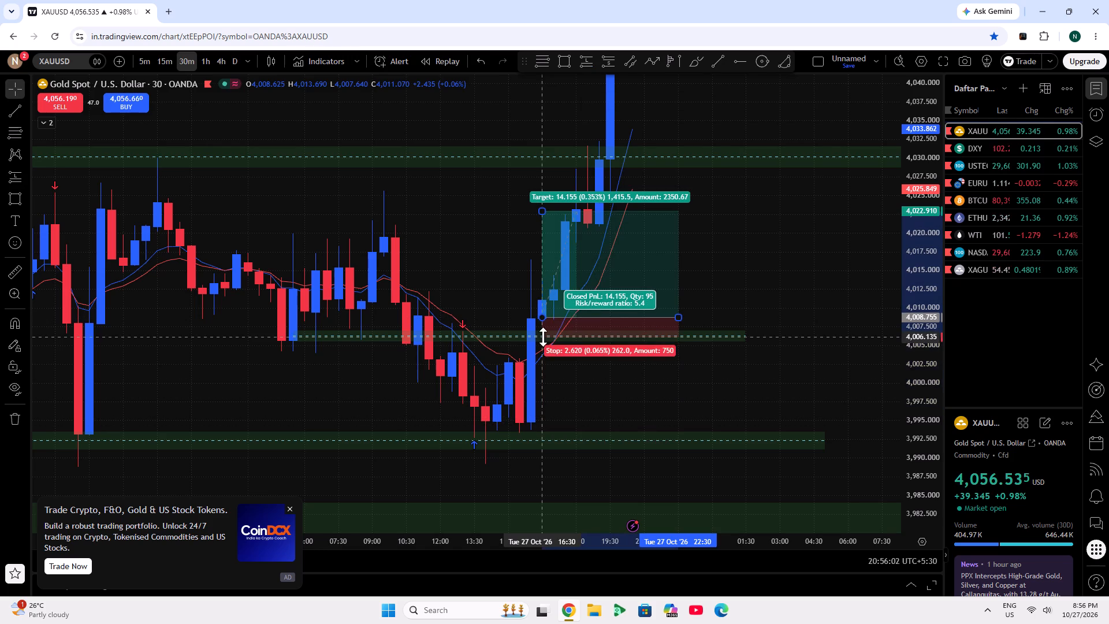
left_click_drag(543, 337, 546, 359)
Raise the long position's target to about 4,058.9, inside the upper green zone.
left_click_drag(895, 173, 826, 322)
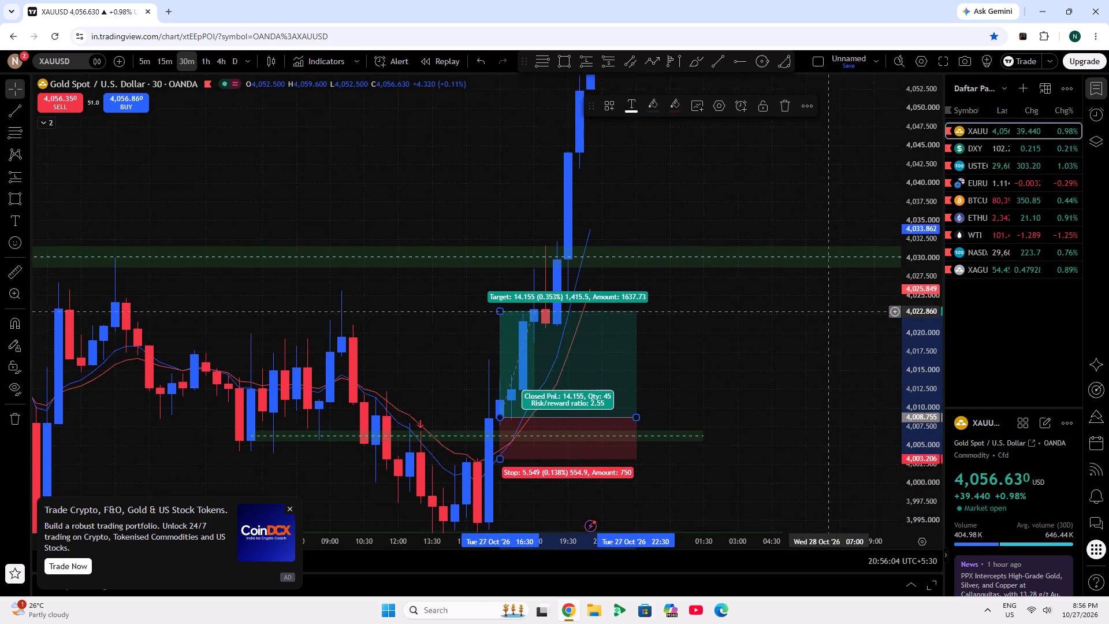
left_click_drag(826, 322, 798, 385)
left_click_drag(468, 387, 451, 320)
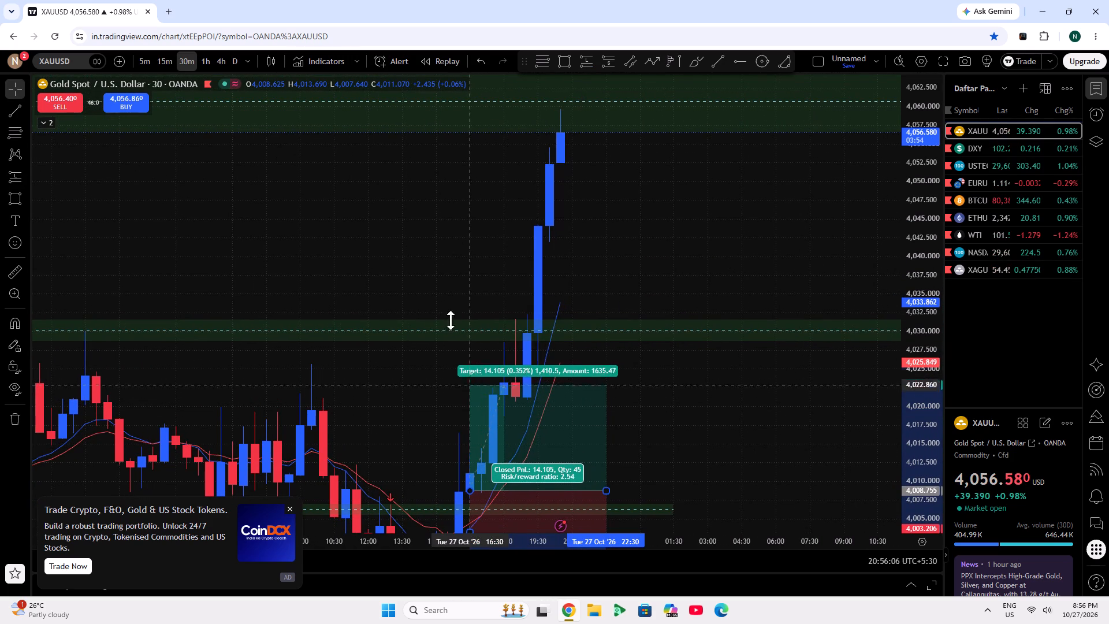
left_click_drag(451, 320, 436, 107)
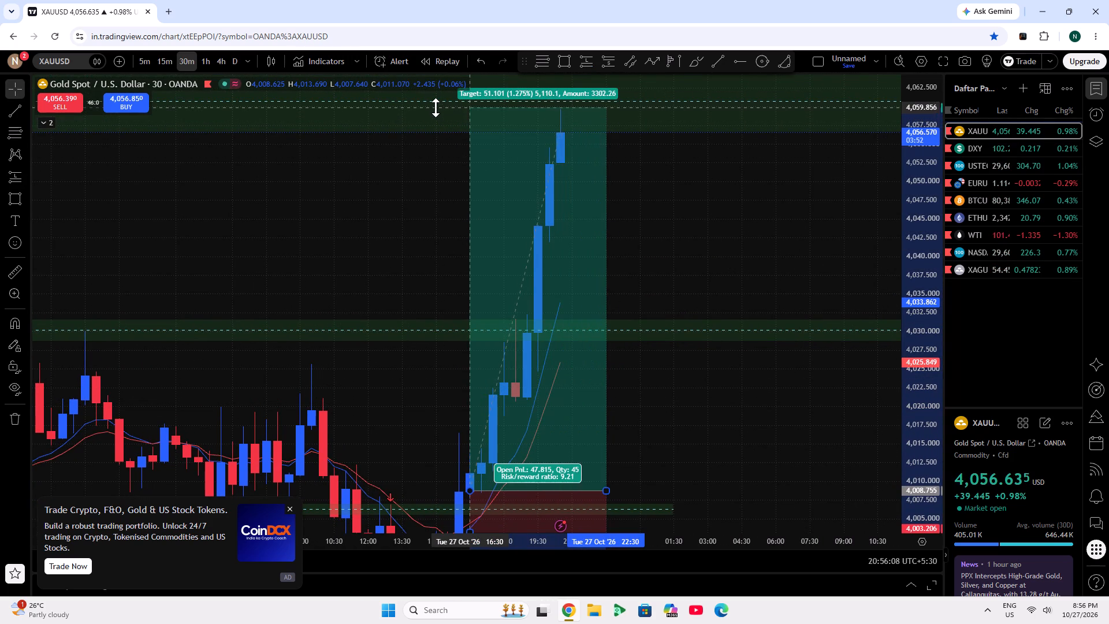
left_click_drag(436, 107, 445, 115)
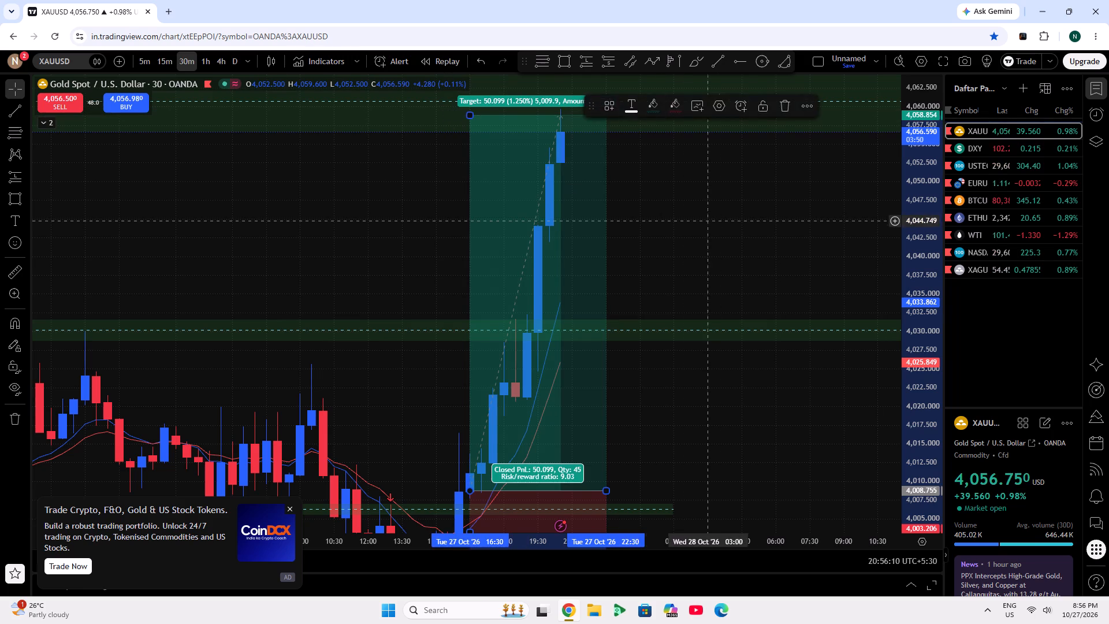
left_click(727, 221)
Examine the long position against the surrounding green zones on the XAUUSD 30-minute chart.
scroll(773, 241, "down", 4)
left_click(905, 325)
left_click(902, 325)
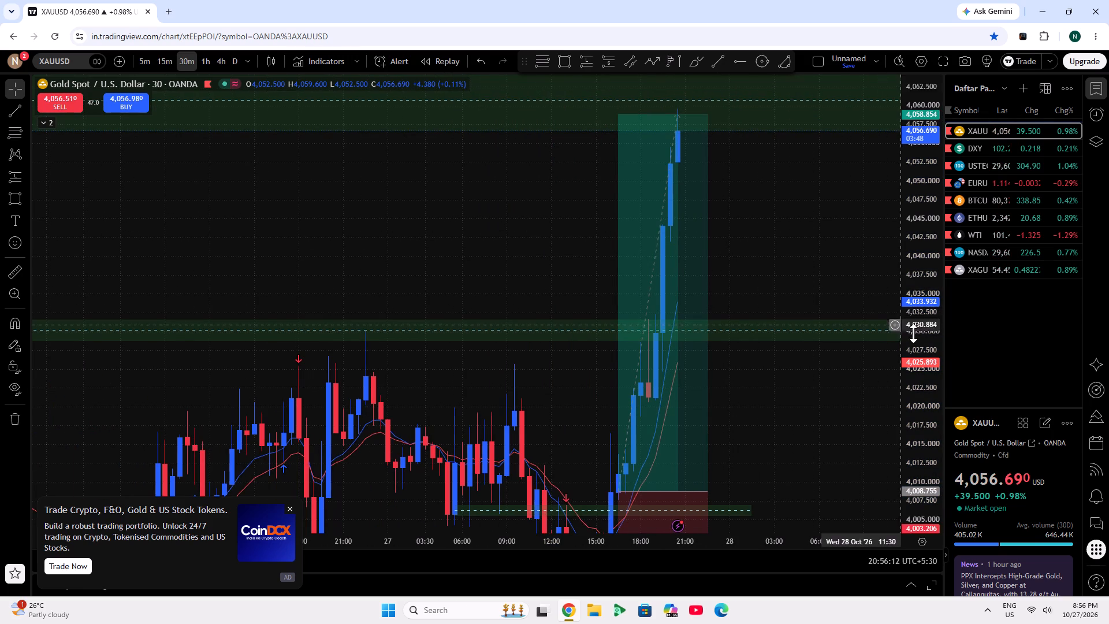
double_click(922, 336)
scroll(675, 347, "down", 2)
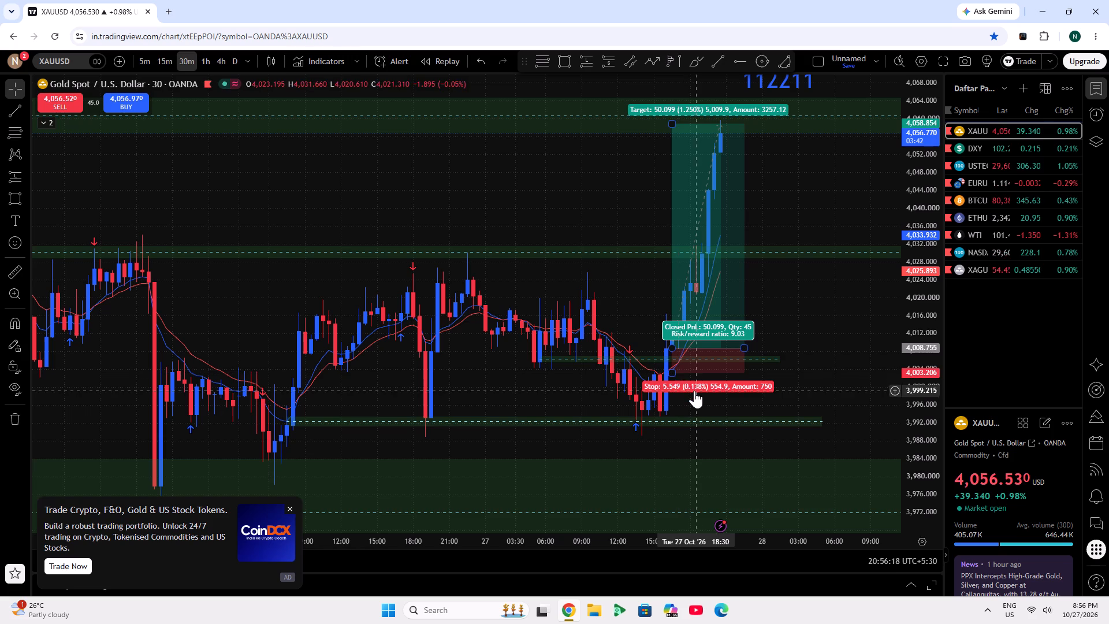
scroll(799, 339, "down", 1)
scroll(800, 339, "up", 6)
scroll(800, 339, "down", 7)
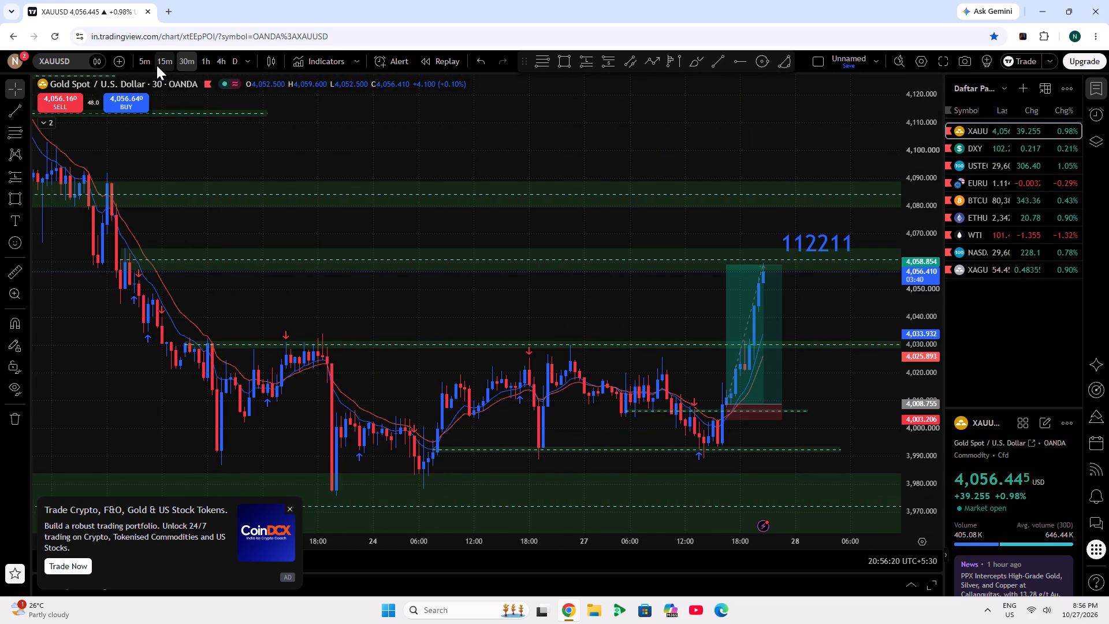
Switch XAUUSD to the 15-minute timeframe and examine the long position's entry, stop and target against the candles.
left_click(160, 65)
scroll(757, 291, "down", 5)
scroll(848, 378, "up", 5)
left_click_drag(831, 335, 601, 369)
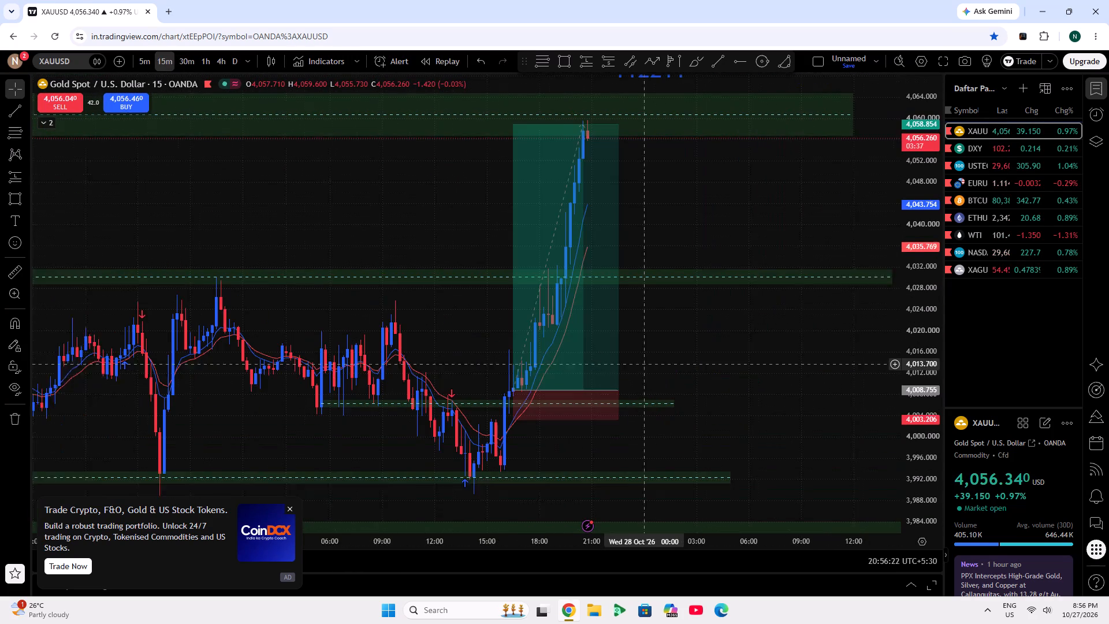
left_click_drag(601, 369, 593, 374)
left_click_drag(663, 334, 698, 340)
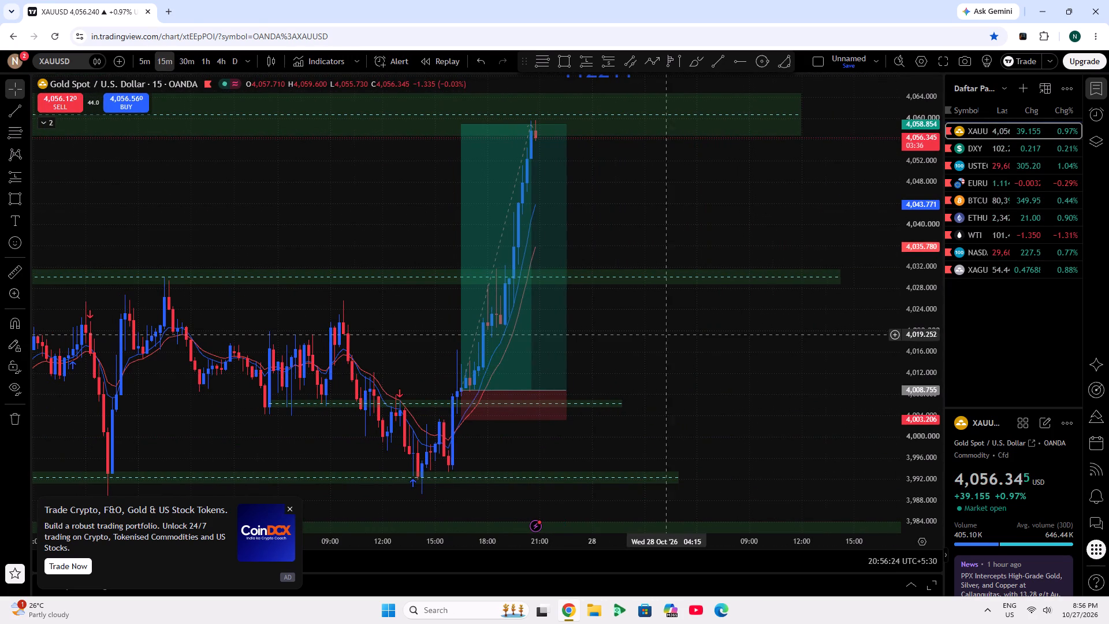
left_click_drag(698, 340, 869, 366)
scroll(855, 363, "down", 4)
scroll(855, 363, "up", 5)
scroll(854, 363, "down", 6)
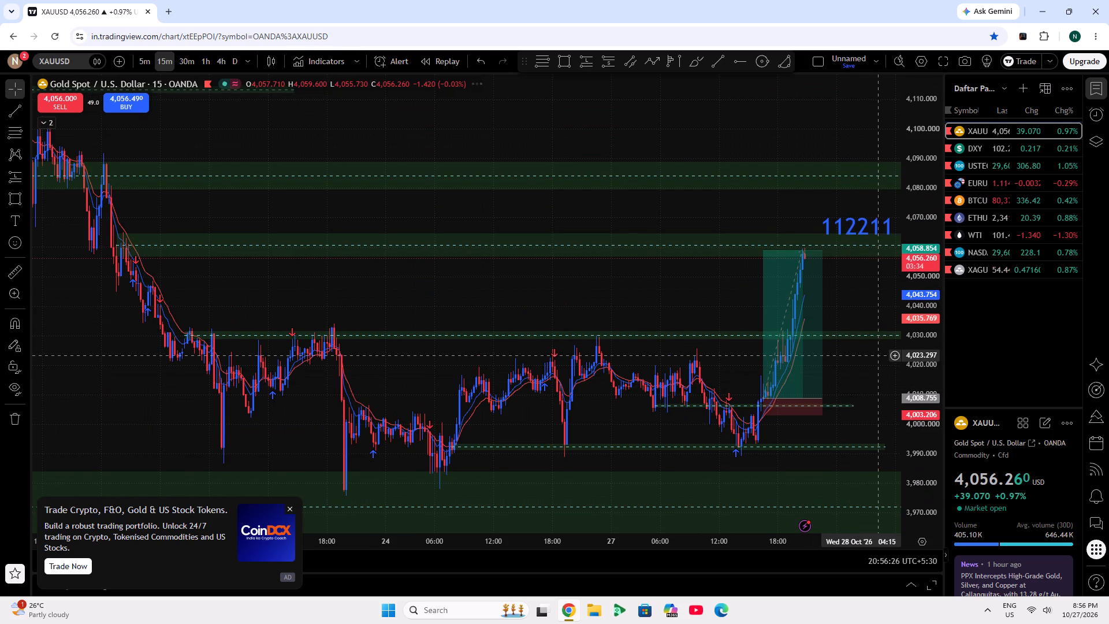
scroll(837, 296, "up", 13)
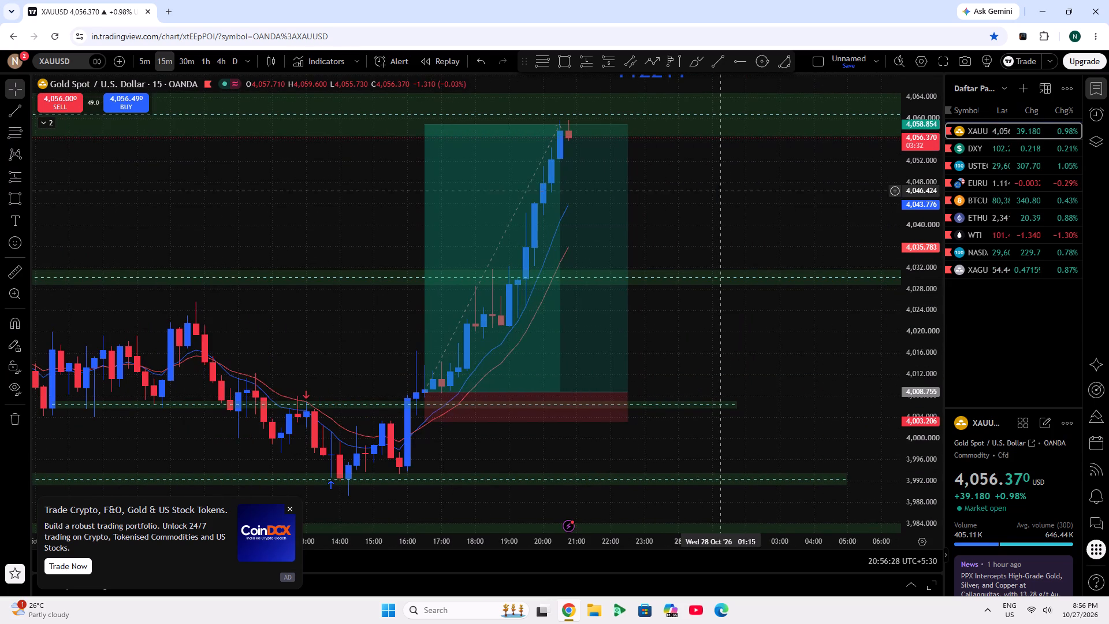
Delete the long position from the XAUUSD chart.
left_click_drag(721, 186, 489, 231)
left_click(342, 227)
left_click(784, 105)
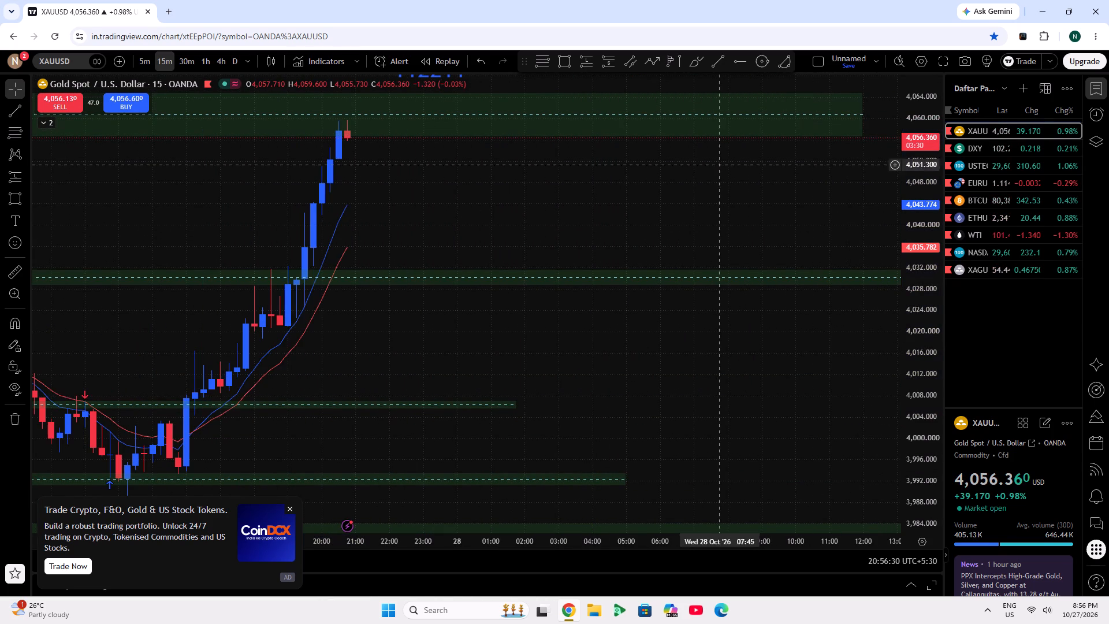
Check the XAUUSD rally on the 5-minute timeframe and again on the 15-minute timeframe.
left_click(140, 56)
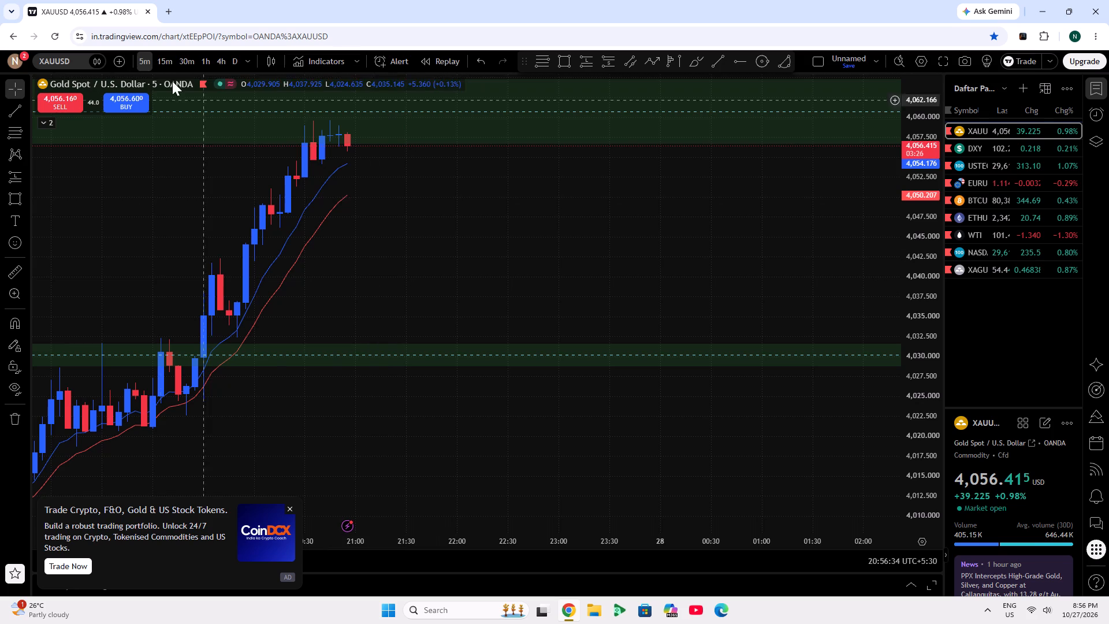
left_click(163, 65)
scroll(523, 296, "down", 6)
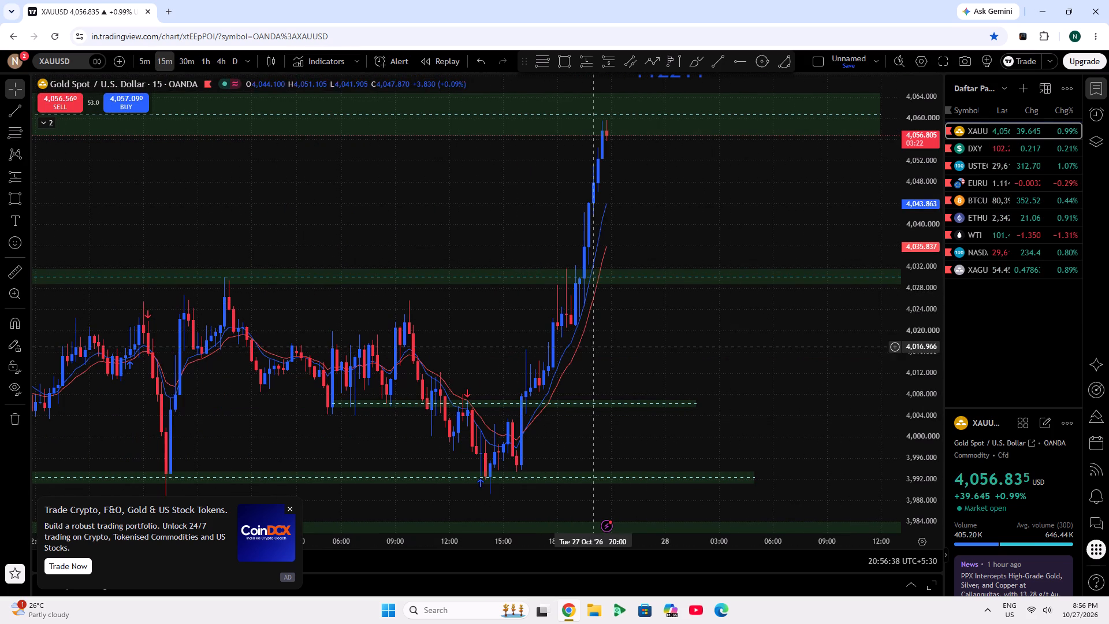
scroll(753, 363, "up", 2)
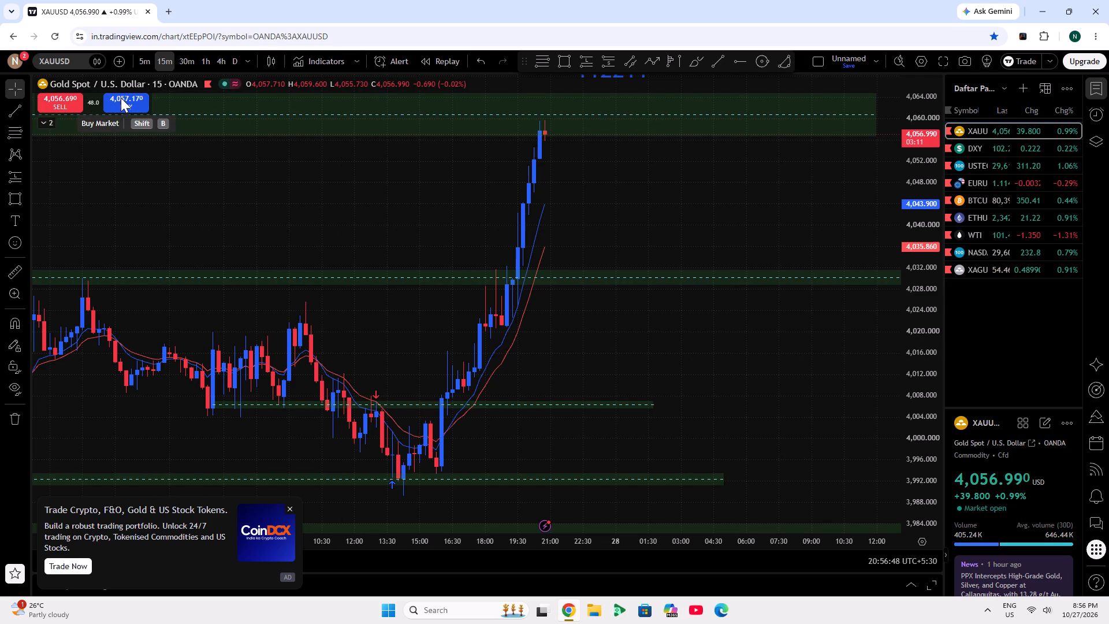
Lower the system volume to 30.
left_click(1042, 604)
left_click_drag(984, 542, 968, 542)
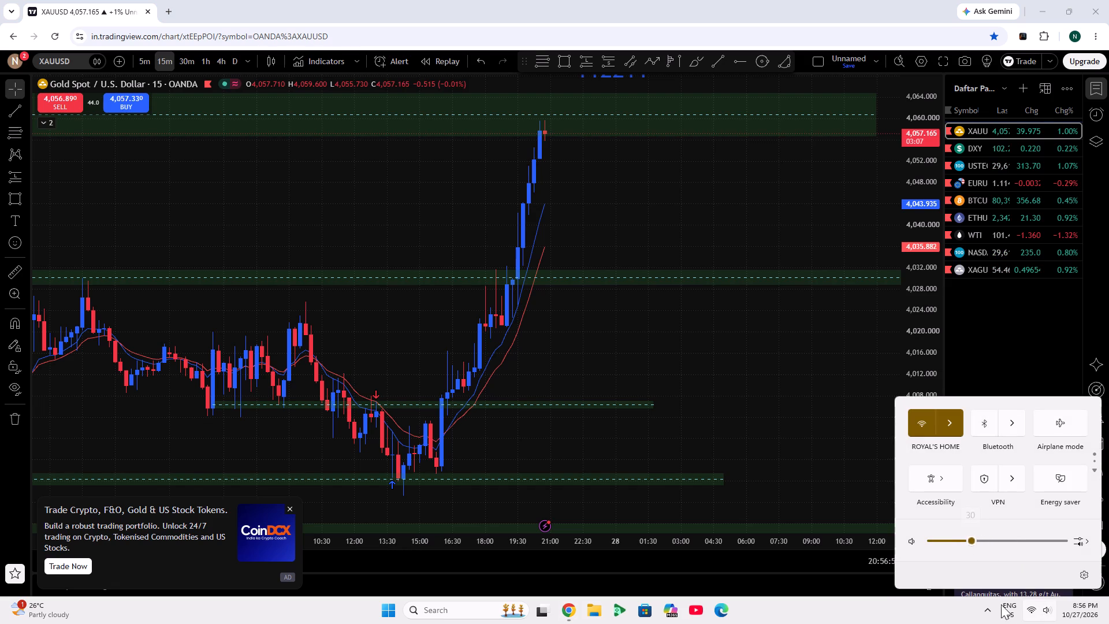
Turn on the VPN connection in Windows.
left_click(981, 484)
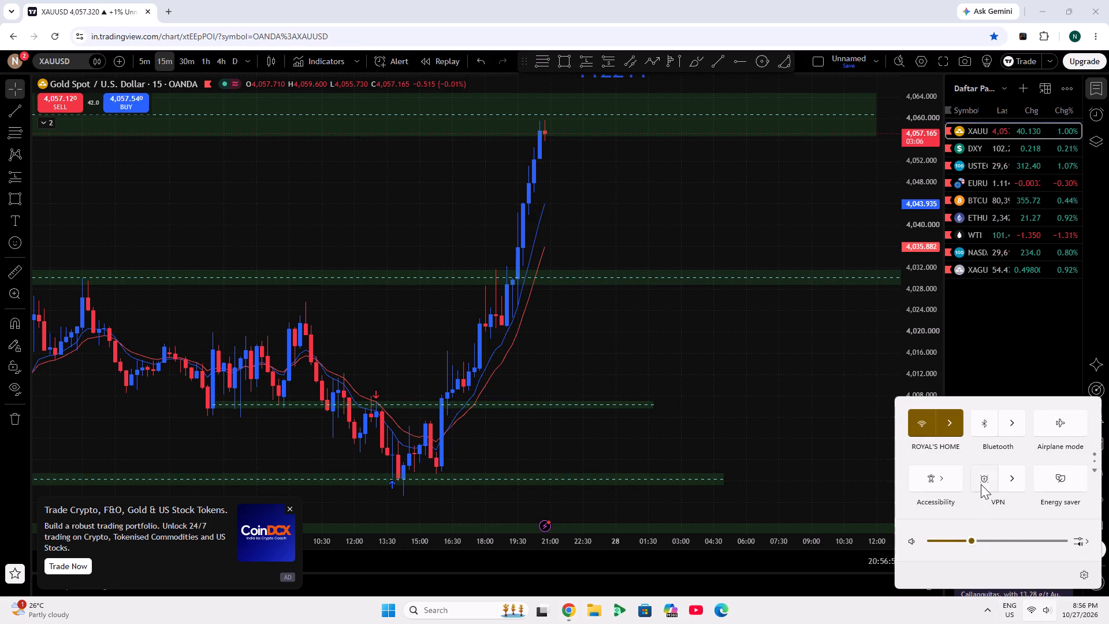
Minimize the browser window and launch PrimeXBT from the desktop.
left_click(1047, 11)
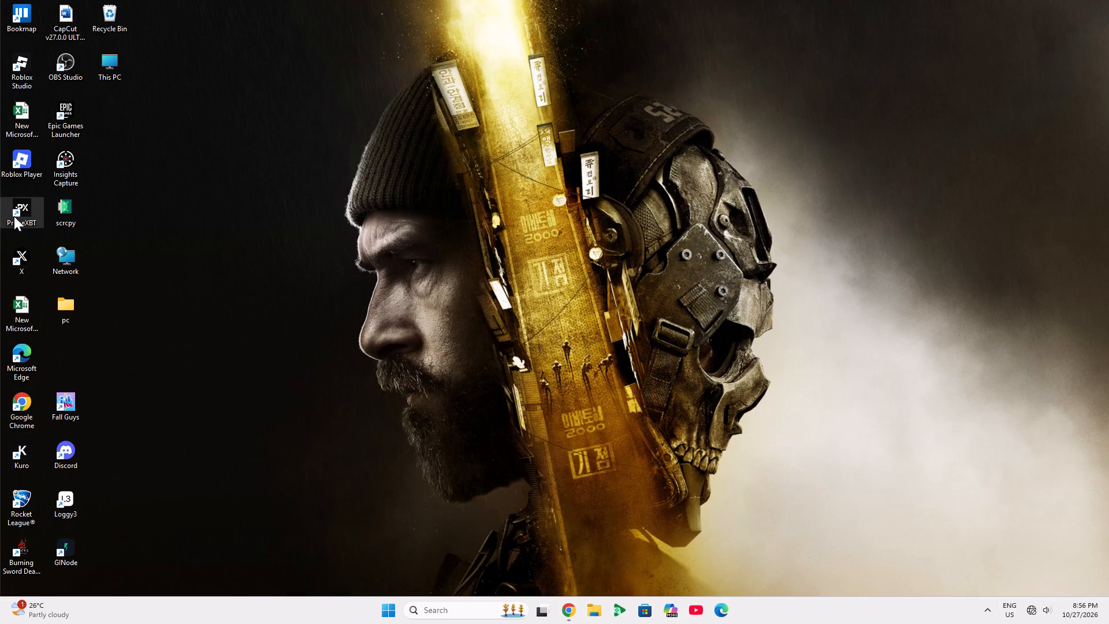
double_click(32, 213)
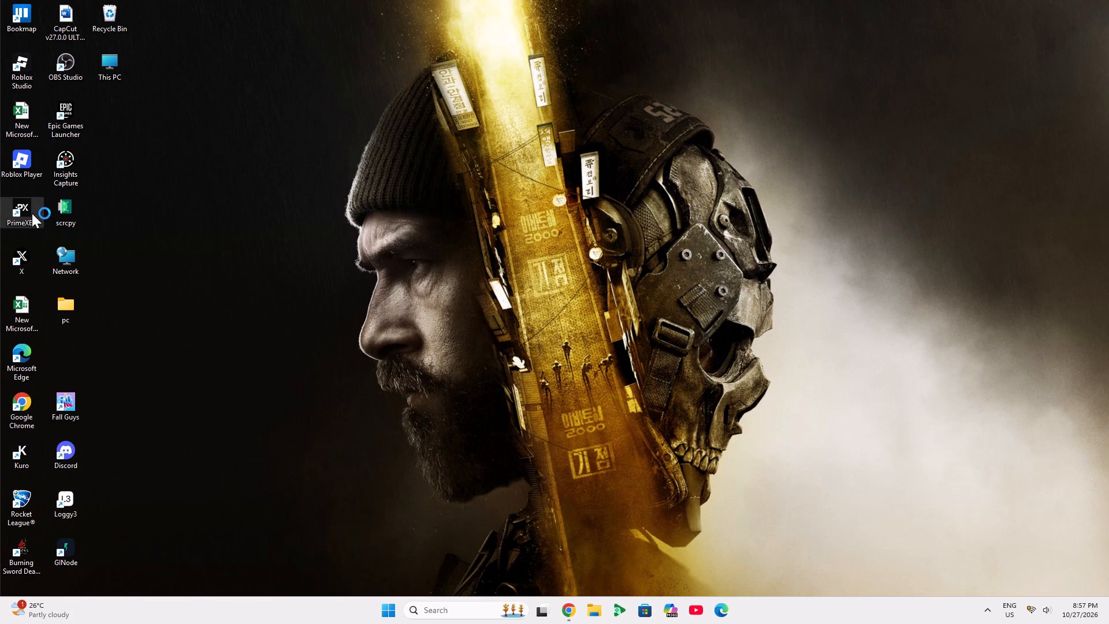
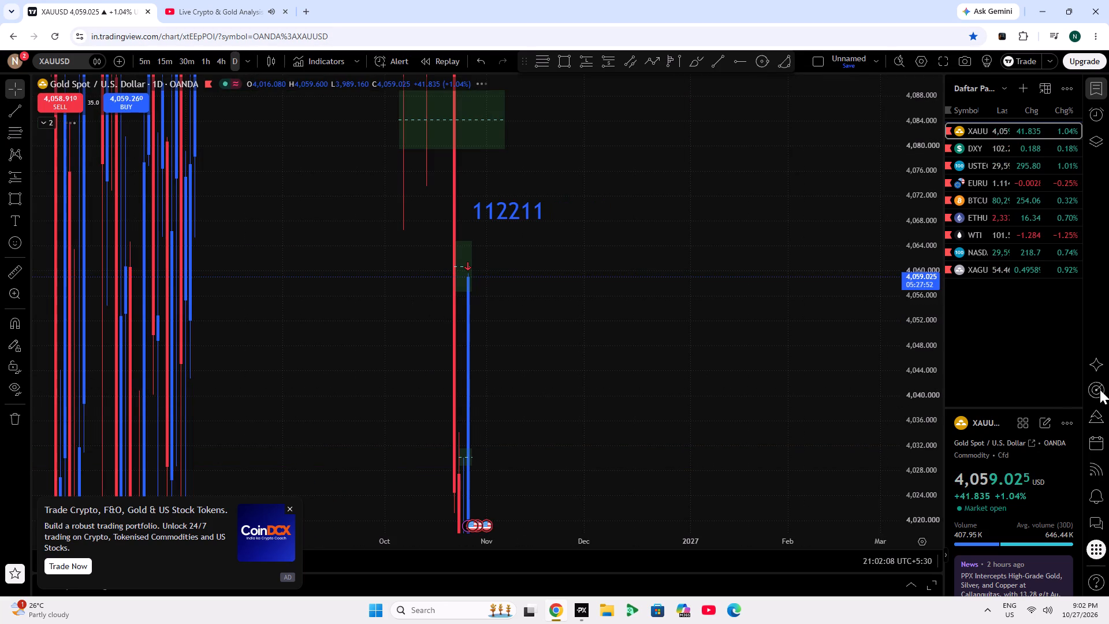
Examine XAUUSD's daily decline and most recent candles against the moving averages and the wide green support zone.
double_click(940, 326)
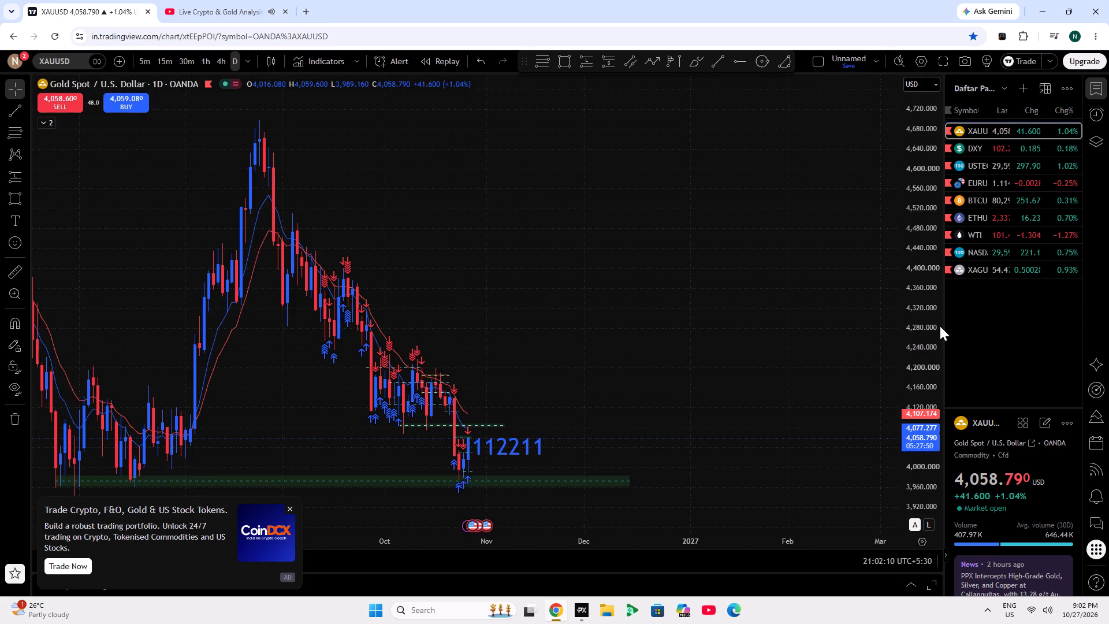
left_click_drag(407, 213, 521, 179)
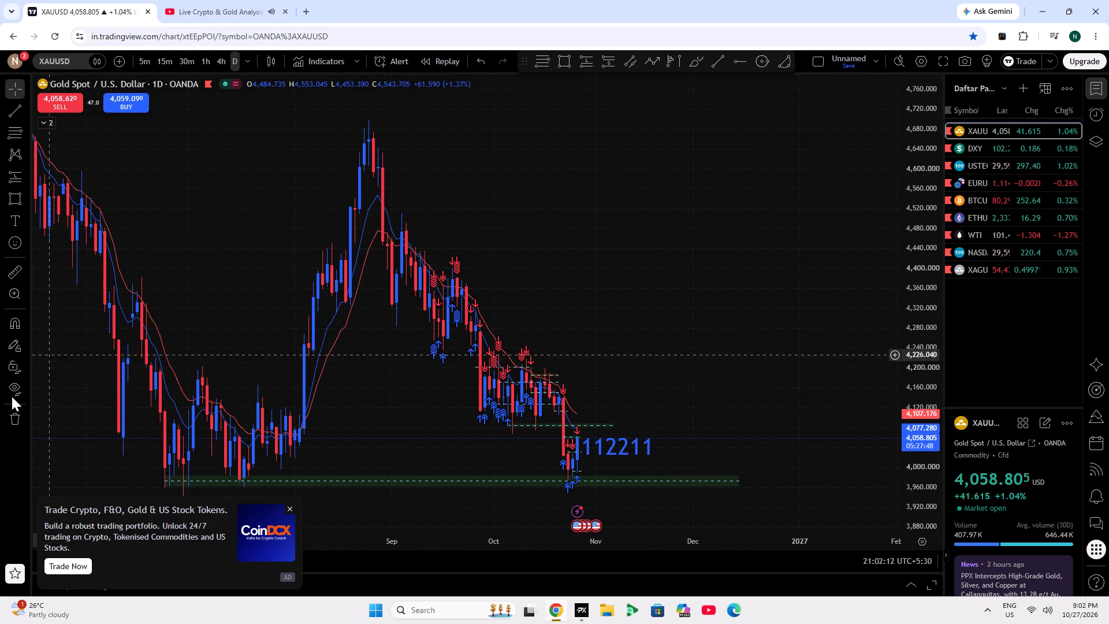
left_click(10, 381)
left_click(10, 381)
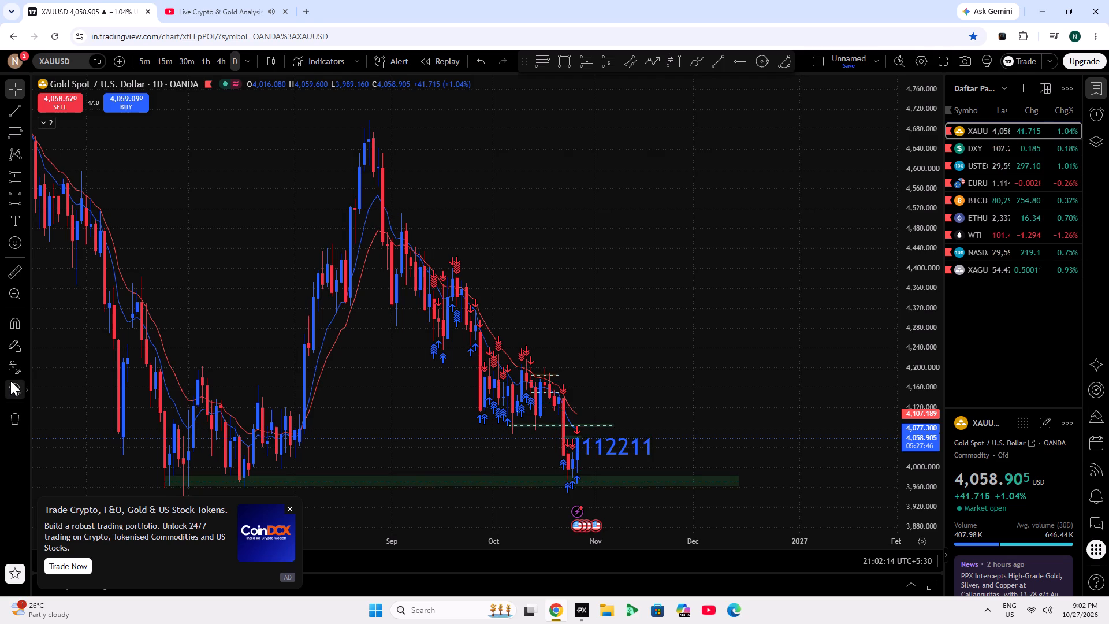
left_click(654, 382)
scroll(628, 369, "up", 4)
scroll(392, 369, "up", 4)
left_click_drag(372, 314, 631, 298)
left_click_drag(631, 298, 697, 277)
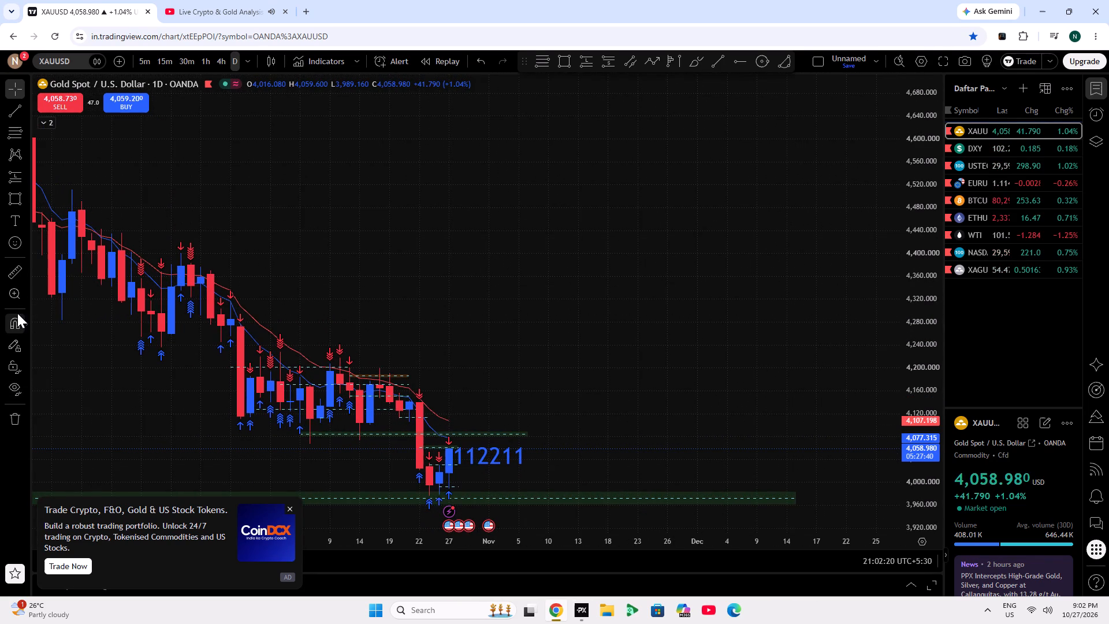
Measure the price distance on the XAUUSD daily chart from beneath the mid-October candles down to the wide green support zone.
left_click(17, 313)
left_click(13, 317)
left_click(8, 264)
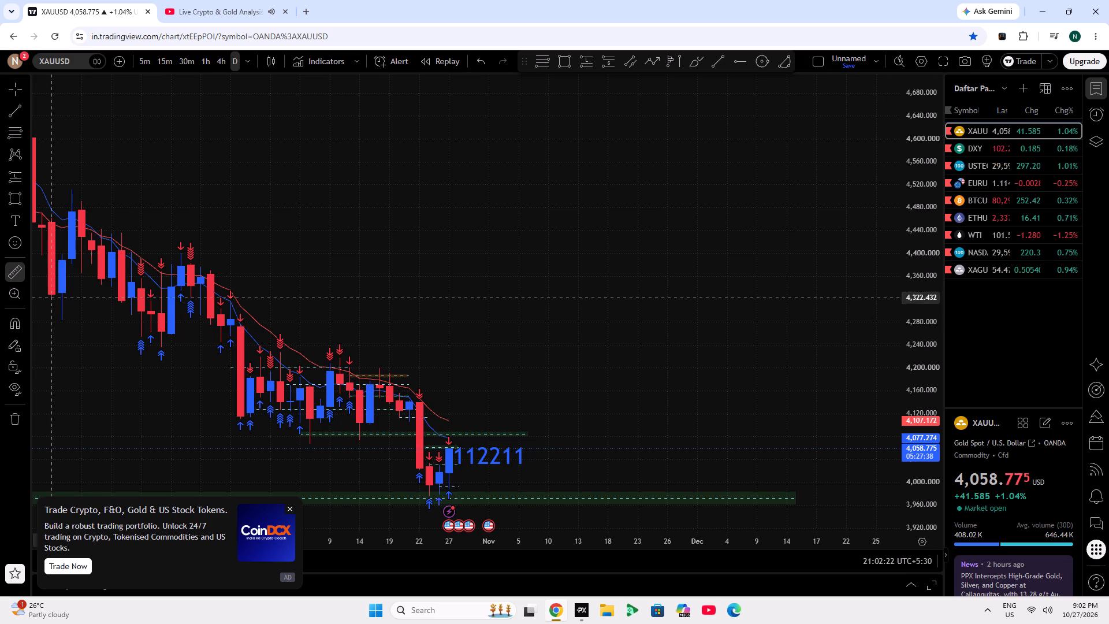
left_click(381, 466)
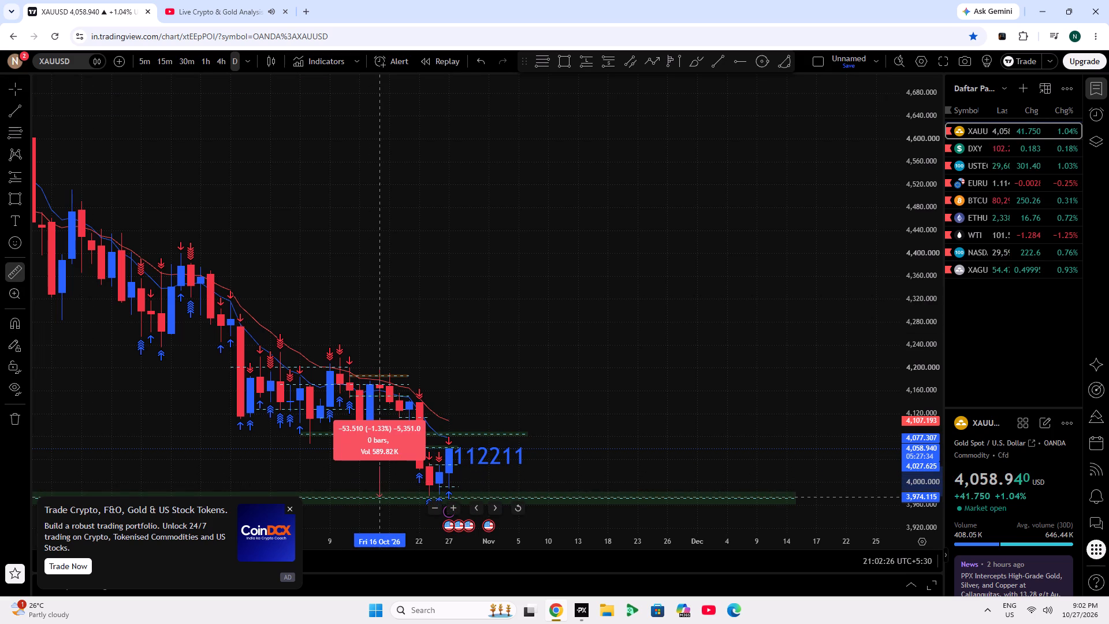
left_click(377, 495)
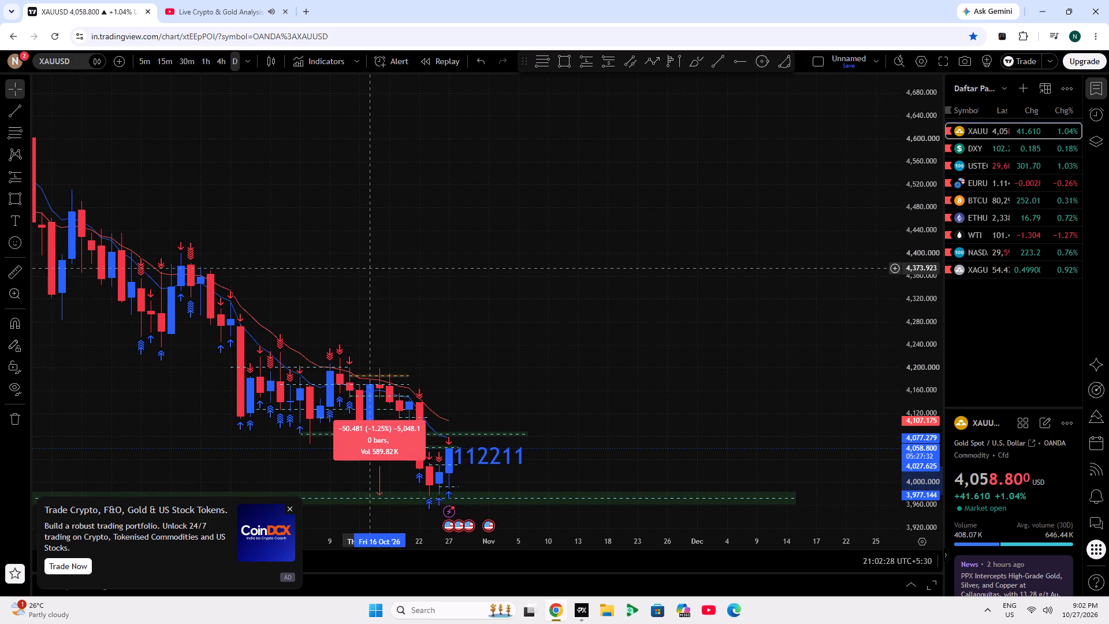
left_click(371, 268)
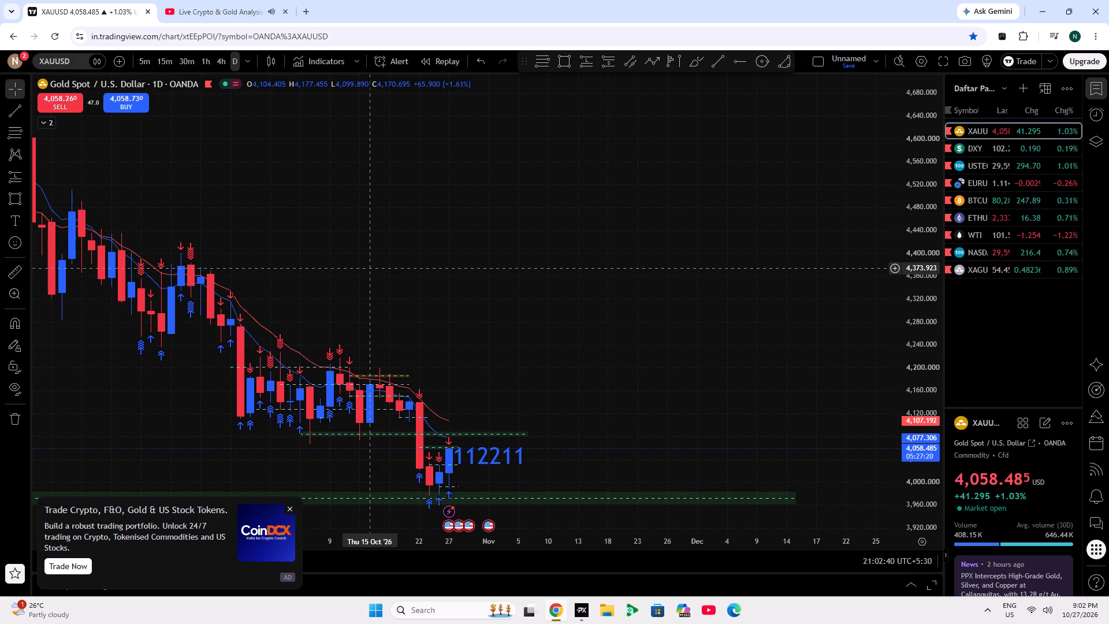
Switch XAUUSD to the 15-minute timeframe and check the rally into the green zone below the 112211 label.
left_click(162, 61)
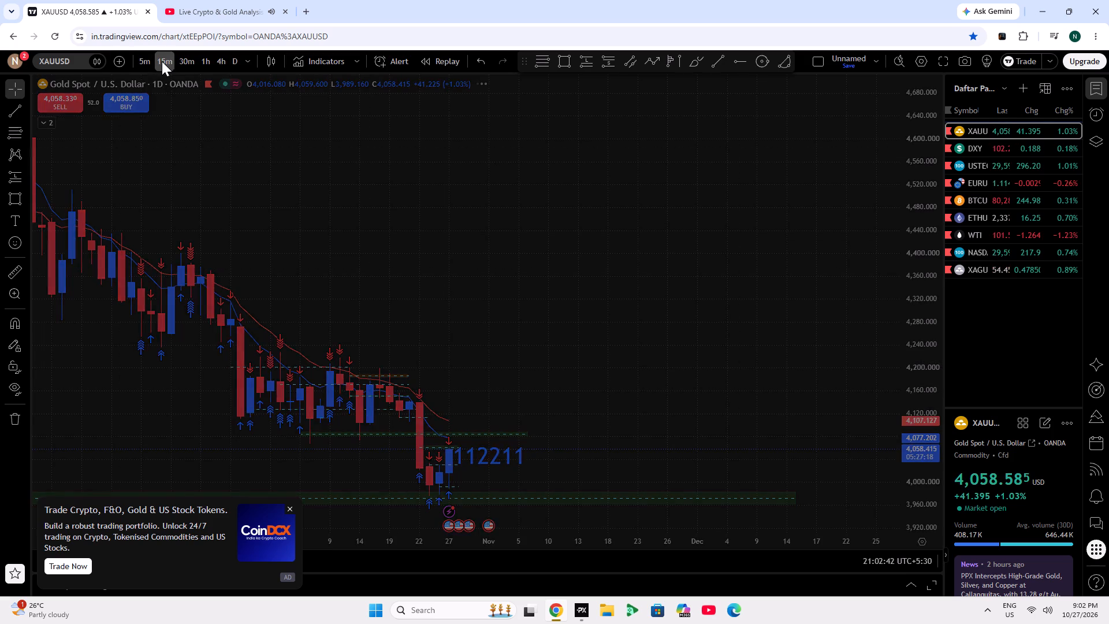
scroll(470, 284, "down", 5)
scroll(747, 285, "down", 4)
scroll(904, 356, "up", 9)
left_click_drag(693, 139, 617, 315)
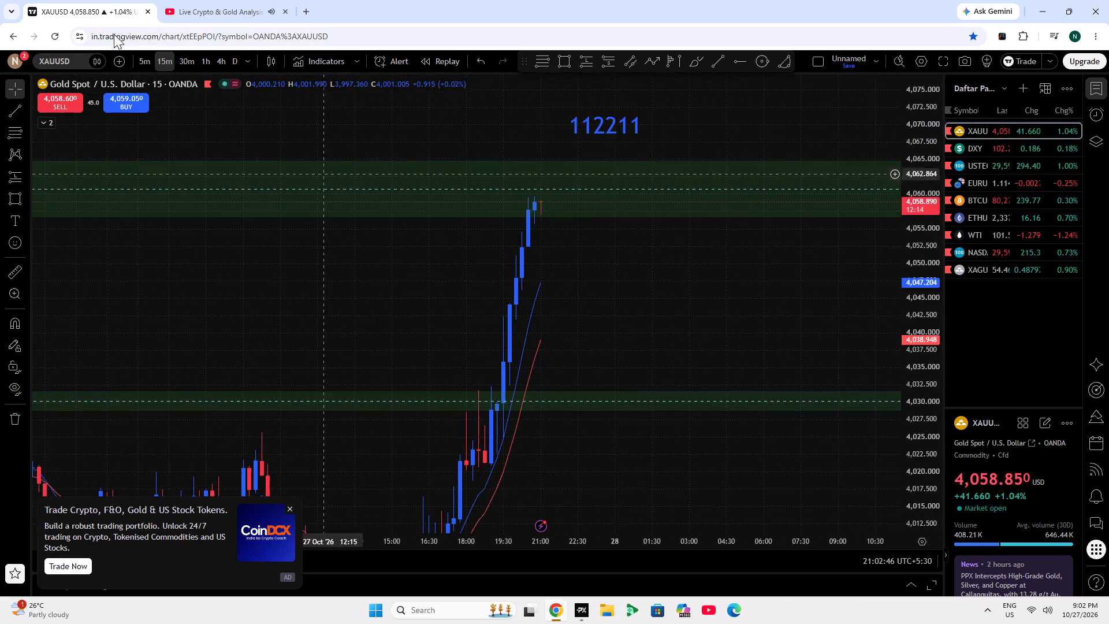
Check the YouTube live gold analysis stream and return to the XAUUSD chart.
left_click(215, 0)
left_click(101, 510)
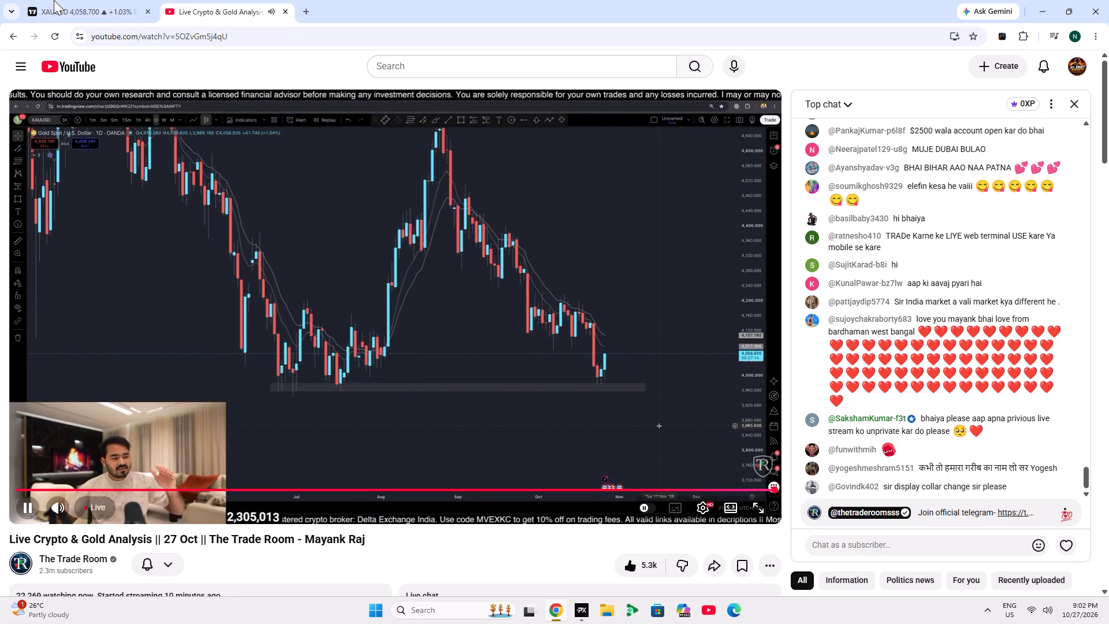
left_click(59, 0)
Check the XAUUSD rally on the 5-minute timeframe, with a brief look at the YouTube live stream.
left_click_drag(609, 292, 548, 248)
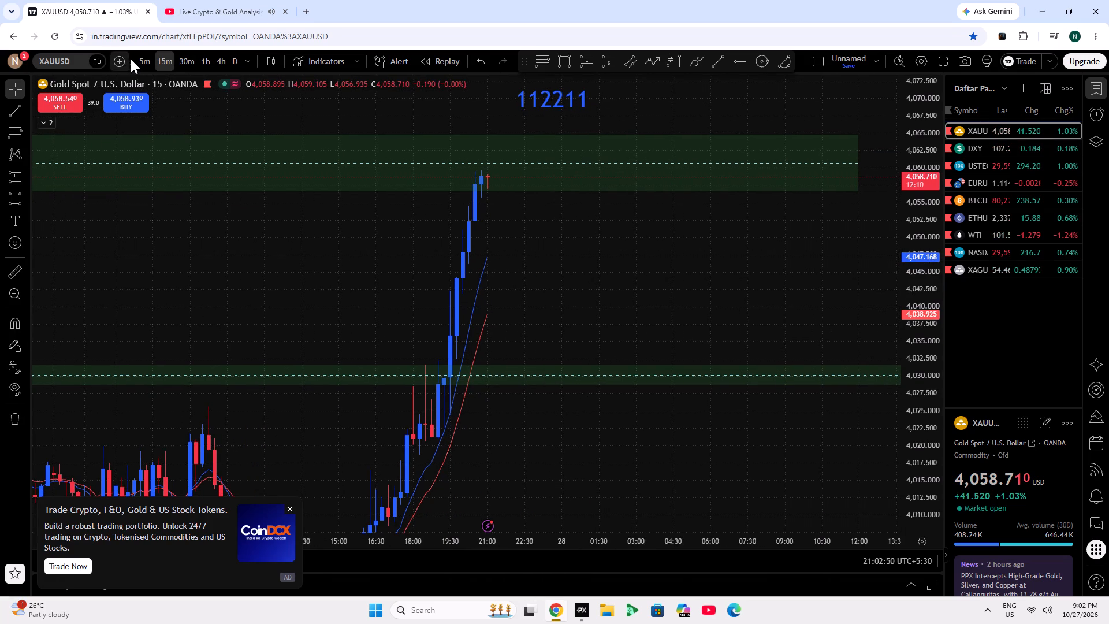
left_click(144, 62)
scroll(315, 240, "down", 2)
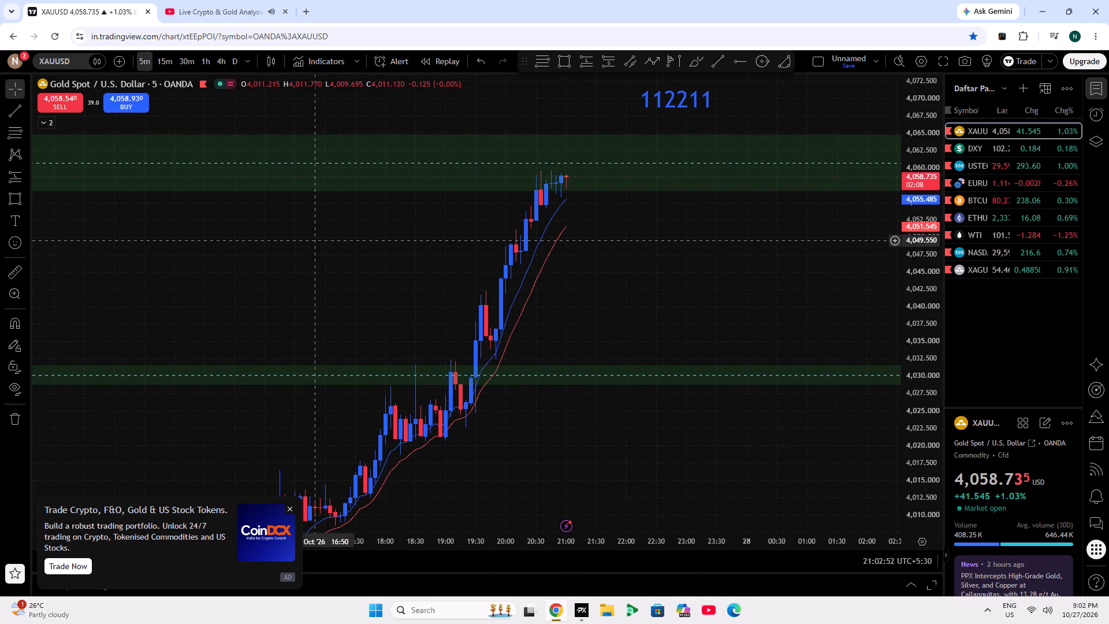
scroll(673, 362, "up", 4)
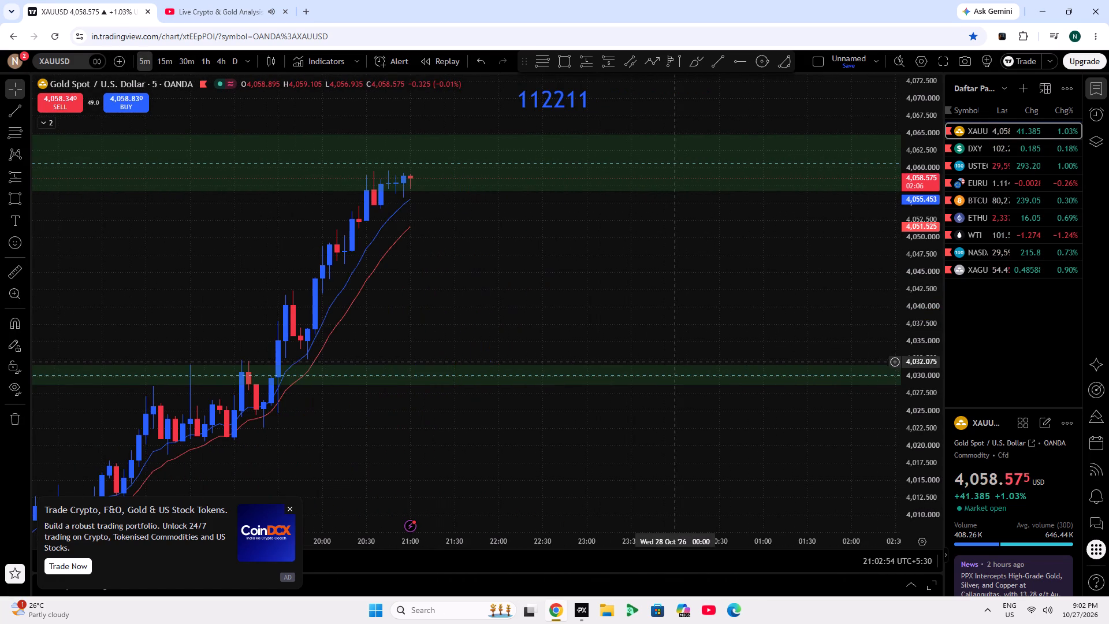
left_click(179, 0)
left_click(70, 0)
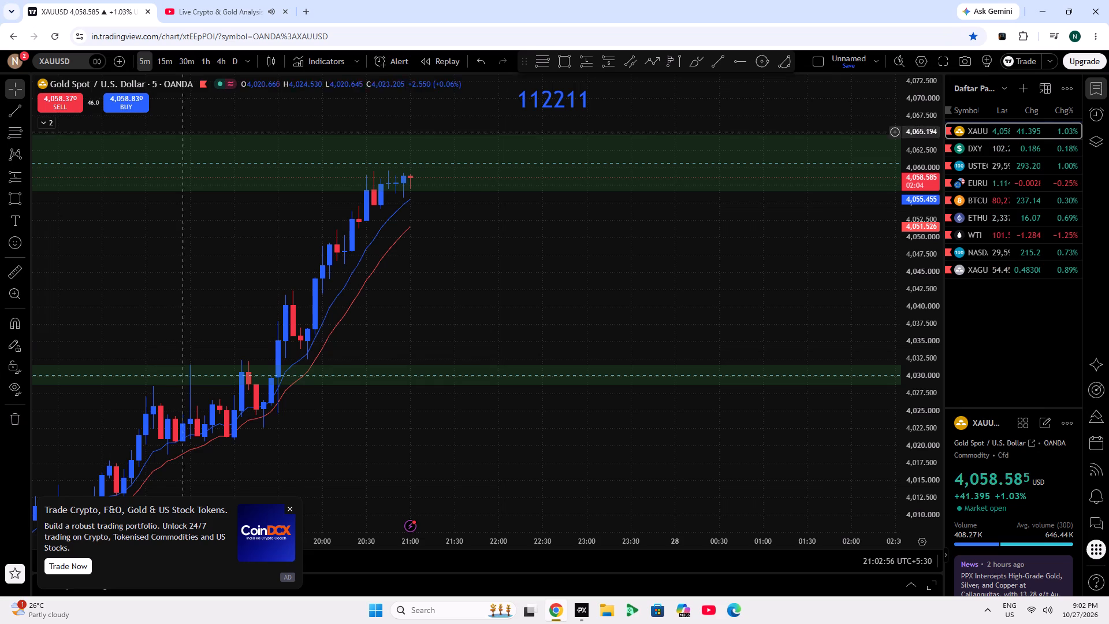
On the XAUUSD 1-hour chart, extend the green zone around 4,060 to Thu 29 Oct 12:30 and lock it.
left_click(203, 55)
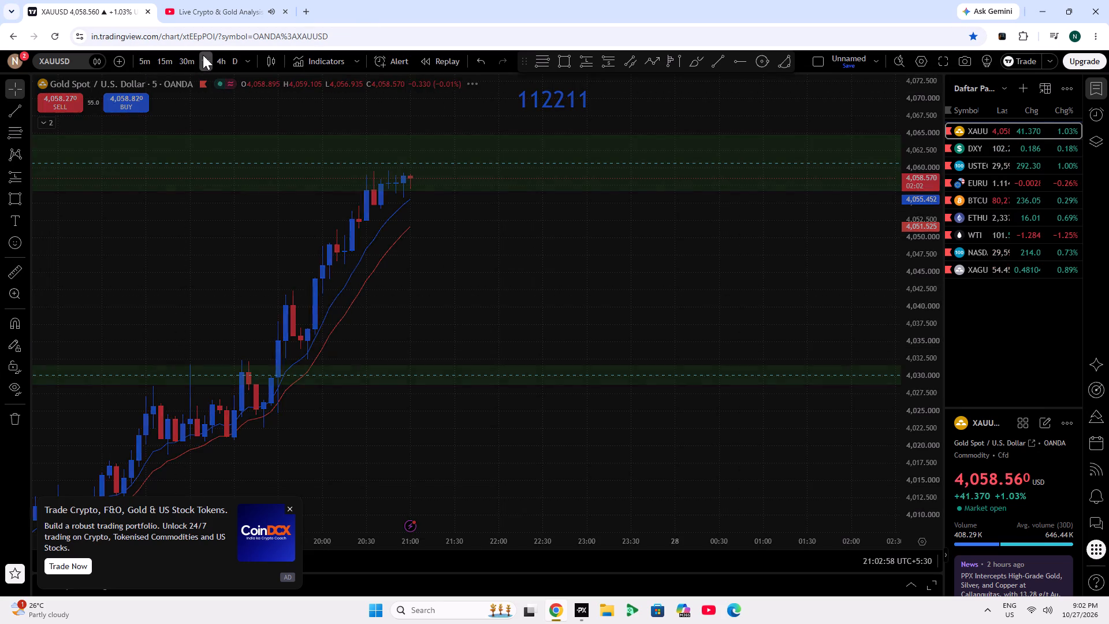
double_click(932, 332)
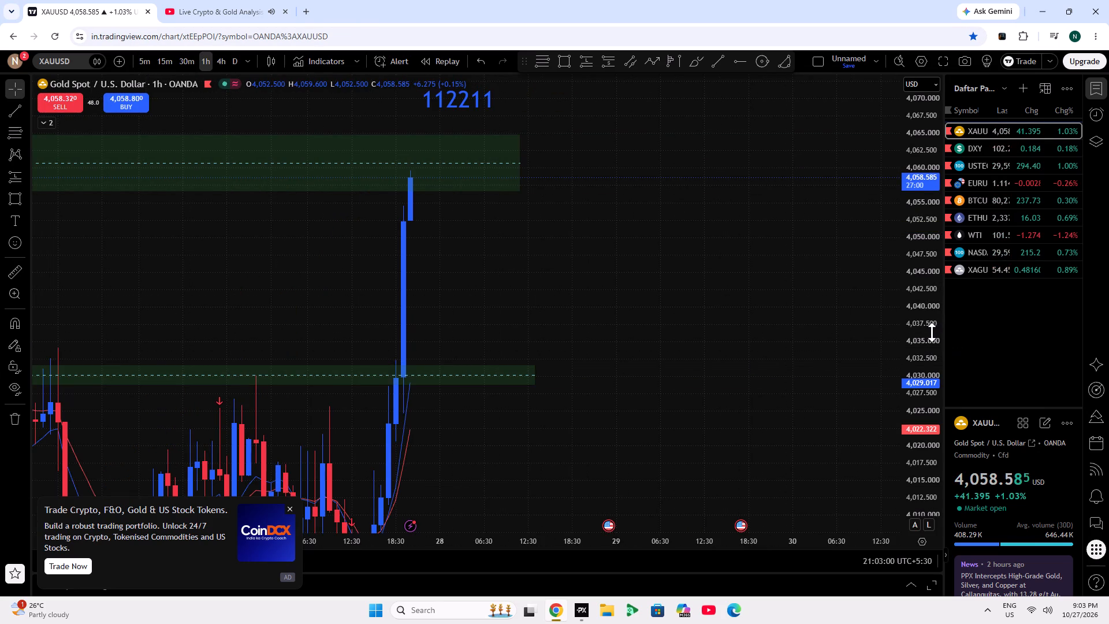
left_click_drag(516, 114, 627, 140)
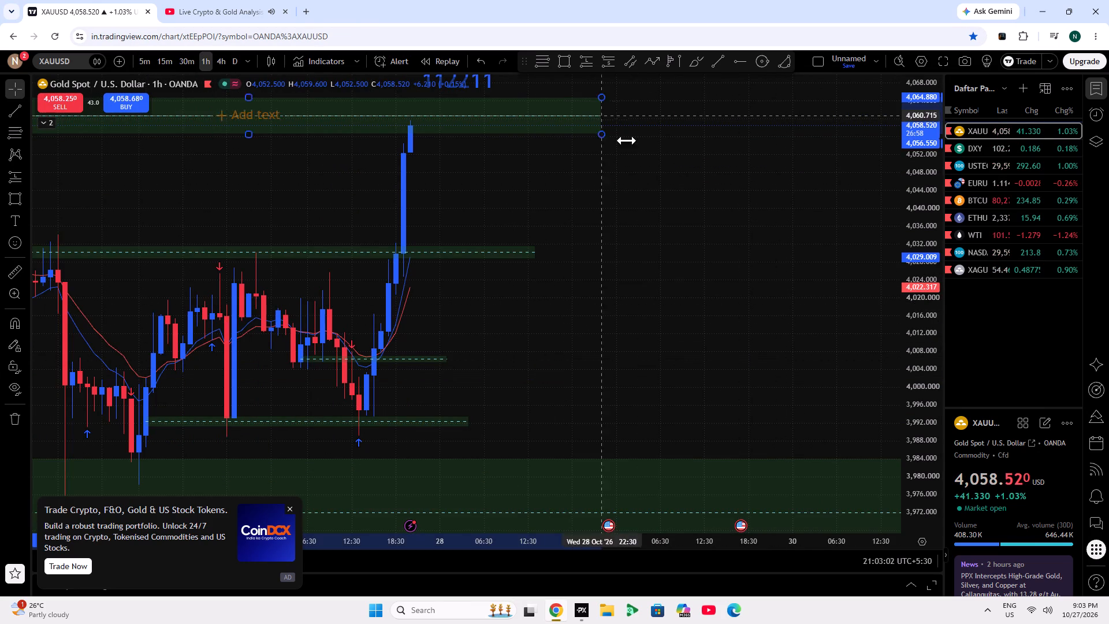
left_click_drag(627, 140, 708, 157)
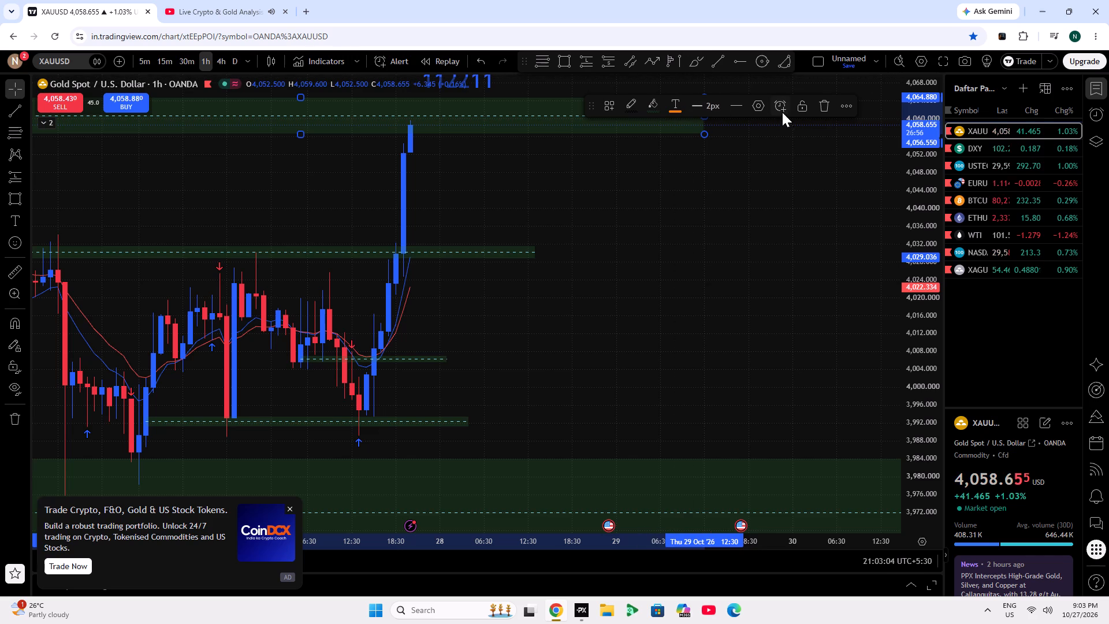
left_click(803, 112)
Examine the XAUUSD 1-hour rally against the green zones above and below the current price.
left_click_drag(559, 264, 751, 394)
scroll(930, 399, "up", 4)
scroll(628, 397, "down", 2)
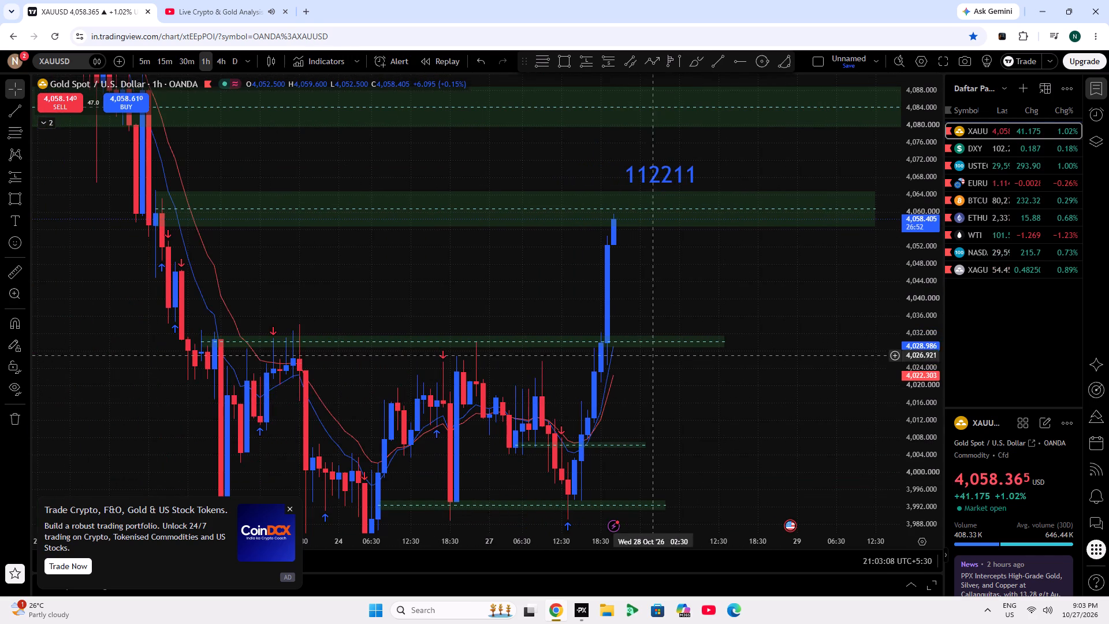
left_click_drag(747, 299, 747, 360)
double_click(931, 350)
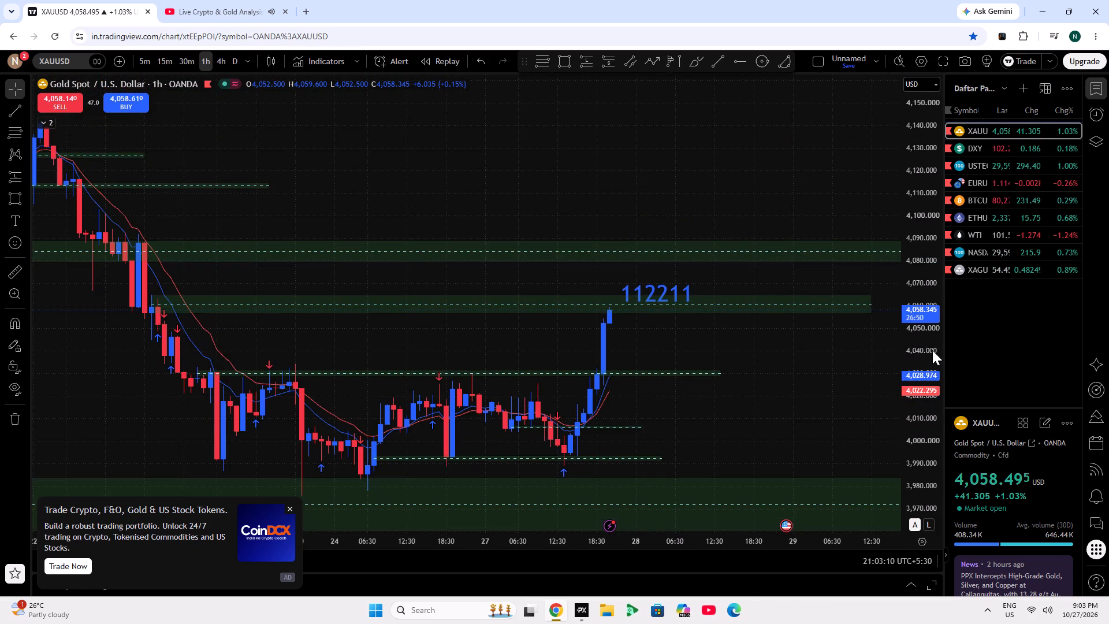
scroll(913, 356, "up", 3)
scroll(712, 359, "up", 2)
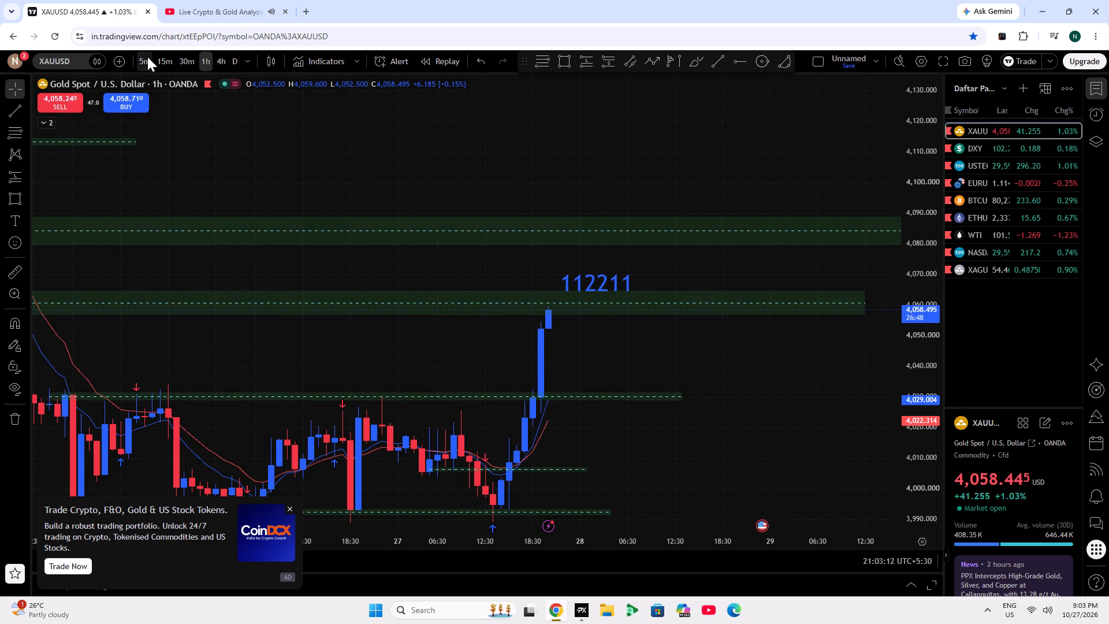
Switch XAUUSD to the 5-minute timeframe and examine the latest candles inside the green zone below the 112211 label.
left_click(147, 57)
scroll(425, 207, "down", 5)
scroll(472, 253, "down", 5)
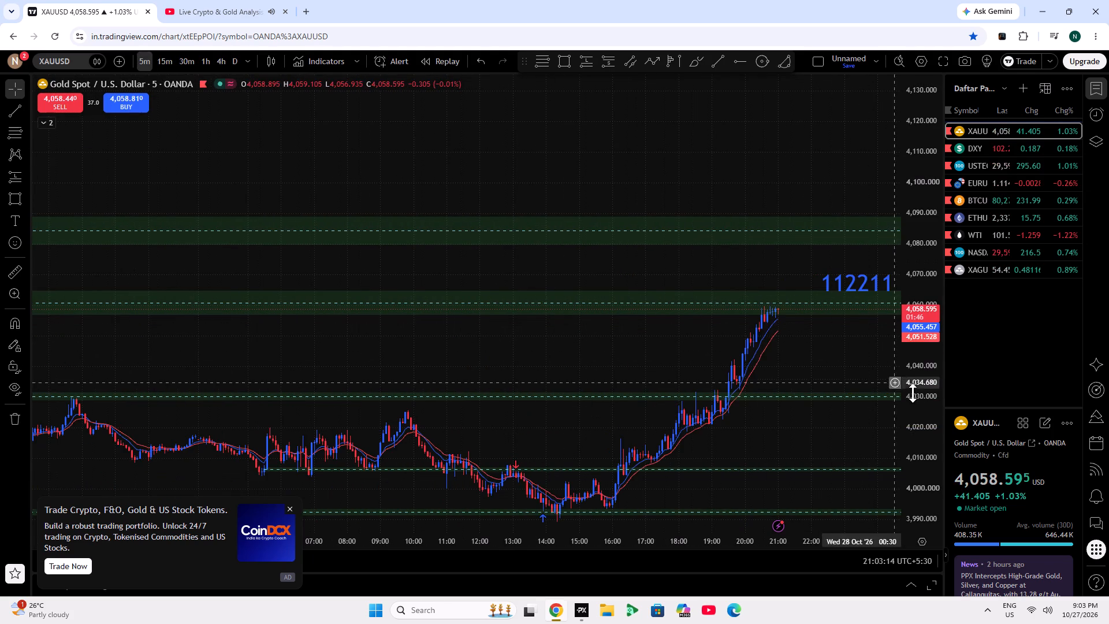
scroll(915, 393, "up", 10)
left_click_drag(757, 418, 520, 315)
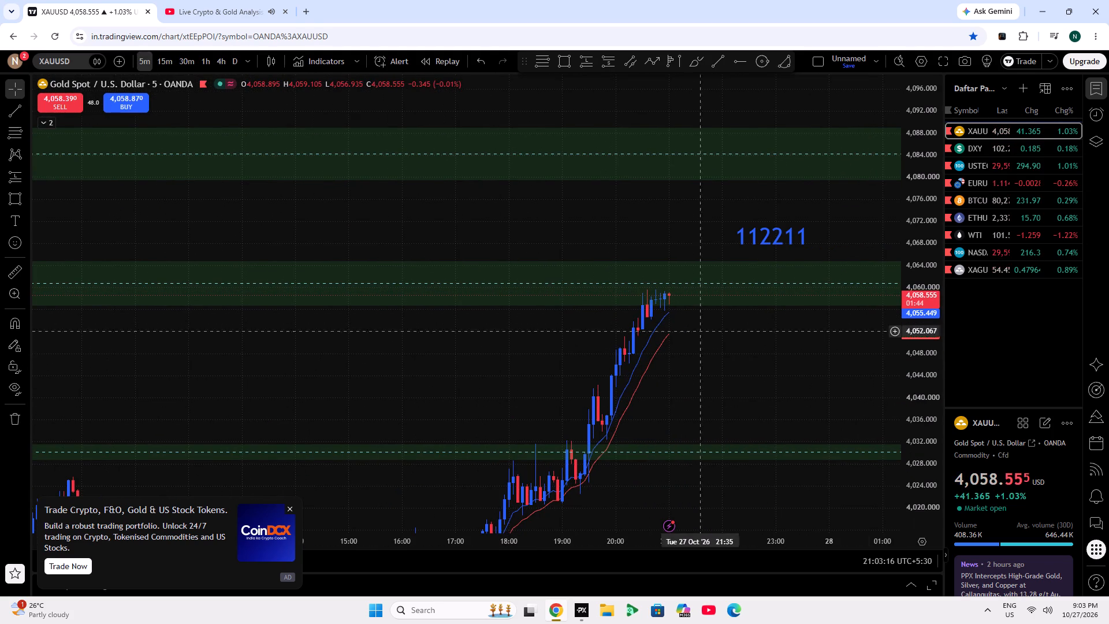
left_click_drag(707, 344, 463, 268)
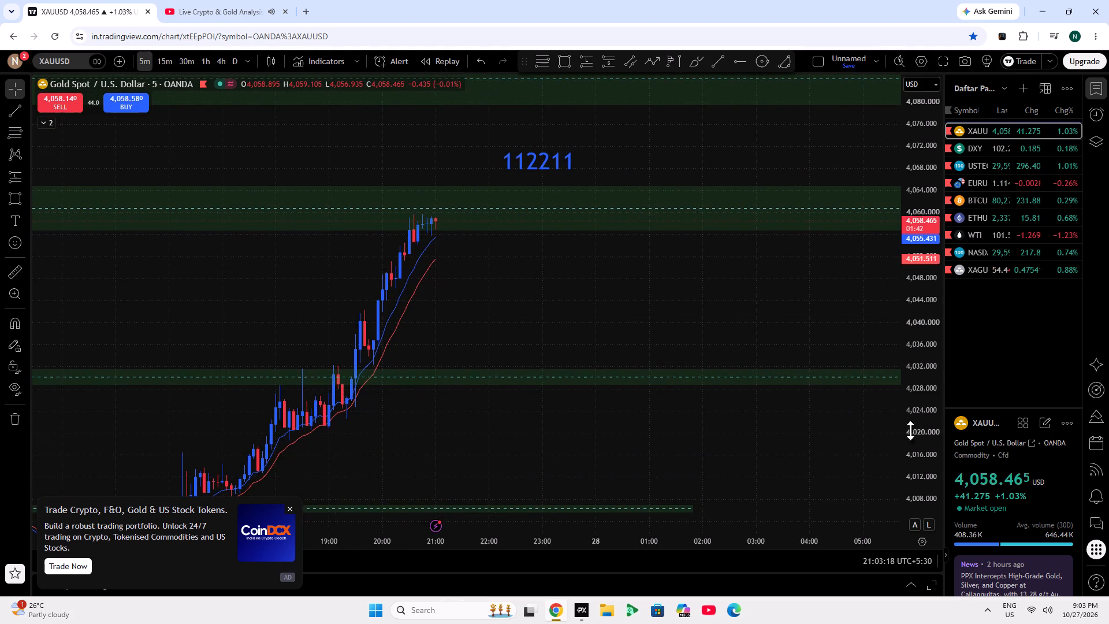
scroll(922, 430, "up", 7)
left_click_drag(542, 332, 627, 349)
Switch to the YouTube live gold analysis stream and watch the presenter's XAUUSD daily chart.
left_click(217, 0)
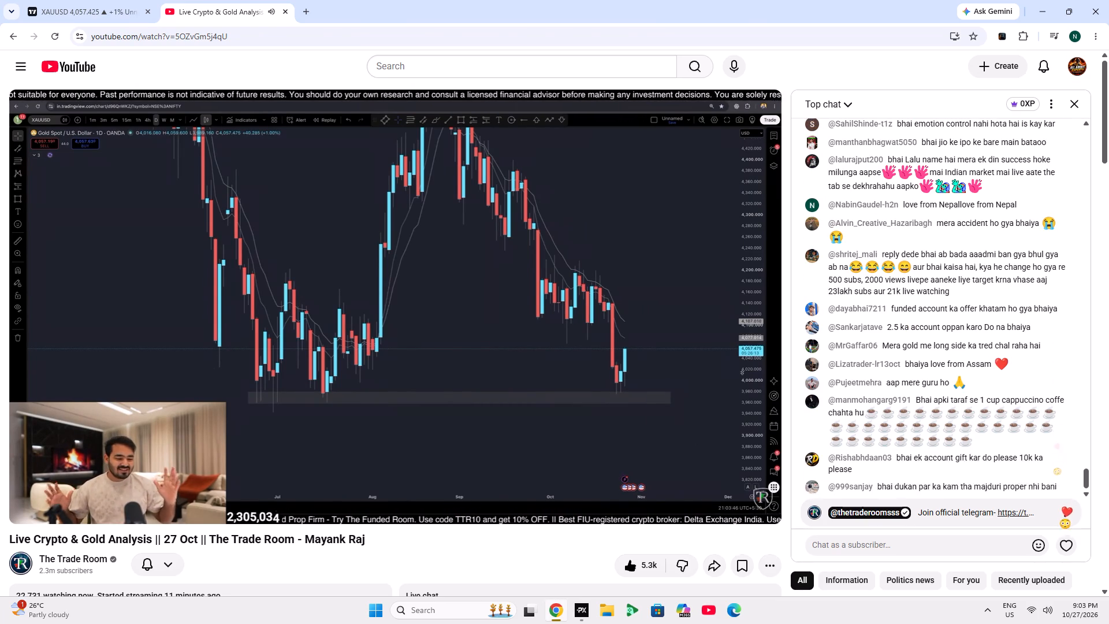
left_click(144, 530)
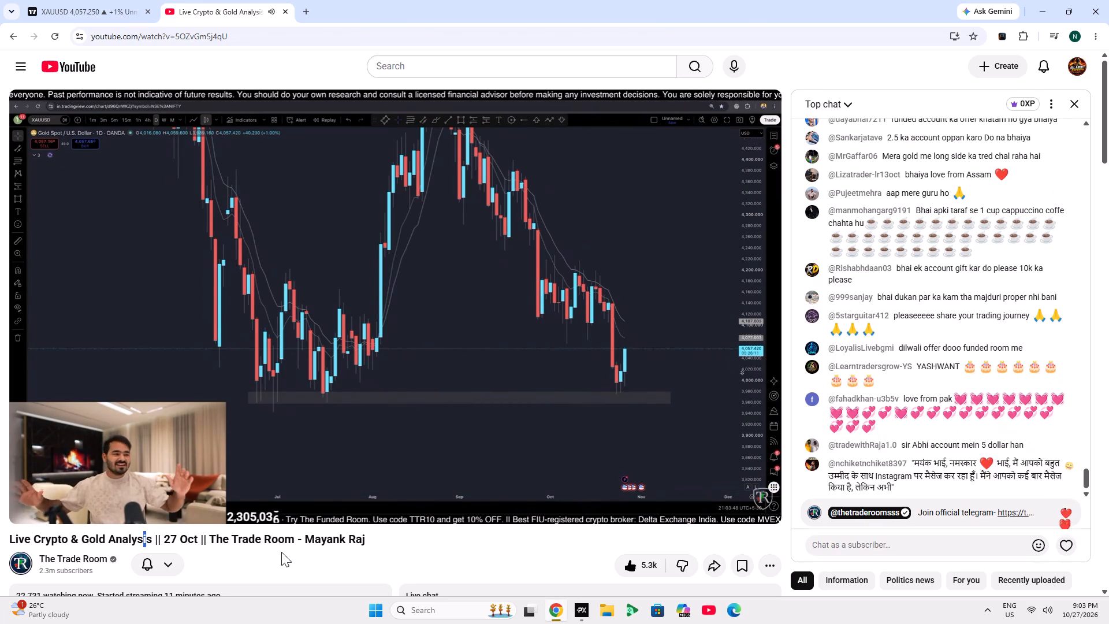
left_click(281, 552)
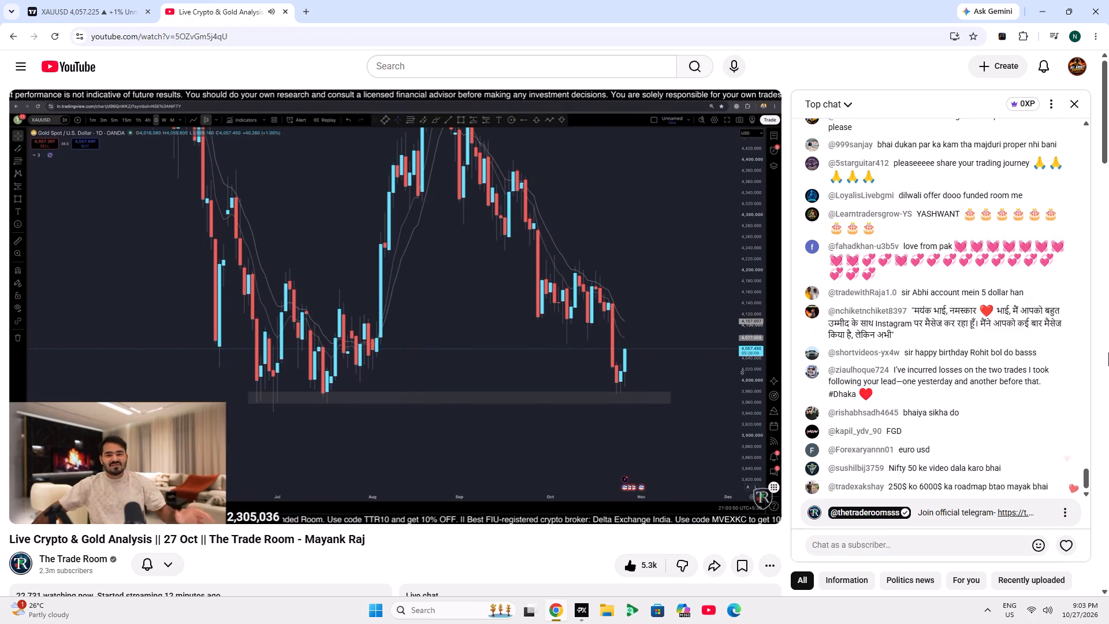
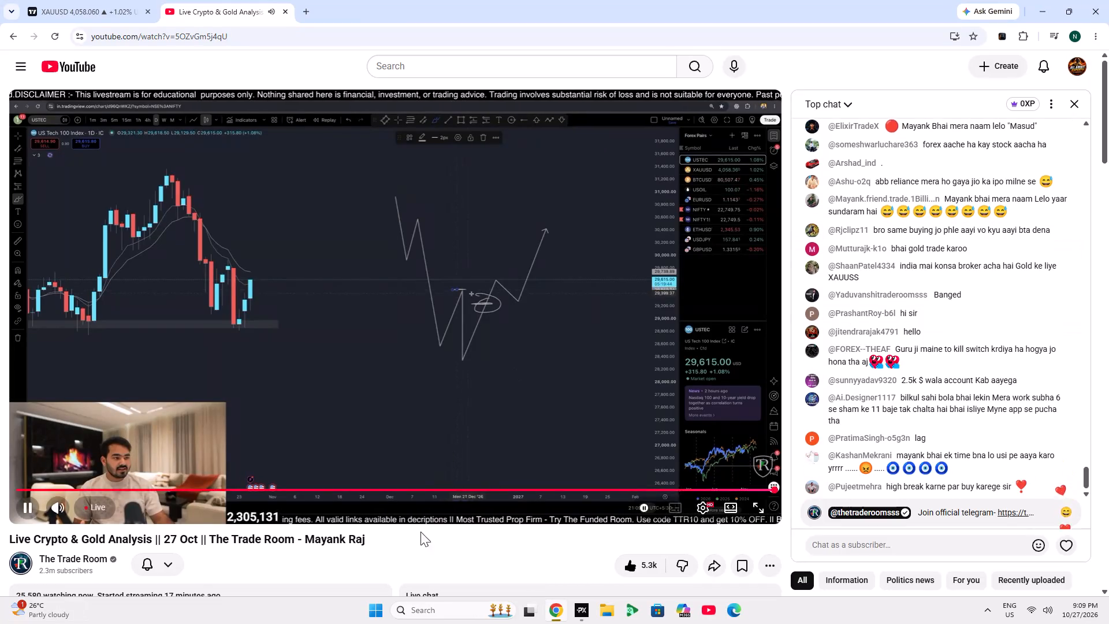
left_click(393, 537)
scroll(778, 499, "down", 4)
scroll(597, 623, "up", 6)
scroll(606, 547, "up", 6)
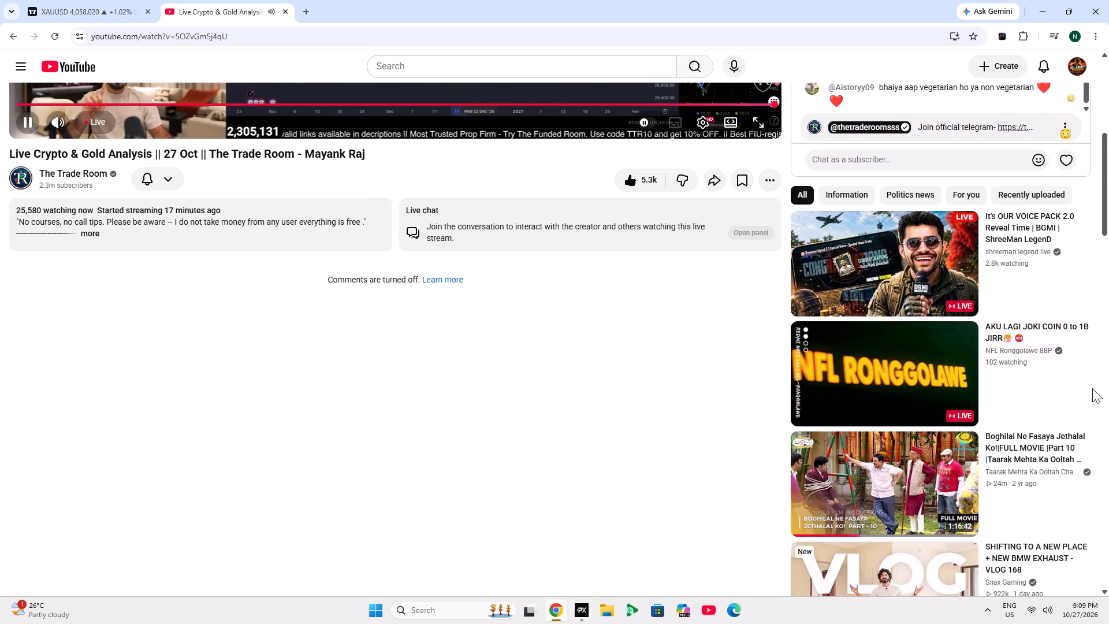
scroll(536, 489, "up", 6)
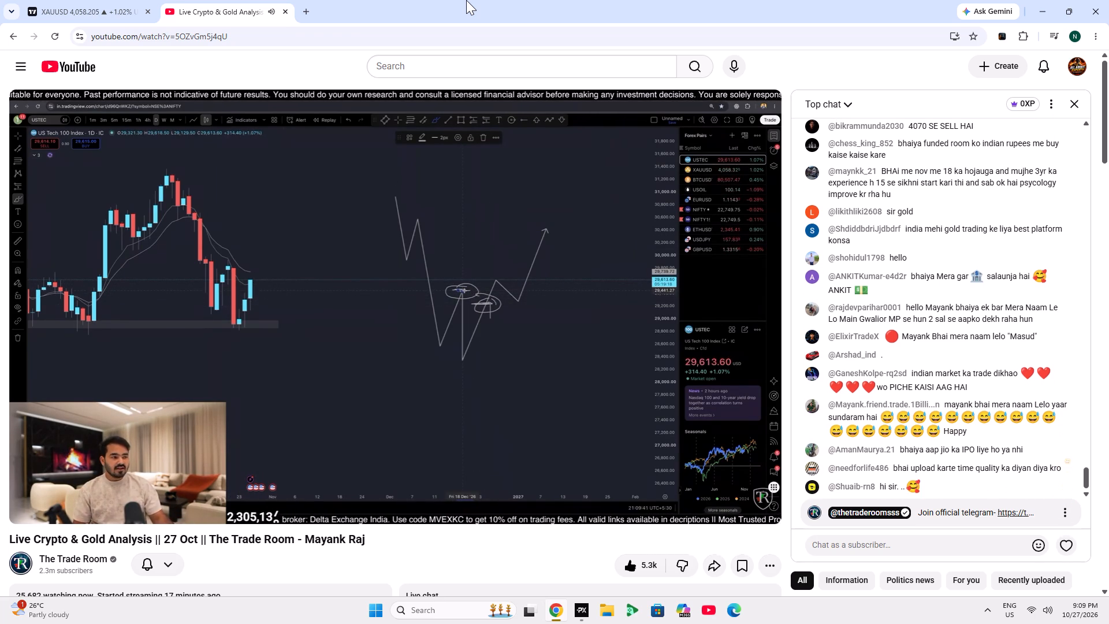
Switch to TradingView, open the DXY chart, examine its latest 5-minute candles near the 112211 label, and change to the 30-minute timeframe.
left_click(57, 0)
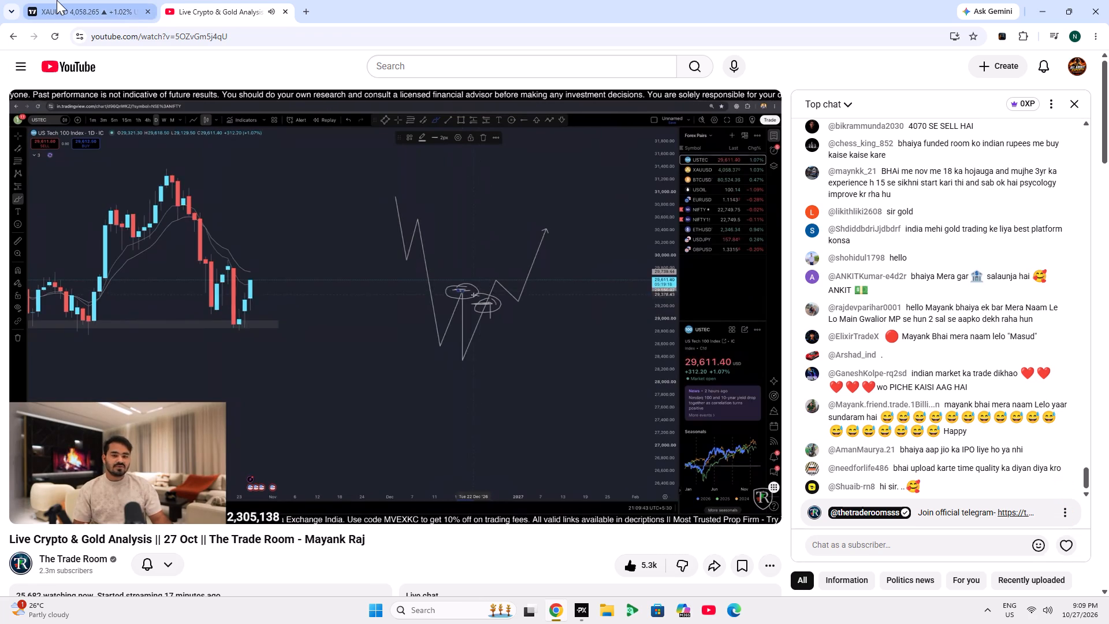
left_click(989, 141)
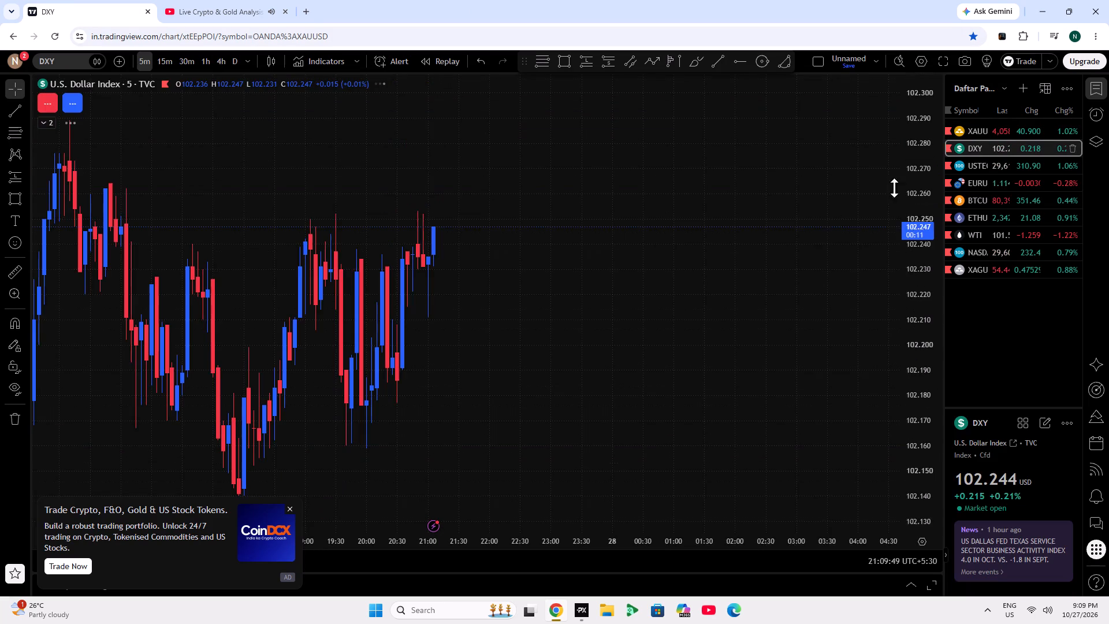
scroll(709, 273, "down", 11)
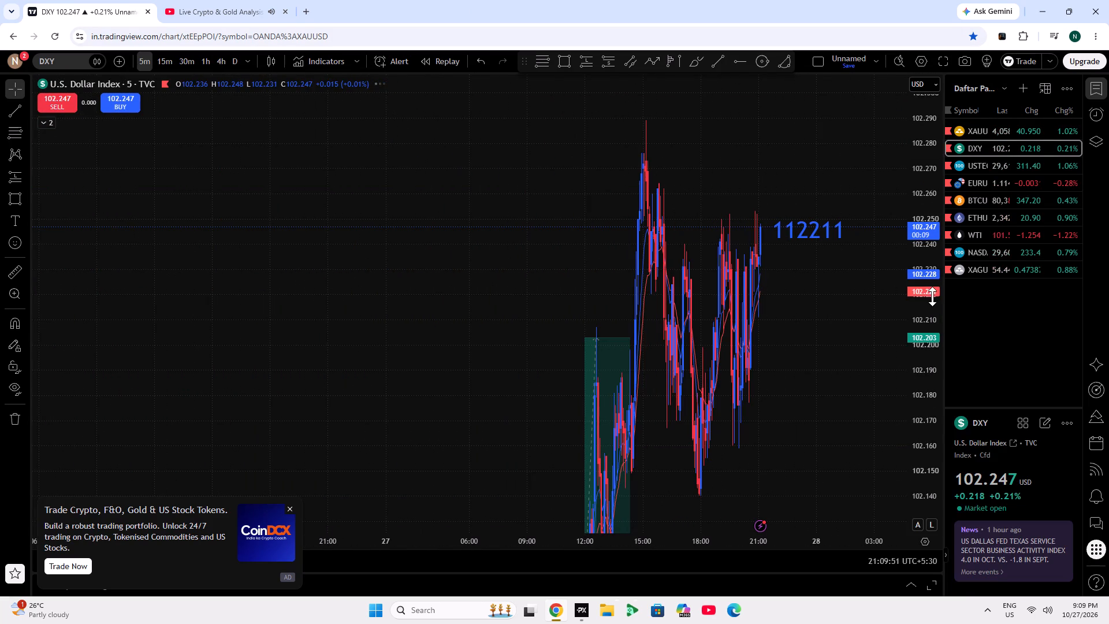
double_click(932, 296)
scroll(734, 323, "up", 14)
left_click(180, 60)
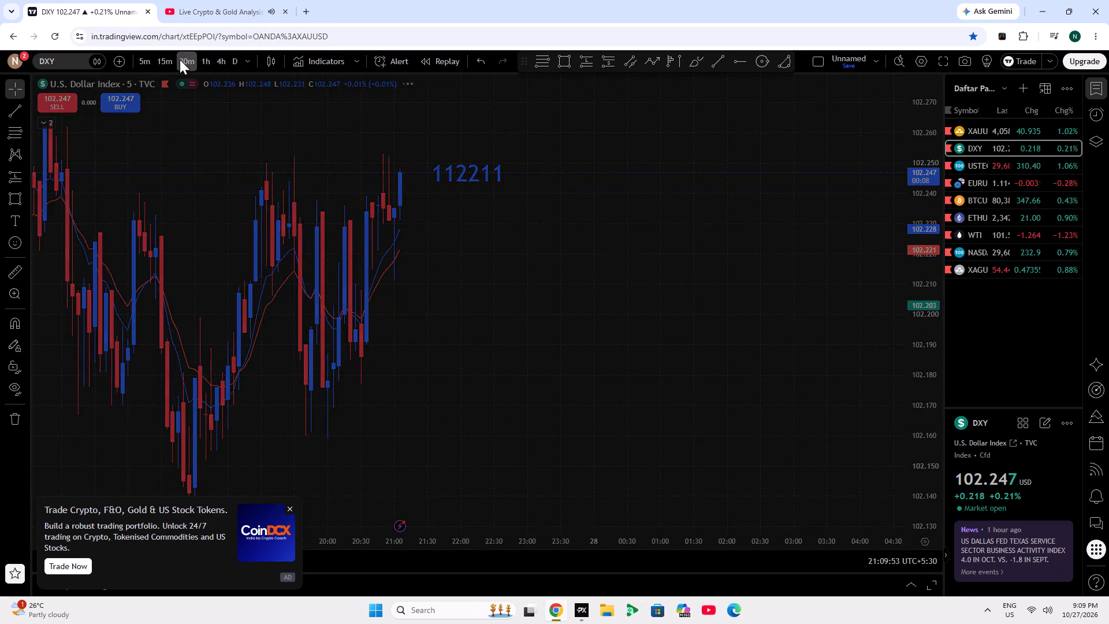
Switch to the YouTube live analysis stream and watch the presenter's drawing on the US Tech 100 daily chart.
left_click(178, 0)
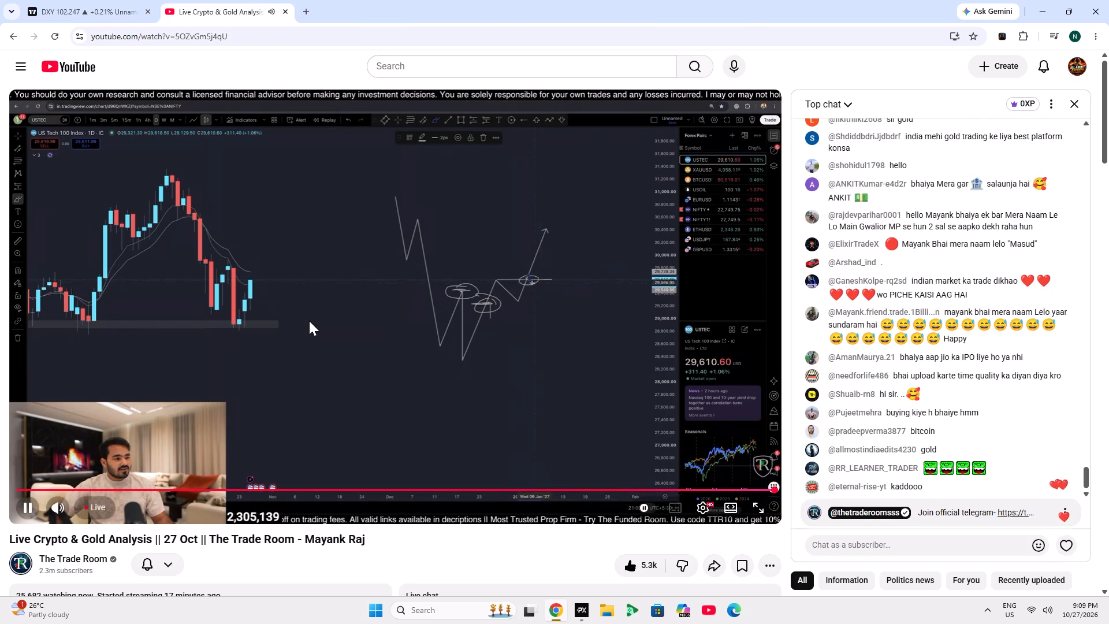
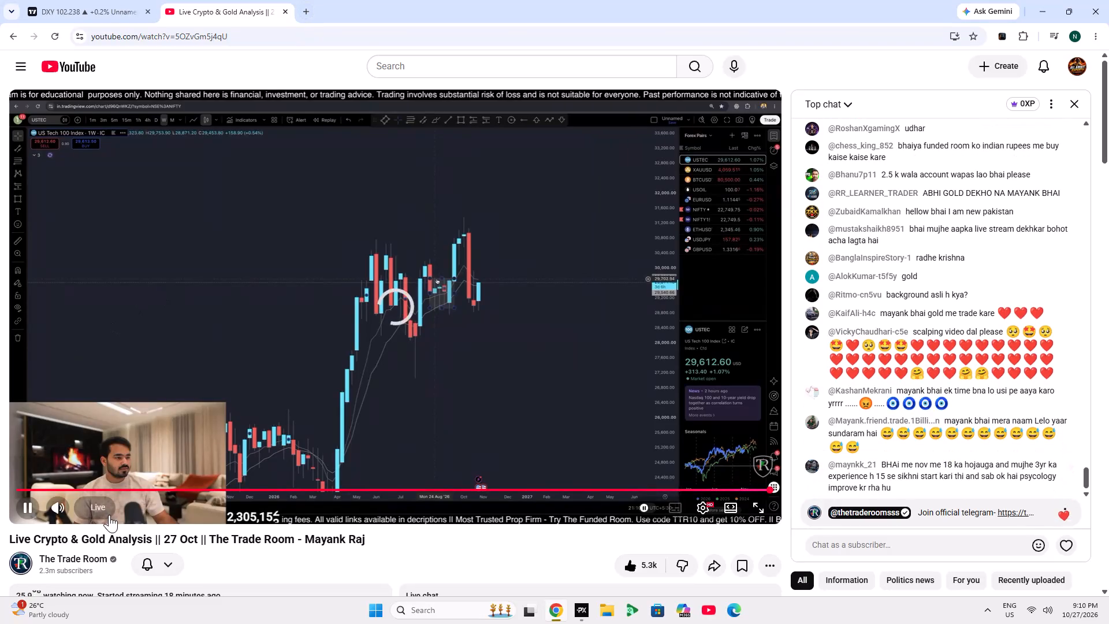
Bring the stream up to its live point and watch the presenter's US Tech 100 weekly chart analysis.
left_click(109, 514)
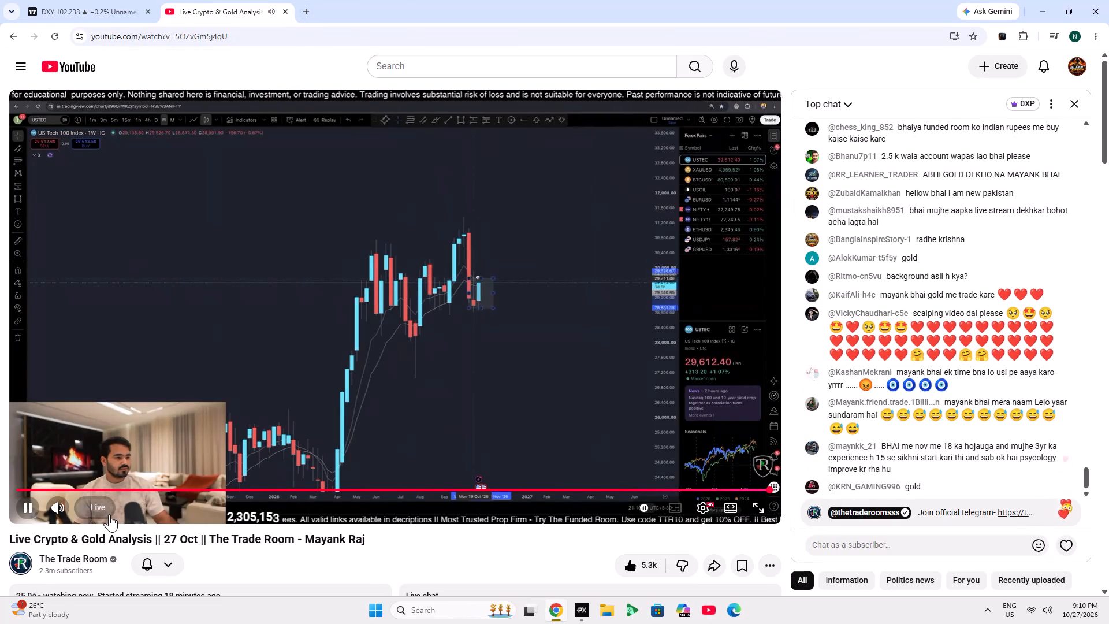
left_click(94, 508)
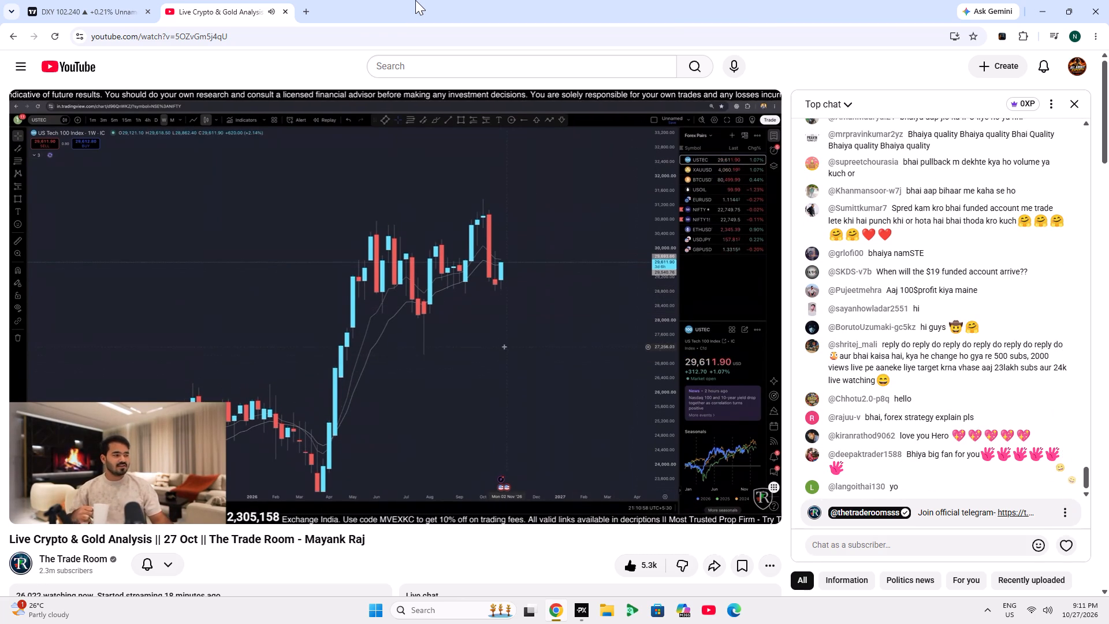
Switch to TradingView and view the DXY chart on the 15-minute timeframe.
left_click(124, 0)
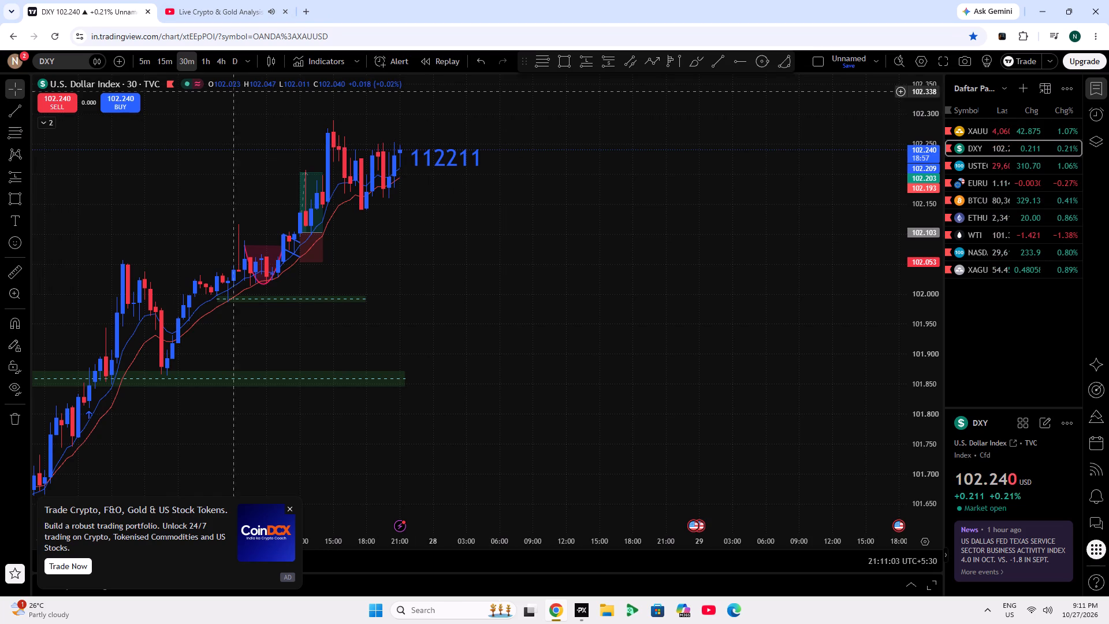
left_click(159, 62)
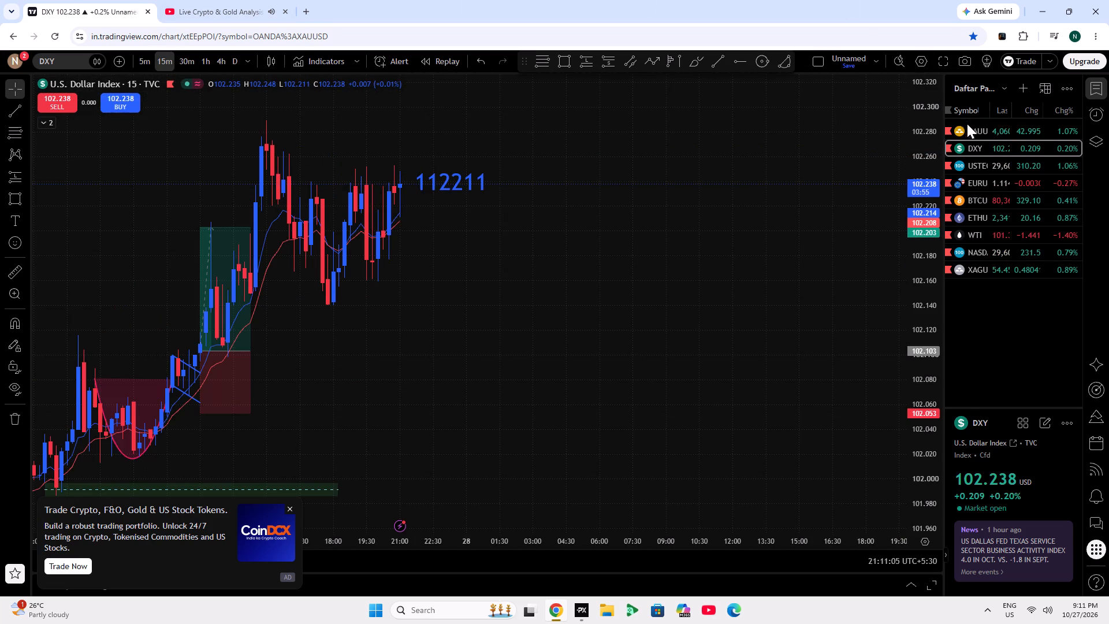
Open the XAUUSD chart and examine the 15-minute price action against the green zones around the 112211 label.
left_click(969, 128)
scroll(682, 210, "down", 6)
left_click_drag(751, 206, 748, 213)
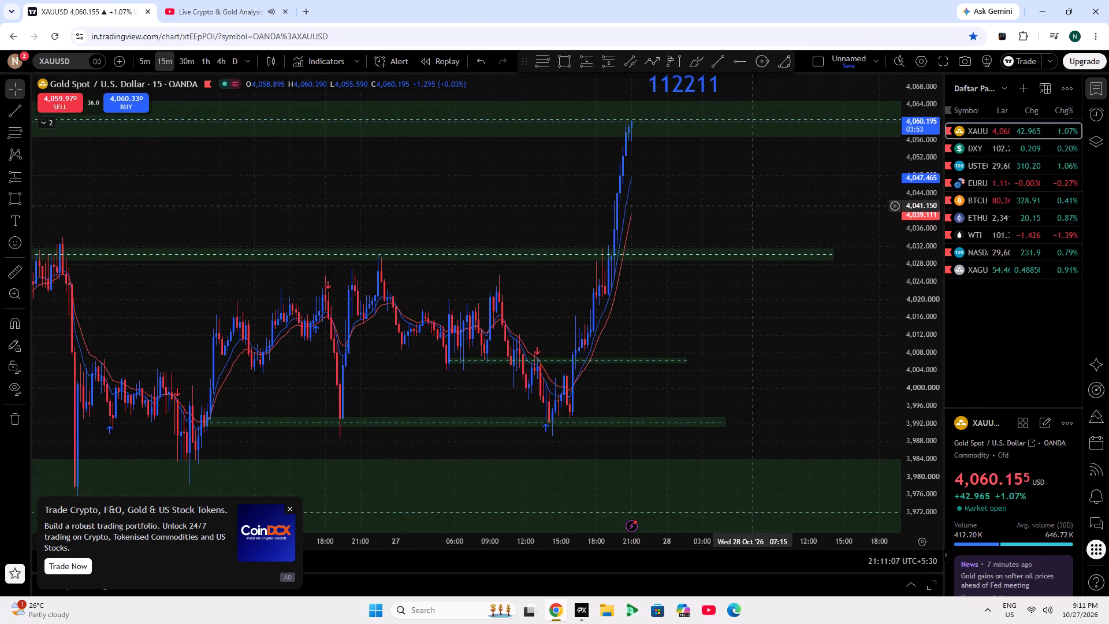
left_click_drag(748, 213, 620, 429)
scroll(647, 311, "down", 5)
scroll(916, 330, "down", 2)
scroll(840, 348, "up", 2)
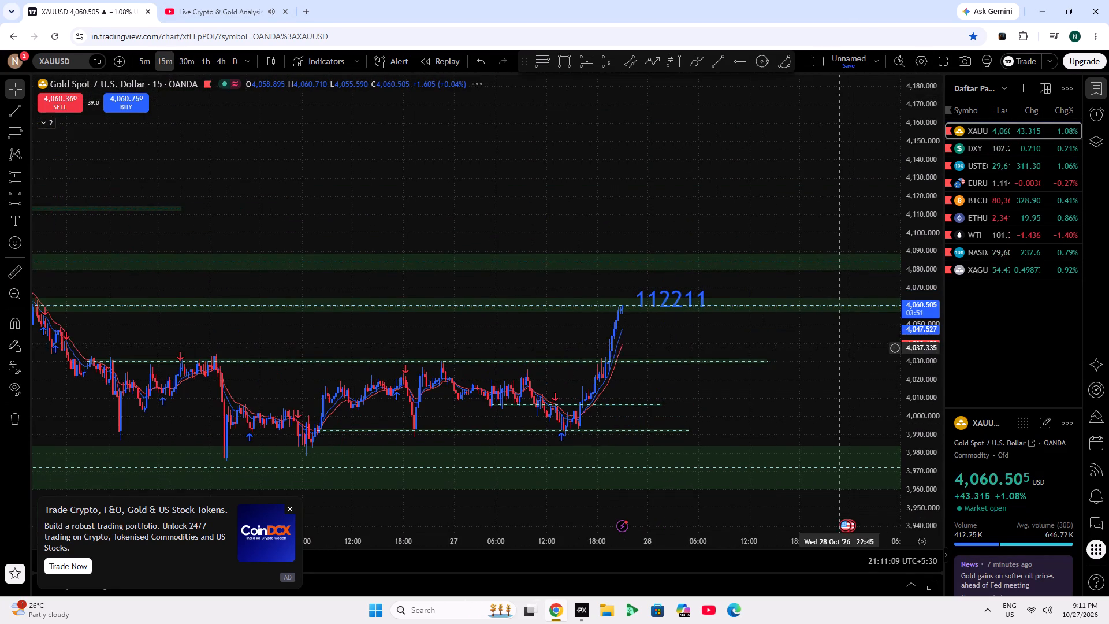
scroll(915, 380, "up", 12)
left_click_drag(707, 381, 709, 443)
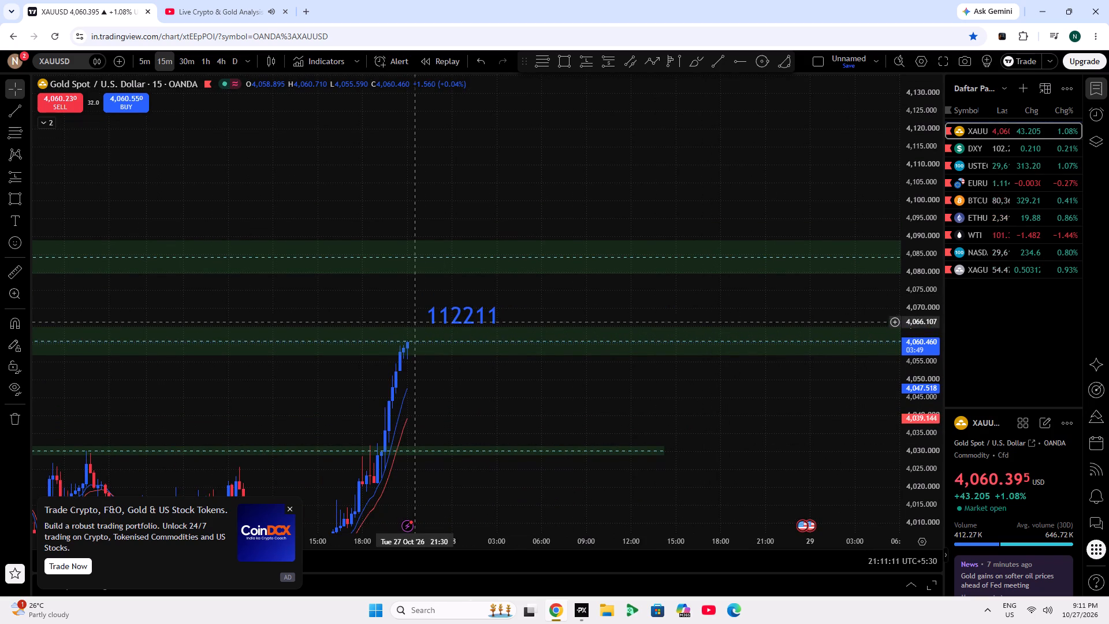
left_click(458, 323)
left_click(432, 187)
Switch back to the YouTube live analysis stream to watch the presenter's US Tech 100 4-hour chart.
left_click(237, 0)
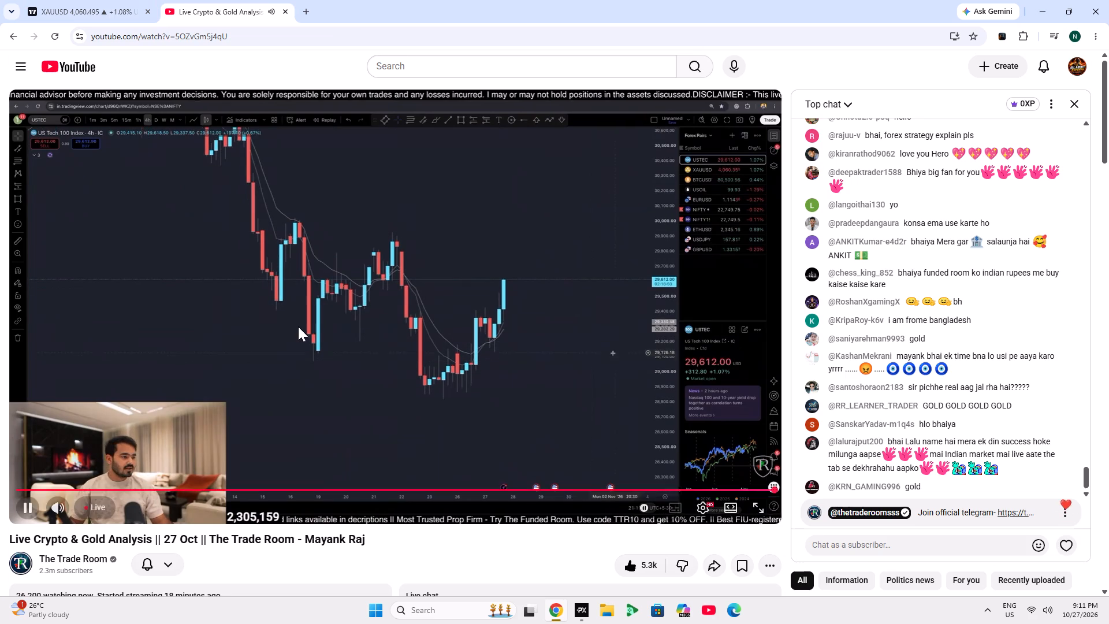
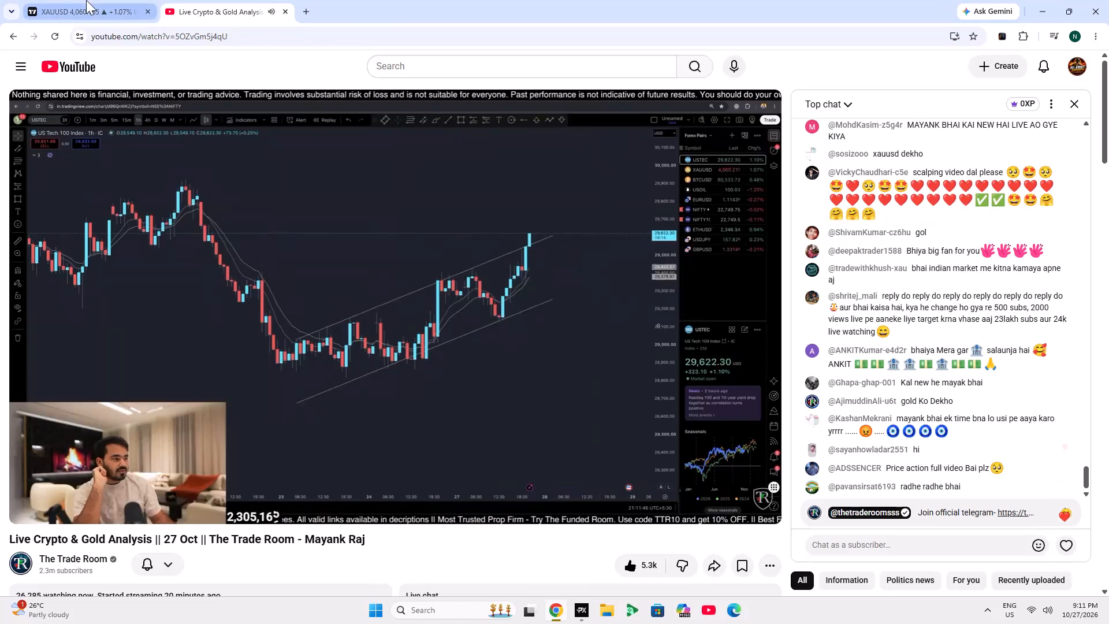
Switch to TradingView, show XAUUSD on the daily timeframe and examine the decline since September.
left_click(86, 0)
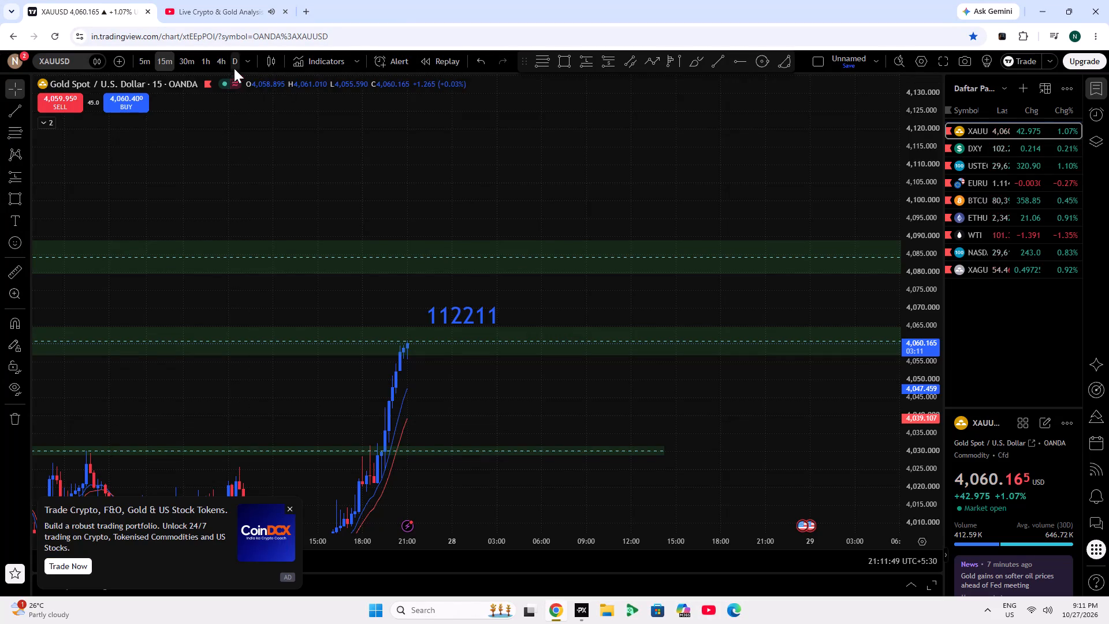
left_click(241, 60)
left_click(232, 58)
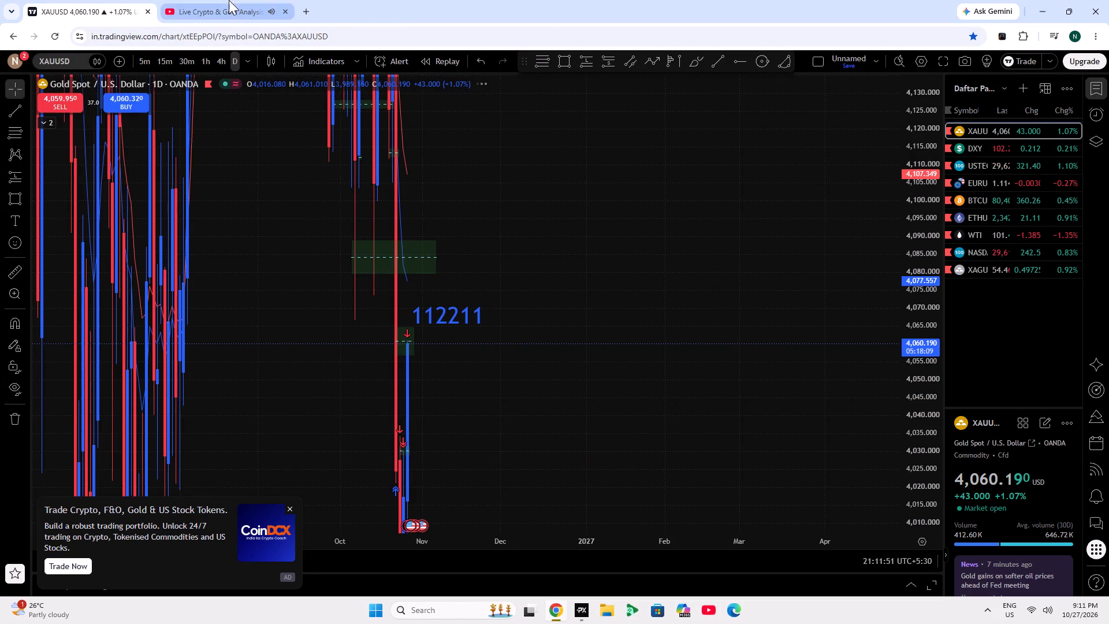
double_click(923, 320)
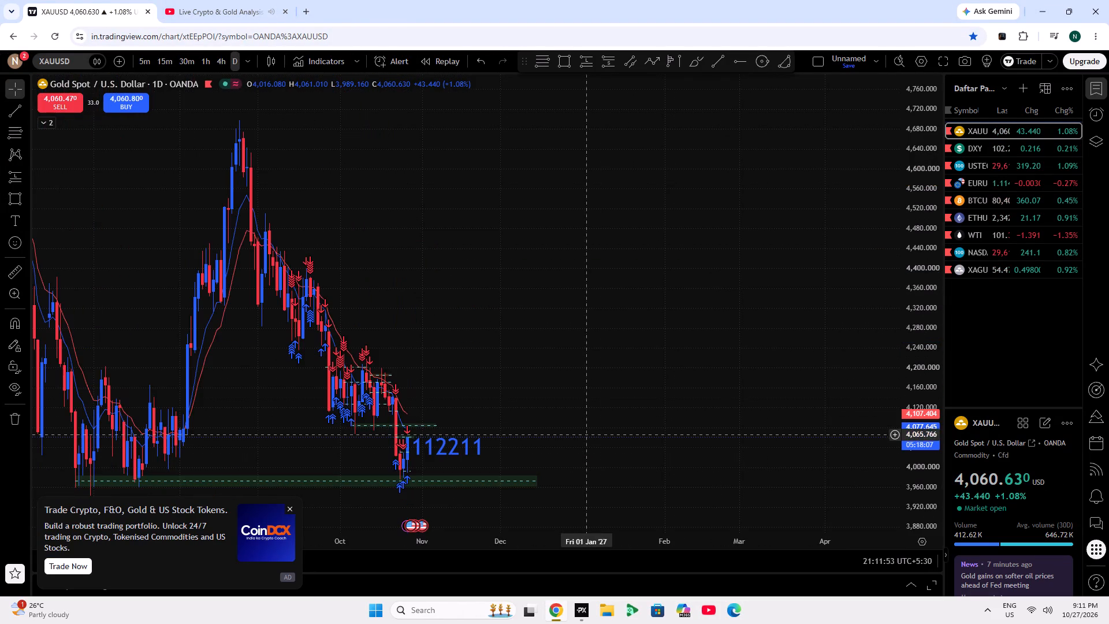
scroll(587, 434, "up", 4)
left_click_drag(461, 363, 850, 347)
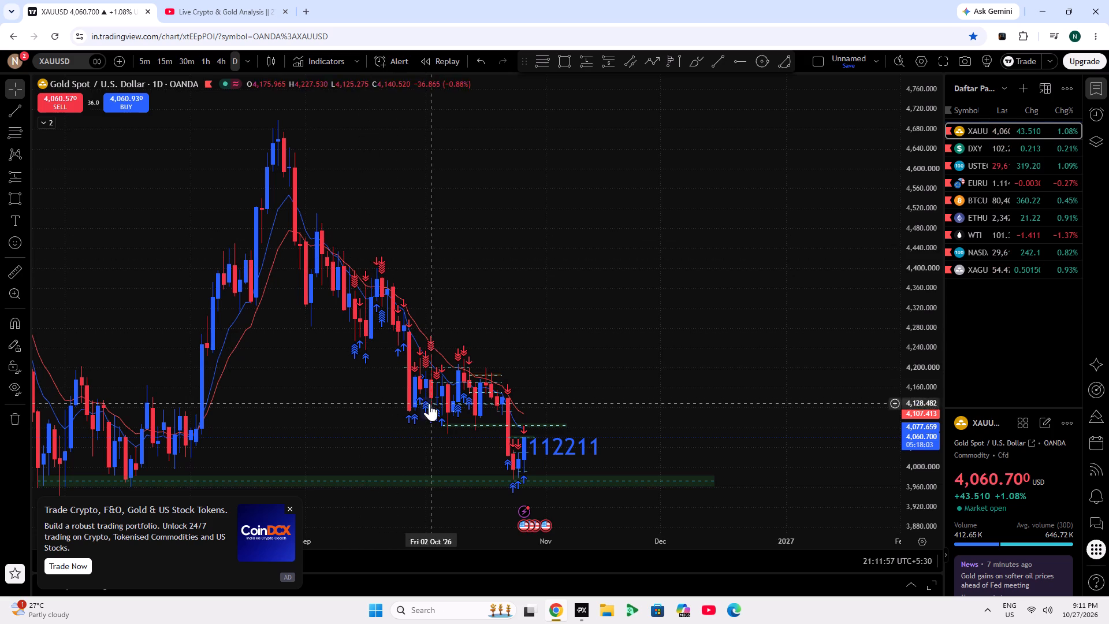
left_click(464, 348)
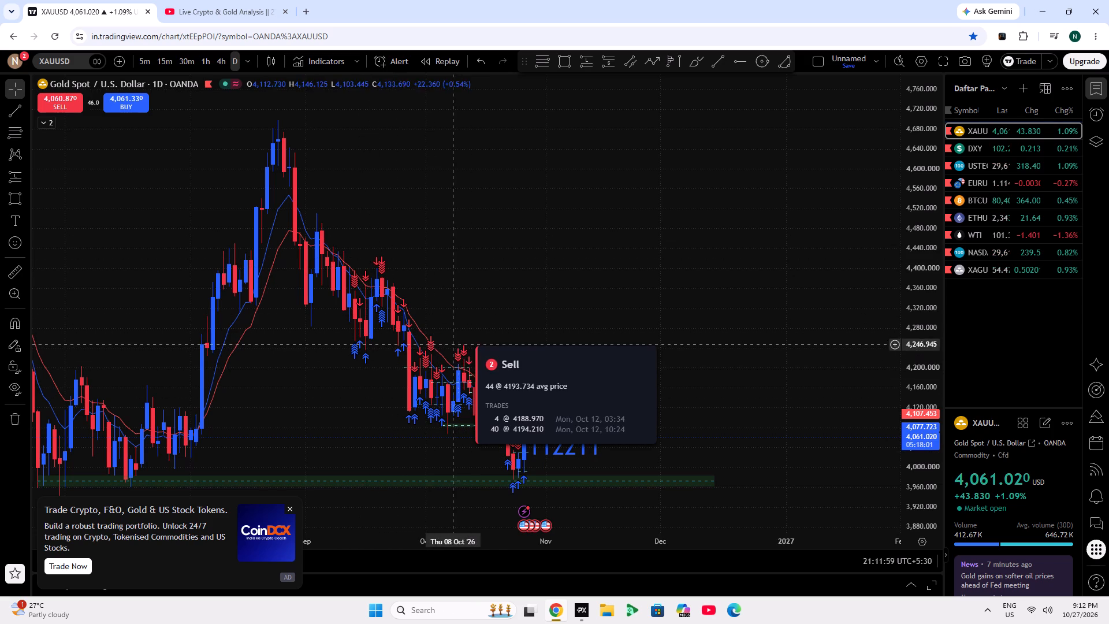
left_click(509, 278)
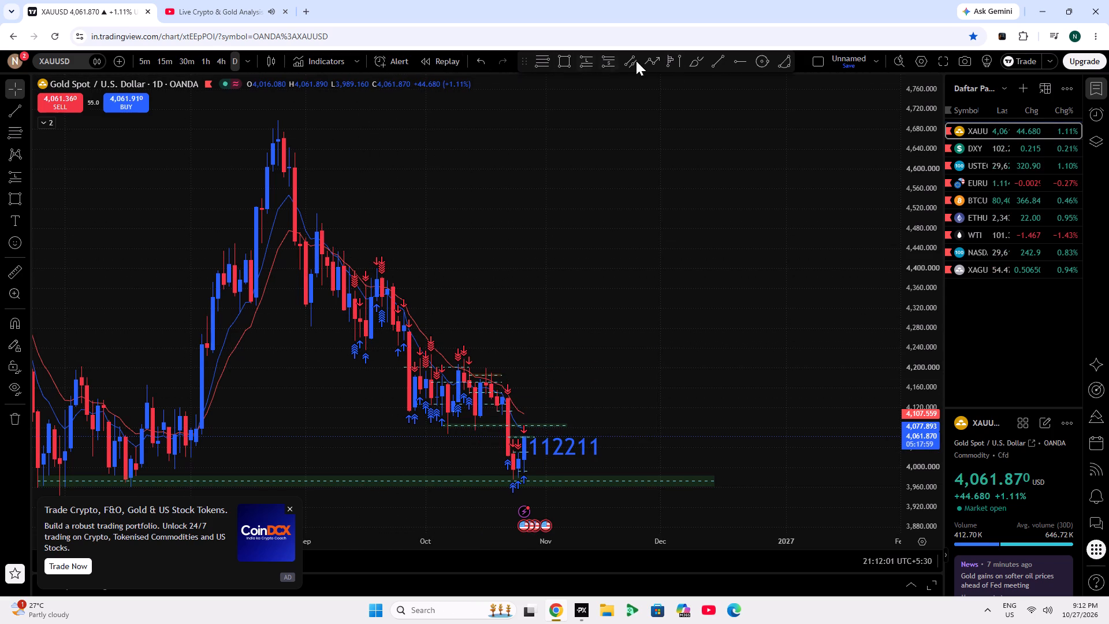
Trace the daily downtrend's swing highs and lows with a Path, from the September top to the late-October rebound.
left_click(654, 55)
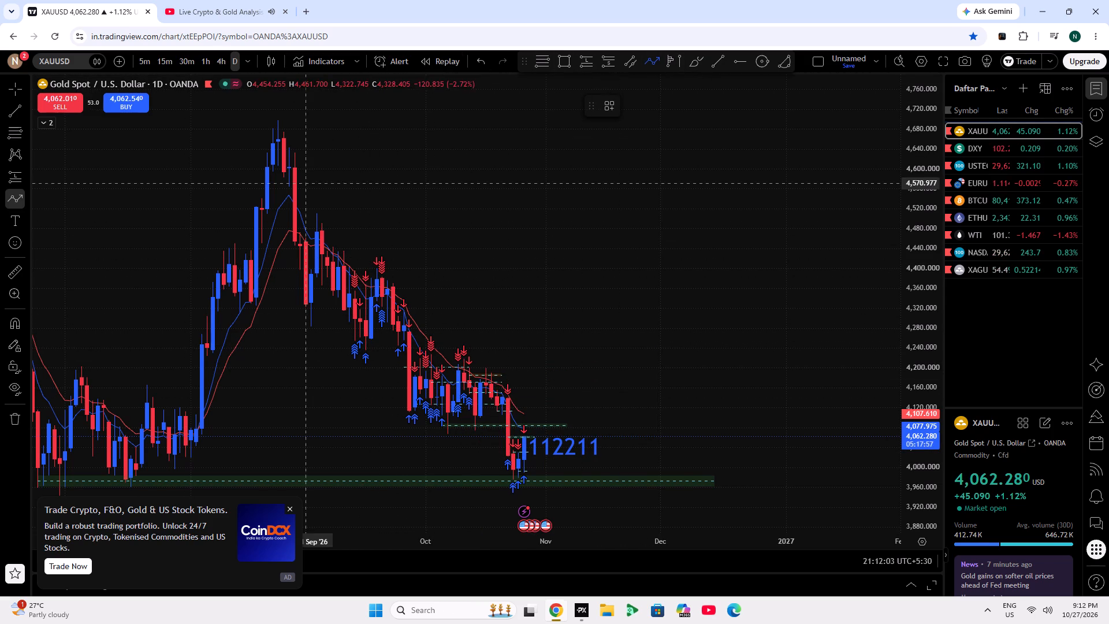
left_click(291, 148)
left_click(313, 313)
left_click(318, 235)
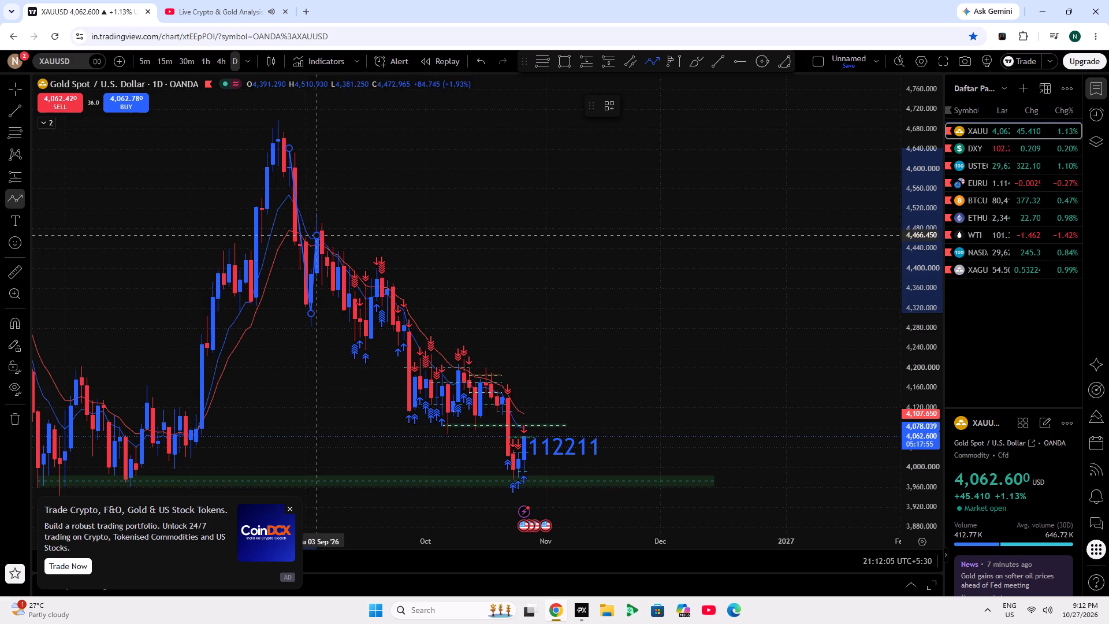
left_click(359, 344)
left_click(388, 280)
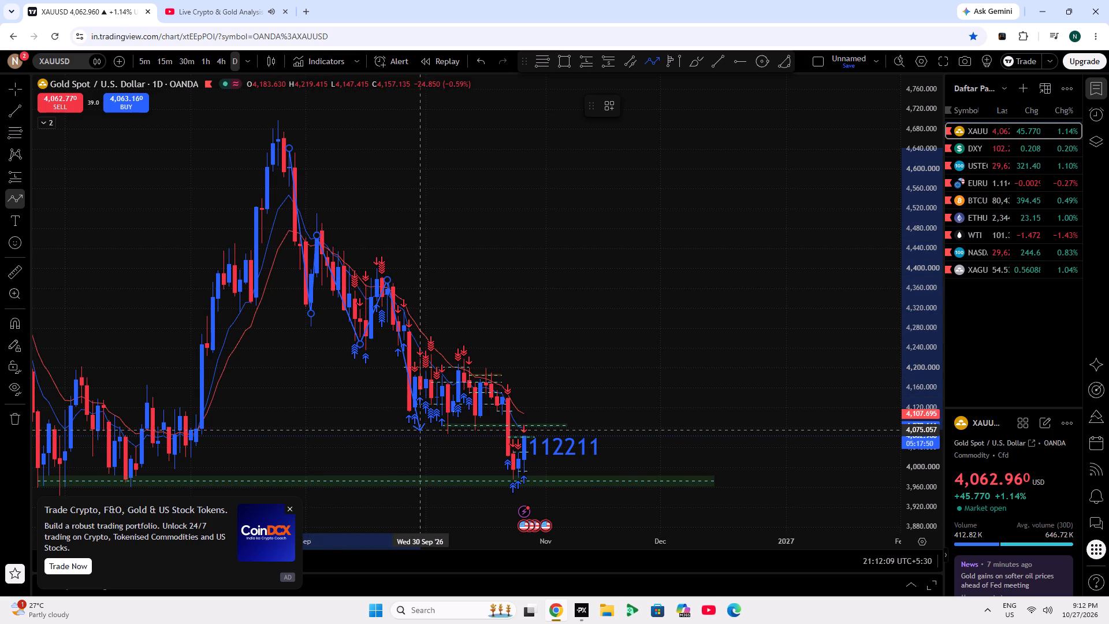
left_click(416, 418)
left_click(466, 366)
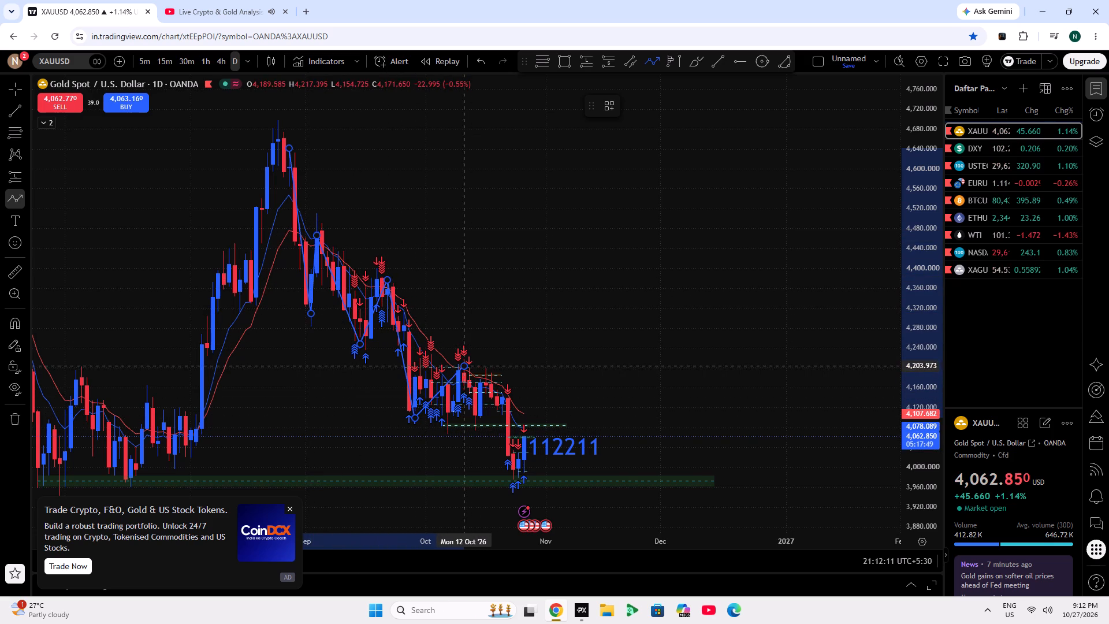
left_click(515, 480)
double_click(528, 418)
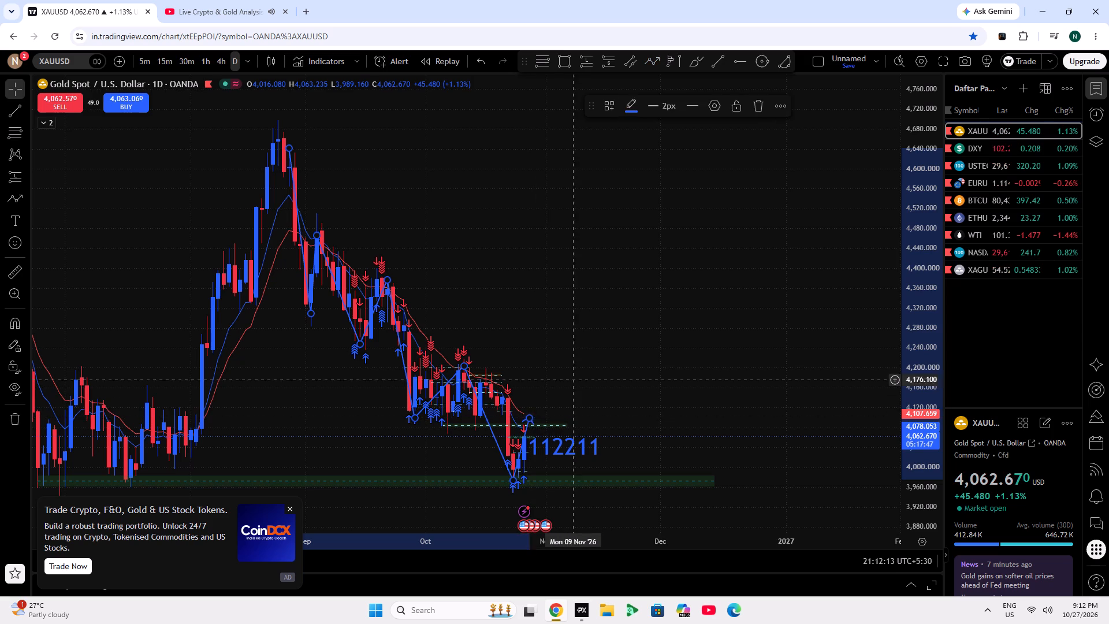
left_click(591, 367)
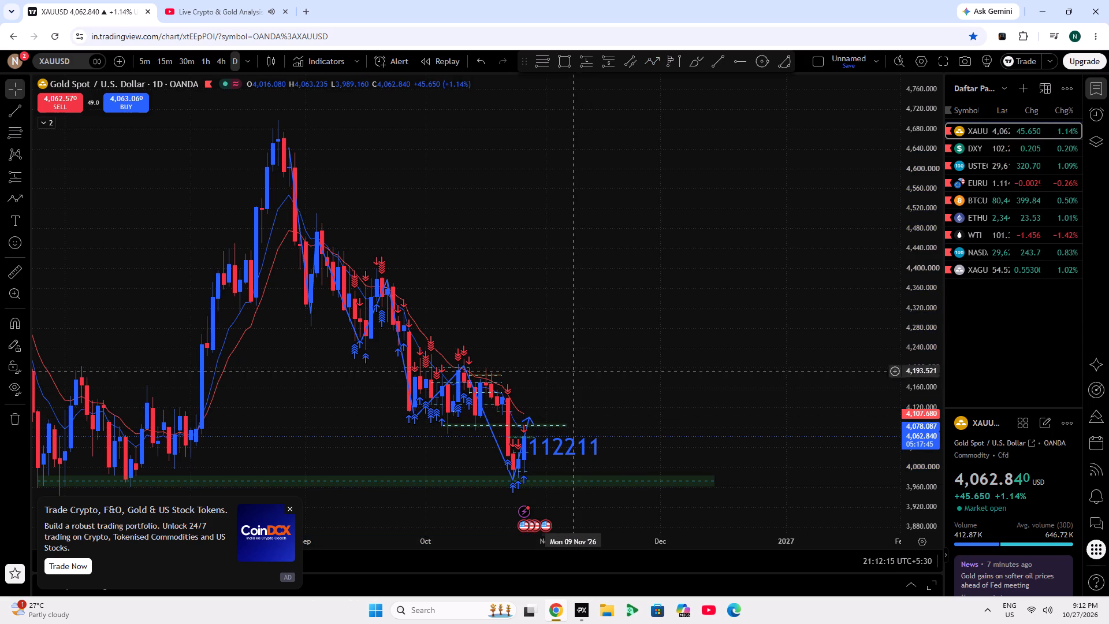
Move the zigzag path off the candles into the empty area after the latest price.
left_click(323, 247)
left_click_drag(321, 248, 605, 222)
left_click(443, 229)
Switch to the YouTube stream, bring it to its live point and watch the US Tech 100 4-hour analysis.
left_click(199, 0)
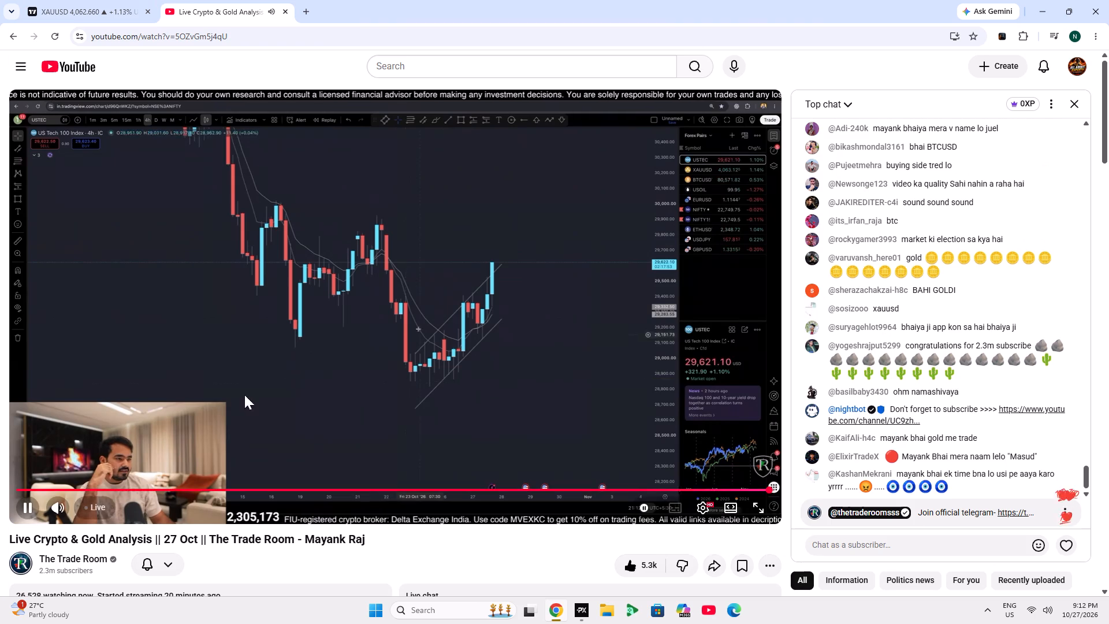
left_click(107, 502)
left_click(107, 502)
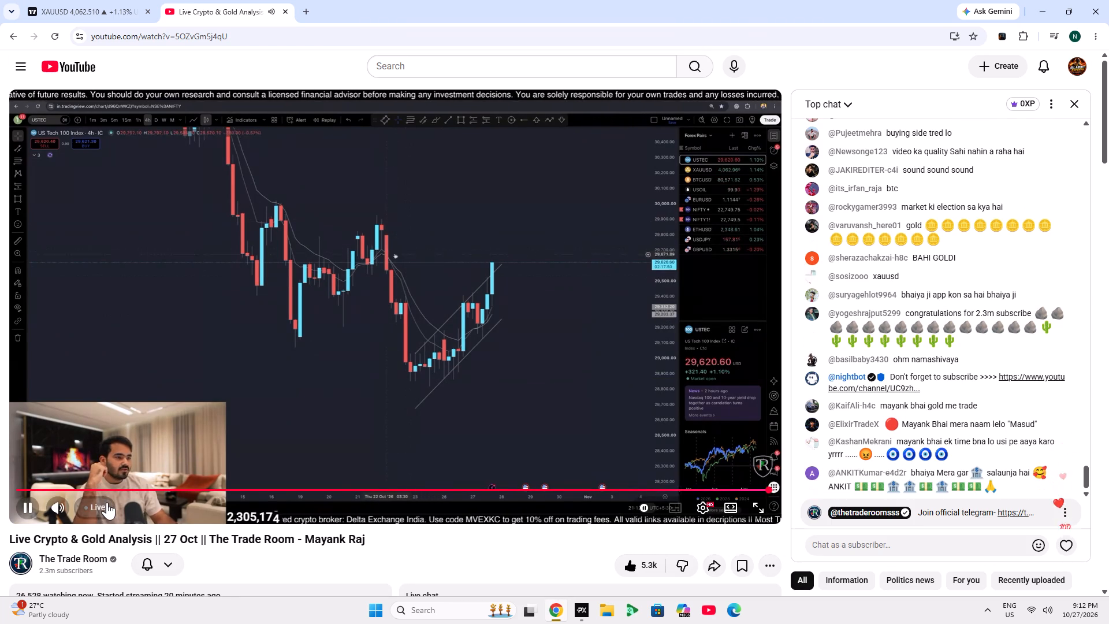
left_click(102, 506)
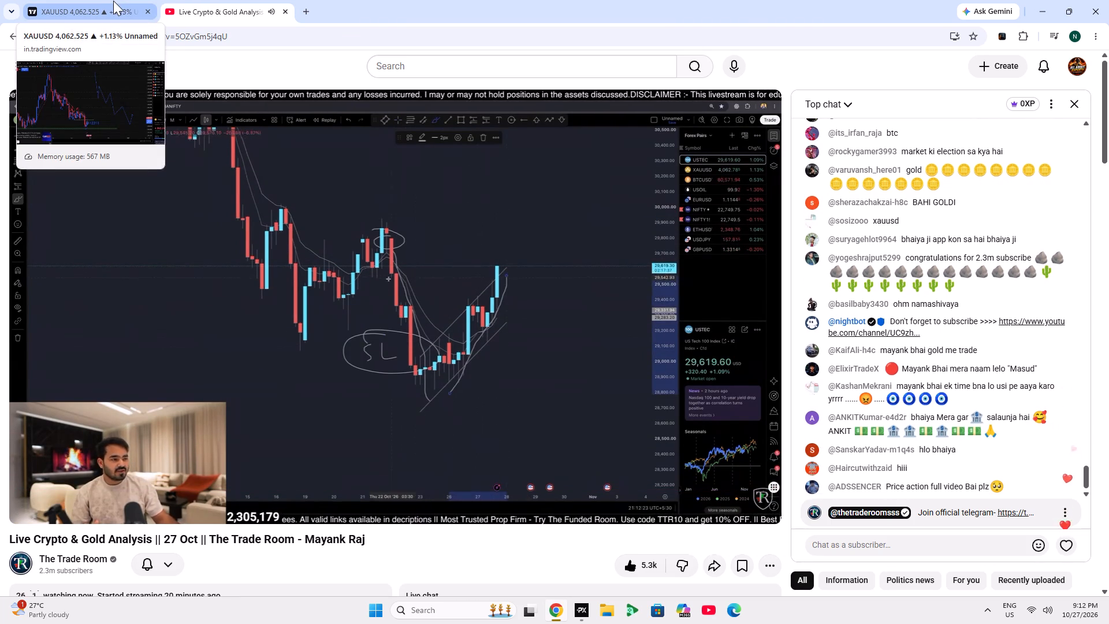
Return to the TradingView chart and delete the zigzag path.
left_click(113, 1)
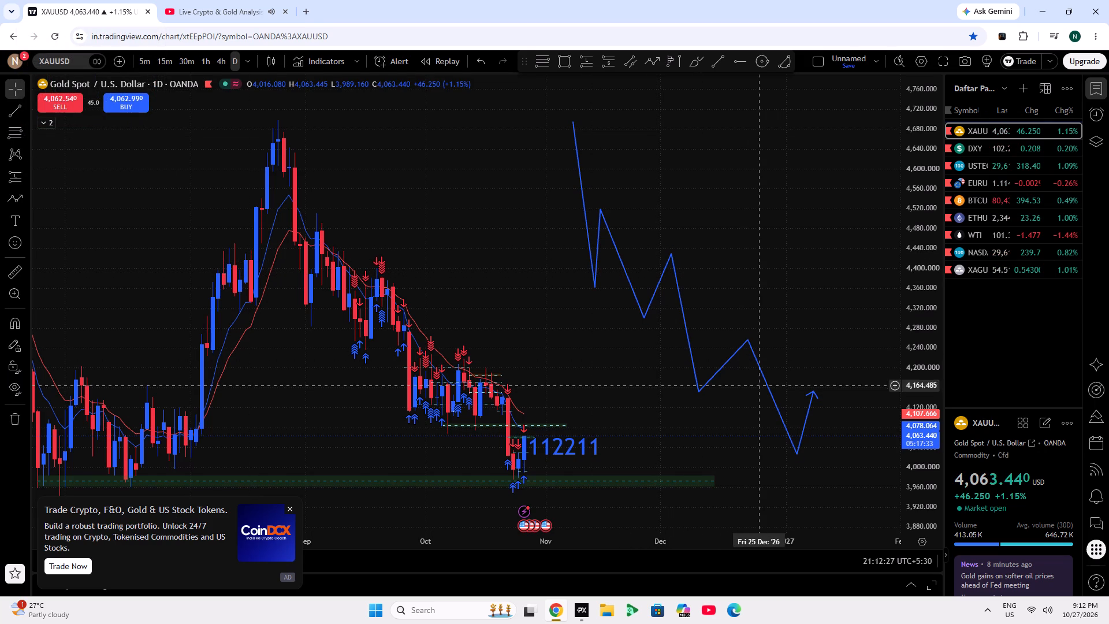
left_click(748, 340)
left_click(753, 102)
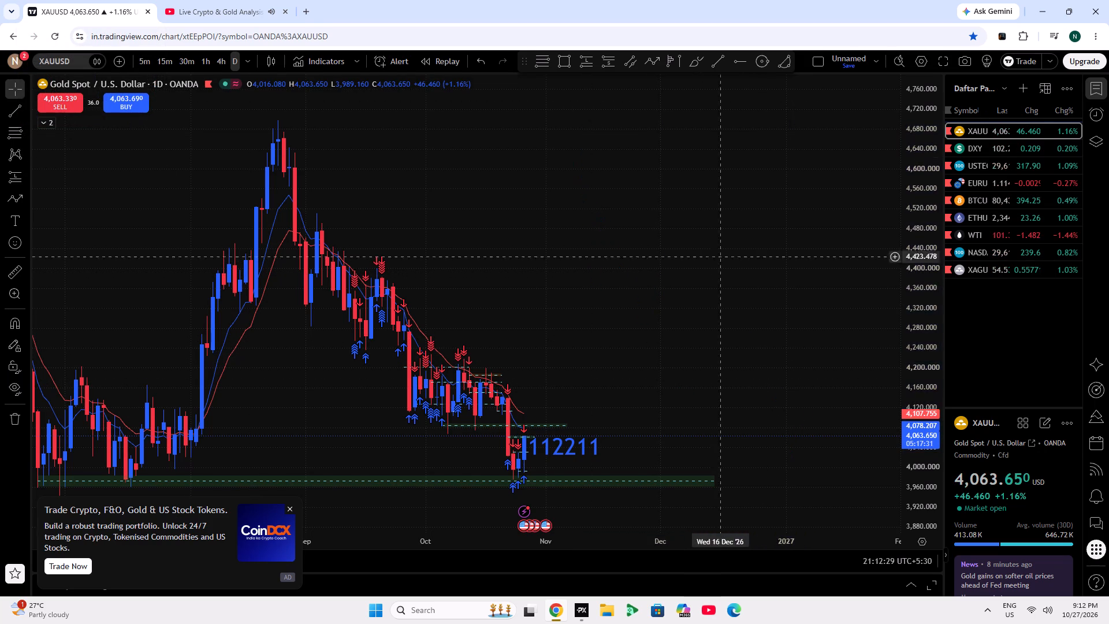
Hide all drawings on the XAUUSD daily chart and examine the recent candles on their own.
scroll(709, 338, "up", 7)
left_click_drag(407, 384, 725, 341)
left_click(6, 391)
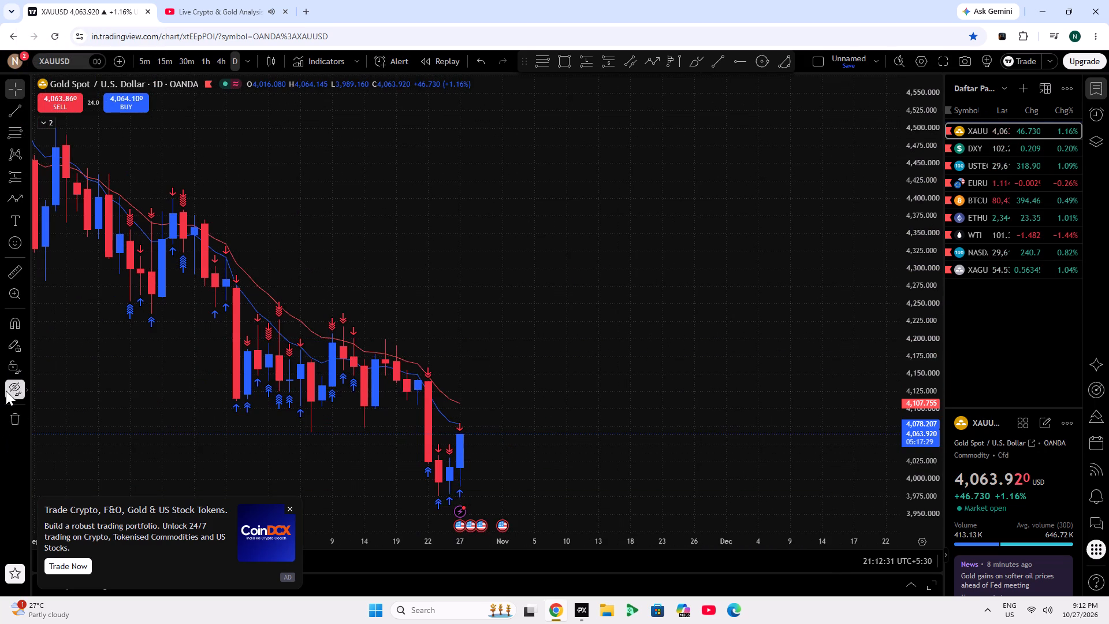
left_click_drag(503, 385, 570, 369)
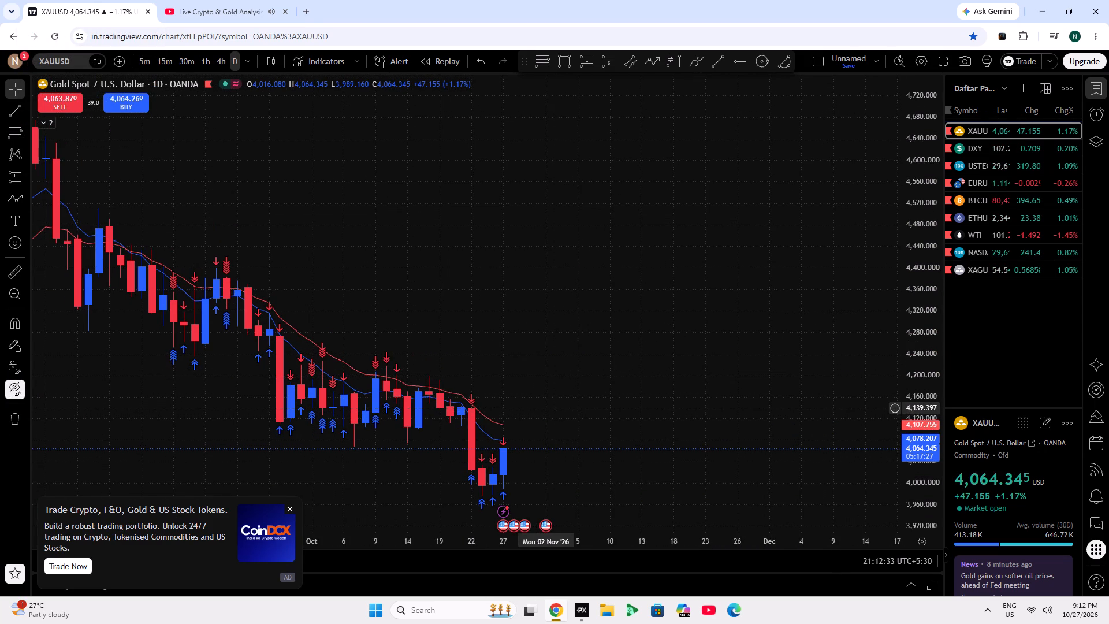
left_click(551, 408)
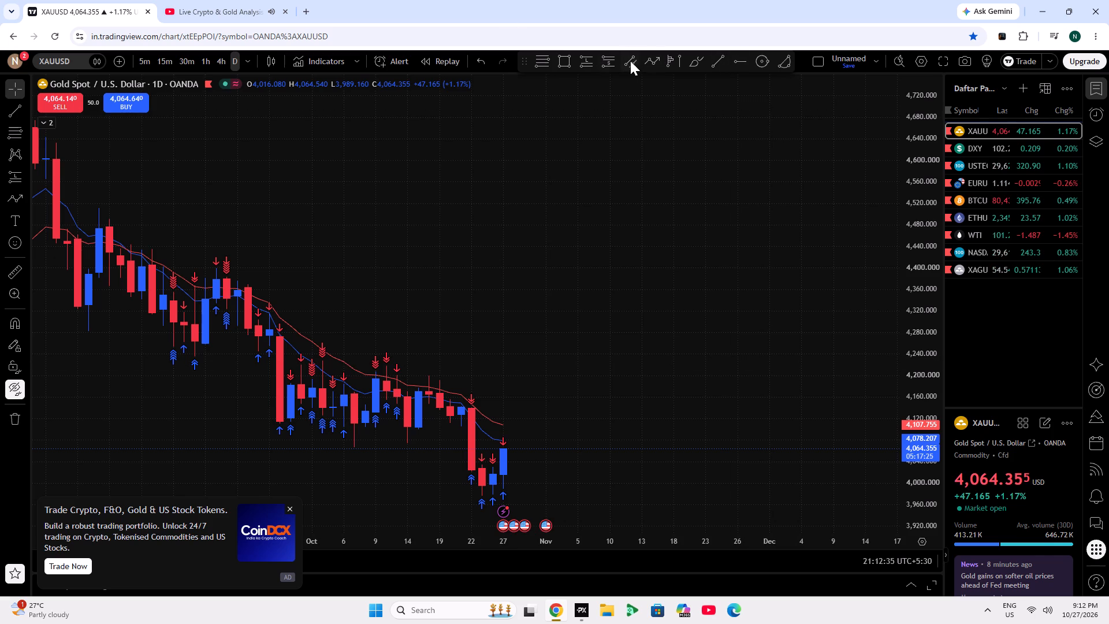
Draw a horizontal arrow path at about 4,142 from the top of the 22 October candle to mid-November.
left_click(652, 61)
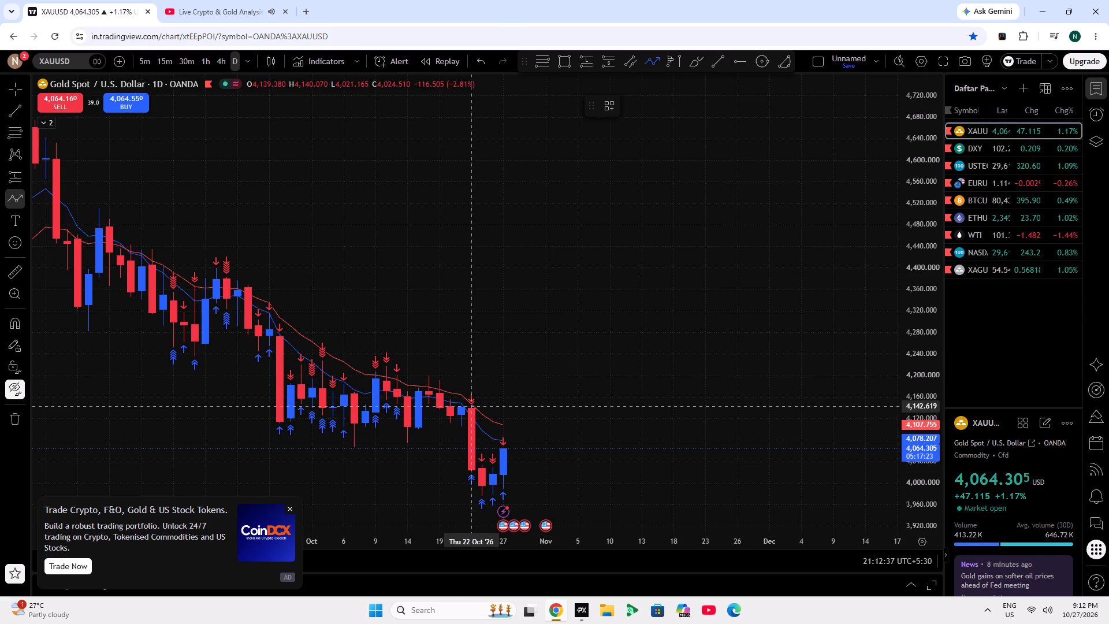
left_click(473, 406)
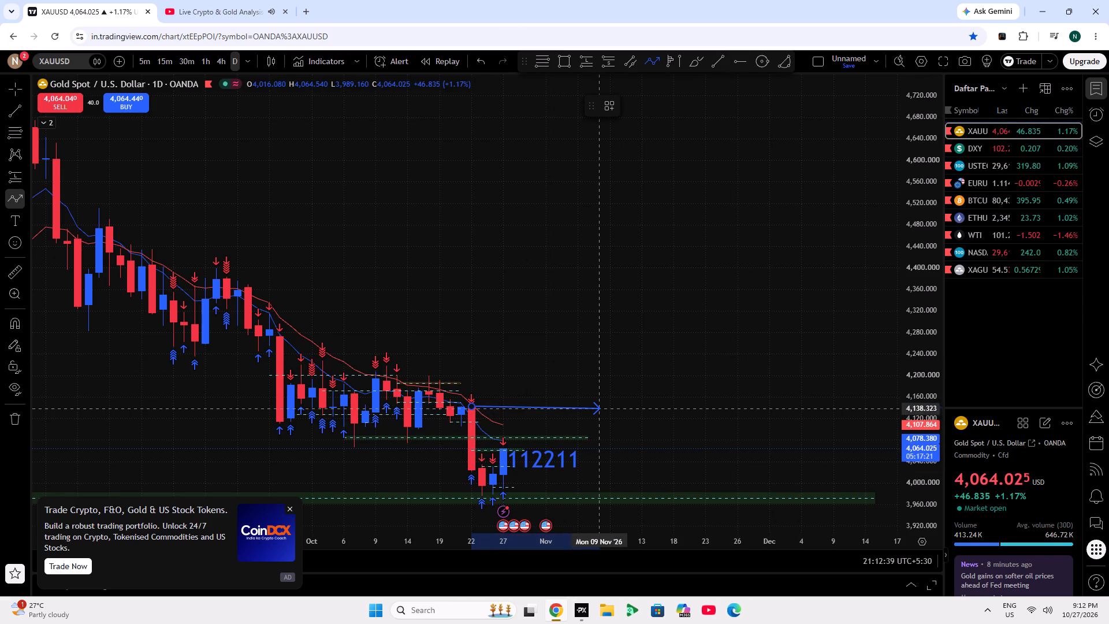
left_click(602, 406)
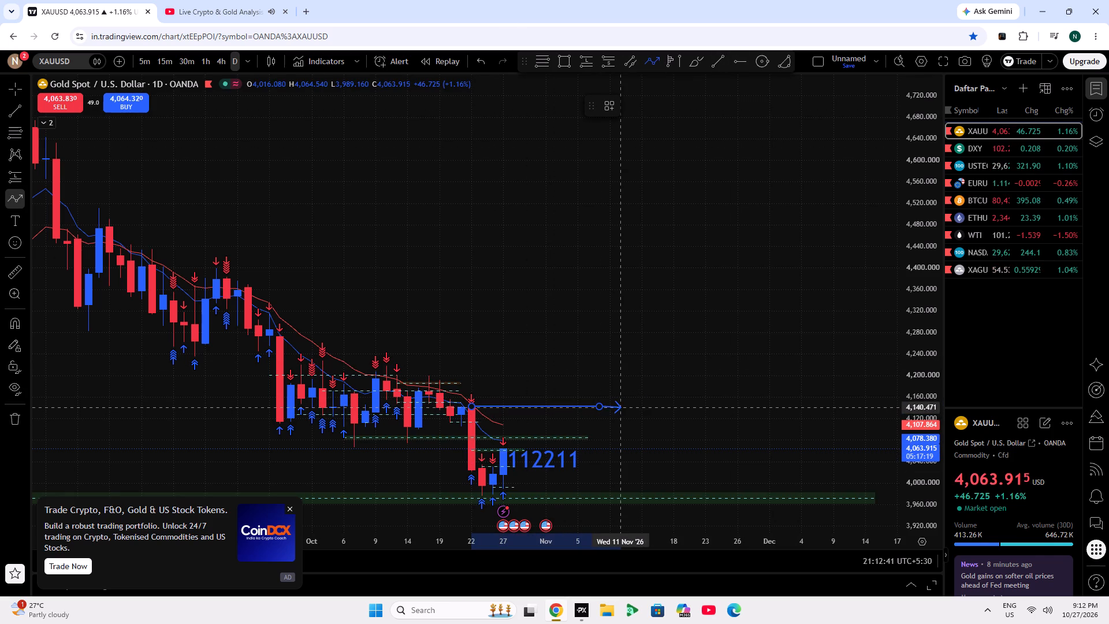
double_click(627, 406)
left_click(667, 382)
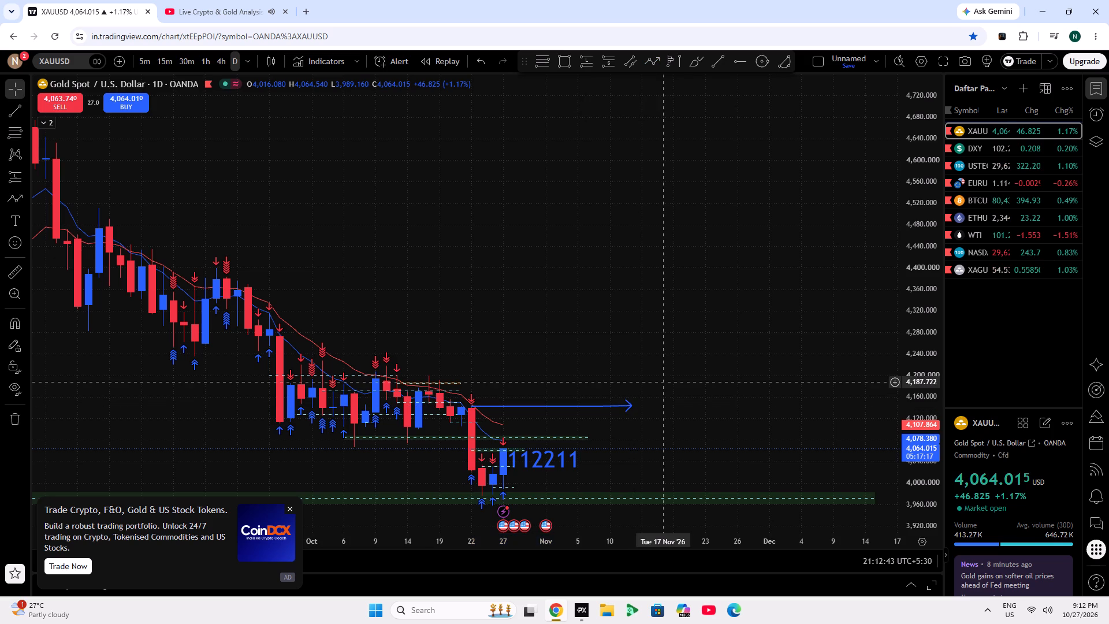
Open the horizontal path's settings and check its style, visibility and name options.
left_click(553, 407)
left_click(714, 106)
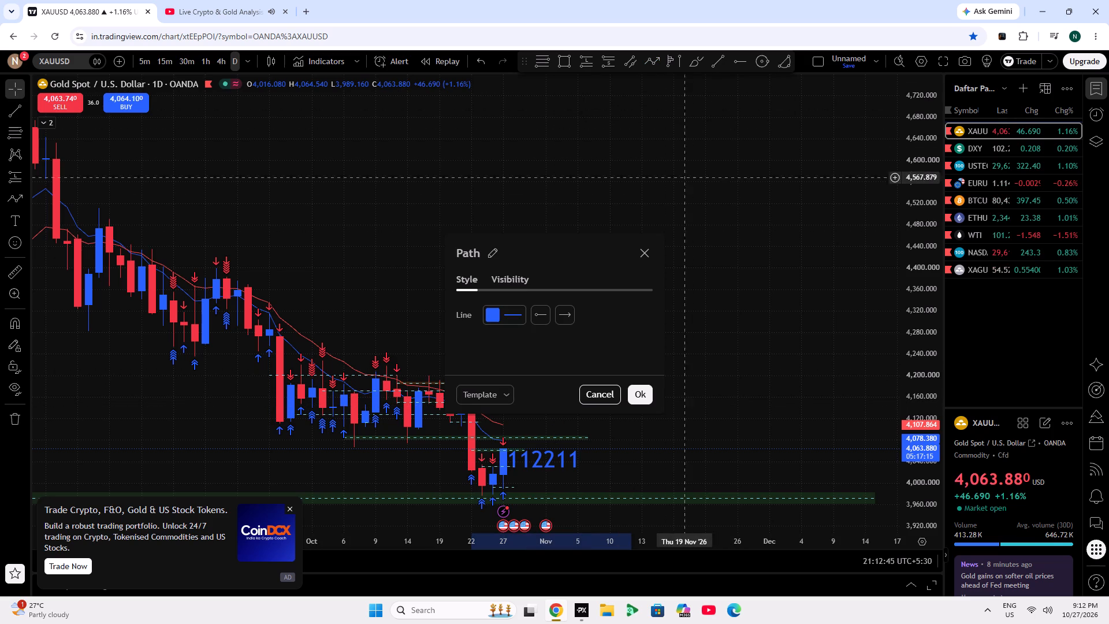
left_click(519, 282)
left_click(479, 280)
left_click(496, 255)
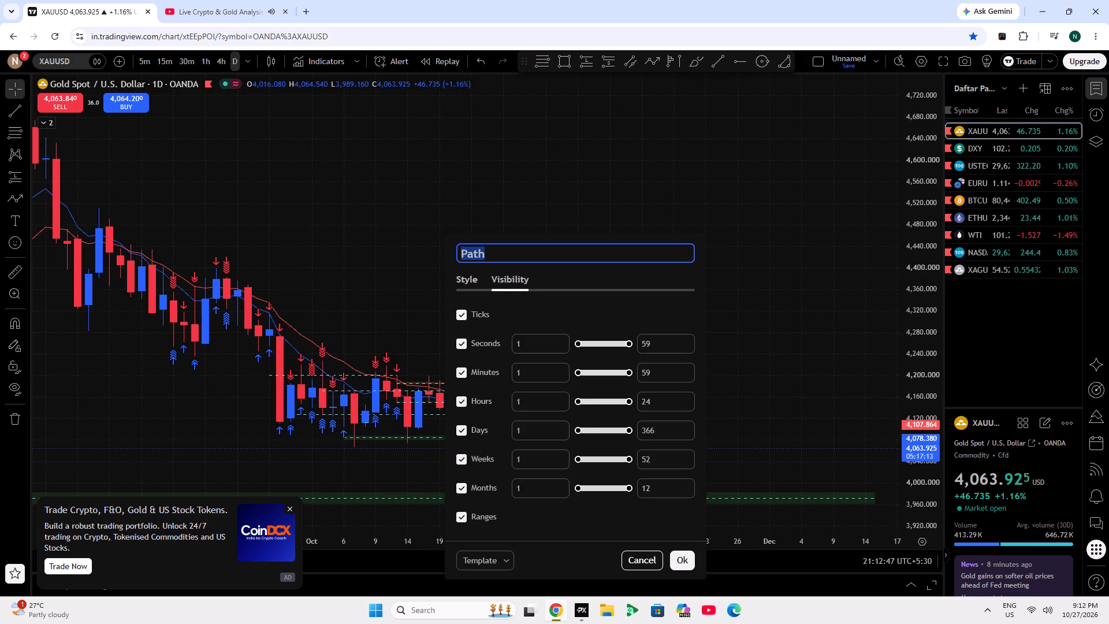
left_click(507, 255)
left_click(662, 202)
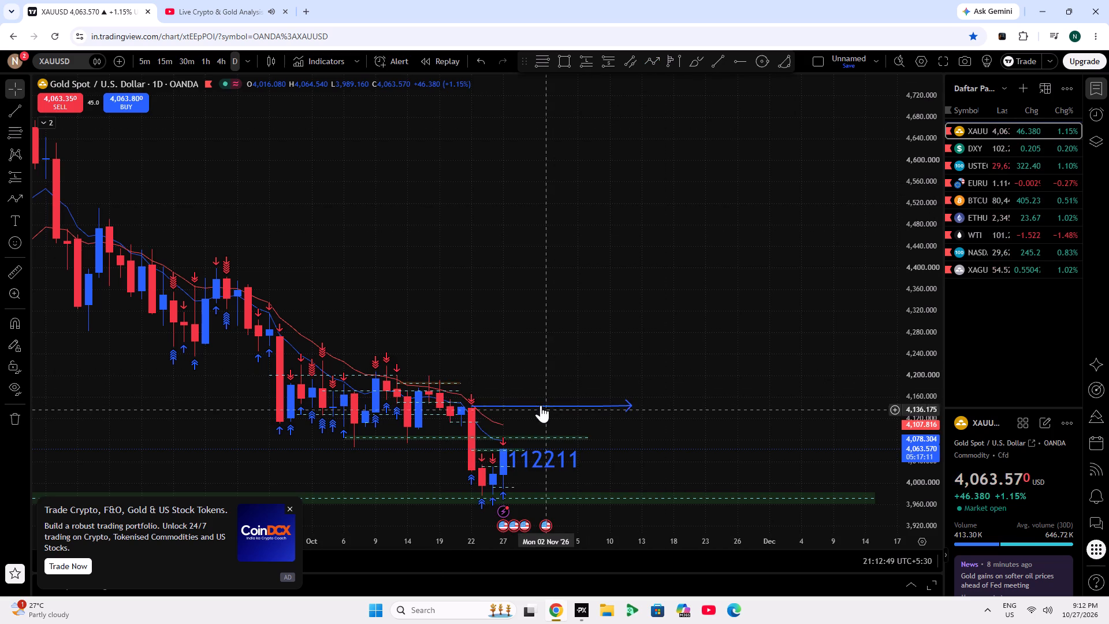
Add the text label "bullish" and position it just above the horizontal arrow path.
left_click(17, 221)
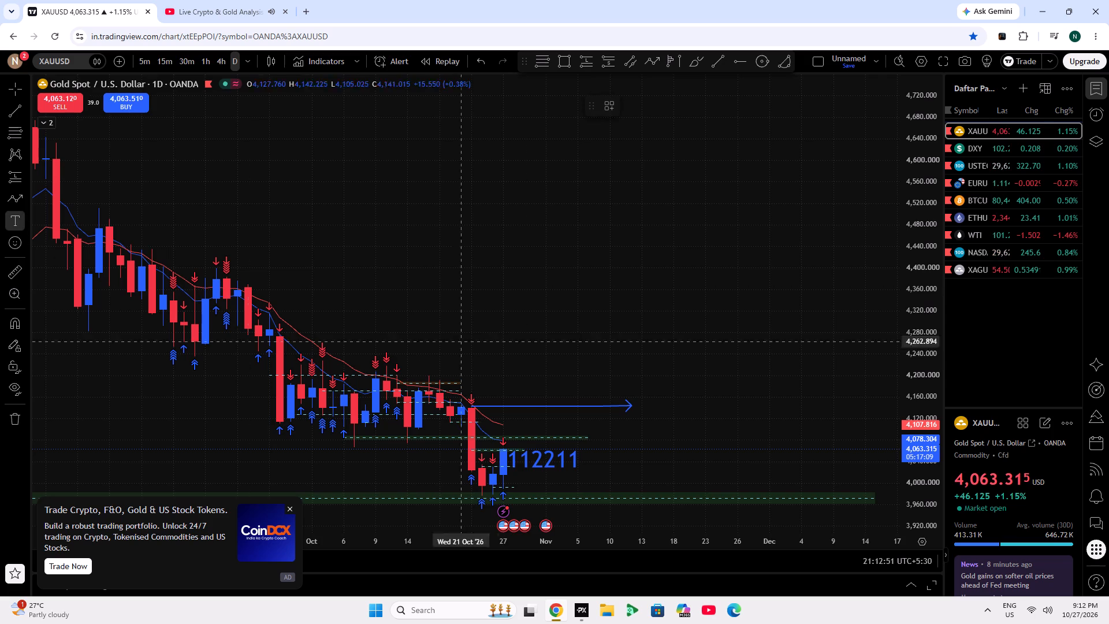
left_click(516, 389)
left_click_drag(543, 396, 531, 378)
left_click_drag(549, 404, 535, 392)
type("bullisg")
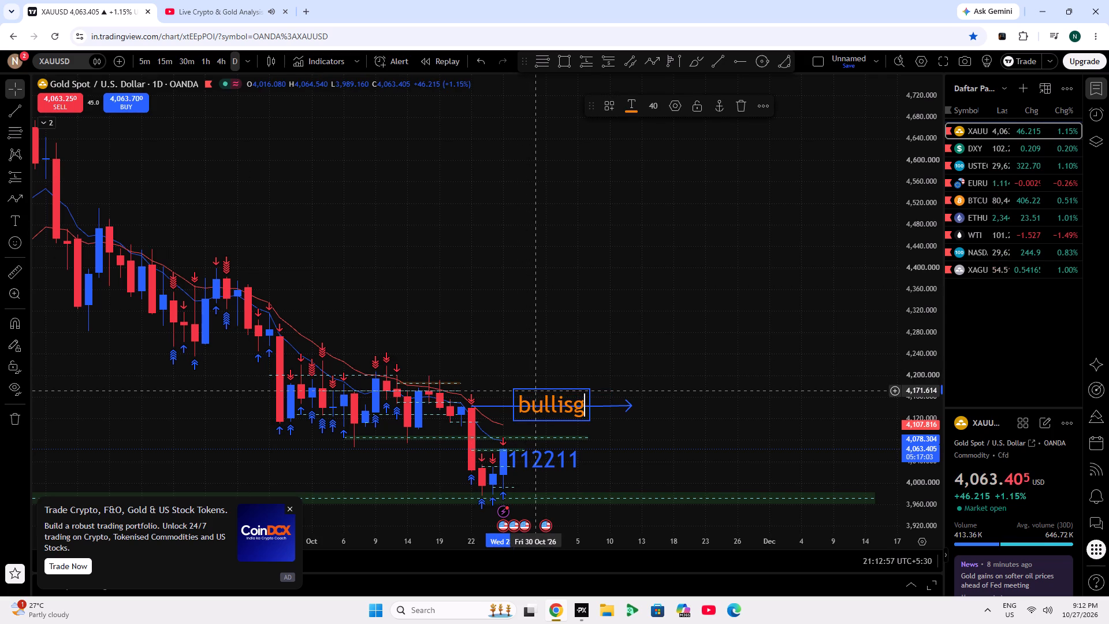
key("BackSpace")
key("h")
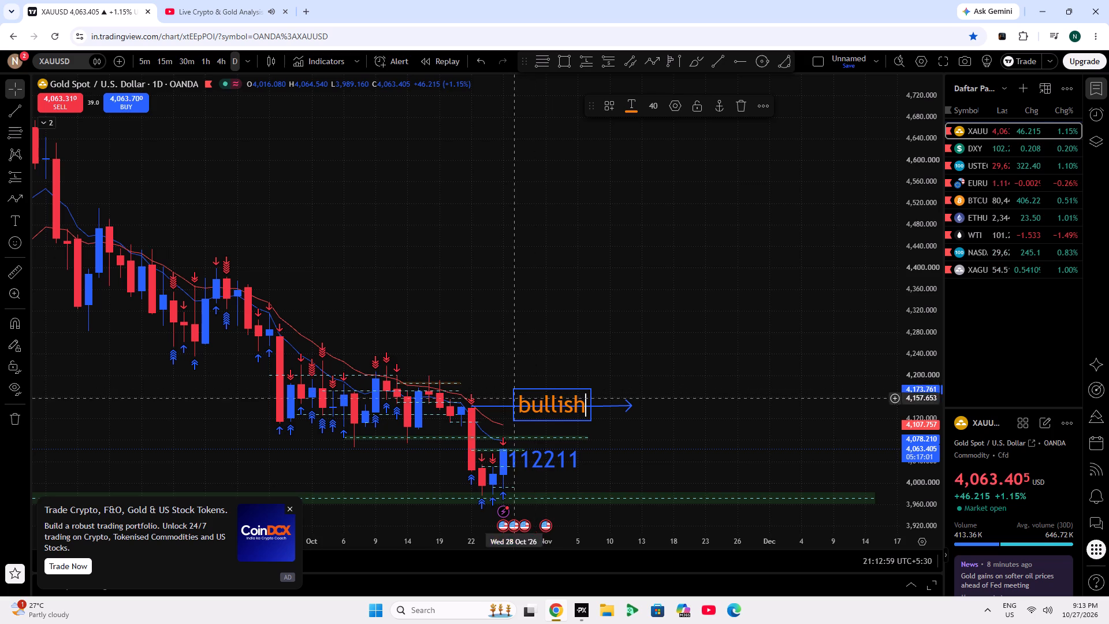
left_click(617, 335)
left_click_drag(564, 404, 561, 395)
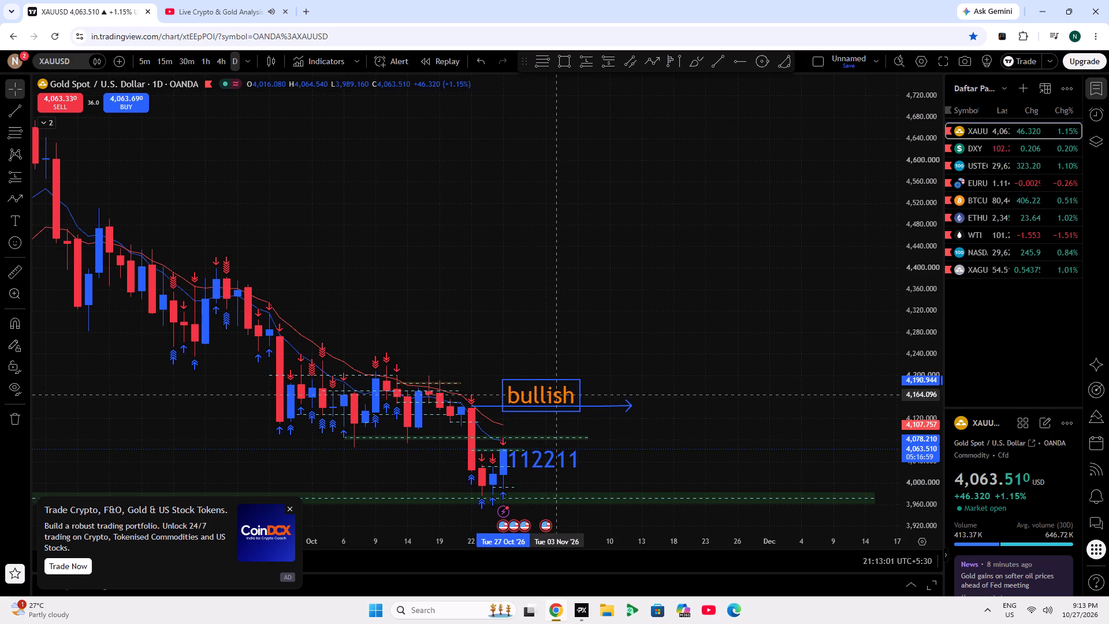
left_click_drag(561, 395, 563, 395)
left_click(537, 461)
left_click(604, 359)
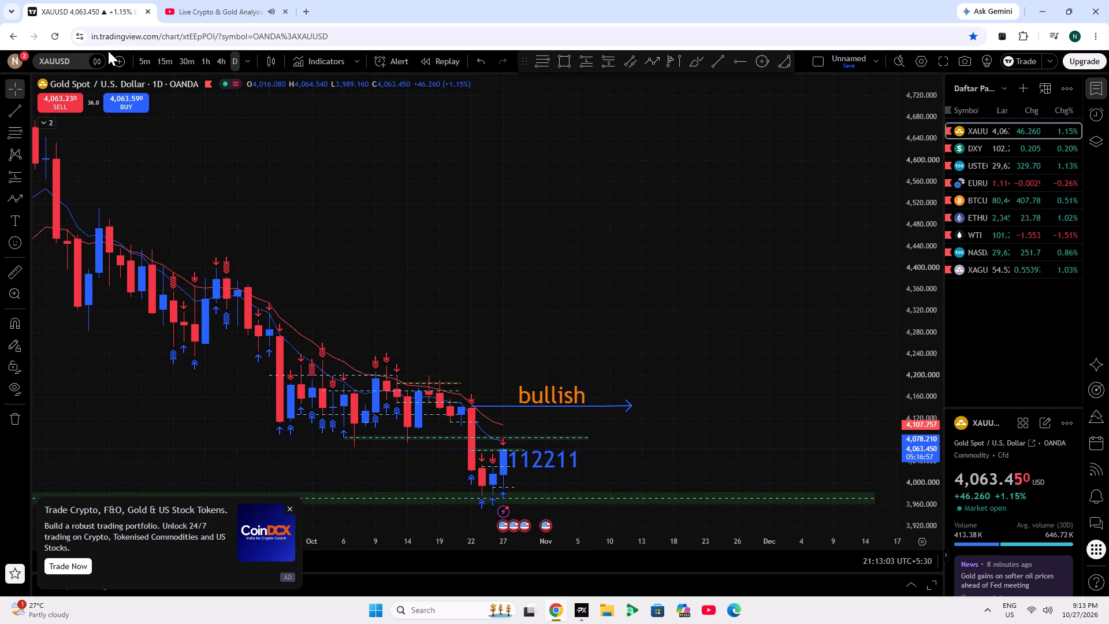
Show XAUUSD on the 15-minute timeframe and examine price against the bullish line and the green zones.
left_click(161, 61)
scroll(760, 303, "down", 12)
scroll(921, 283, "down", 2)
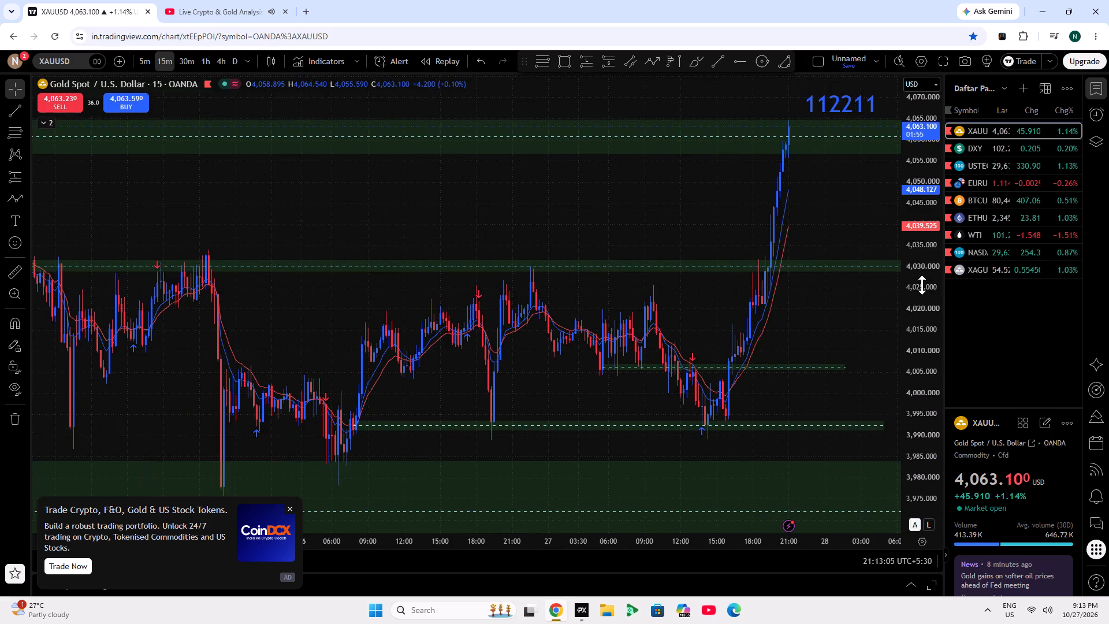
scroll(922, 285, "down", 16)
scroll(796, 285, "down", 15)
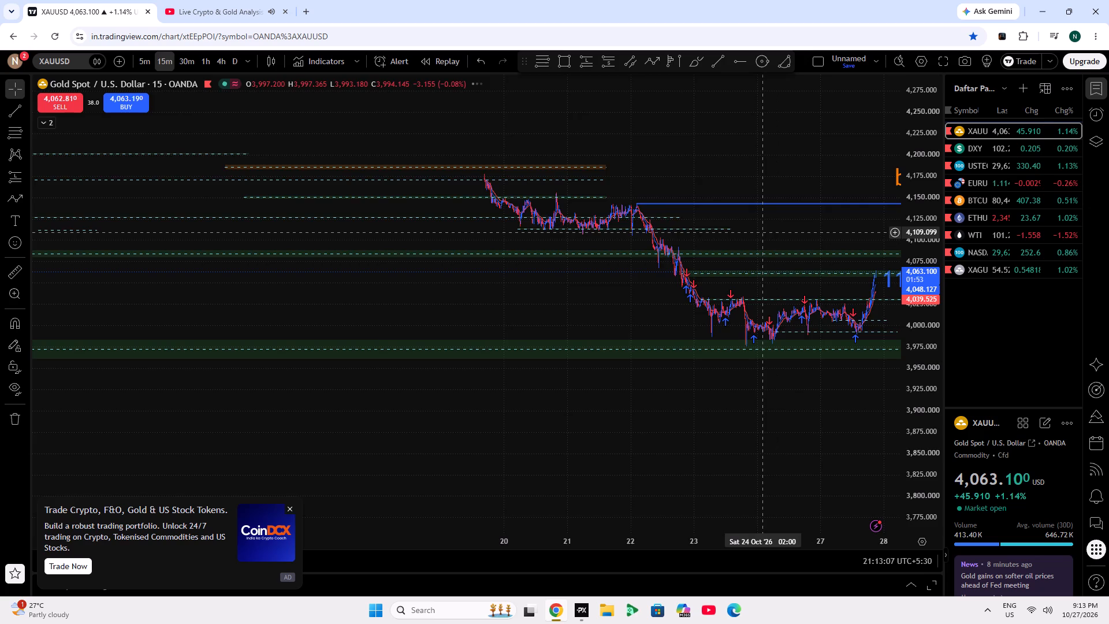
left_click_drag(762, 232, 468, 382)
double_click(935, 455)
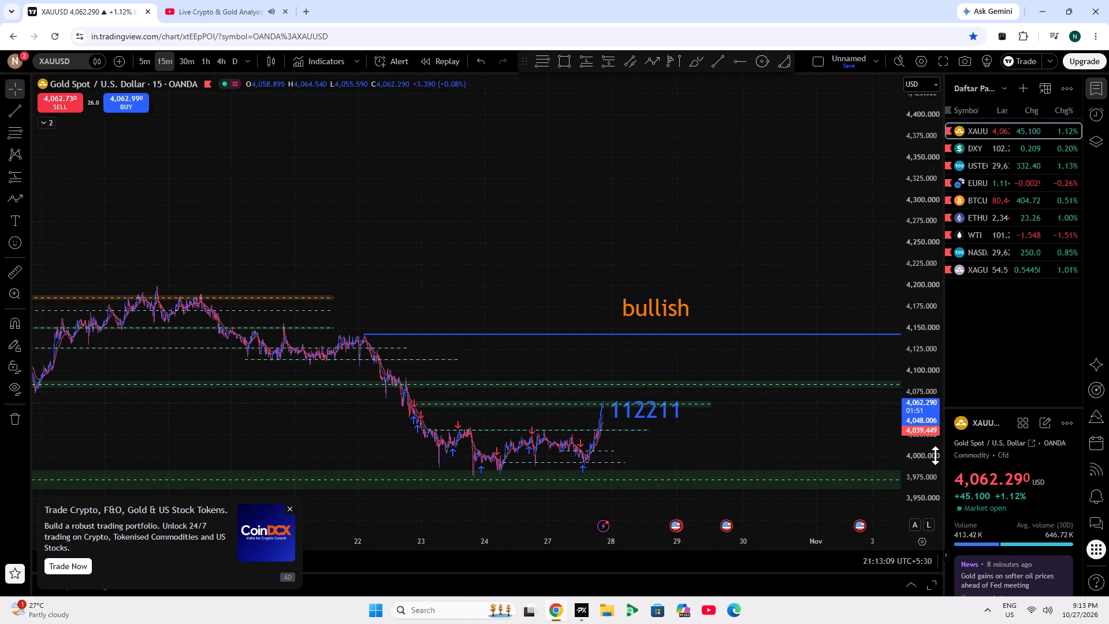
Move the "bullish" label down so that it sits directly on the horizontal arrow path at about 4,142.
scroll(674, 304, "up", 5)
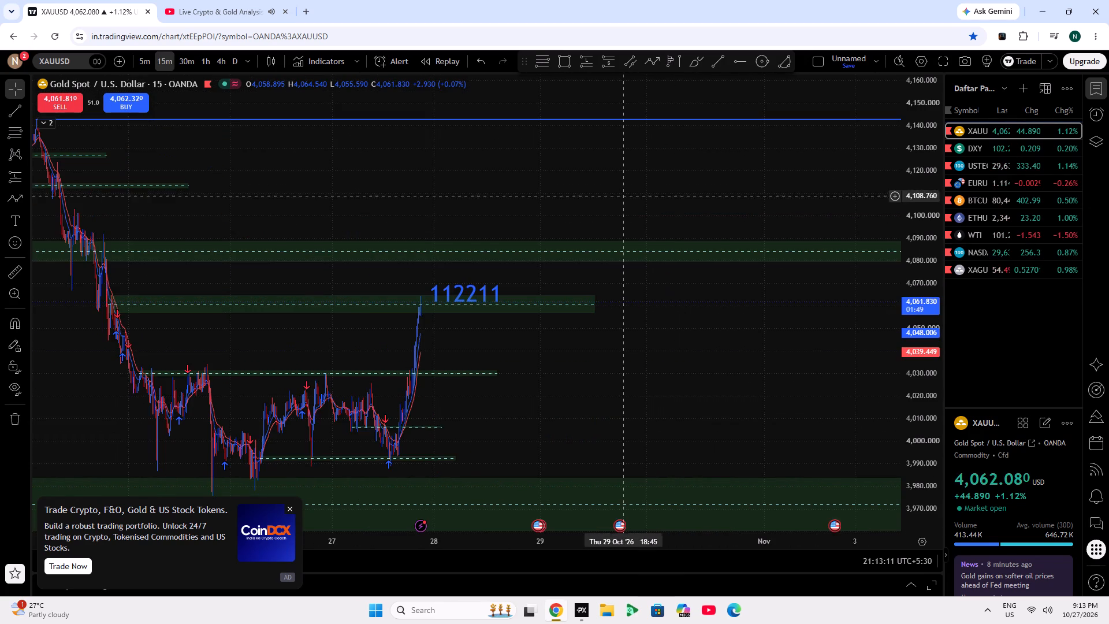
scroll(630, 195, "down", 5)
left_click_drag(694, 142, 703, 198)
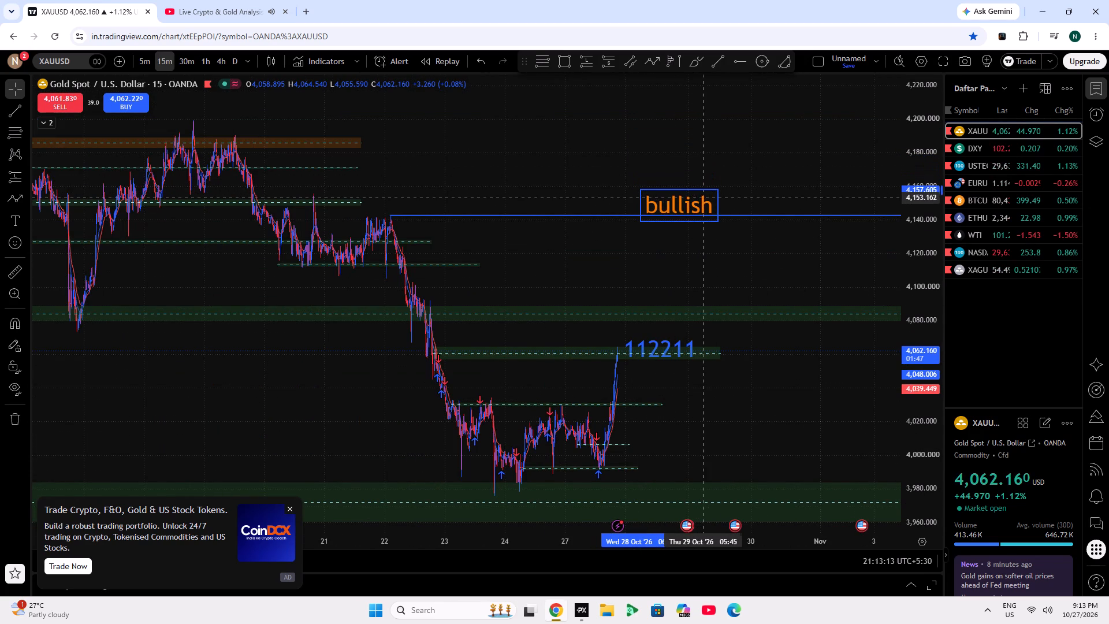
left_click_drag(703, 198, 701, 197)
left_click(669, 265)
Examine the latest XAUUSD candles around the green zone near 4,060 on the 15-minute timeframe and on the 5-minute timeframe.
scroll(664, 279, "up", 10)
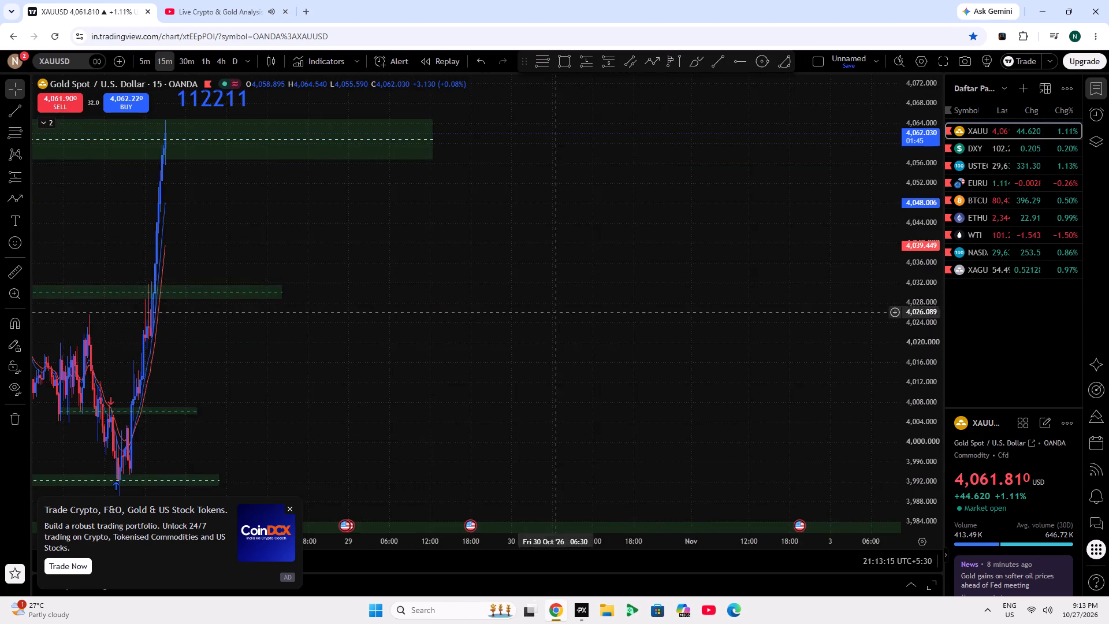
left_click_drag(479, 329, 886, 326)
scroll(745, 399, "up", 6)
left_click_drag(494, 332, 932, 430)
scroll(511, 346, "up", 7)
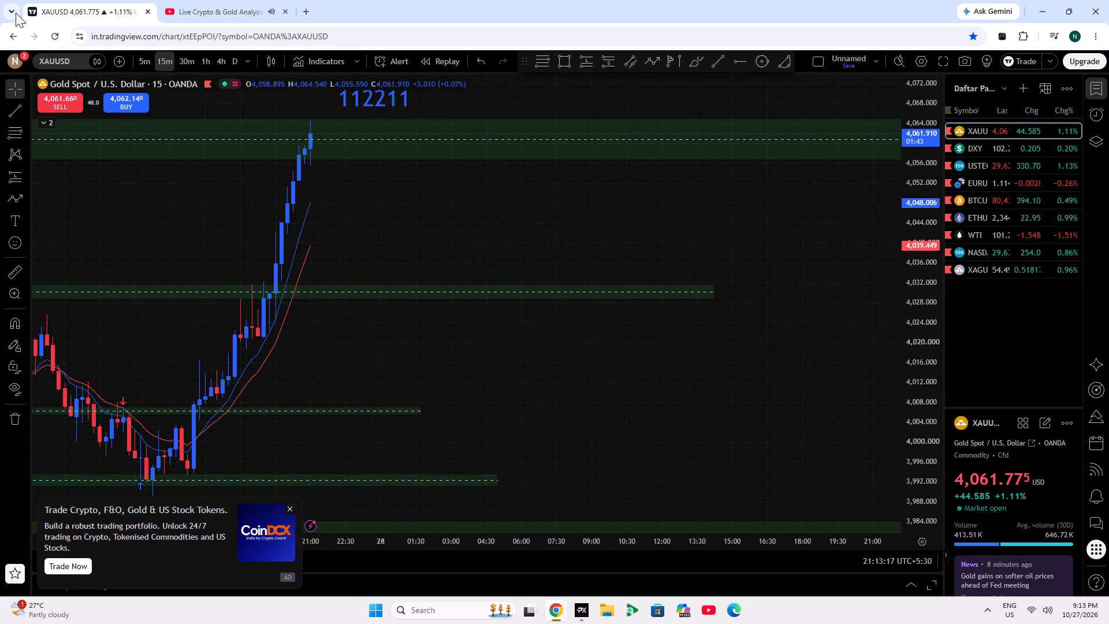
left_click(135, 70)
left_click(146, 60)
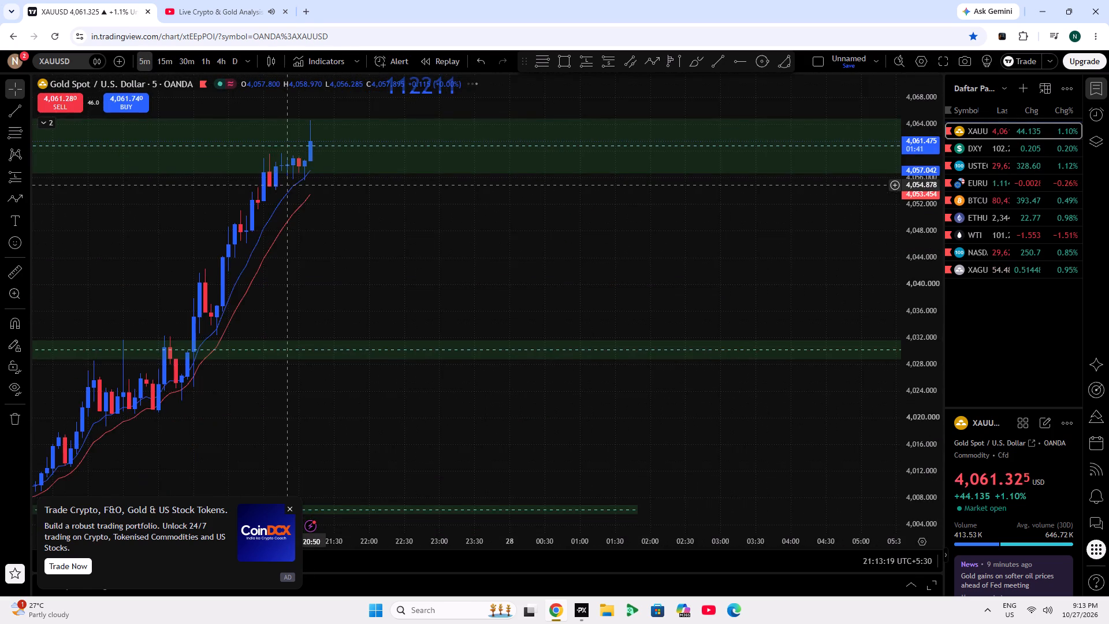
scroll(288, 184, "down", 4)
Switch to the Live Crypto & Gold Analysis stream on YouTube to view its current chart.
left_click(236, 0)
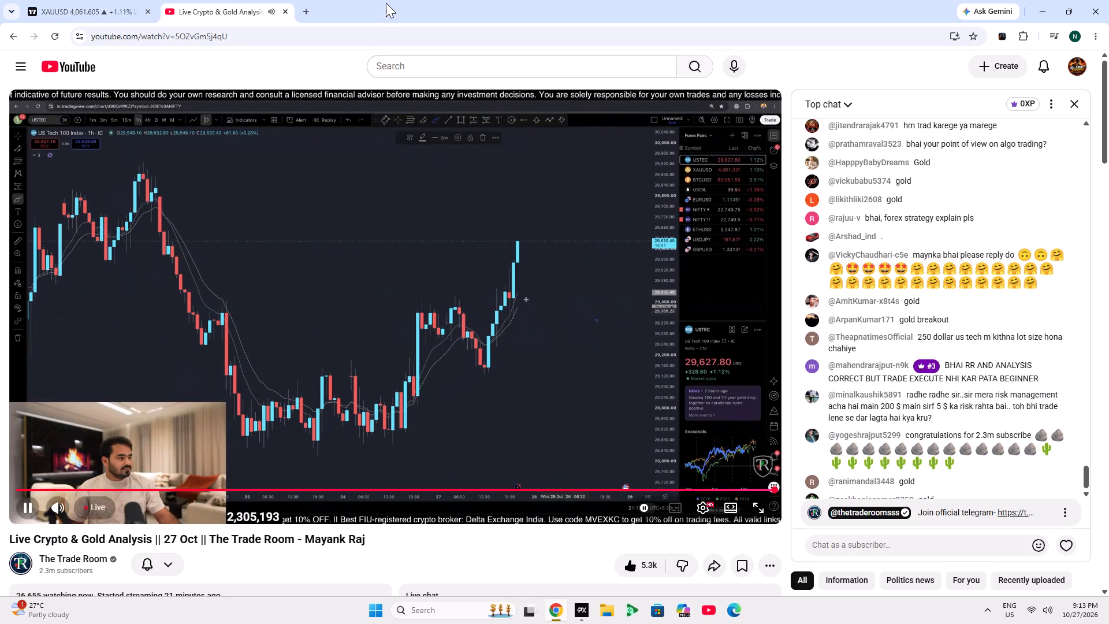
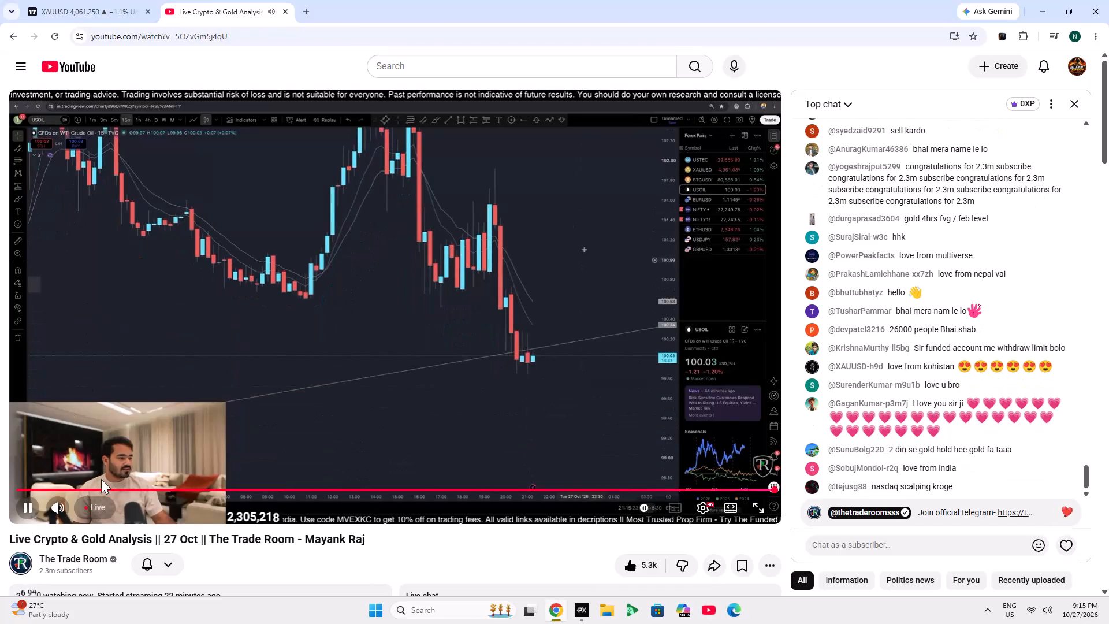
Jump the Live Crypto & Gold Analysis stream to its live point and view the USOIL chart.
left_click(101, 513)
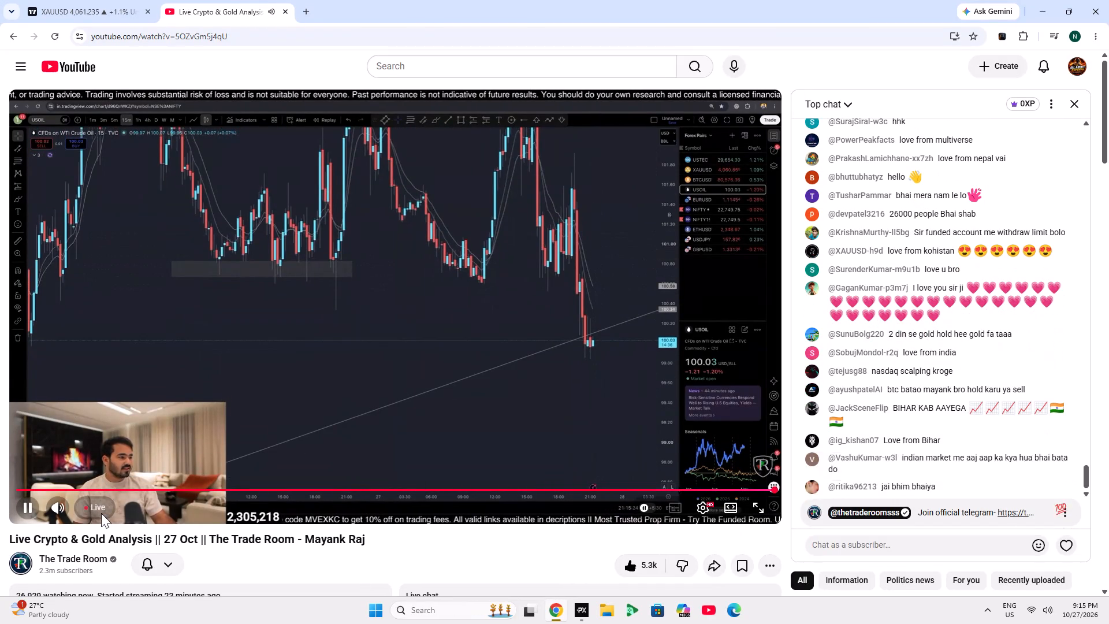
left_click(101, 513)
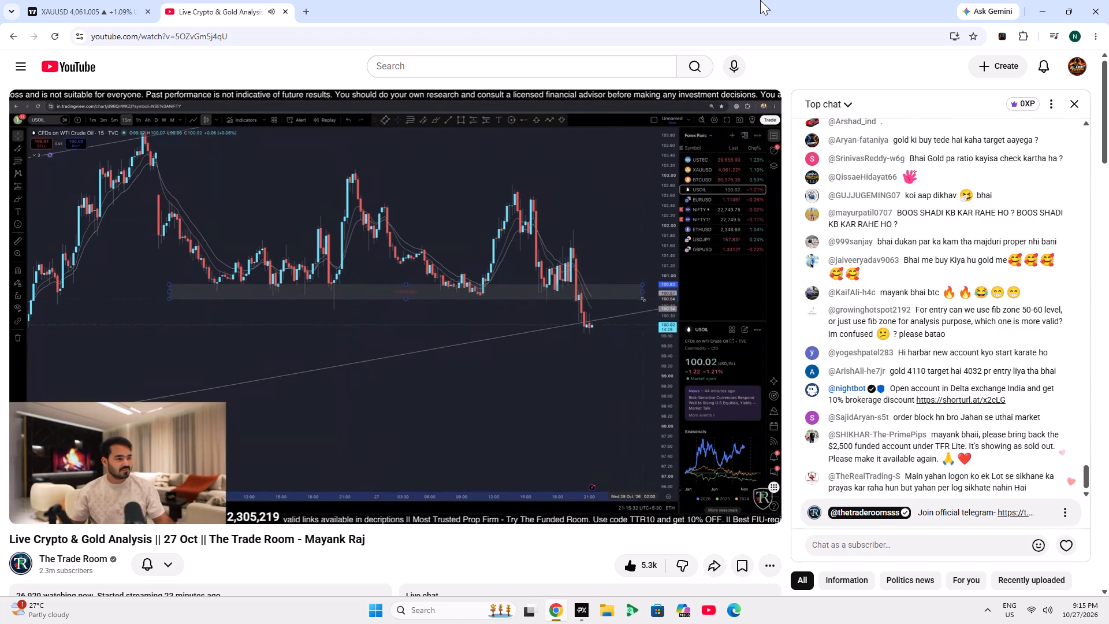
Return to the XAUUSD chart in TradingView and examine 5-minute price action against the green zones between 3,970 and 4,065.
left_click(81, 0)
scroll(759, 205, "down", 5)
left_click_drag(765, 225, 757, 325)
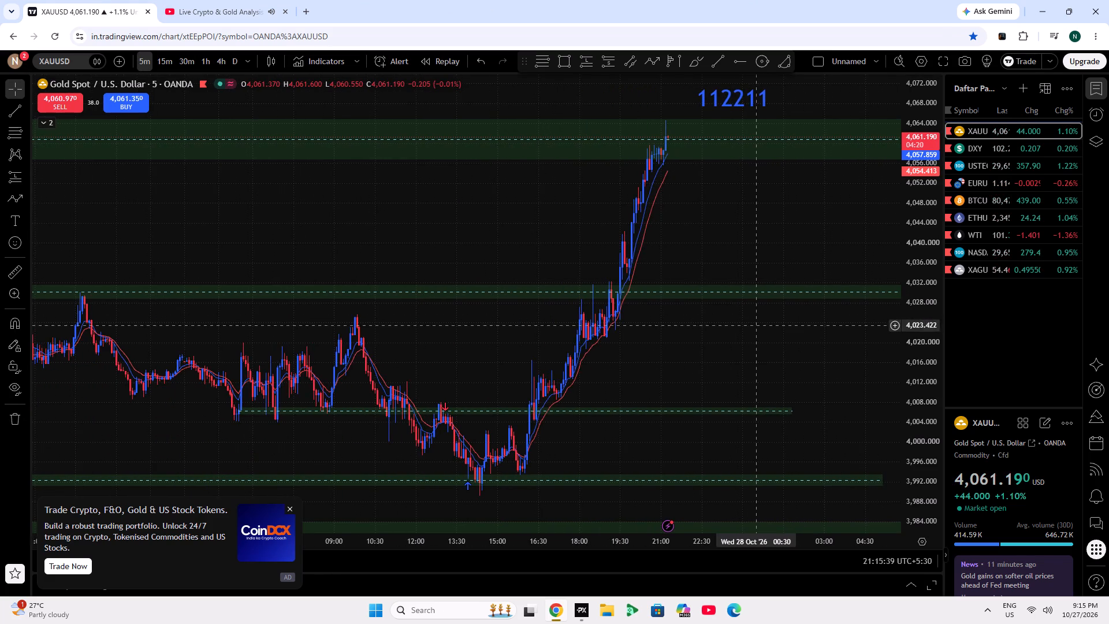
scroll(772, 302, "down", 5)
scroll(804, 318, "up", 3)
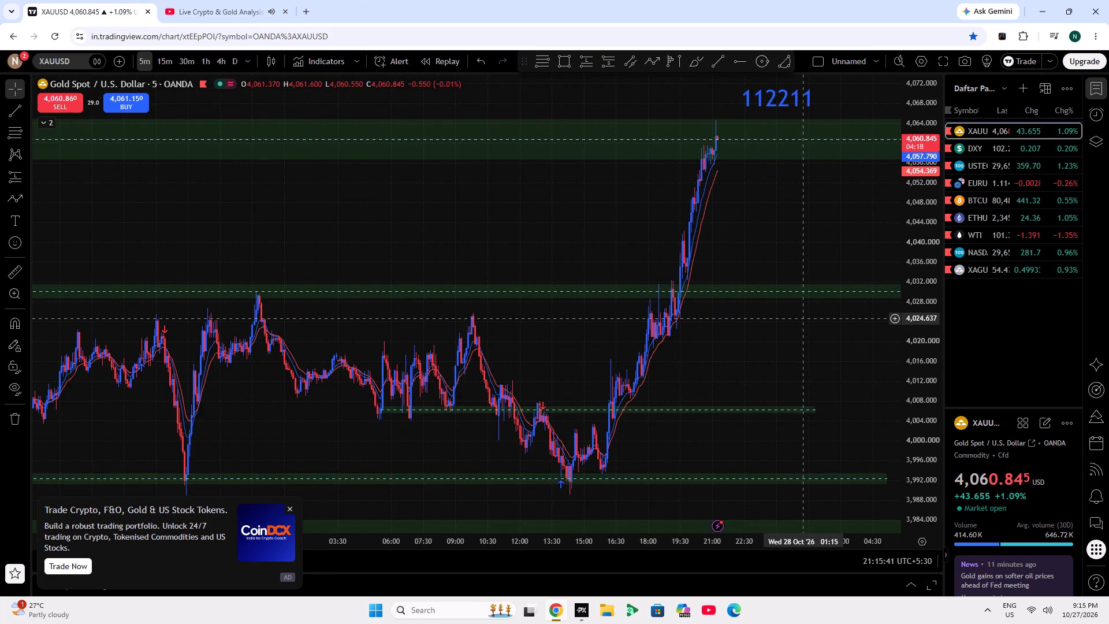
scroll(804, 318, "up", 11)
scroll(768, 348, "up", 3)
scroll(748, 366, "down", 7)
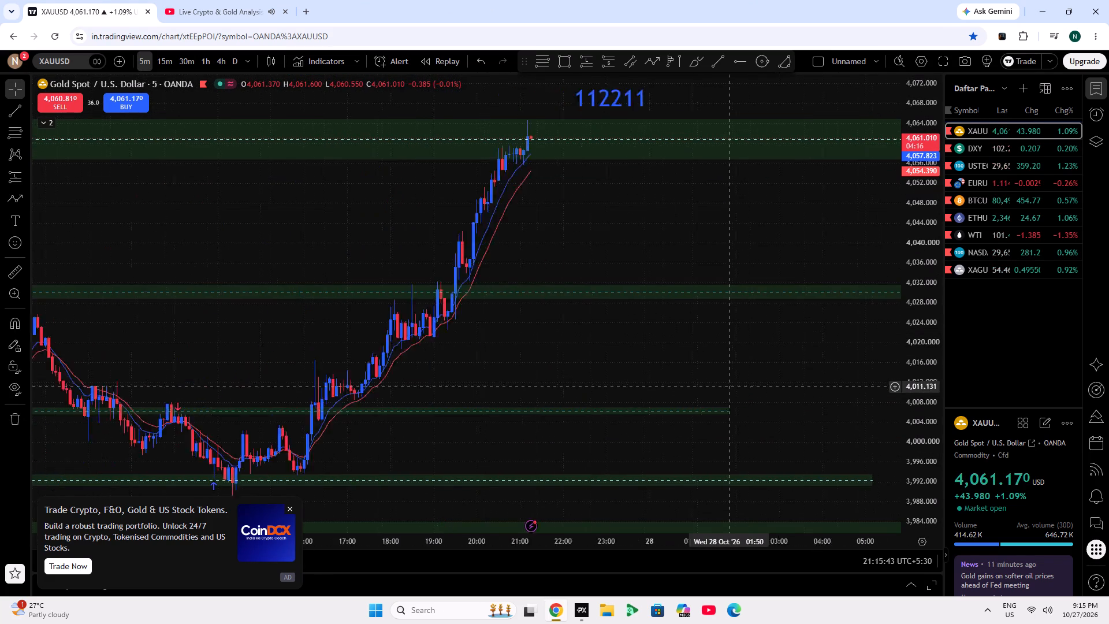
scroll(726, 391, "down", 7)
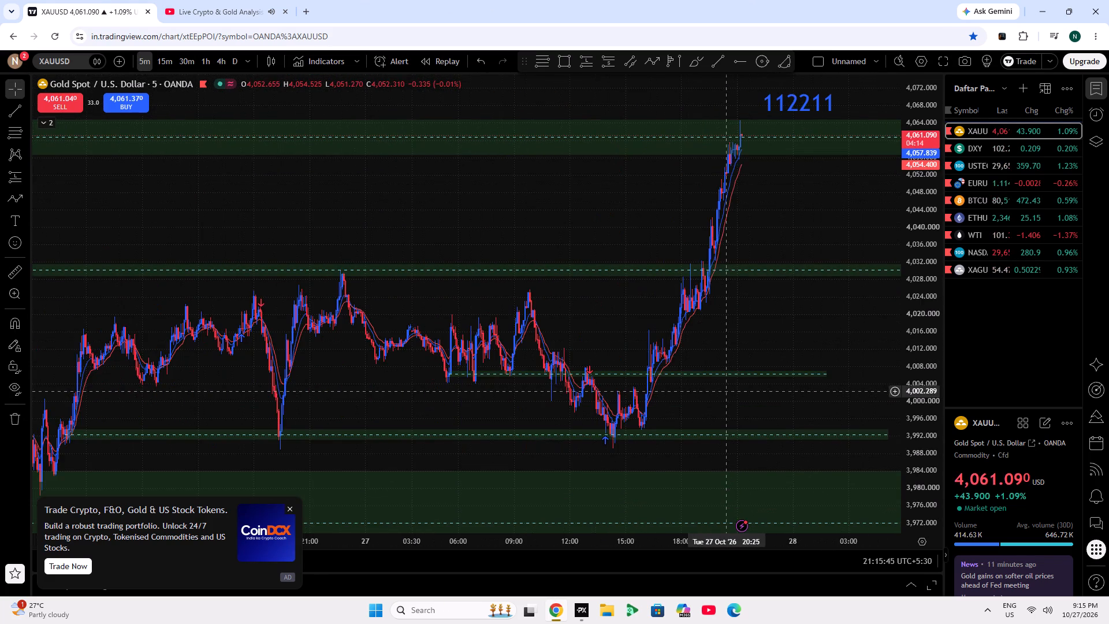
scroll(640, 313, "down", 5)
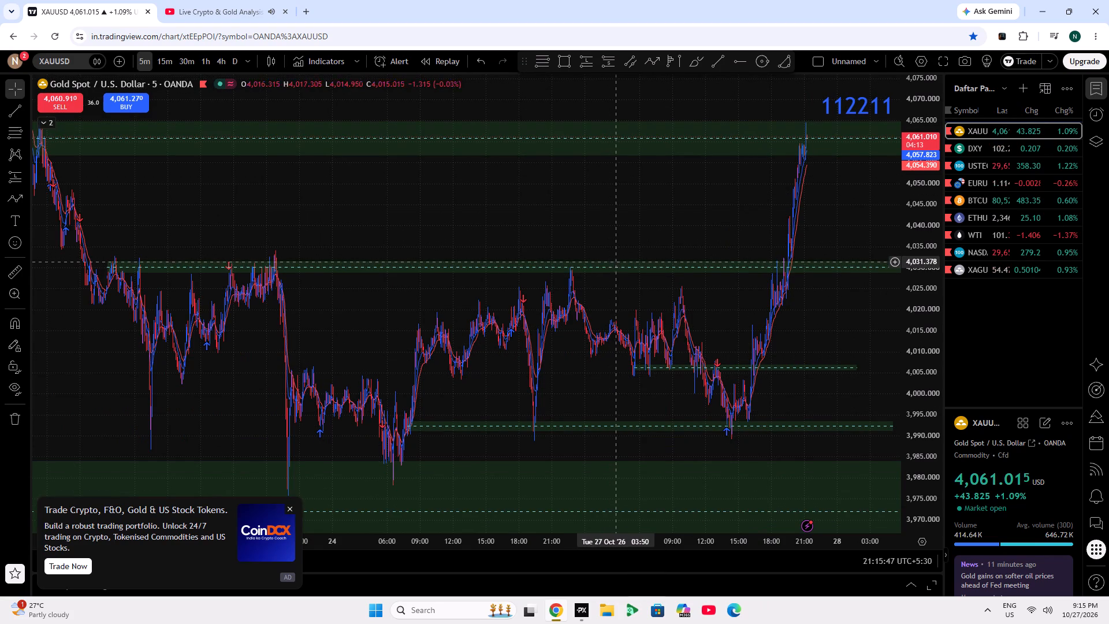
Unlock the green zone near 4,030 and nudge it up and slightly later in time, spanning about 4,028.9 to 4,031.9.
left_click(624, 267)
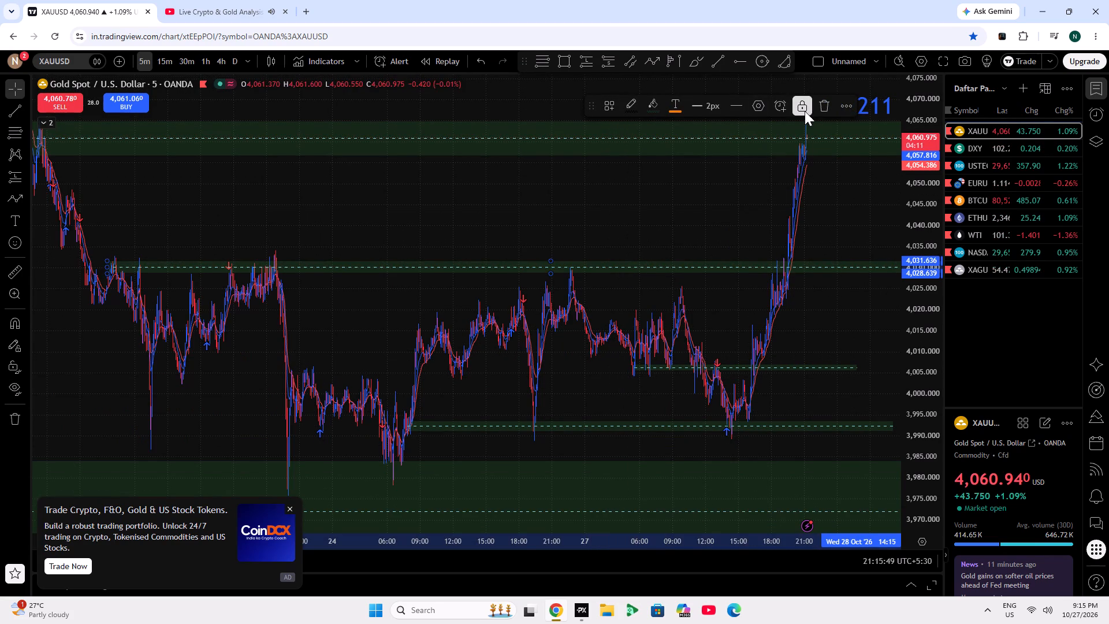
left_click(805, 111)
key("Up")
key("Up")
key("Up")
key("Up")
key("Up")
key("Up")
key("Up")
key("Up")
key("Up")
key("Up")
key("Up")
key("Up")
key("Up")
key("Up")
key("Up")
key("Up")
key("Up")
key("Up")
key("Up")
key("Up")
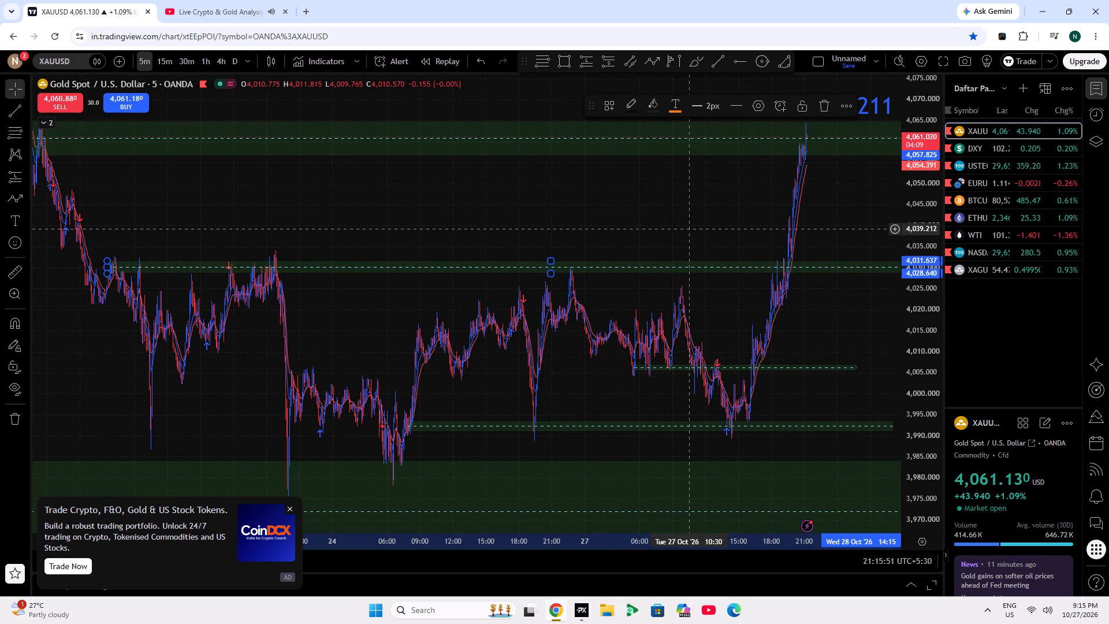
key("Up")
key("Up")
key("Up")
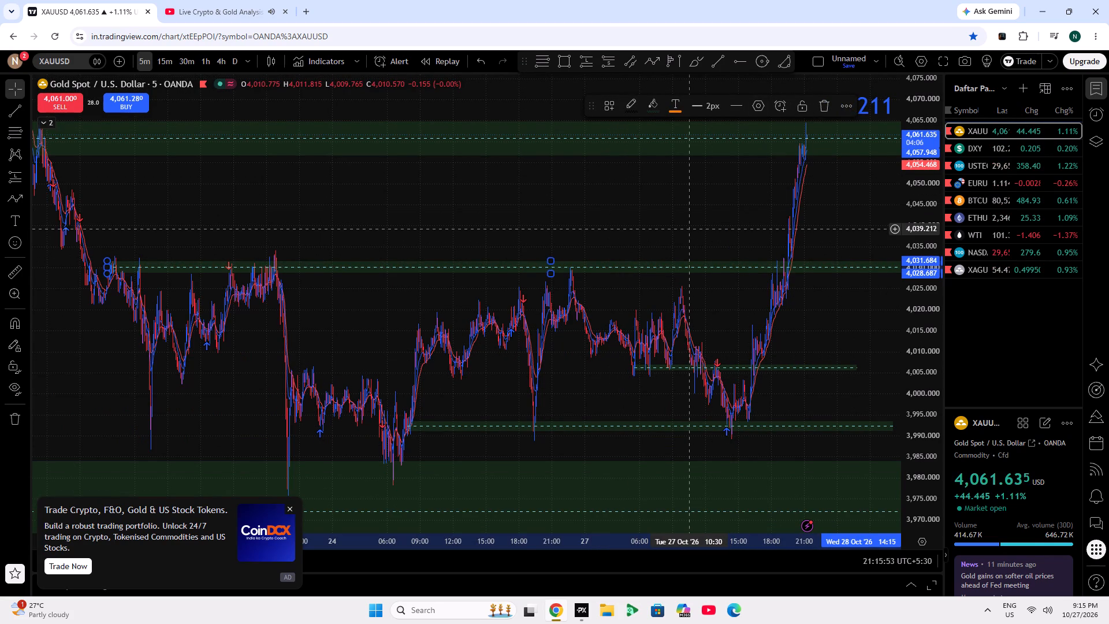
key("Up")
key("Right")
key("Up")
key("Up")
key("Up")
key("Up")
key("Up")
key("Up")
key("Up")
key("Up")
key("Up")
key("Up")
key("Up")
key("Up")
key("Up")
key("Up")
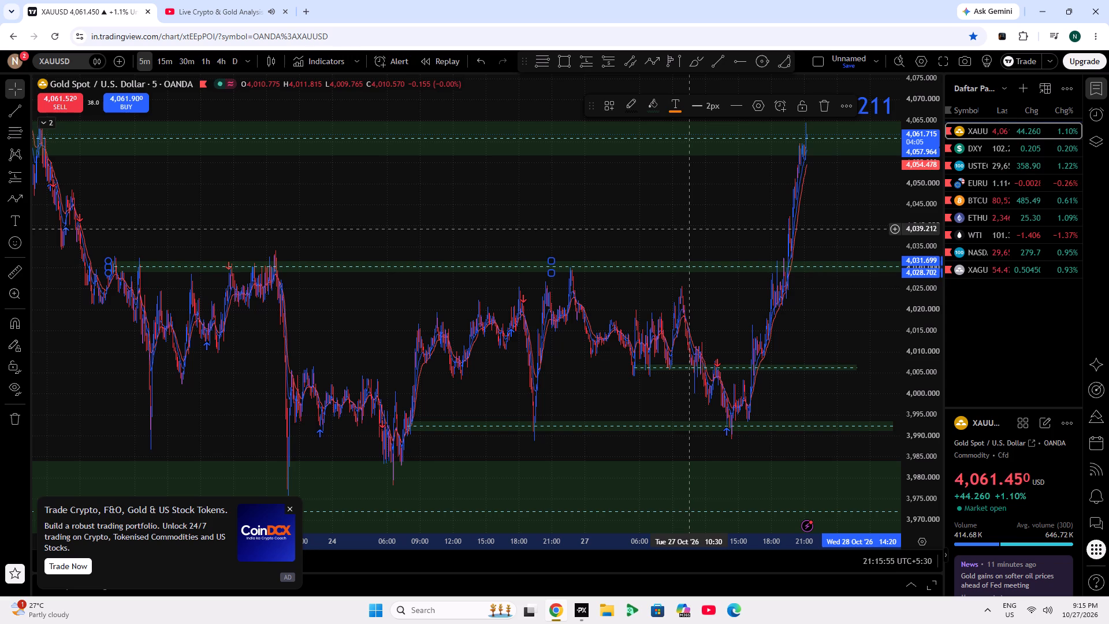
key("Up")
key("Up")
key("Right")
key("Up")
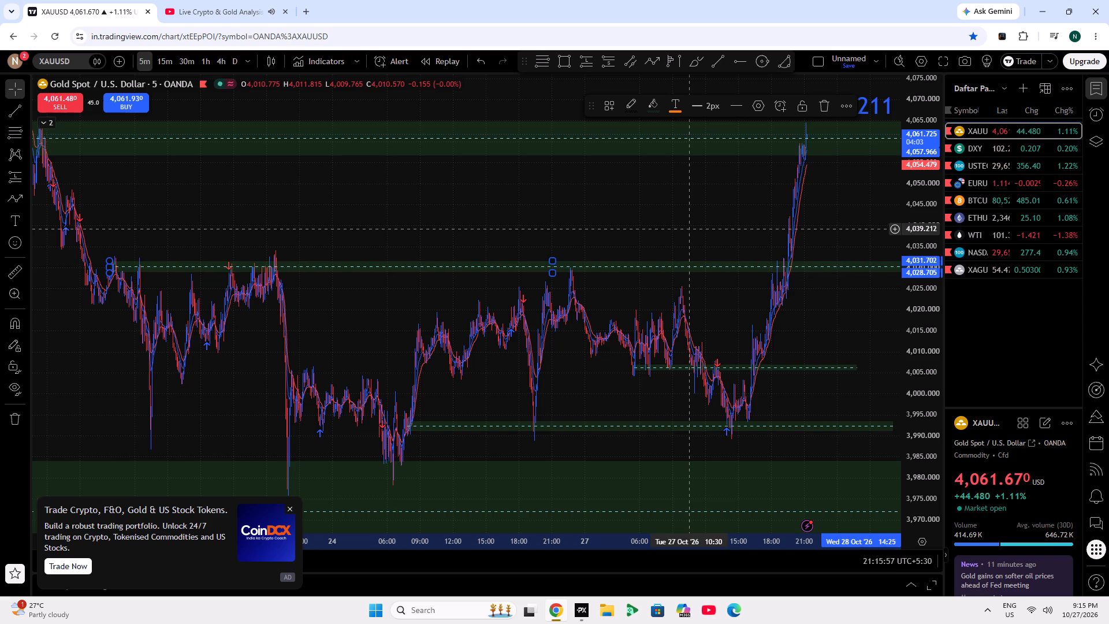
key("Right")
key("Up")
key("Up")
key("Up")
key("Up")
key("Up")
key("Up")
key("Up")
key("Up")
key("Up")
key("Up")
key("Up")
key("Up")
key("Up")
key("Up")
key("Up")
key("Up")
key("Up")
key("Up")
key("Up")
key("Up")
key("Up")
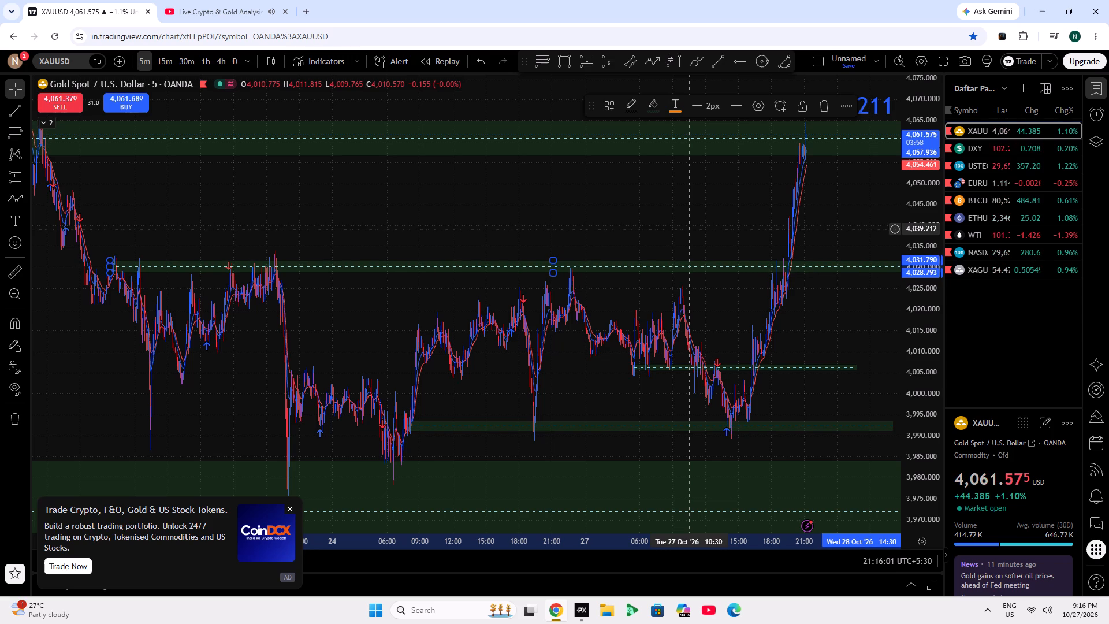
key("Right")
key("Up")
key("Up")
key("Up")
key("Up")
key("Up")
key("Up")
key("Up")
key("Up")
key("Up")
key("Up")
key("Up")
key("Up")
key("Up")
key("Up")
key("Up")
key("Up")
key("Up")
key("Up")
key("Up")
key("Up")
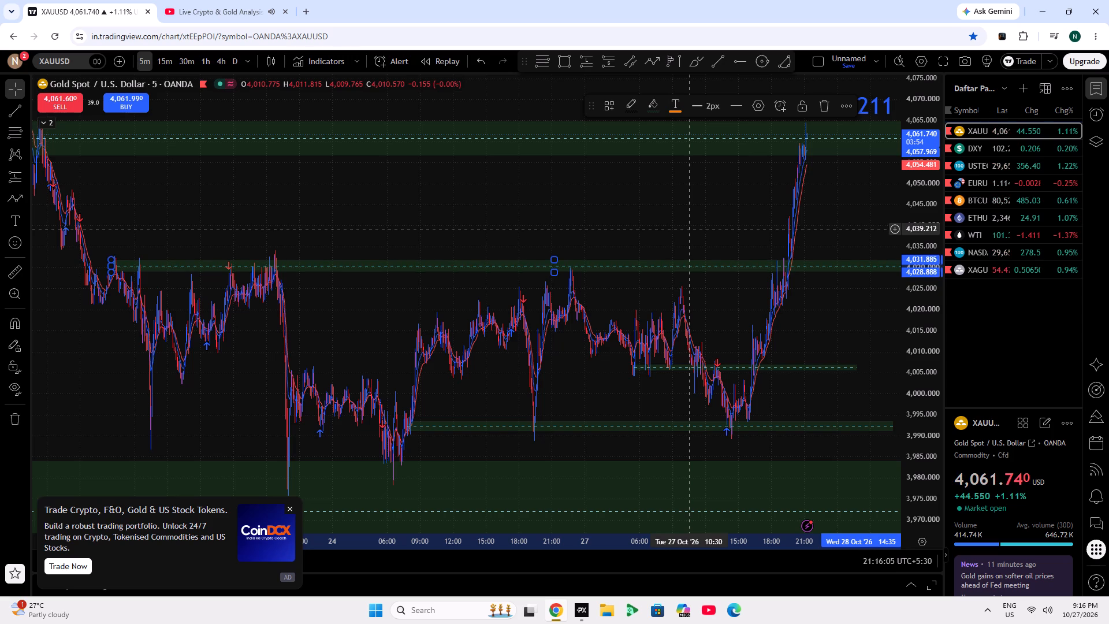
key("Right")
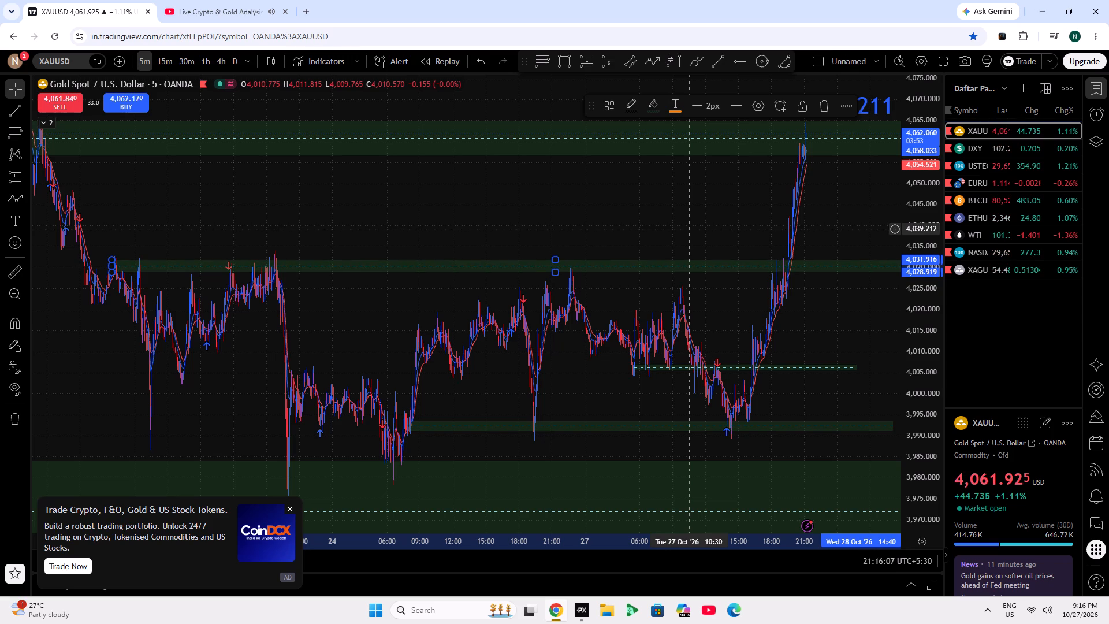
key("Up")
key("Right")
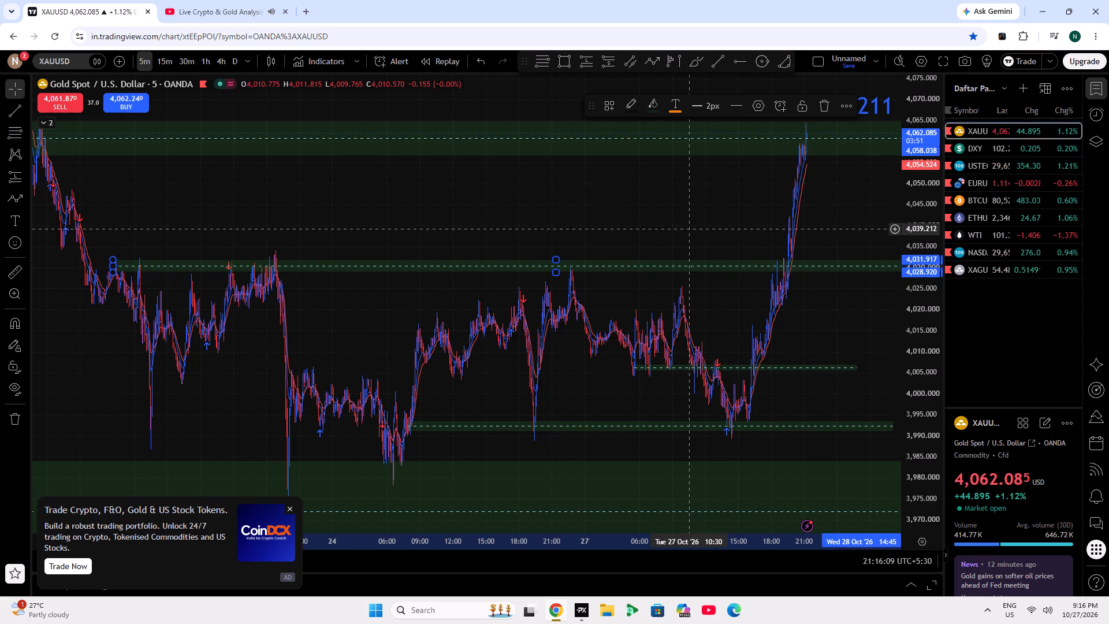
Switch to the live analysis stream on YouTube and check its USOIL channel chart.
left_click(188, 0)
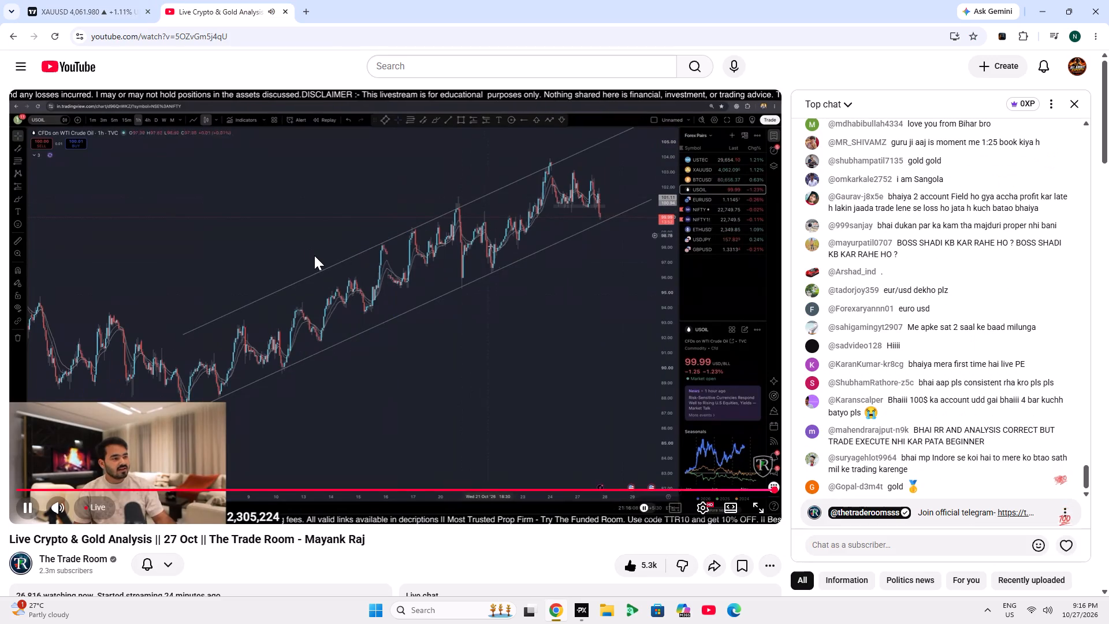
left_click(202, 0)
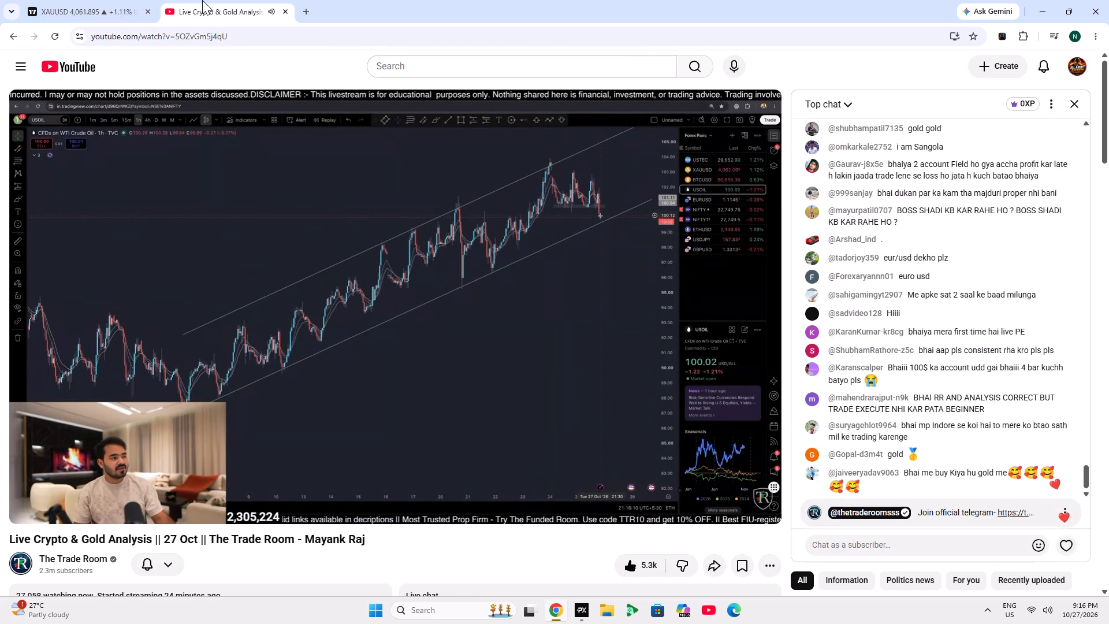
Return to the XAUUSD chart and move the green zone near 4,030 up so its top edge sits at about 4,033.2.
left_click(124, 0)
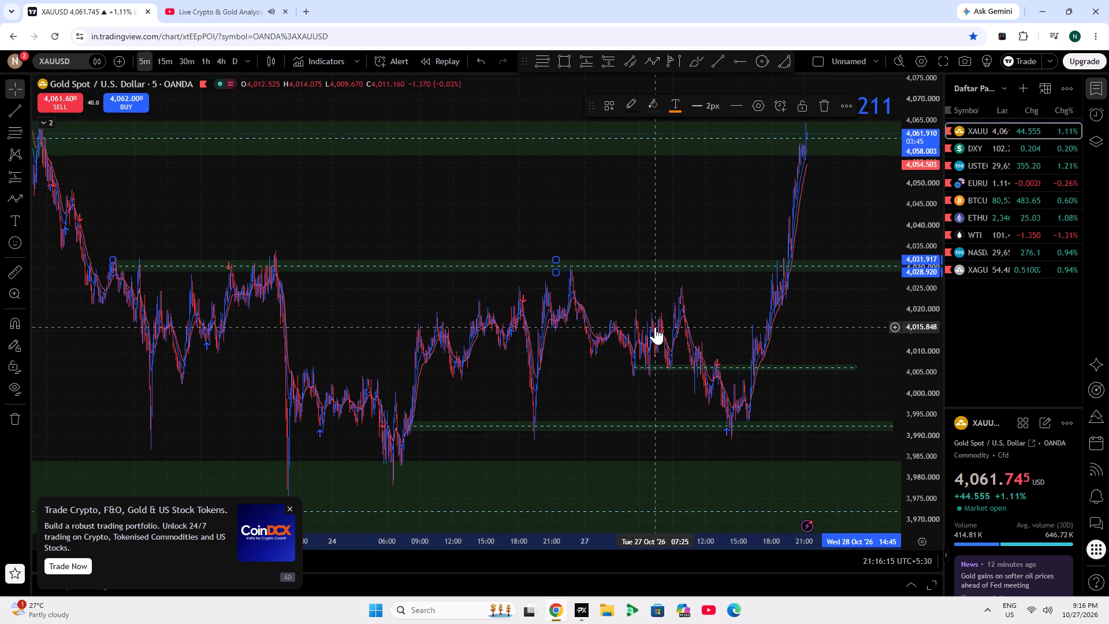
scroll(655, 327, "up", 4)
left_click_drag(500, 266, 501, 259)
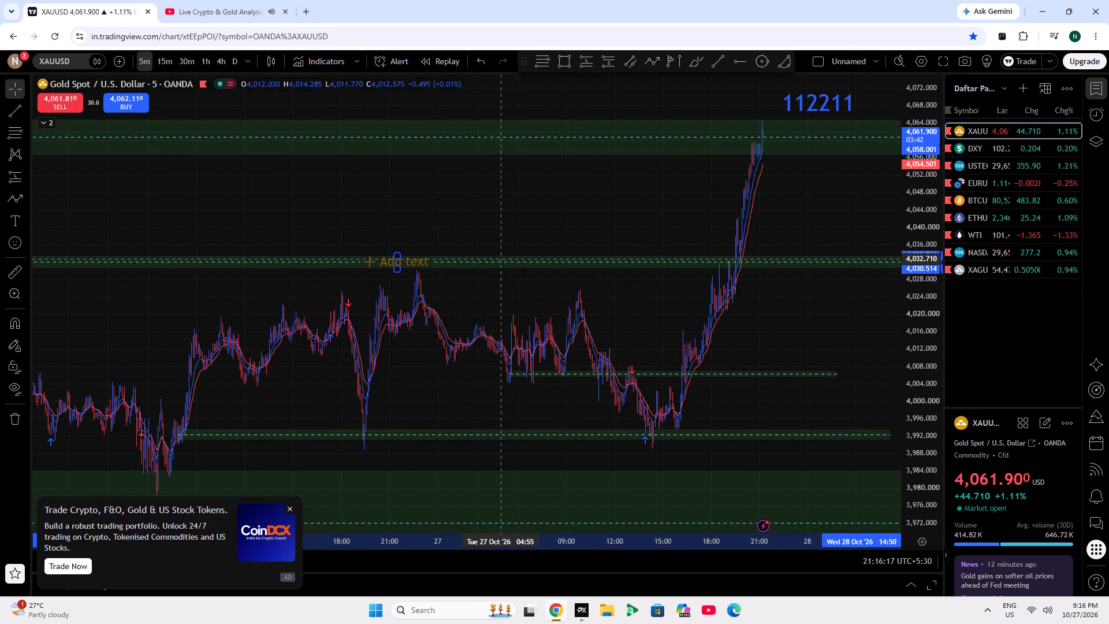
left_click_drag(501, 259, 502, 260)
Examine earlier XAUUSD price action from 23 to 27 October around the moved green zone near 4,032.
left_click_drag(487, 309, 536, 305)
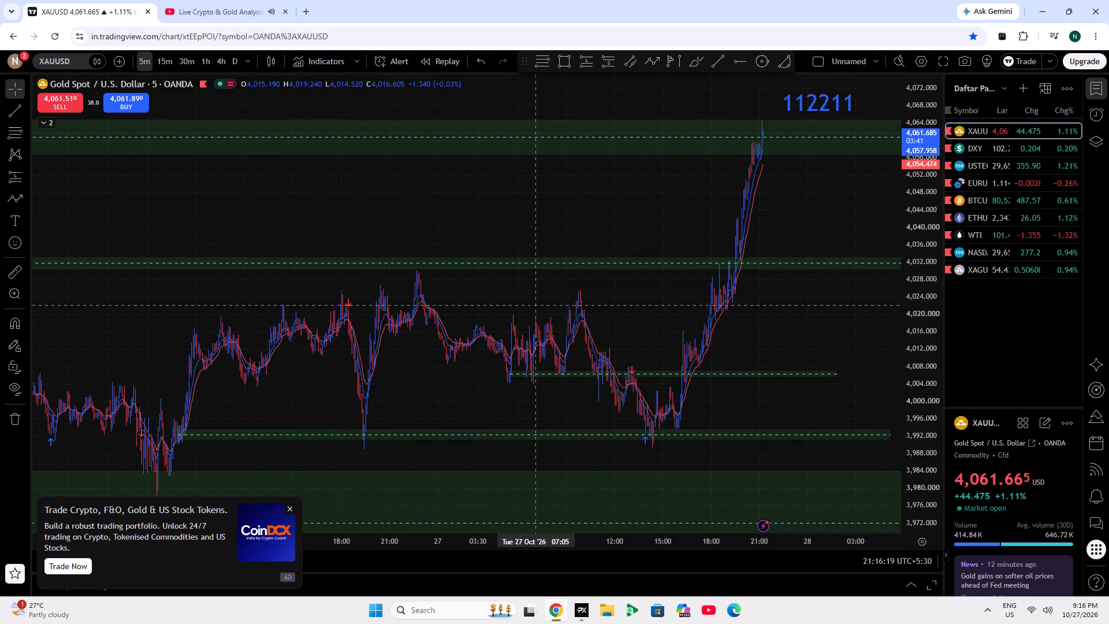
left_click_drag(365, 314, 657, 351)
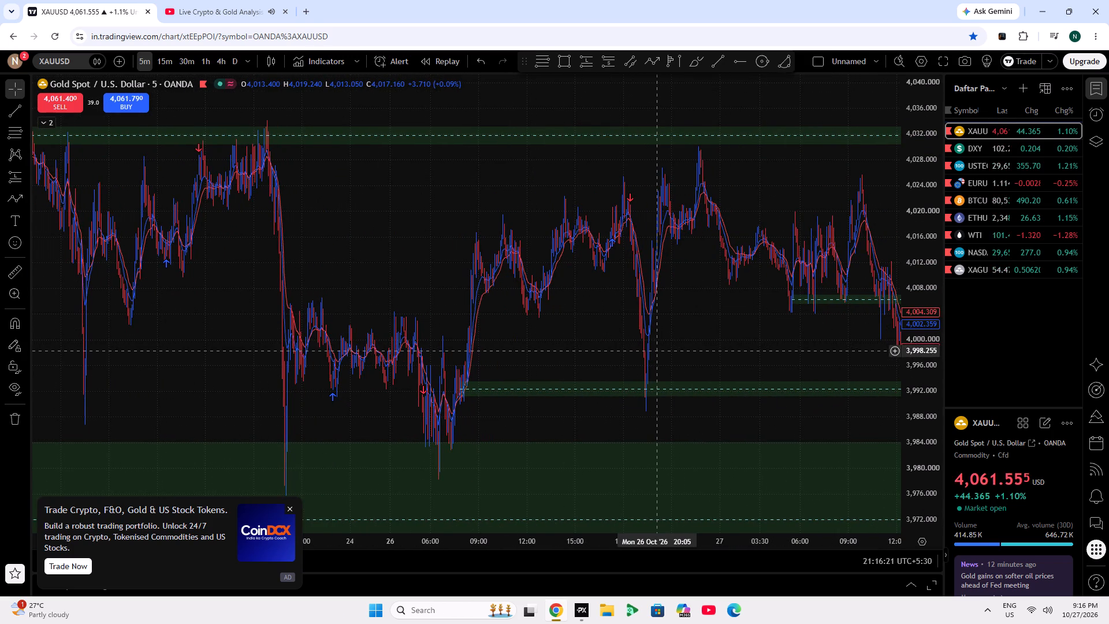
left_click_drag(396, 330, 876, 364)
scroll(359, 352, "up", 8)
left_click_drag(146, 202, 346, 228)
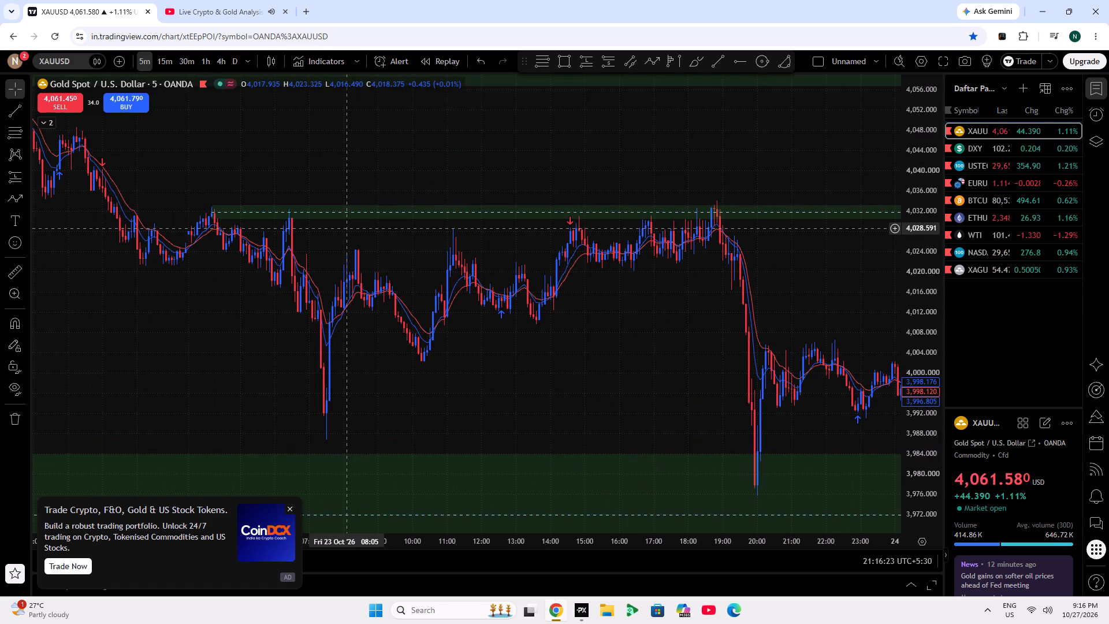
left_click_drag(346, 228, 210, 235)
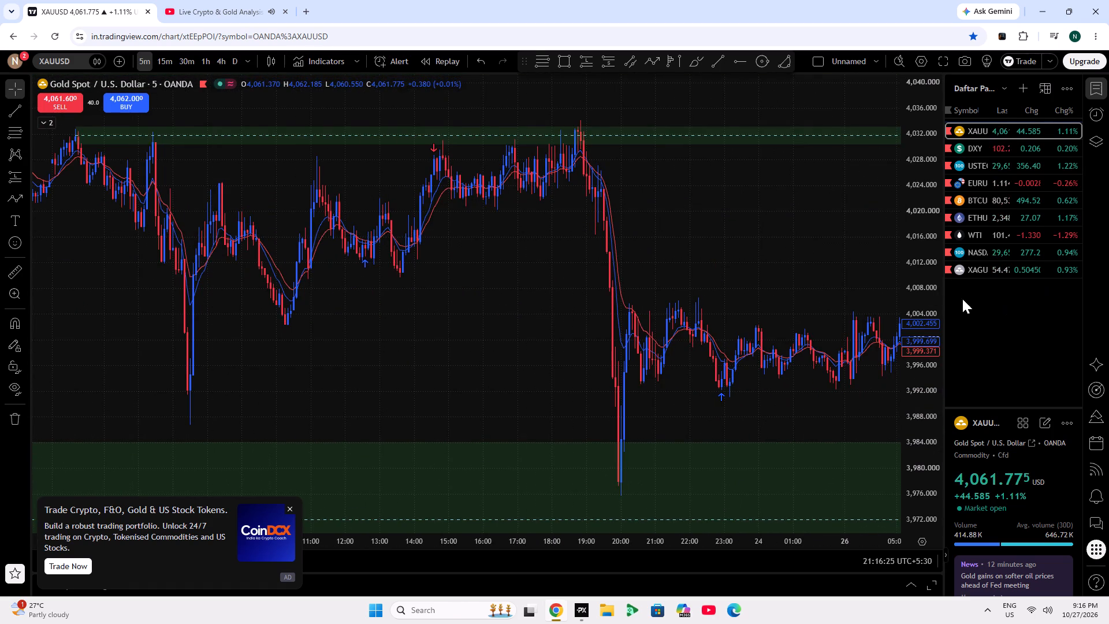
scroll(766, 237, "down", 5)
left_click_drag(762, 246, 467, 232)
scroll(665, 273, "down", 4)
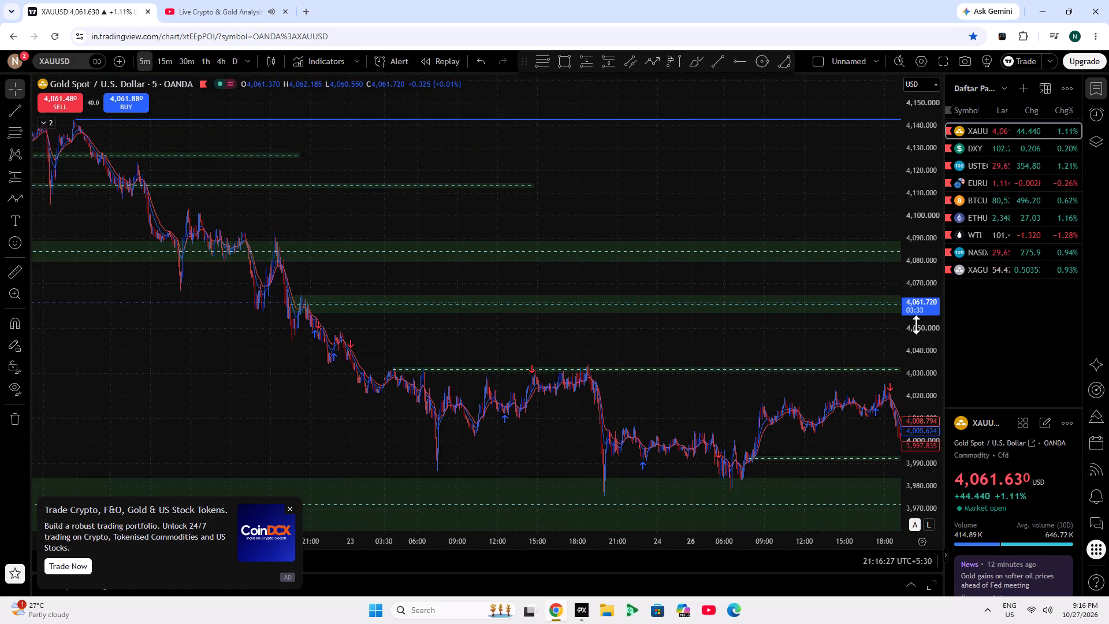
scroll(919, 340, "up", 4)
left_click_drag(745, 341, 568, 246)
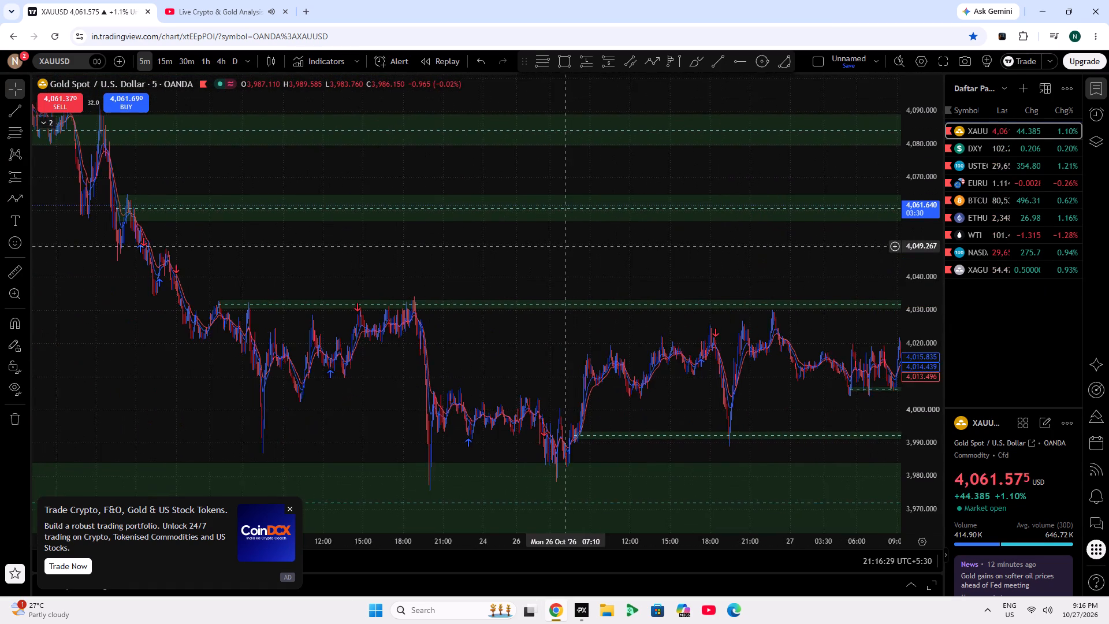
left_click_drag(568, 246, 594, 175)
scroll(598, 298, "up", 2)
Lower the bottom edge of the green zone near 4,032 to about 4,028.7 and extend its starting side to earlier candles.
left_click(680, 234)
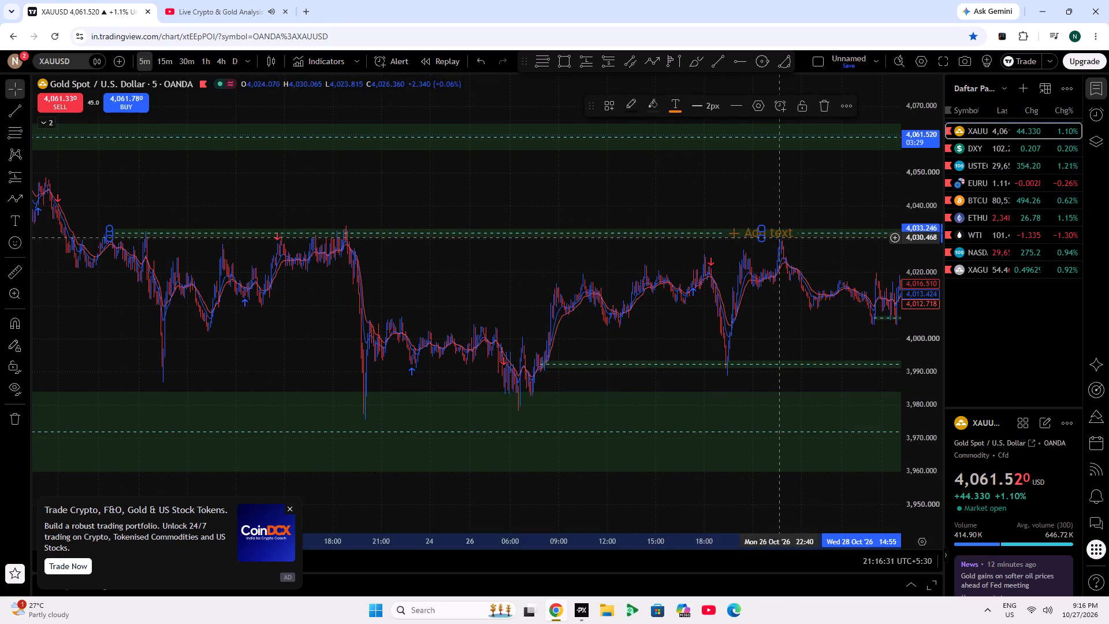
left_click(758, 239)
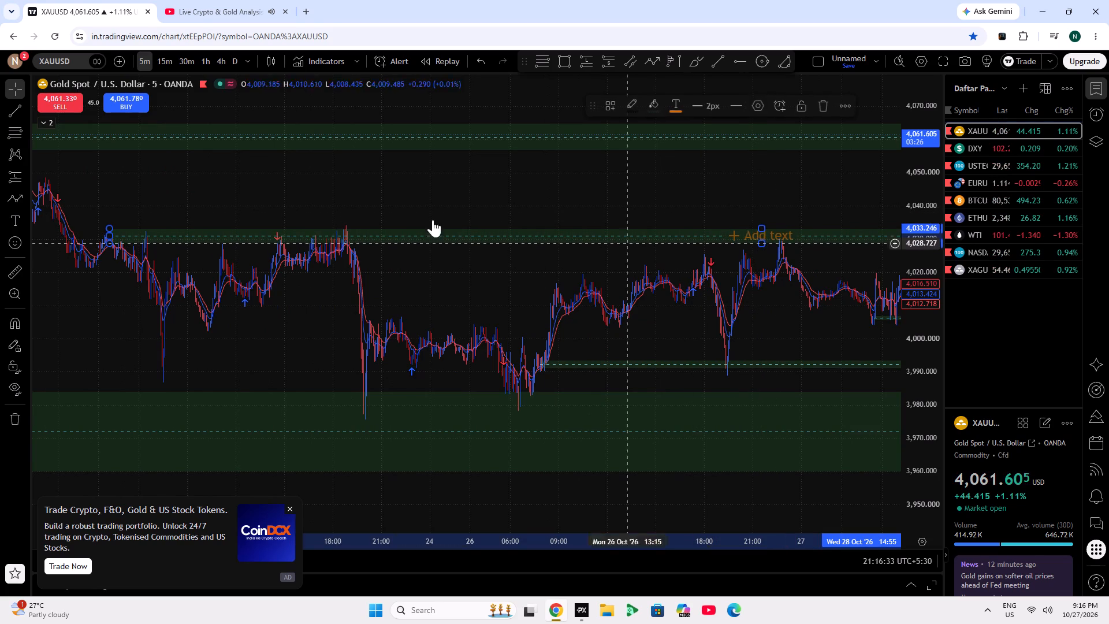
left_click_drag(109, 237, 69, 240)
left_click(548, 251)
Lock the resized green zone near 4,031 in place.
left_click(772, 236)
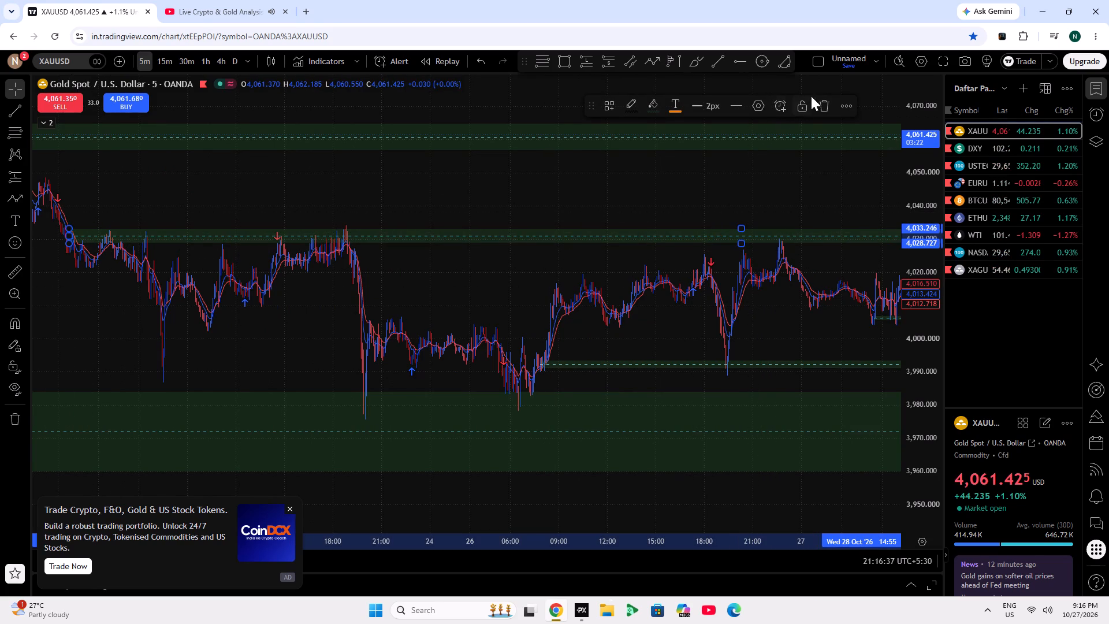
left_click(801, 105)
Measure the price distance beside the latest XAUUSD candles from about 4,043.7 up to the top edge of the green zone near 4,060.
left_click_drag(814, 190, 304, 210)
left_click(943, 343)
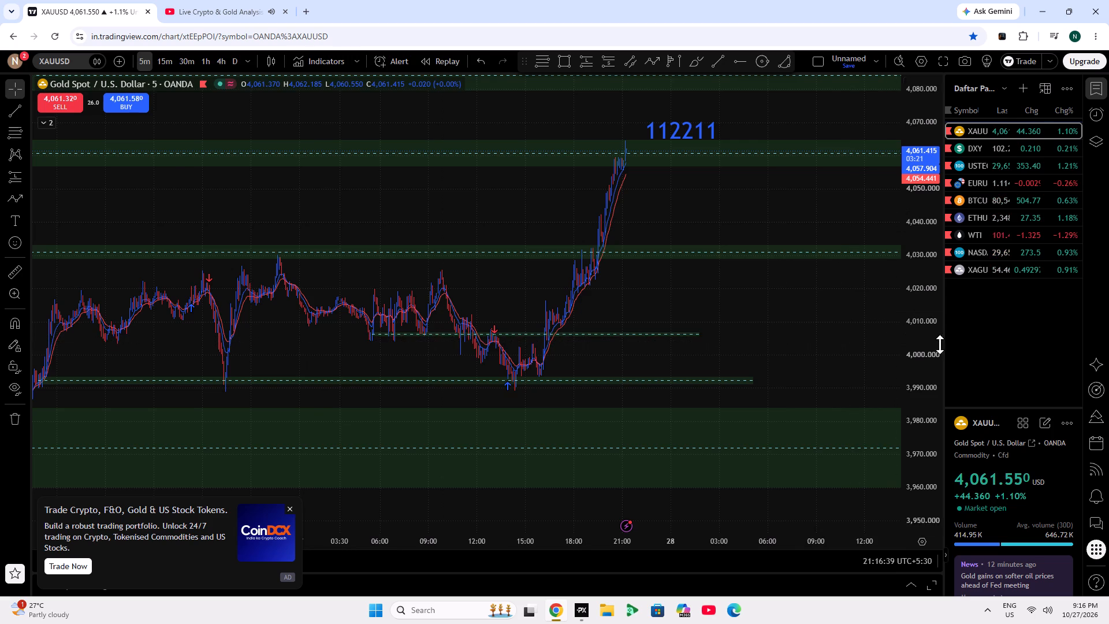
double_click(917, 333)
scroll(792, 342, "up", 7)
scroll(424, 298, "up", 3)
left_click_drag(329, 273, 748, 284)
scroll(613, 393, "up", 5)
left_click_drag(544, 397, 643, 406)
left_click_drag(1, 252, 3, 258)
left_click(31, 276)
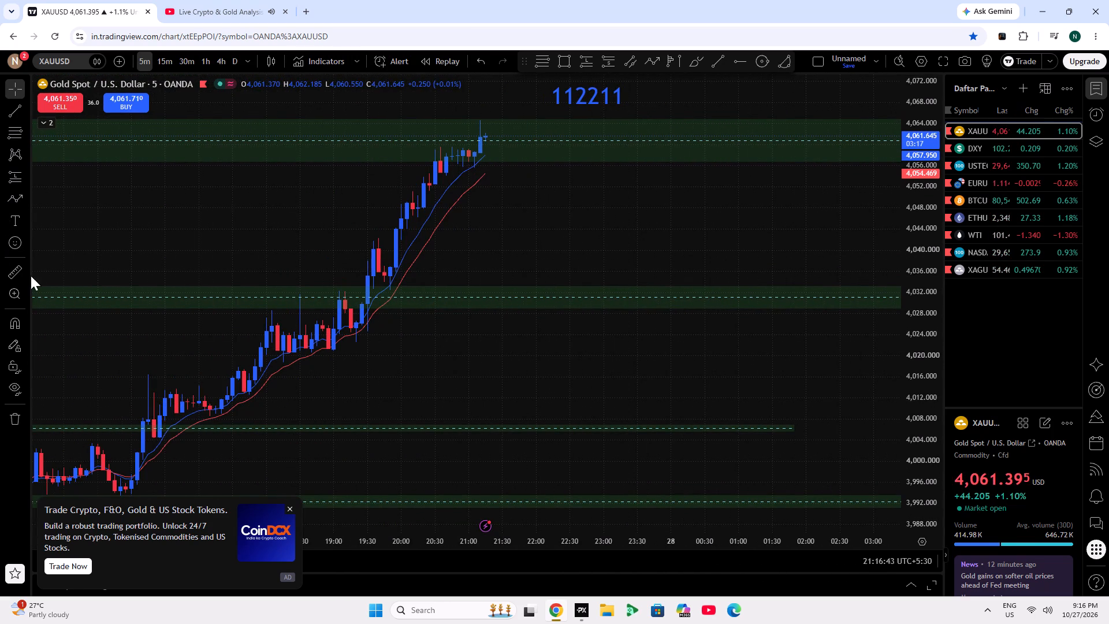
left_click(8, 270)
left_click(559, 231)
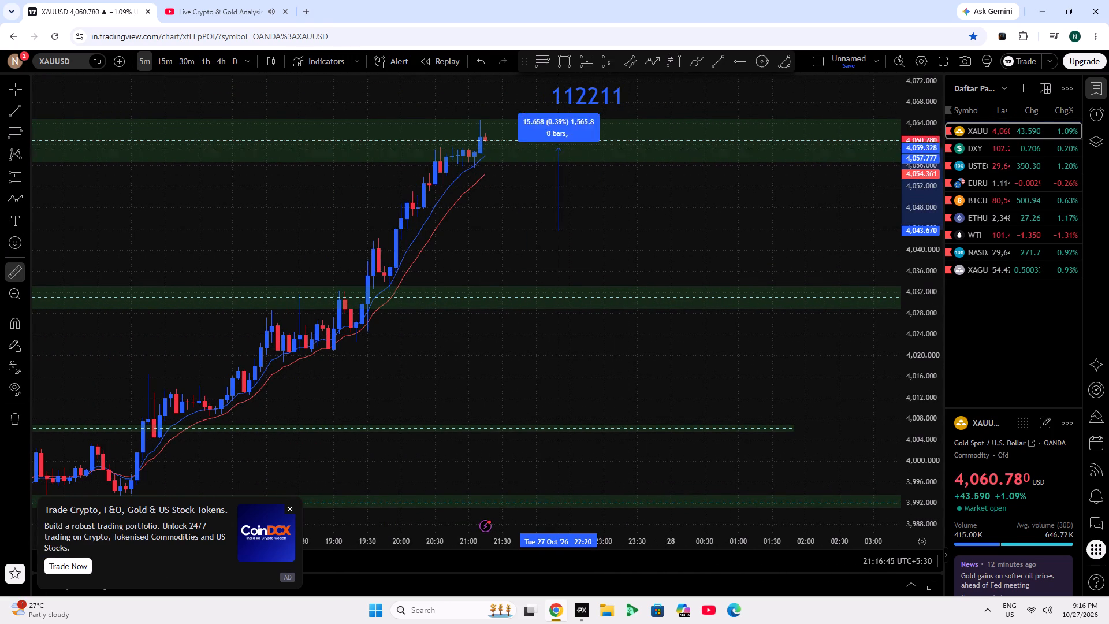
left_click(562, 120)
left_click(467, 242)
Switch to the live analysis stream on YouTube, jump to its live point and view the US Tech 100 chart.
left_click(262, 0)
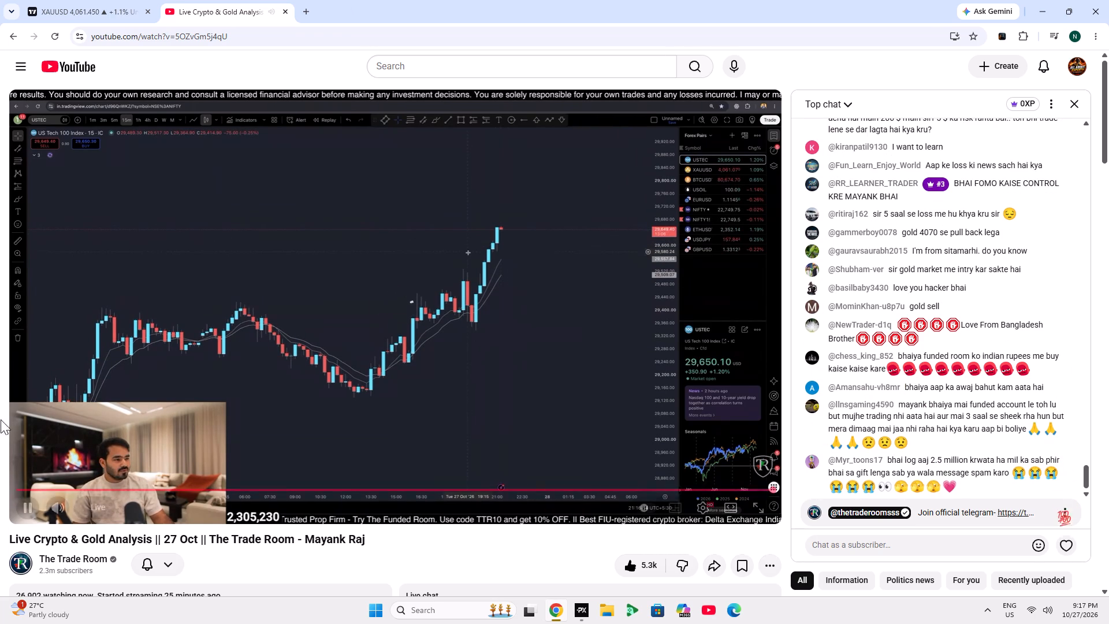
left_click(102, 513)
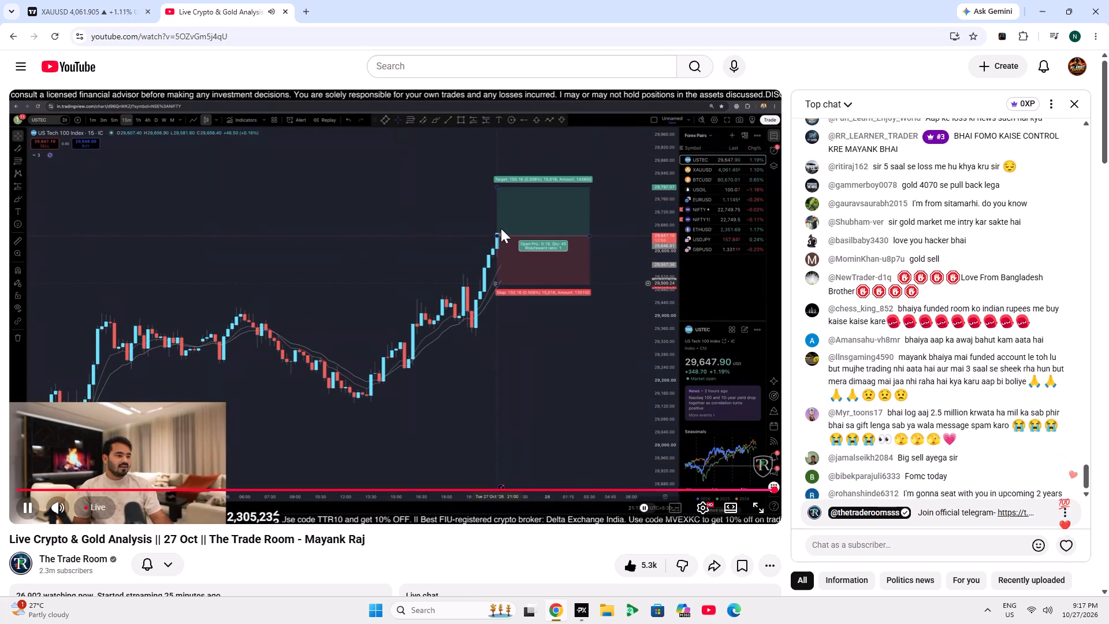
scroll(571, 0, "down", 15)
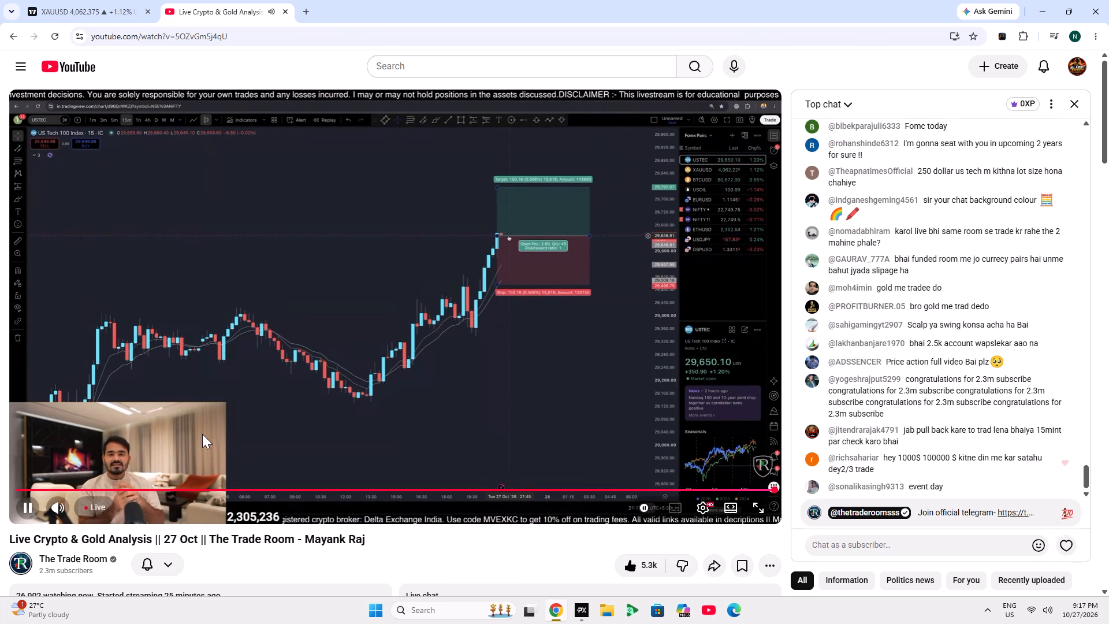
Switch to PrimeXBT's 15-minute XAU/USD chart and measure the price distance from about 4,064 up to the green zone's bottom edge near 4,077.
scroll(432, 17, "down", 9)
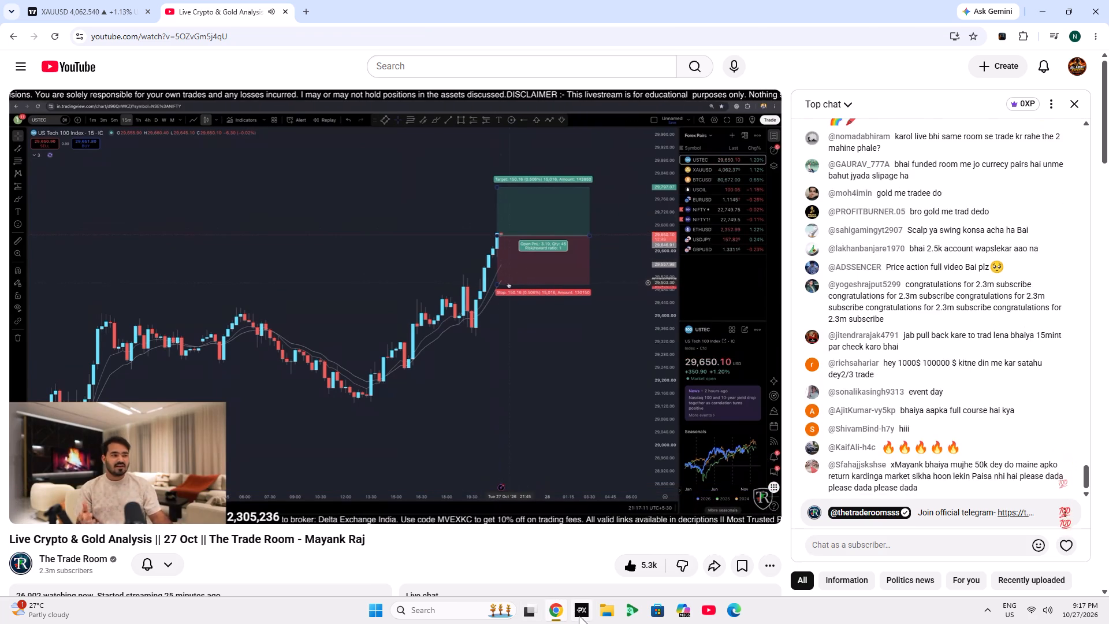
left_click(580, 615)
left_click(65, 107)
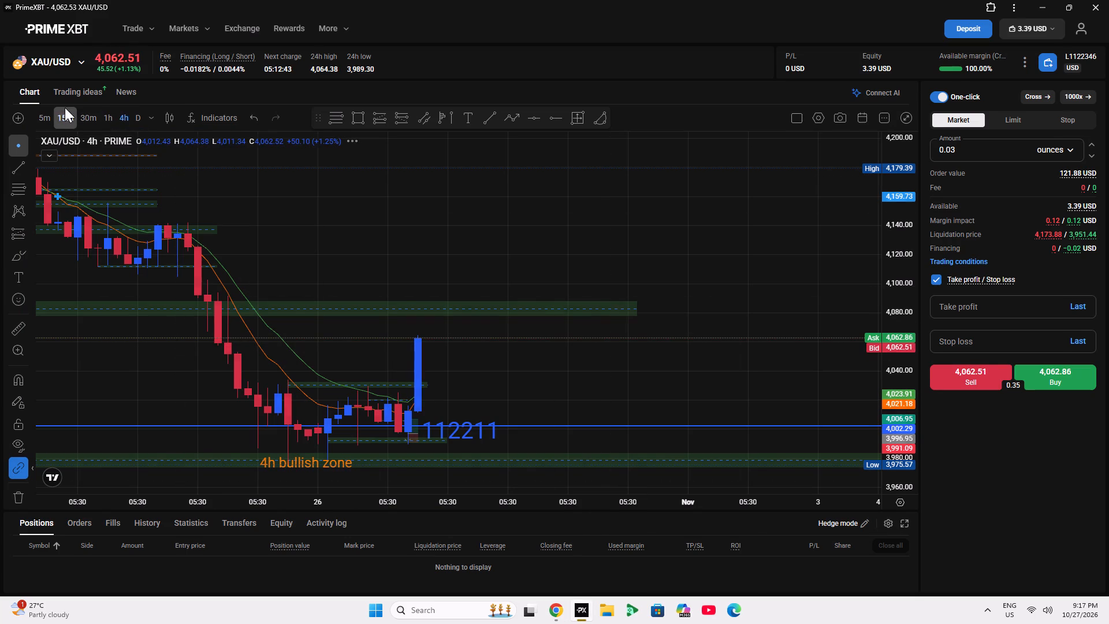
scroll(451, 324, "down", 6)
scroll(637, 337, "down", 5)
scroll(829, 324, "up", 5)
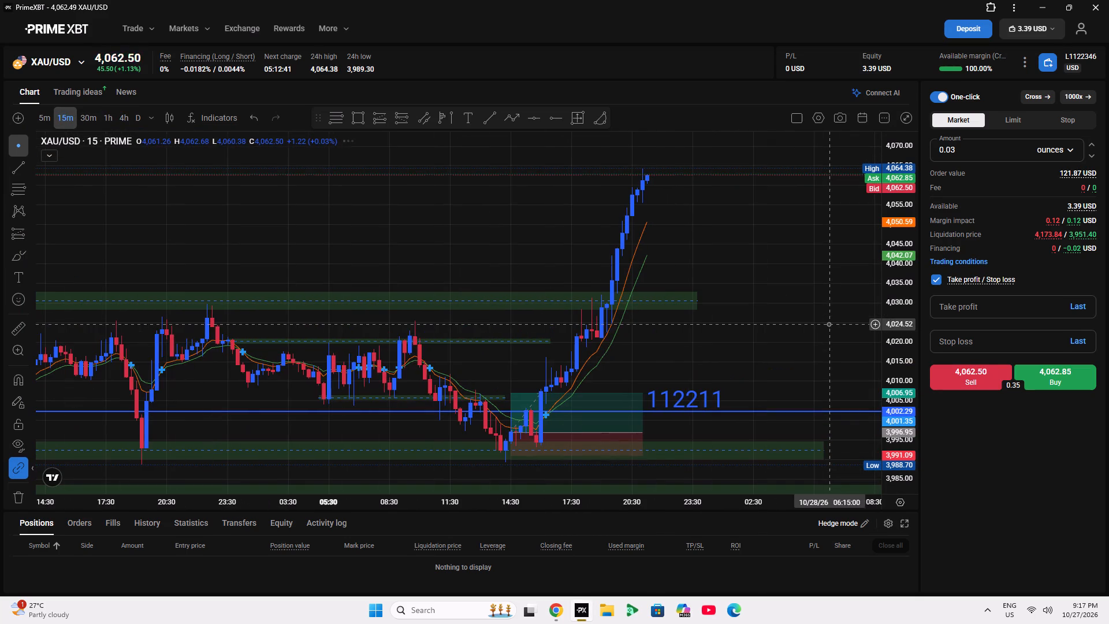
left_click_drag(896, 341, 896, 284)
left_click_drag(815, 260, 779, 412)
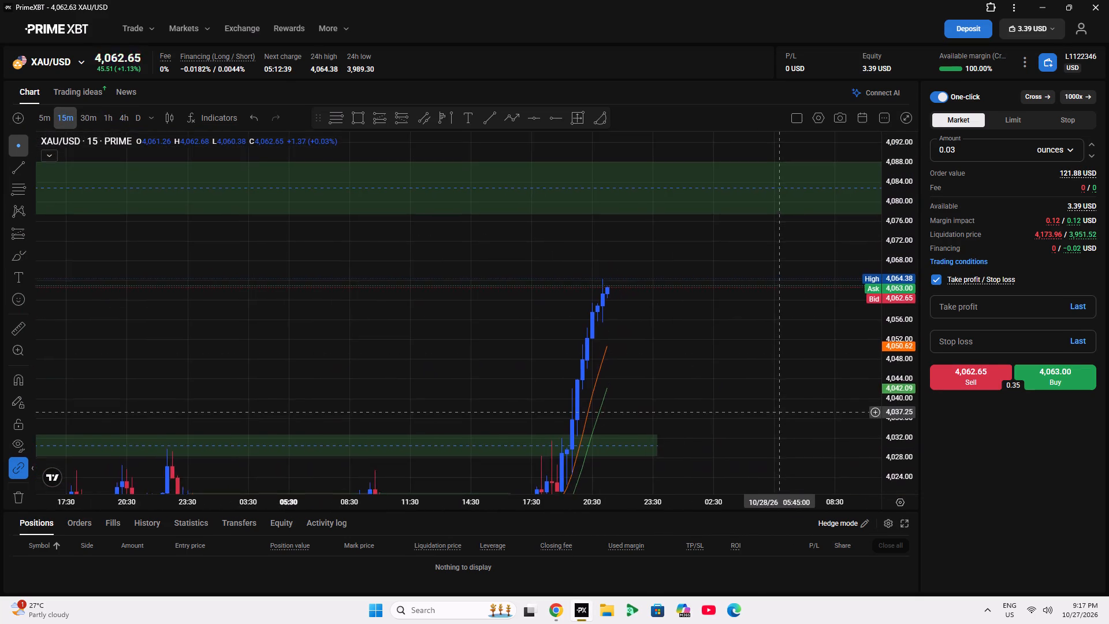
left_click_drag(779, 412, 745, 439)
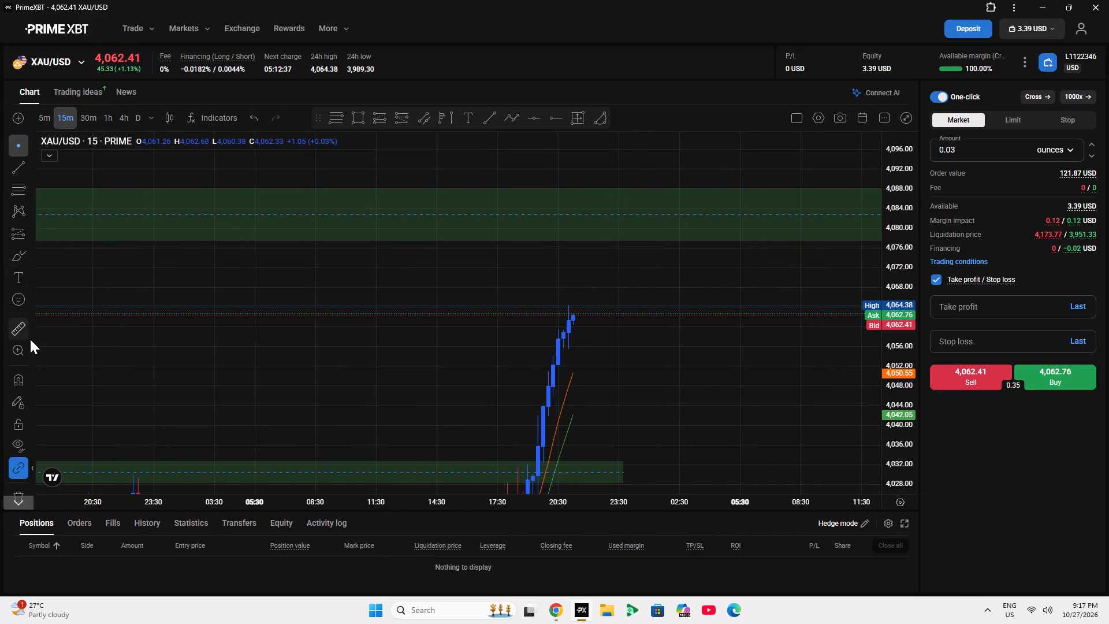
left_click(15, 325)
left_click(583, 306)
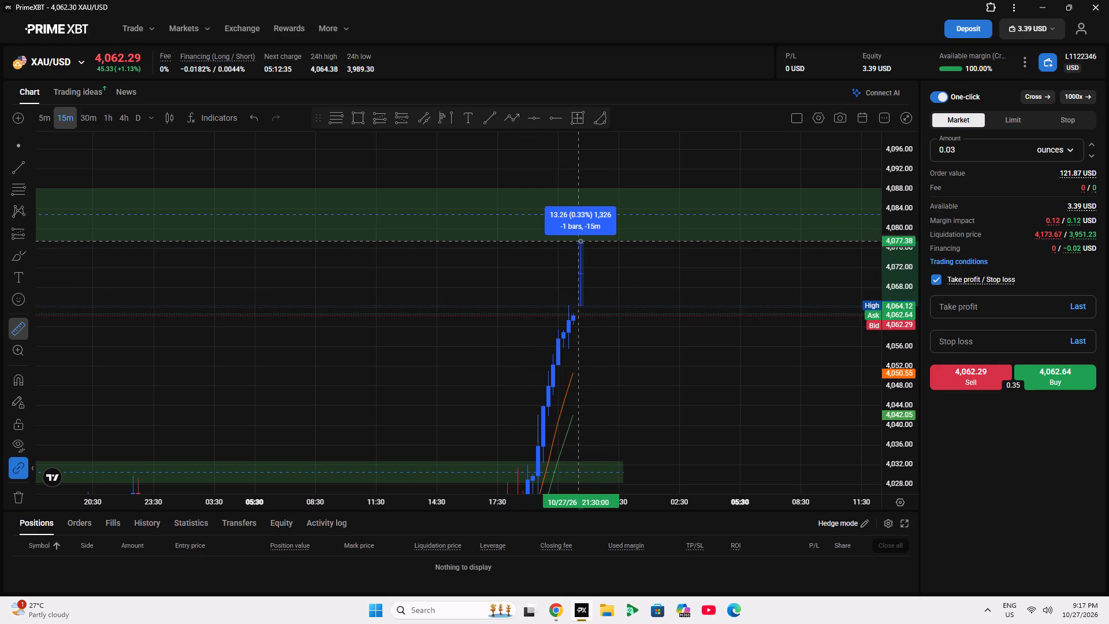
left_click(580, 241)
left_click(628, 273)
Set the order amount to 0.02 ounces and place a market buy on XAU/USD.
left_click(992, 148)
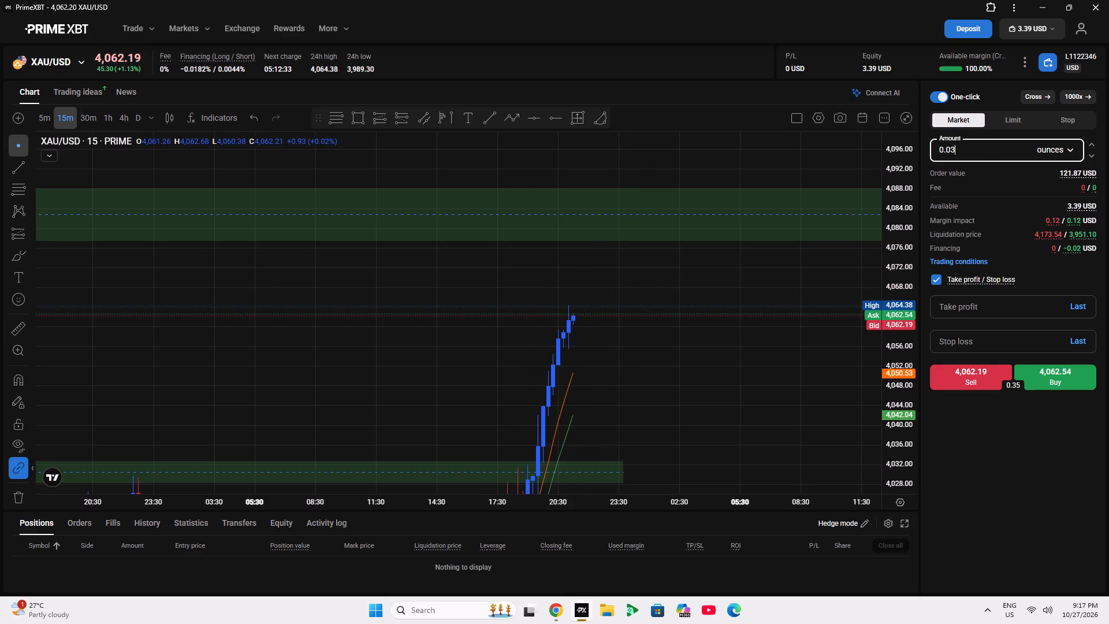
key("BackSpace")
key("2")
left_click(1070, 389)
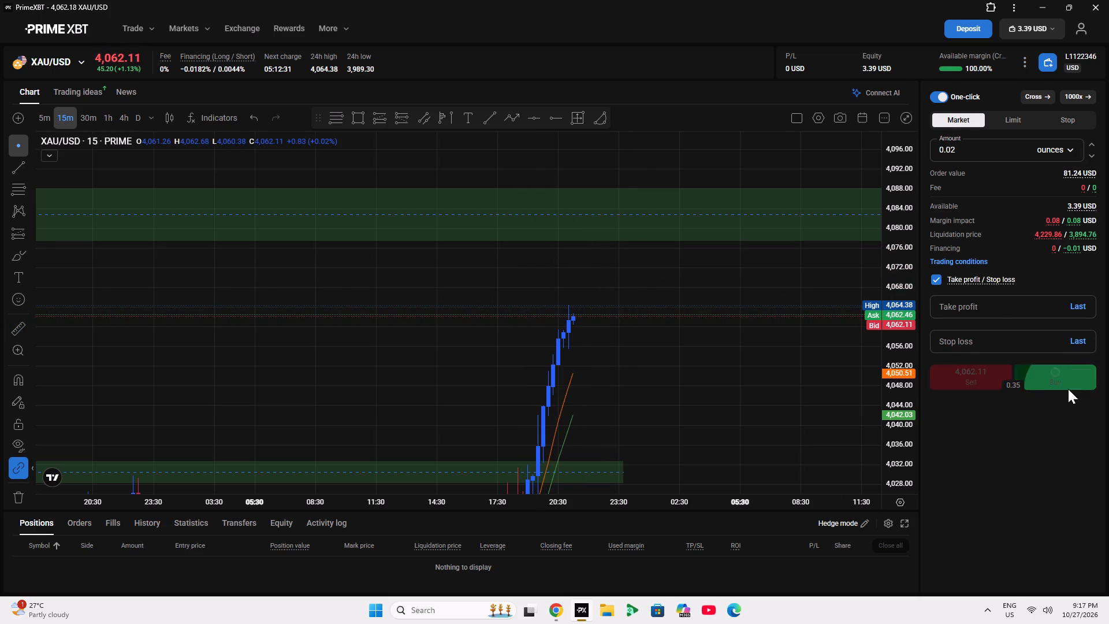
left_click(777, 380)
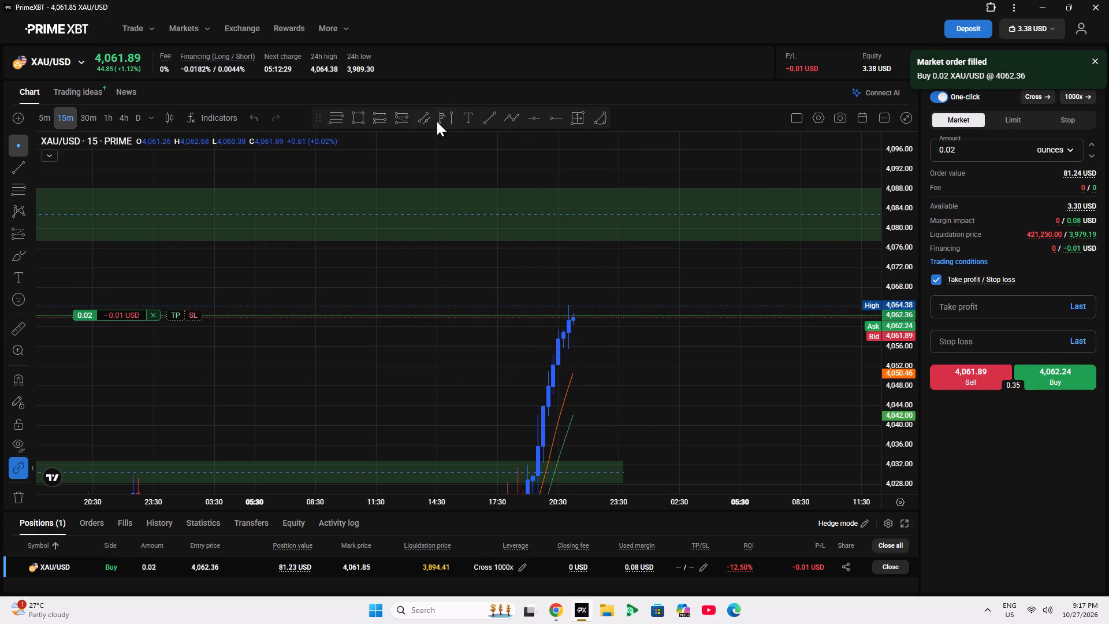
Draw a long position at the latest candle with entry about 4,062.1, target about 4,077.3 and stop about 4,051.8.
left_click(383, 114)
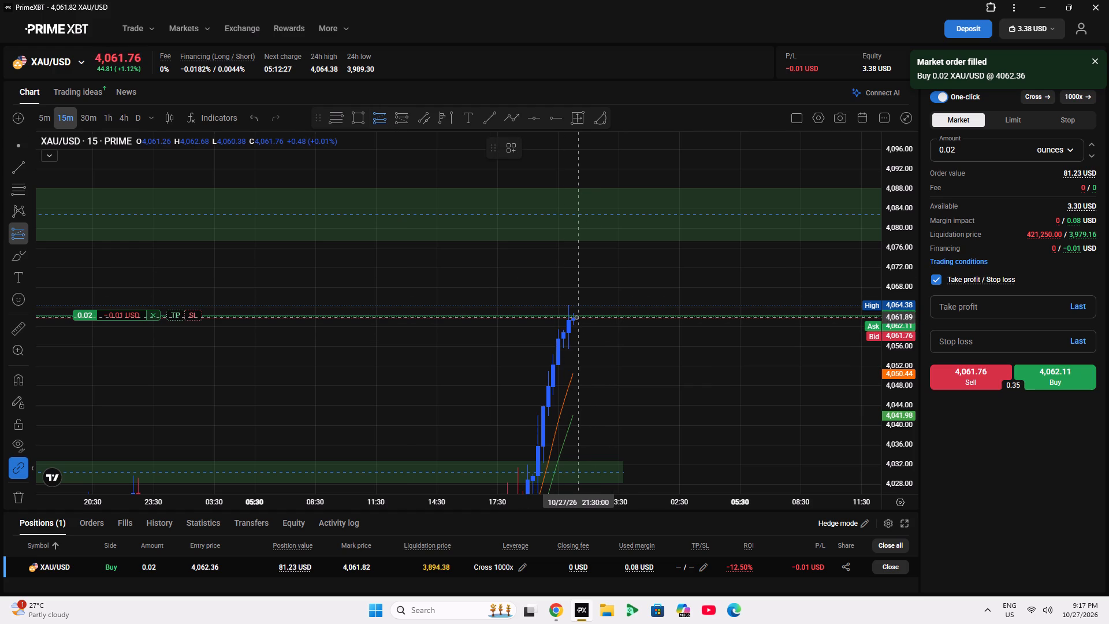
left_click(573, 316)
left_click_drag(572, 390, 568, 367)
Attach a stop loss at 4,054.97 to the open XAU/USD buy position.
left_click_drag(192, 317, 204, 369)
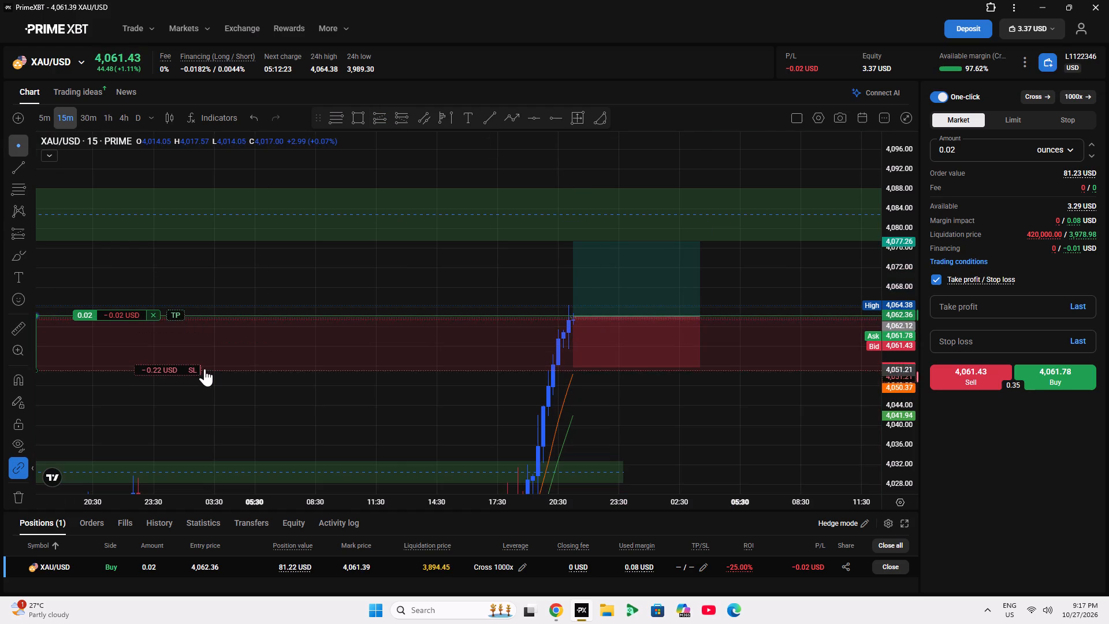
left_click_drag(204, 369, 200, 354)
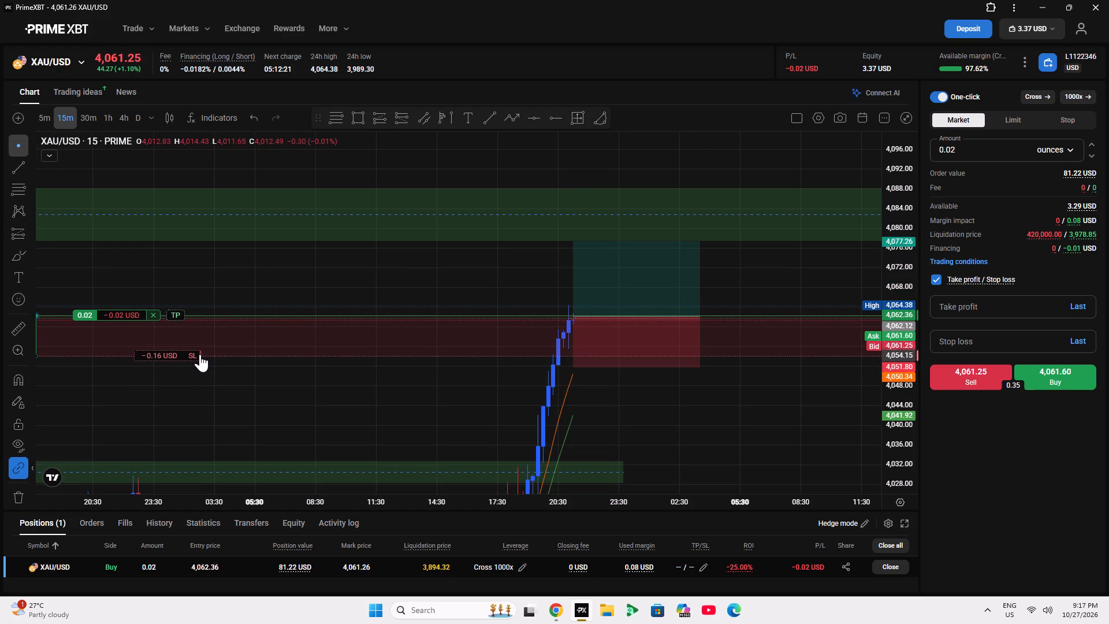
left_click_drag(200, 354, 199, 351)
Show the 5-minute chart and attach a take profit at 4,084.22, inside the upper green zone, to the open buy position.
left_click(40, 105)
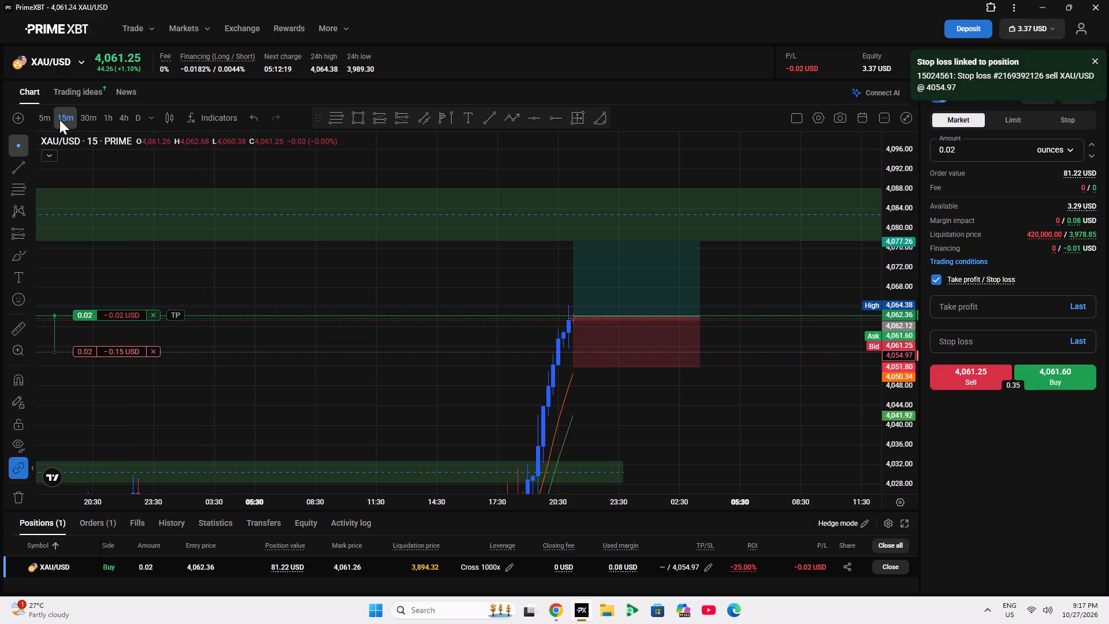
left_click(42, 116)
scroll(550, 240, "down", 3)
left_click_drag(719, 428, 465, 398)
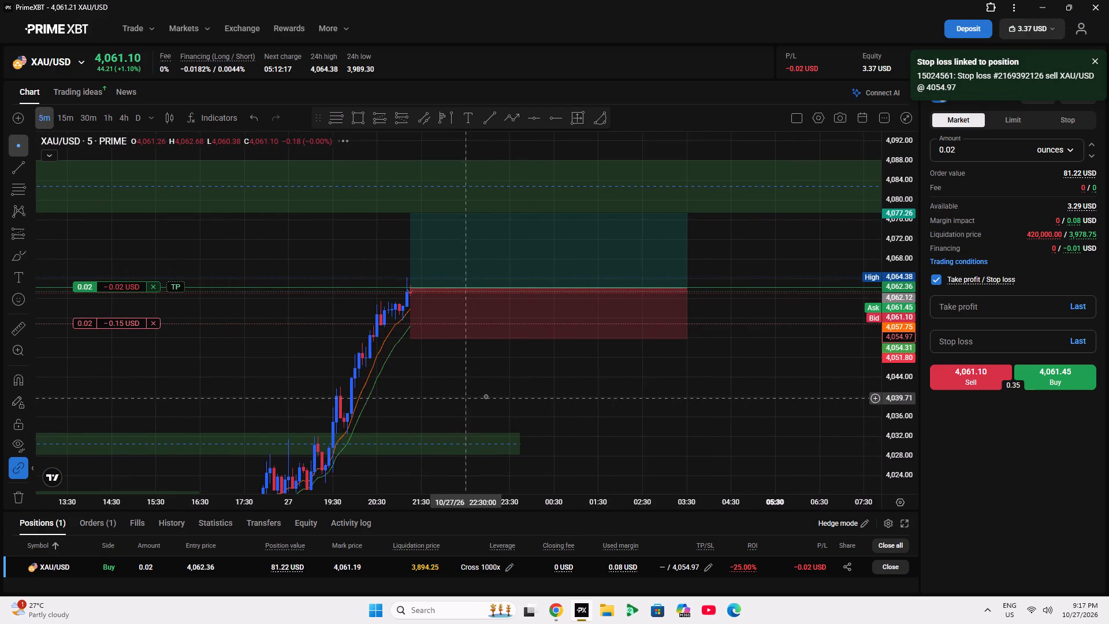
scroll(892, 425, "up", 5)
left_click_drag(750, 181, 726, 303)
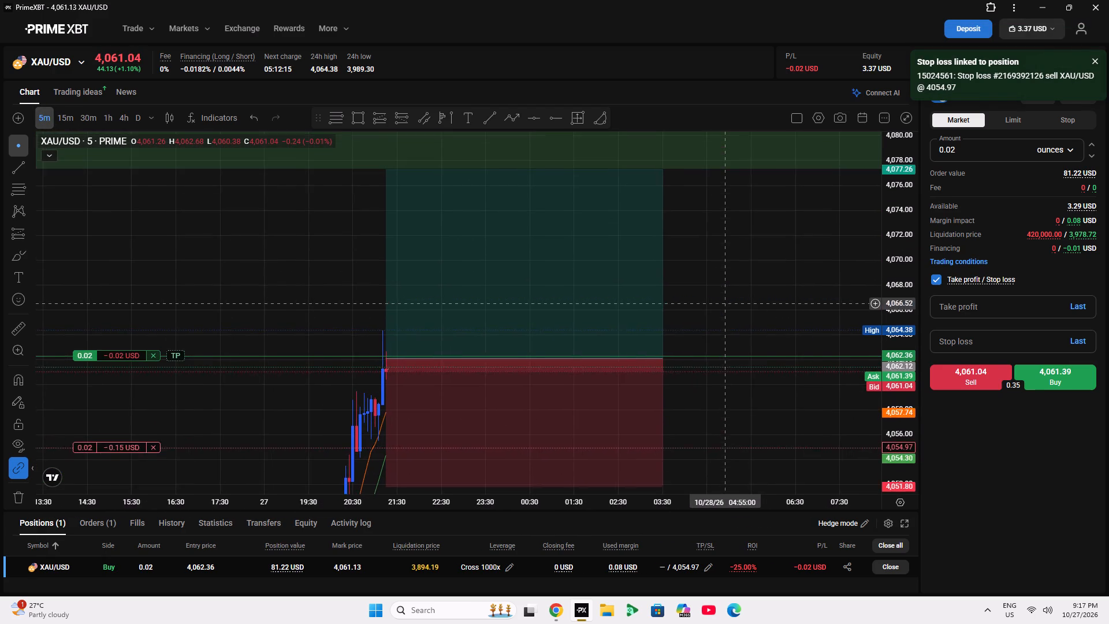
left_click_drag(726, 303, 720, 328)
scroll(899, 344, "down", 4)
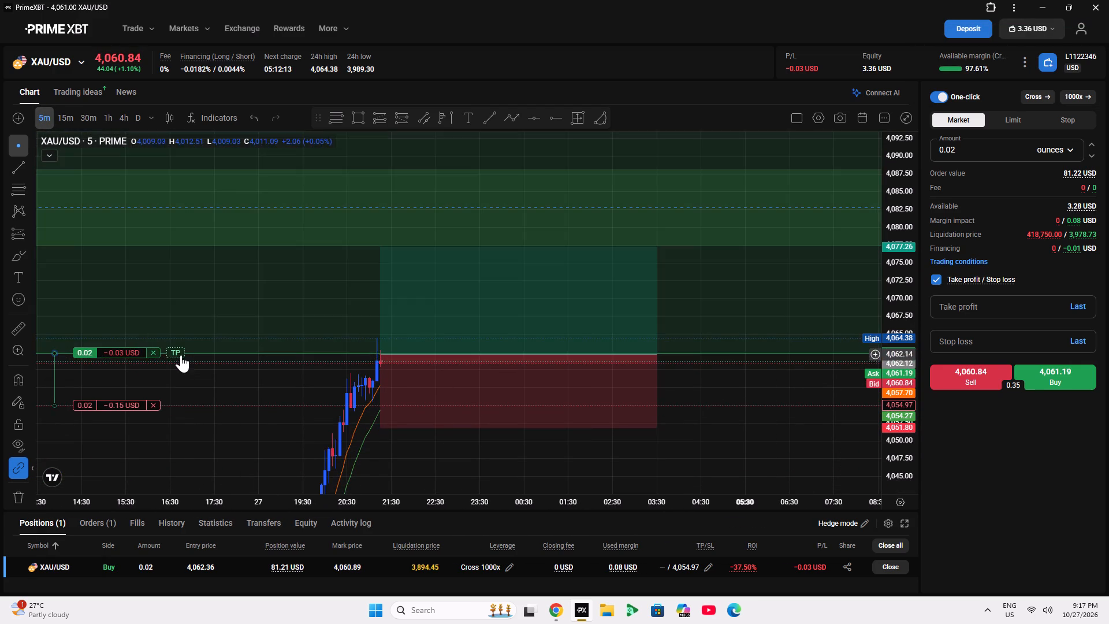
left_click_drag(177, 356, 175, 198)
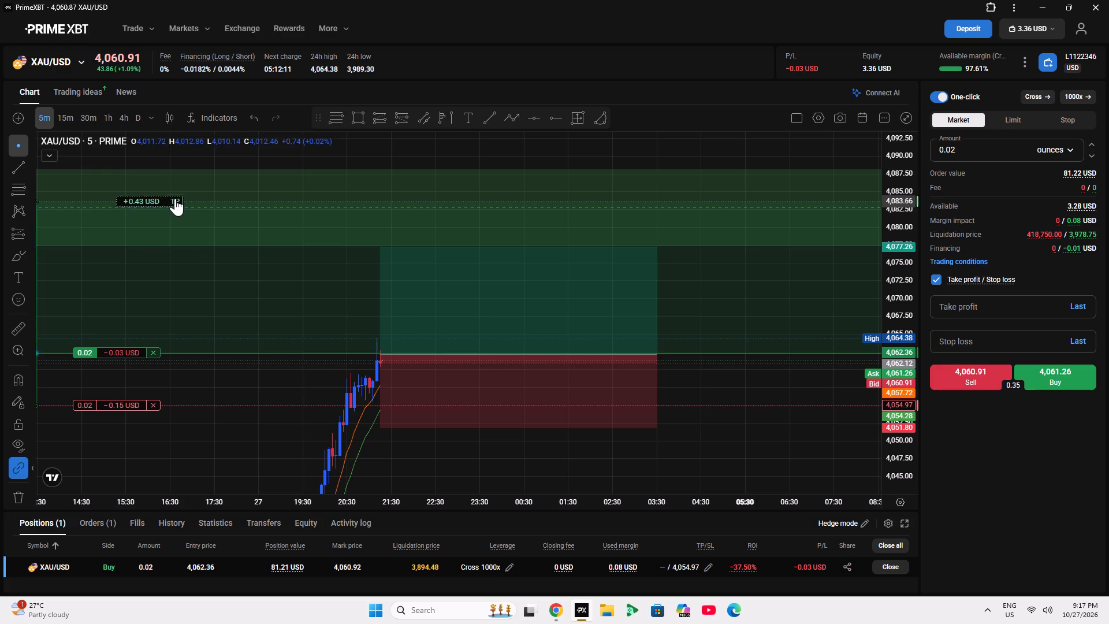
left_click_drag(175, 198, 202, 191)
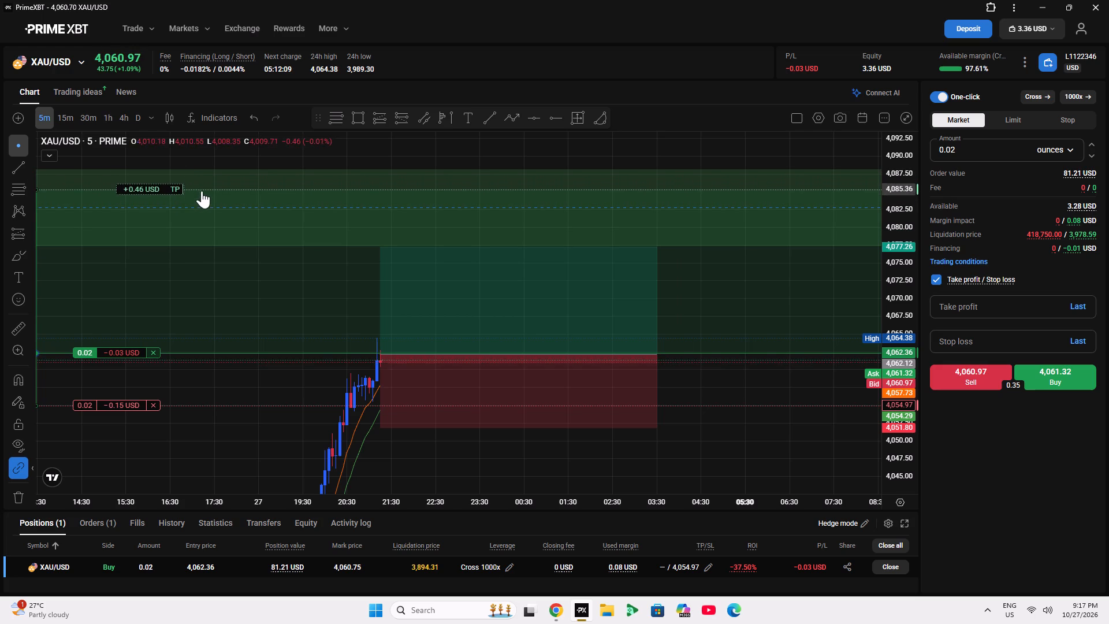
left_click_drag(202, 191, 199, 197)
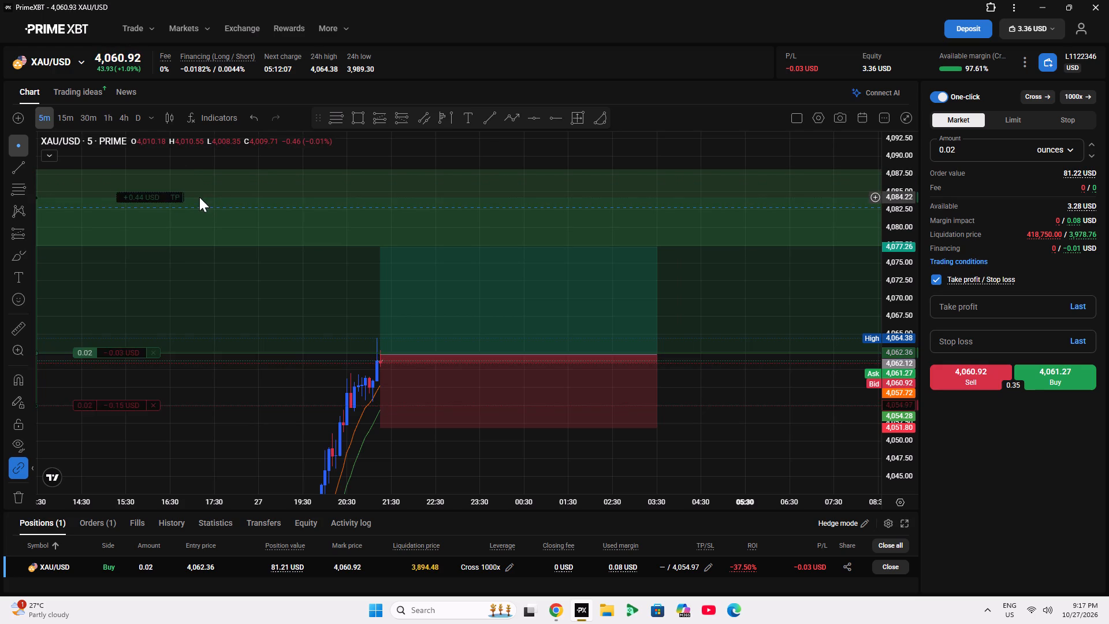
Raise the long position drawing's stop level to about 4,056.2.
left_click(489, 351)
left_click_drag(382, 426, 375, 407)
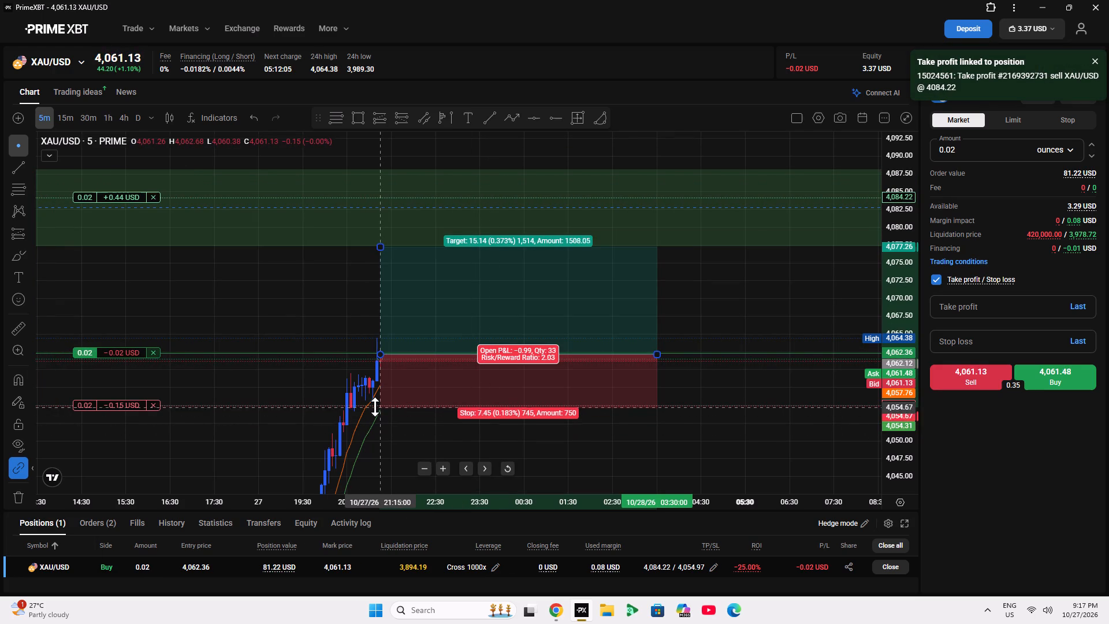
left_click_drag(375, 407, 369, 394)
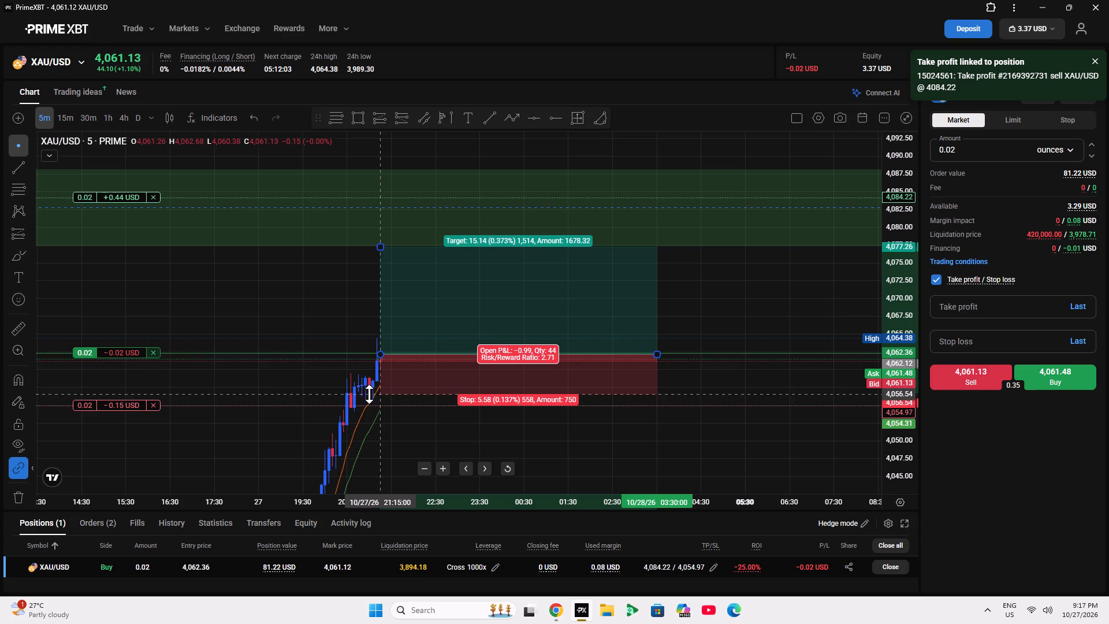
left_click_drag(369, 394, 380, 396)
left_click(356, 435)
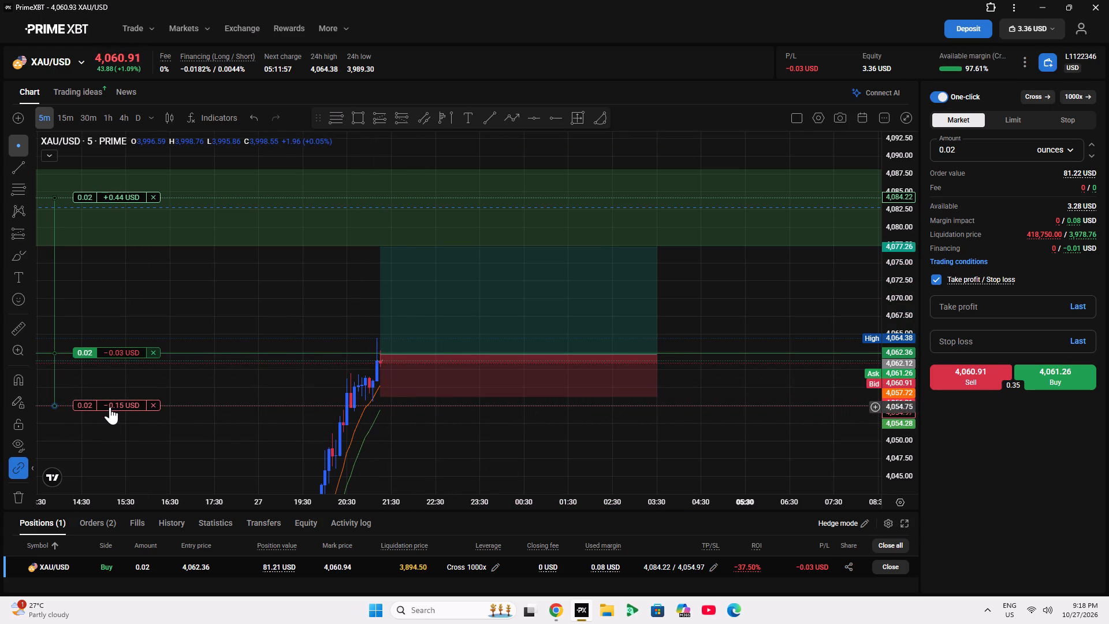
Move the open buy position's stop loss order down to 4,052.64.
left_click_drag(107, 406, 105, 421)
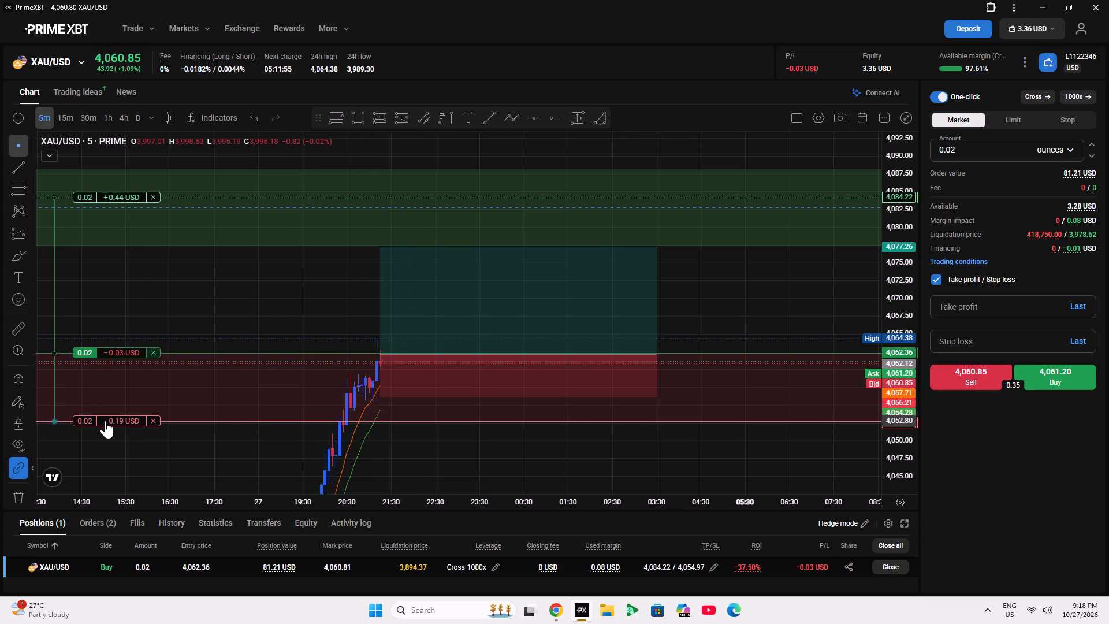
left_click_drag(105, 421, 96, 421)
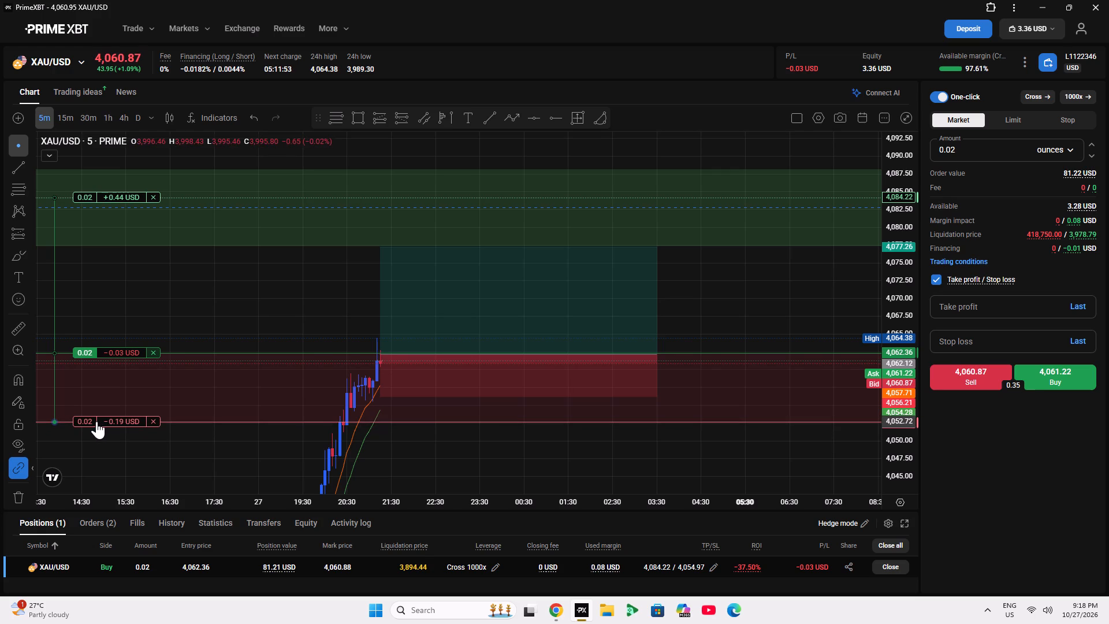
left_click_drag(96, 421, 103, 422)
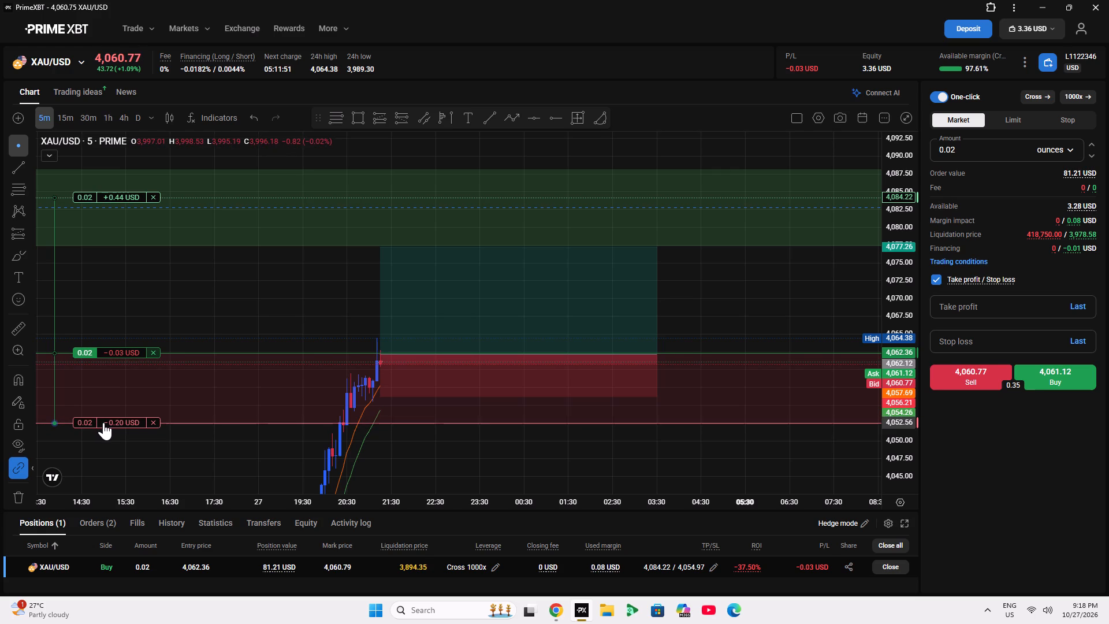
left_click_drag(103, 422, 102, 422)
Lower the long position drawing's stop level to about 4,052.6, in line with the stop loss order.
left_click(393, 385)
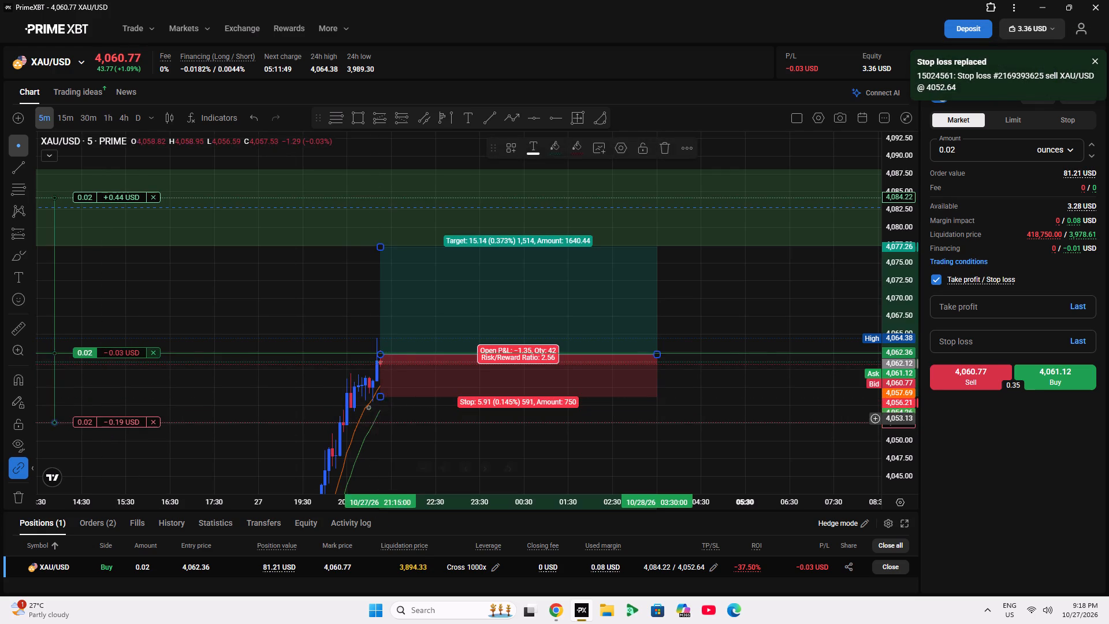
left_click_drag(377, 396, 365, 423)
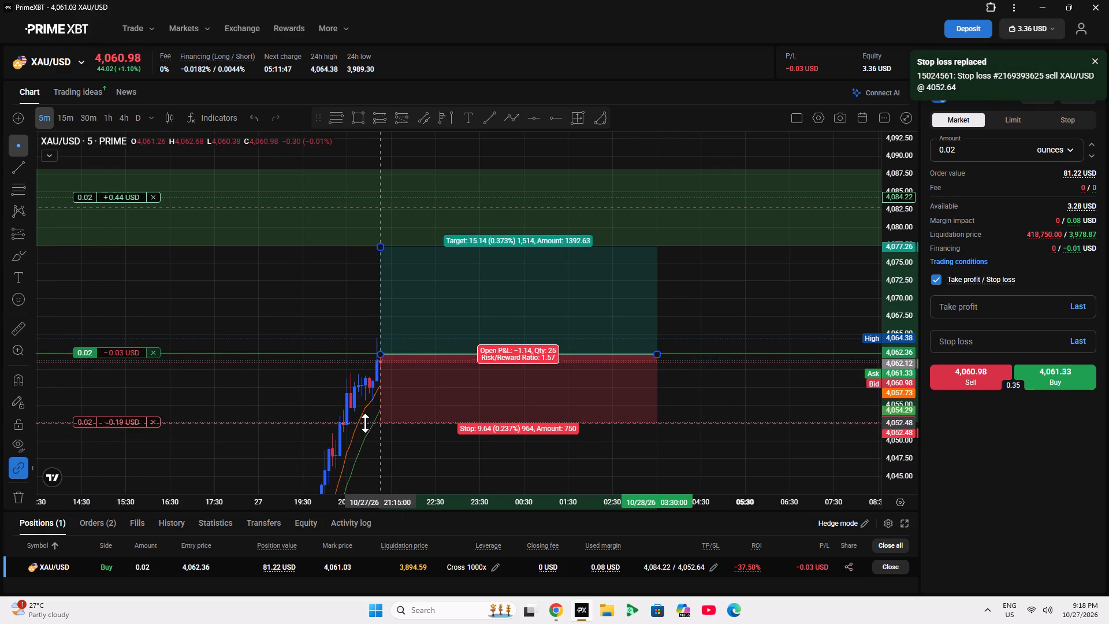
left_click_drag(365, 423, 366, 423)
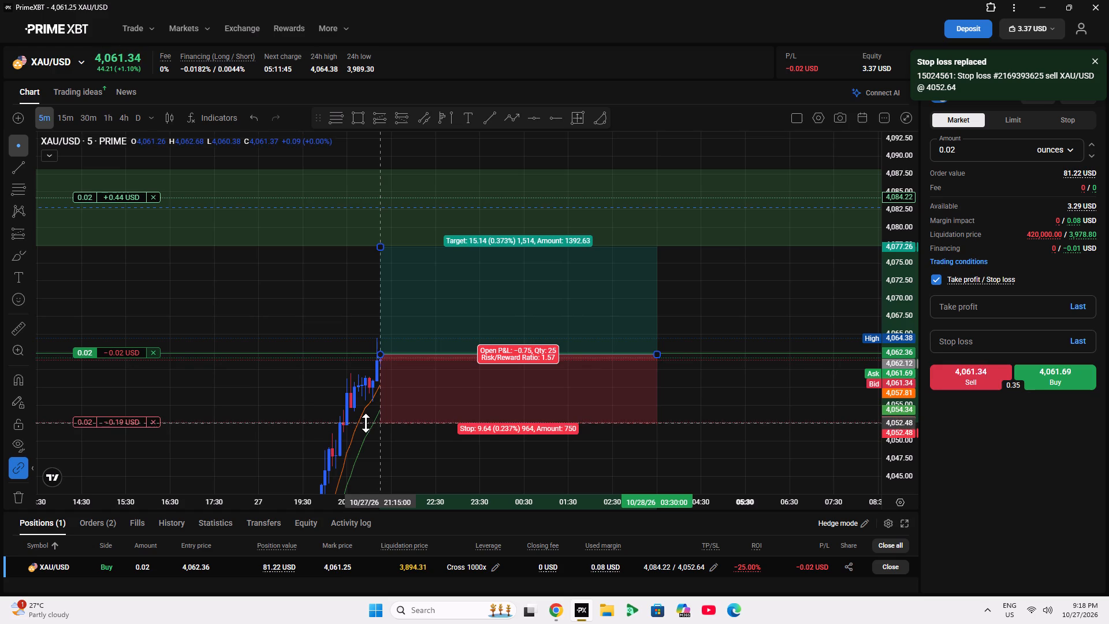
left_click_drag(366, 423, 365, 422)
left_click(363, 284)
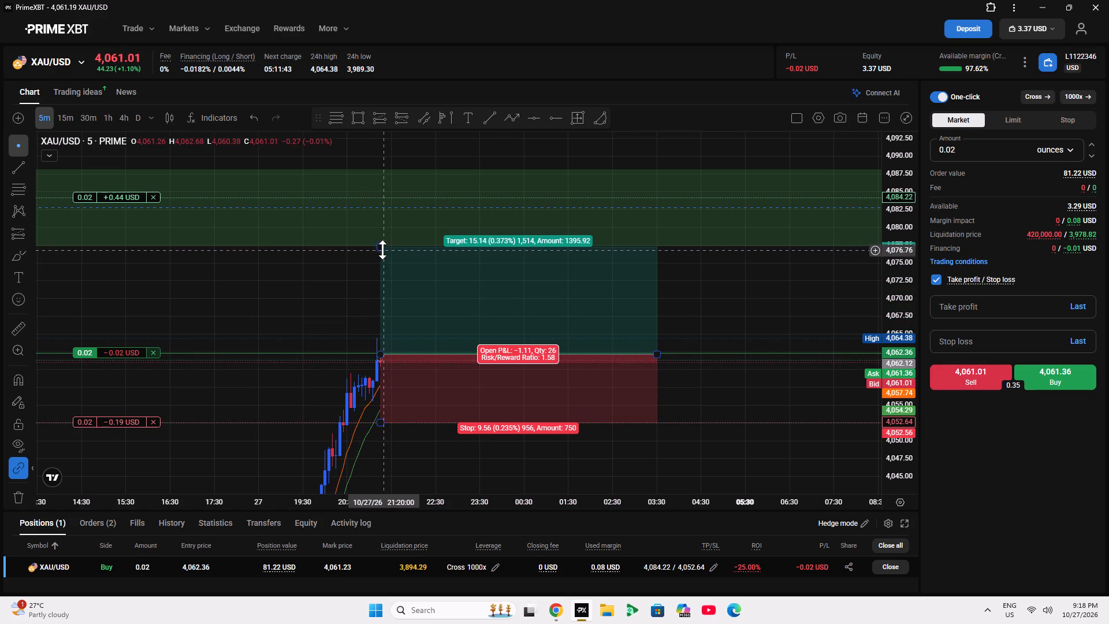
Raise the long position drawing's target into the upper green zone, about 18.3 above its entry.
left_click_drag(382, 248, 373, 166)
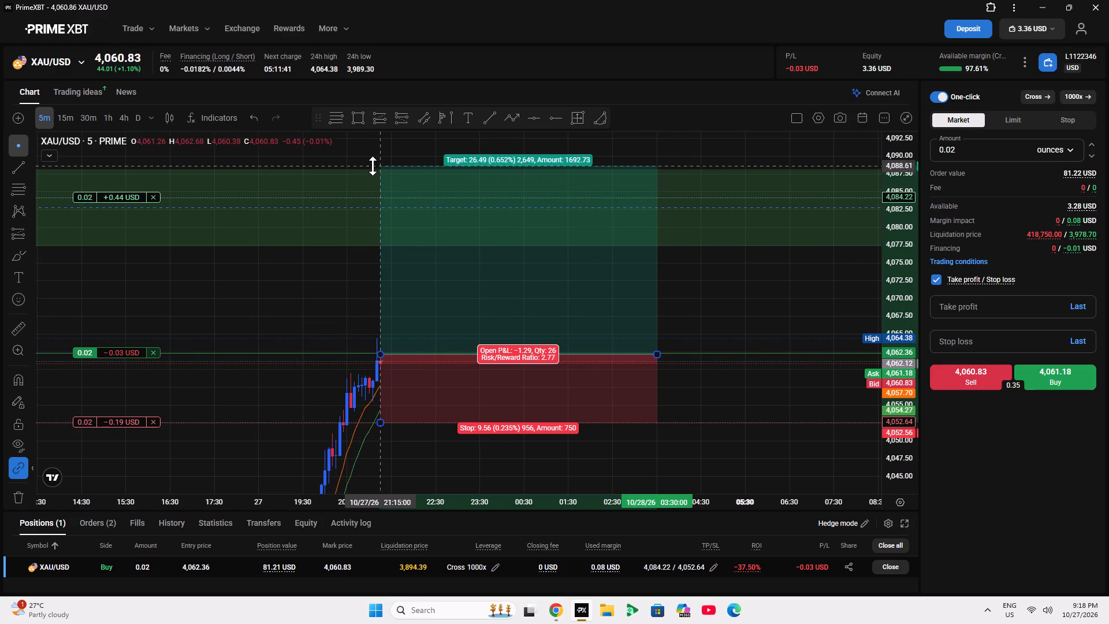
left_click_drag(373, 166, 386, 224)
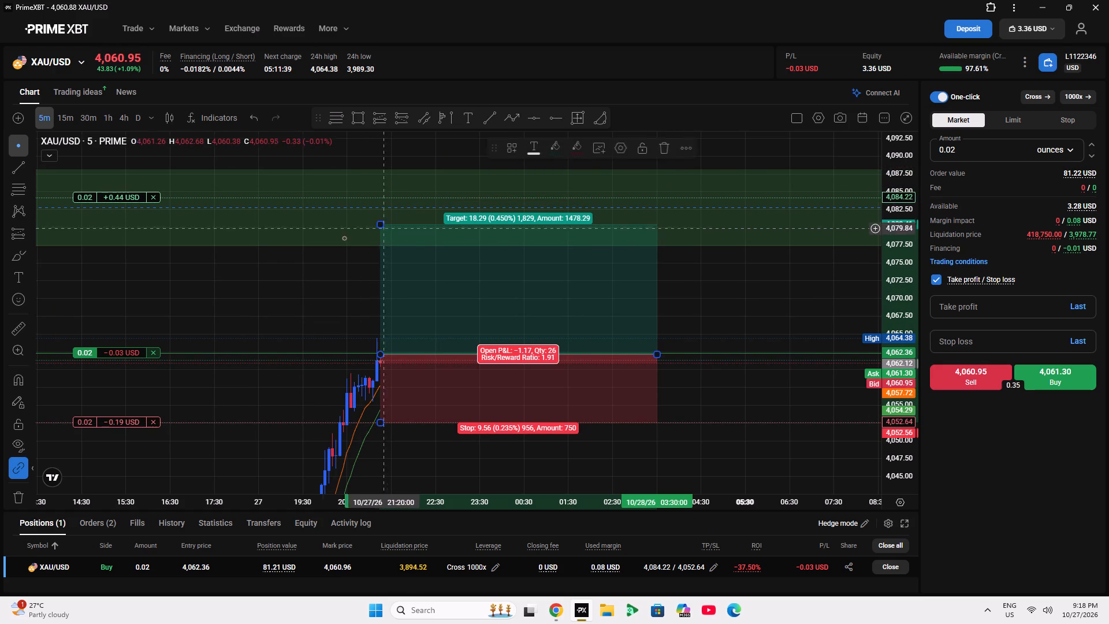
left_click(225, 251)
Switch to Chrome and compare the live analysis stream's US Tech 100 chart with the 5-minute XAUUSD chart on TradingView.
left_click(563, 605)
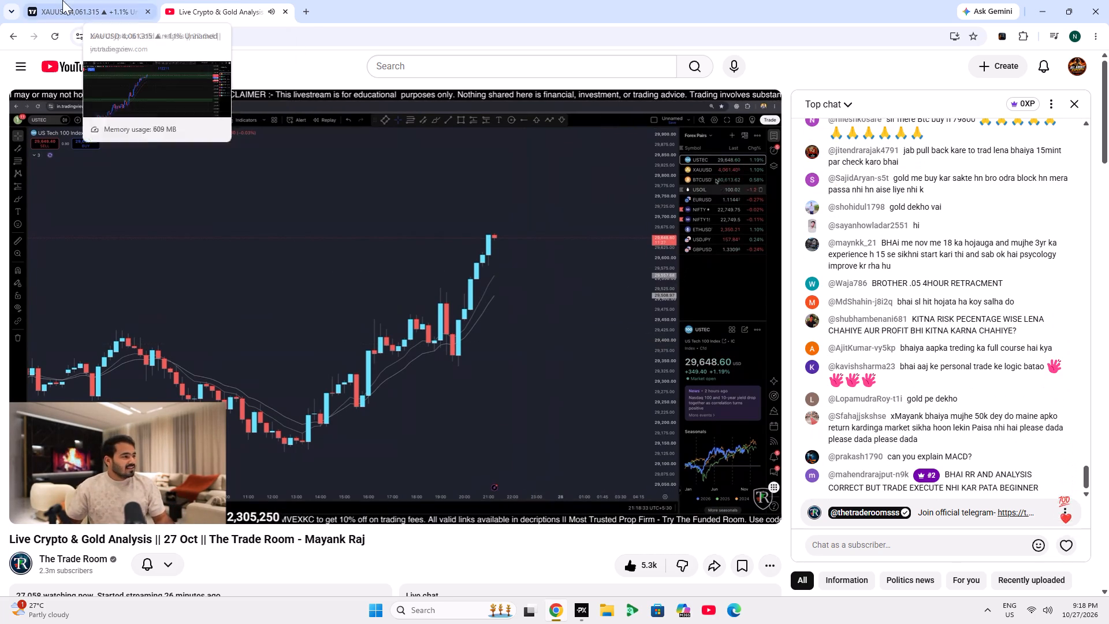
left_click(117, 0)
scroll(441, 304, "down", 5)
scroll(835, 262, "down", 5)
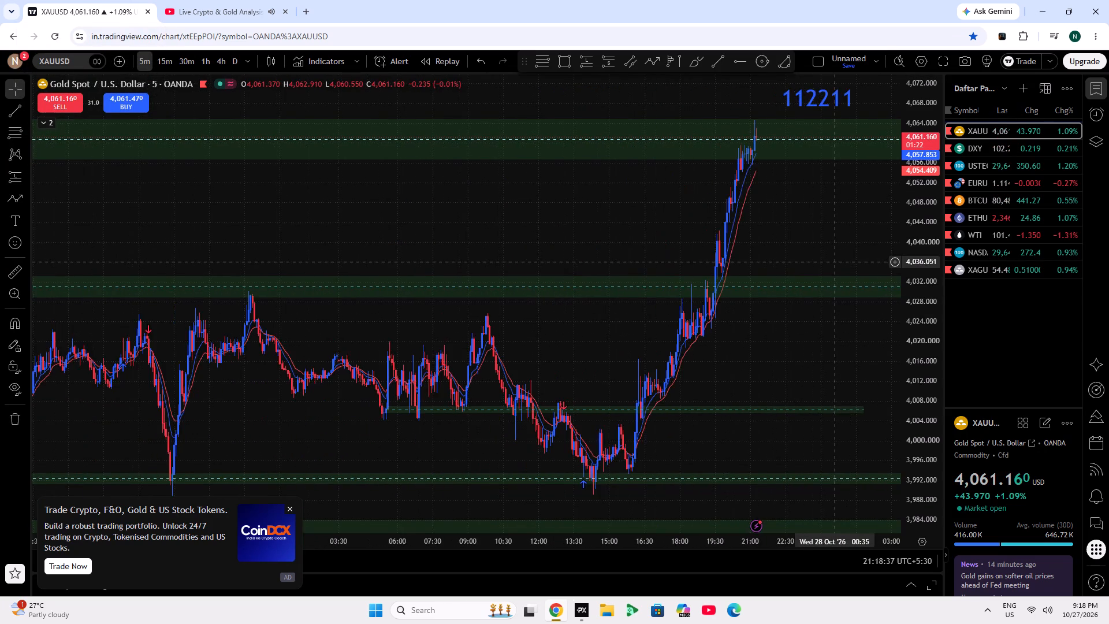
scroll(835, 262, "up", 9)
left_click(211, 0)
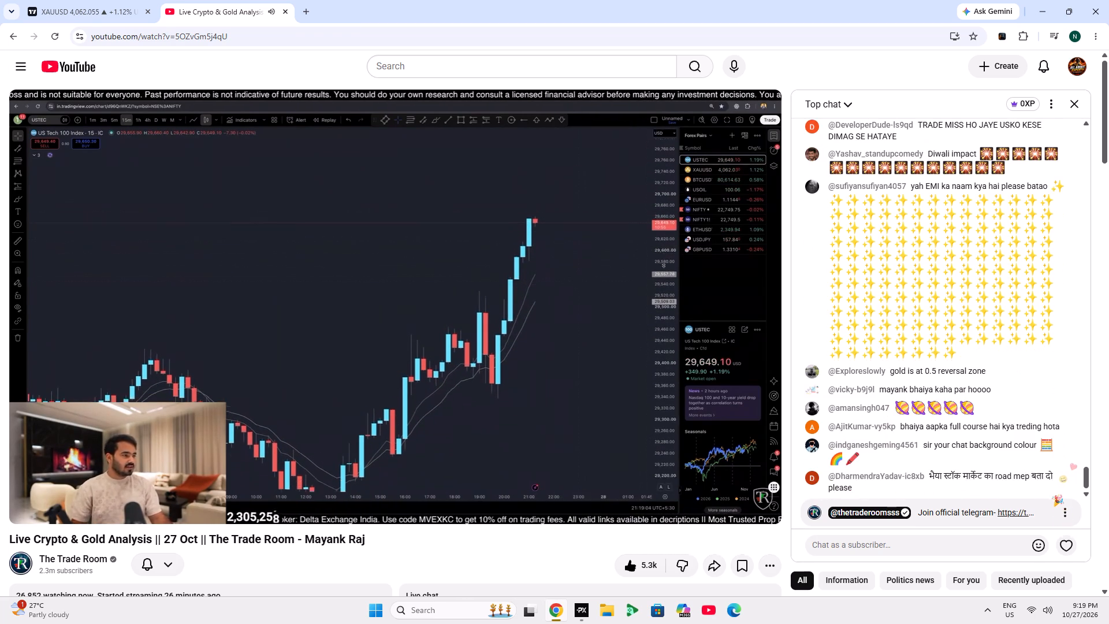
left_click(113, 0)
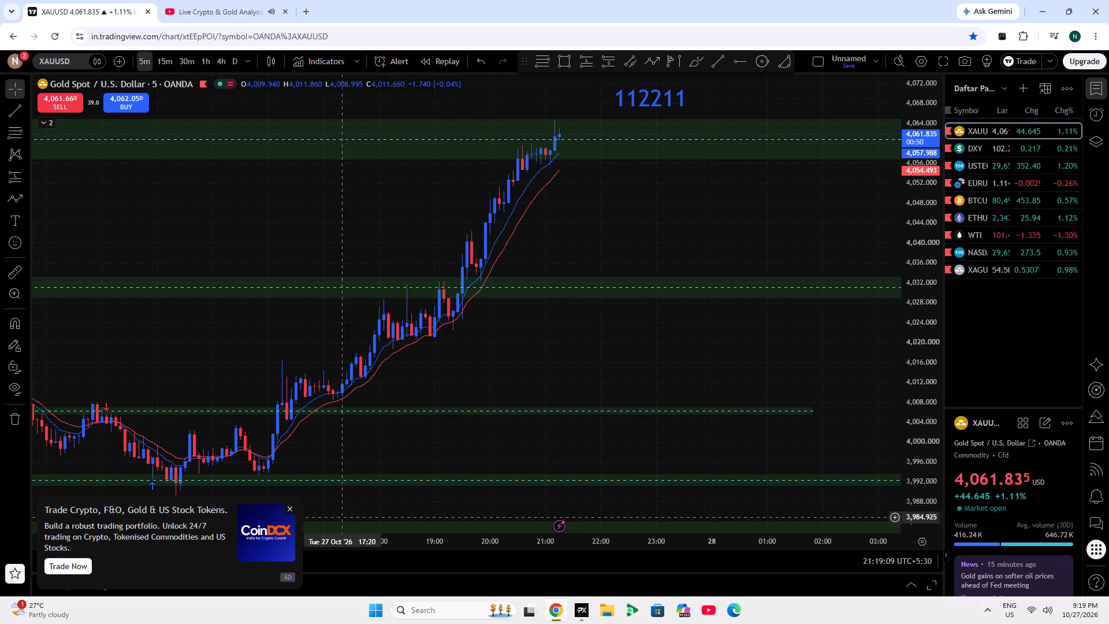
Switch to PrimeXBT and shift the long position drawing to start at 21:00 on 27 Oct, with its entry at 4,062.36.
left_click(236, 0)
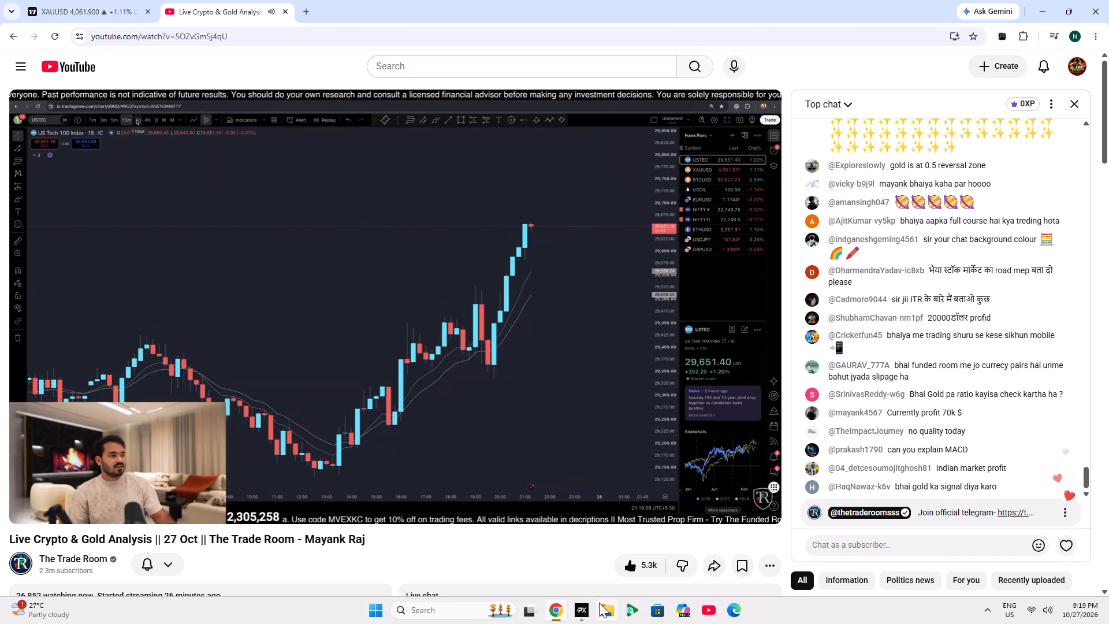
left_click(585, 604)
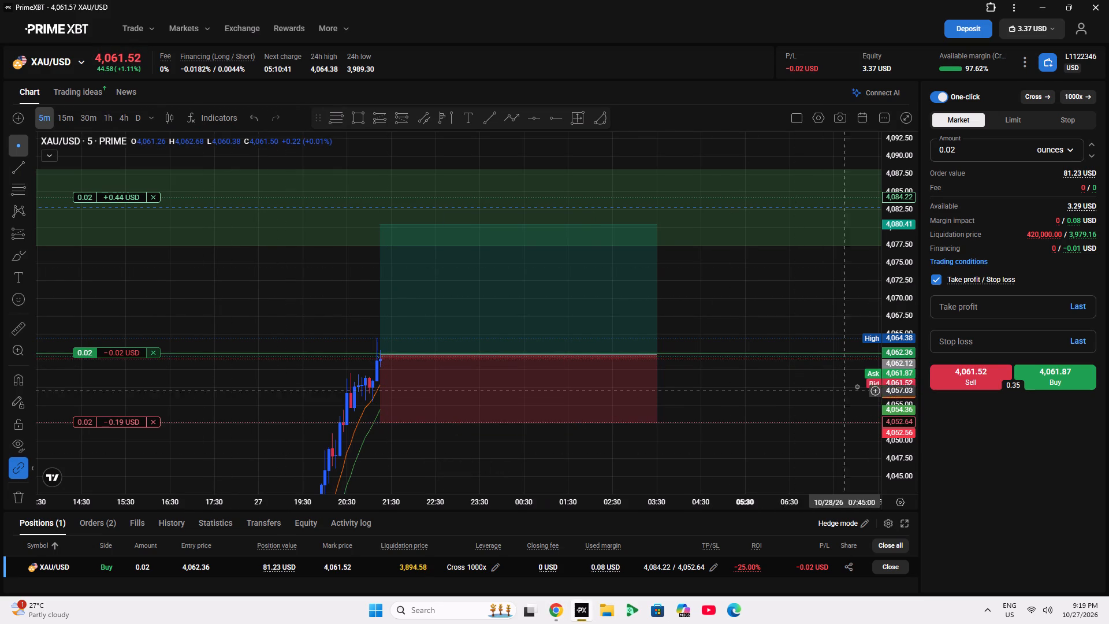
left_click_drag(508, 302, 499, 300)
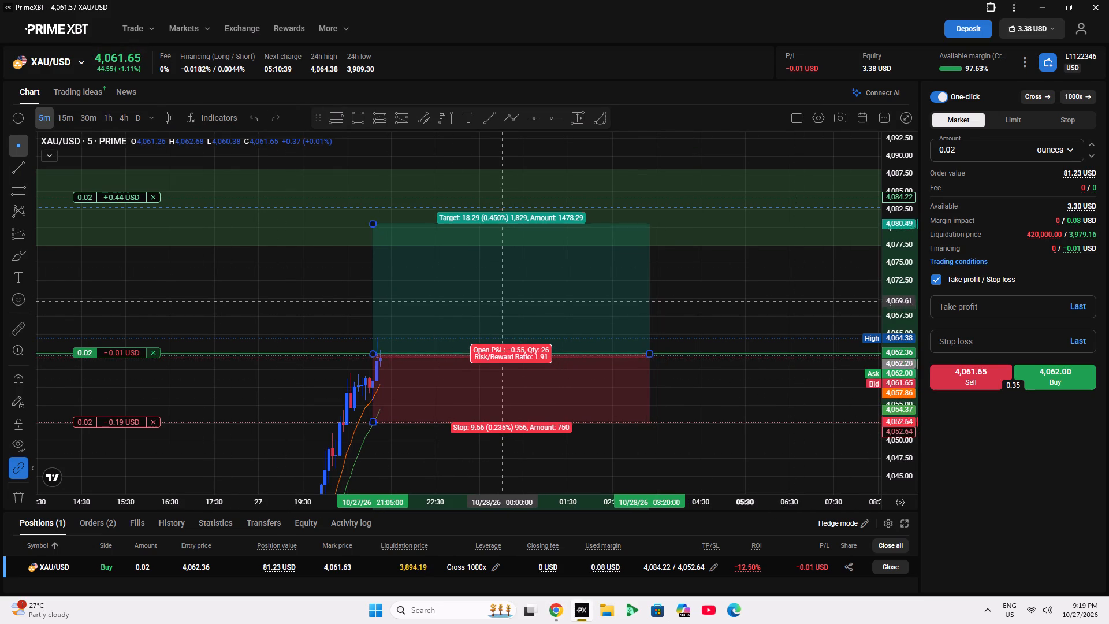
left_click_drag(499, 300, 506, 301)
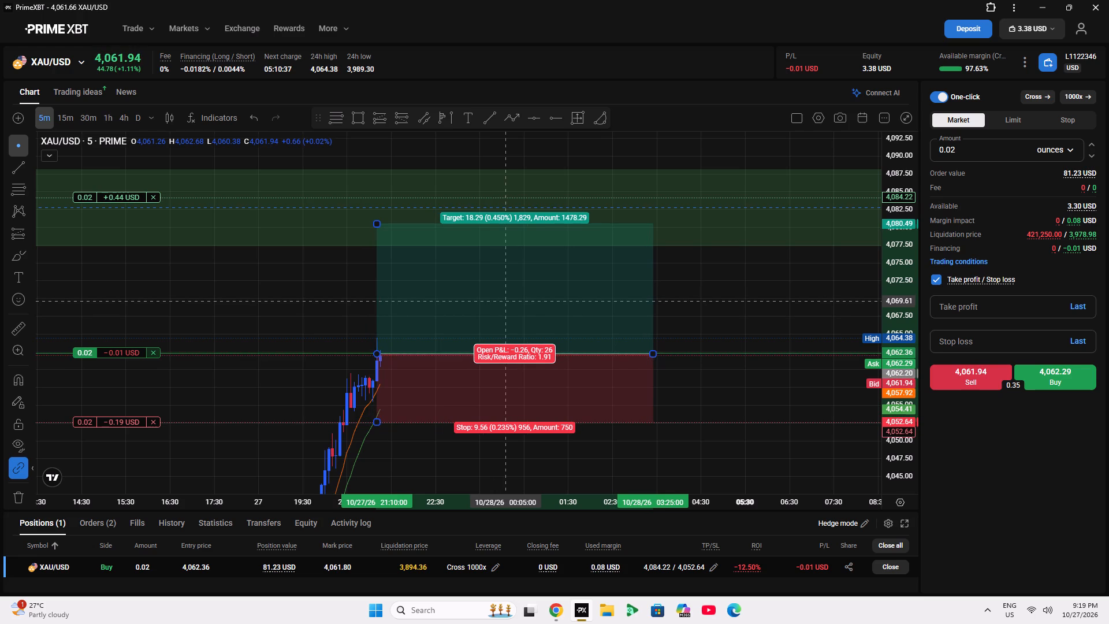
left_click_drag(506, 301, 452, 299)
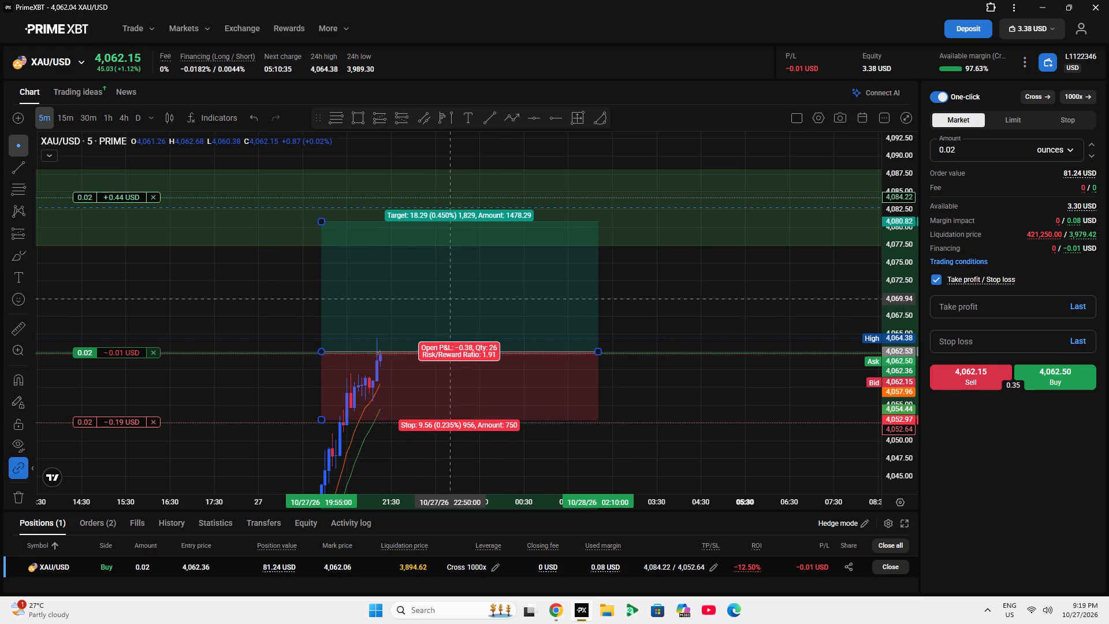
left_click_drag(452, 299, 498, 300)
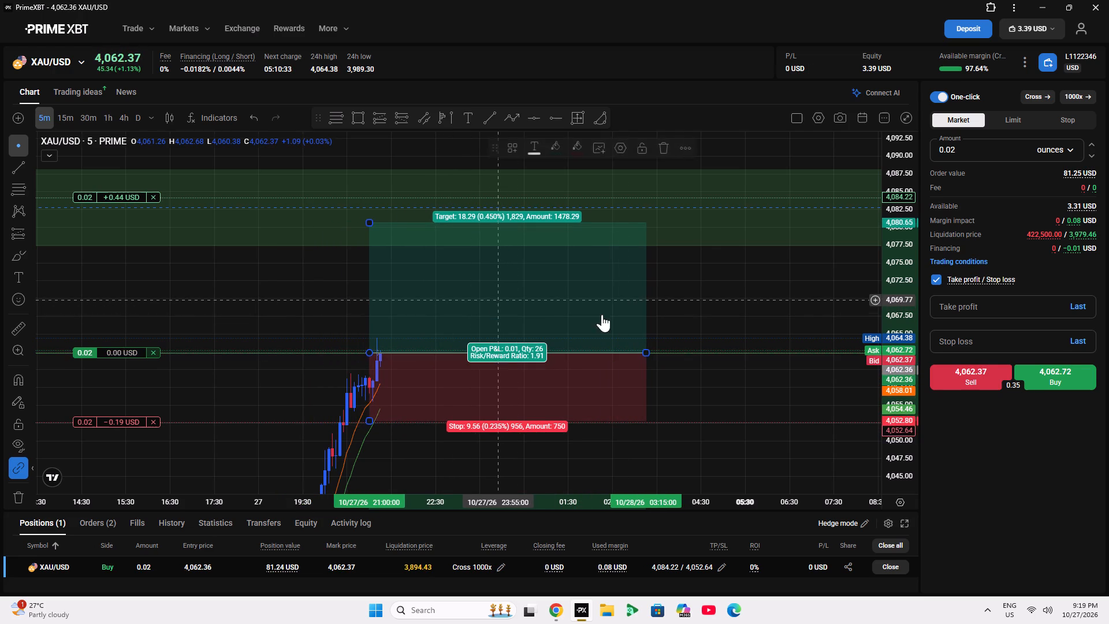
left_click(723, 322)
Set the order amount to 0.03 ounces and place a market buy on XAU/USD.
left_click(980, 155)
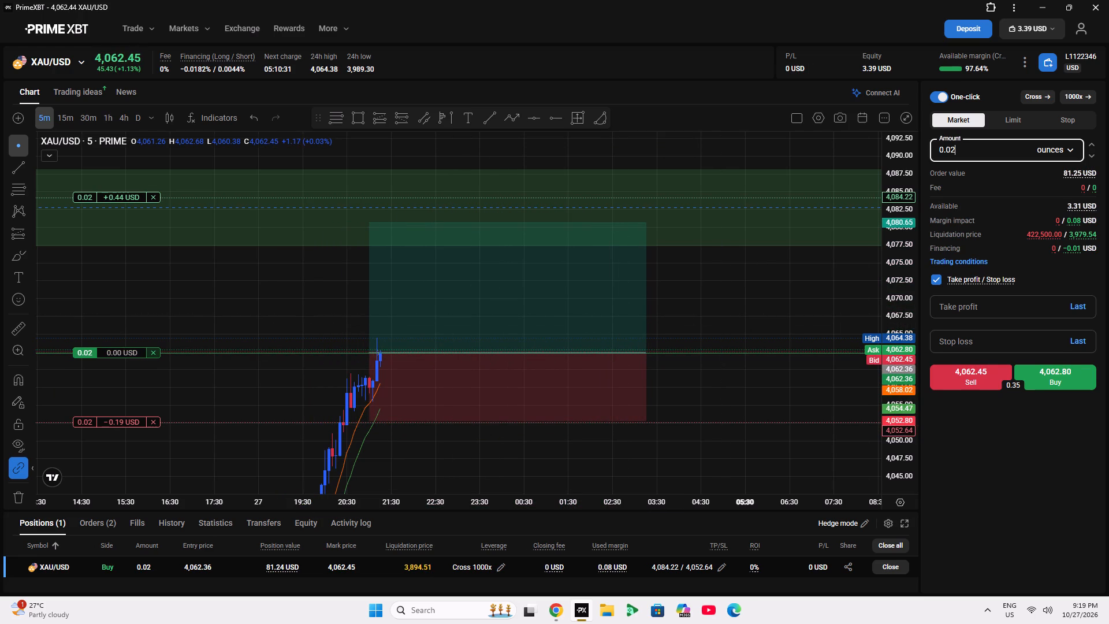
key("BackSpace")
key("3")
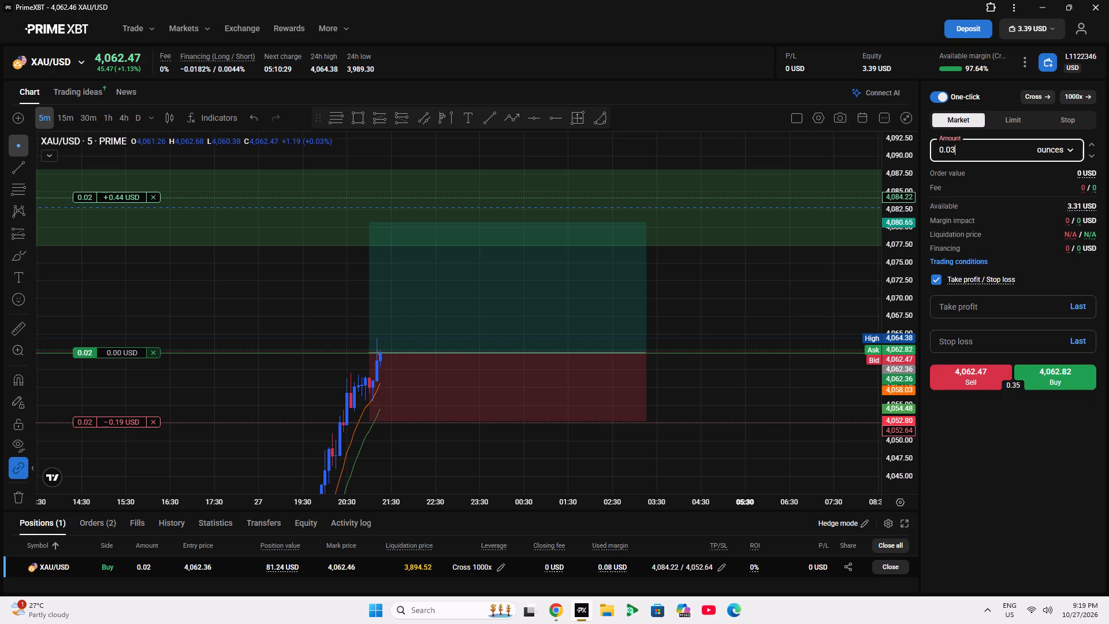
left_click(1058, 373)
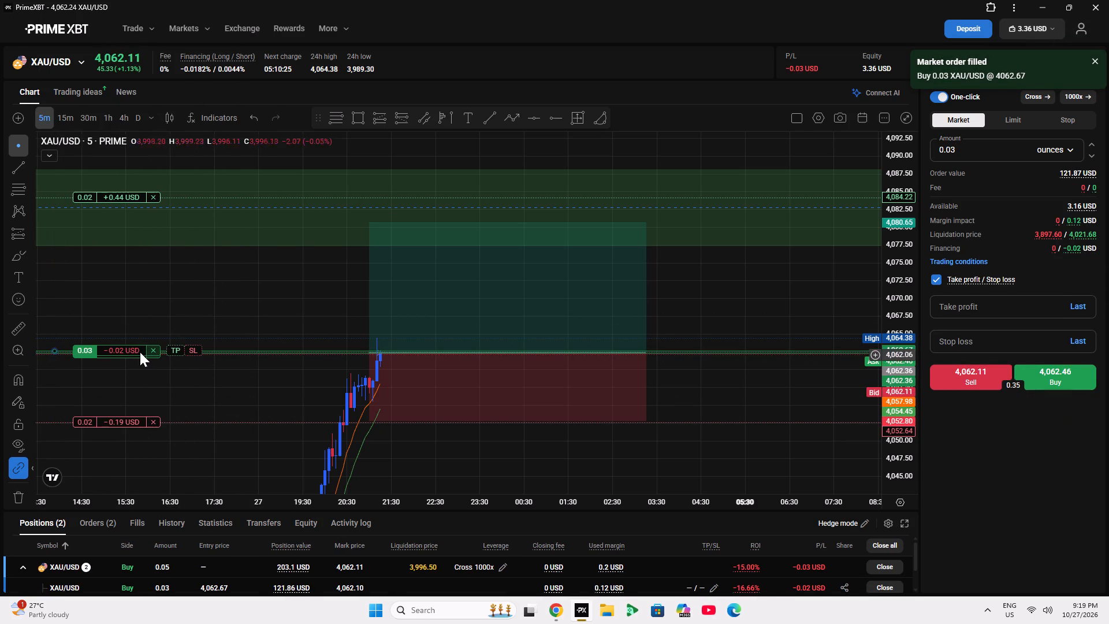
Close the 0.02 XAU/USD buy position from the chart.
left_click(133, 357)
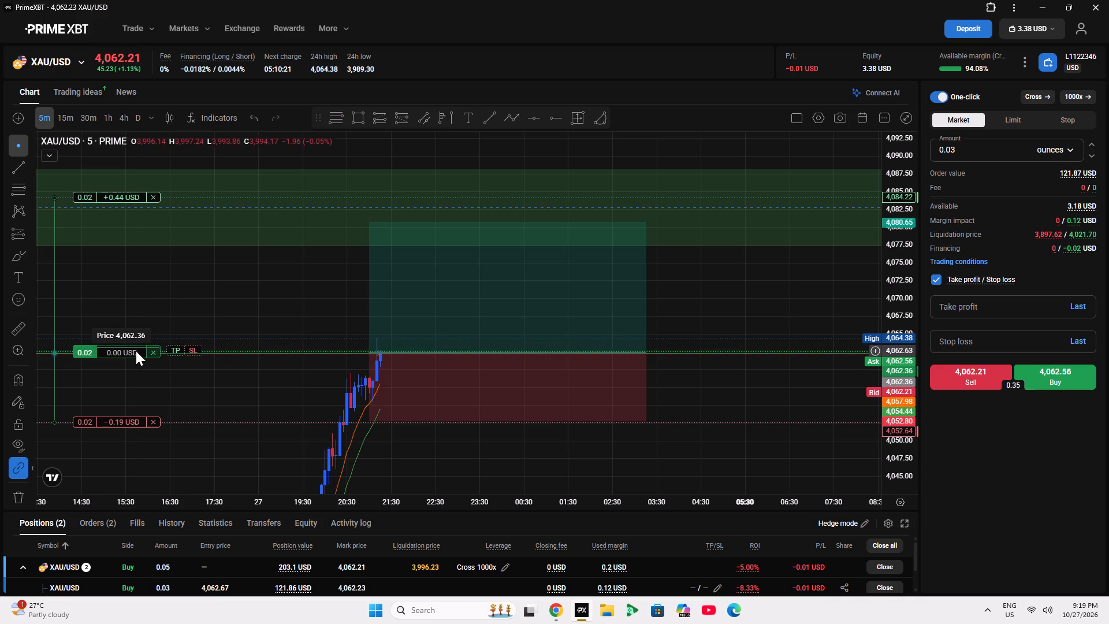
left_click(136, 351)
left_click(150, 355)
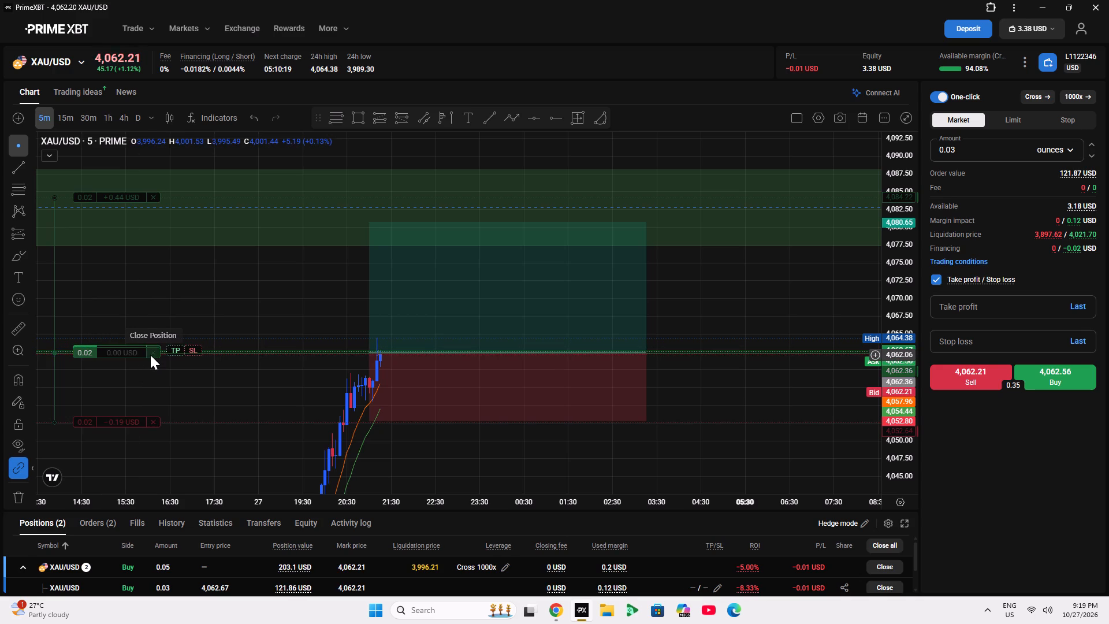
scroll(322, 0, "down", 3)
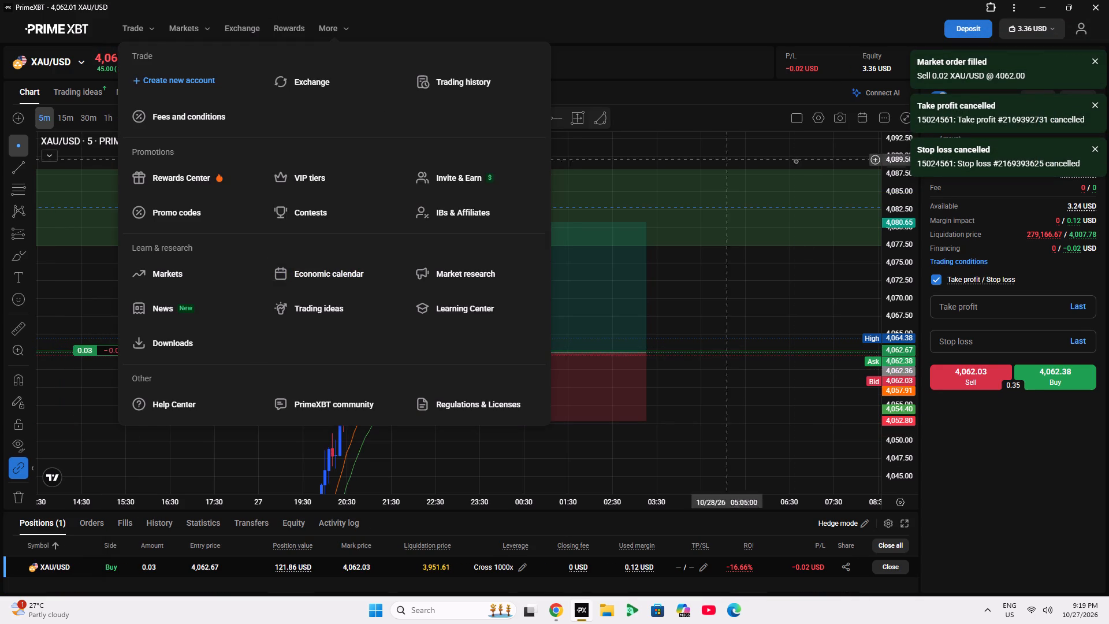
Attach a stop loss order at 4,055.97 to the 0.03 XAU/USD buy position on the chart.
left_click_drag(780, 294, 753, 289)
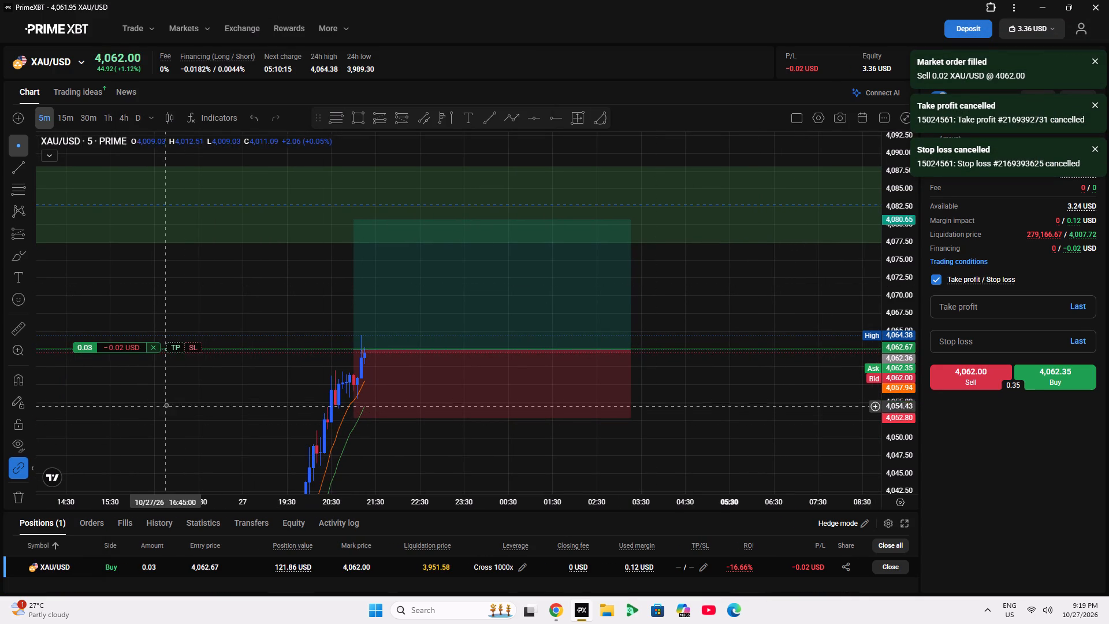
left_click_drag(195, 347, 217, 422)
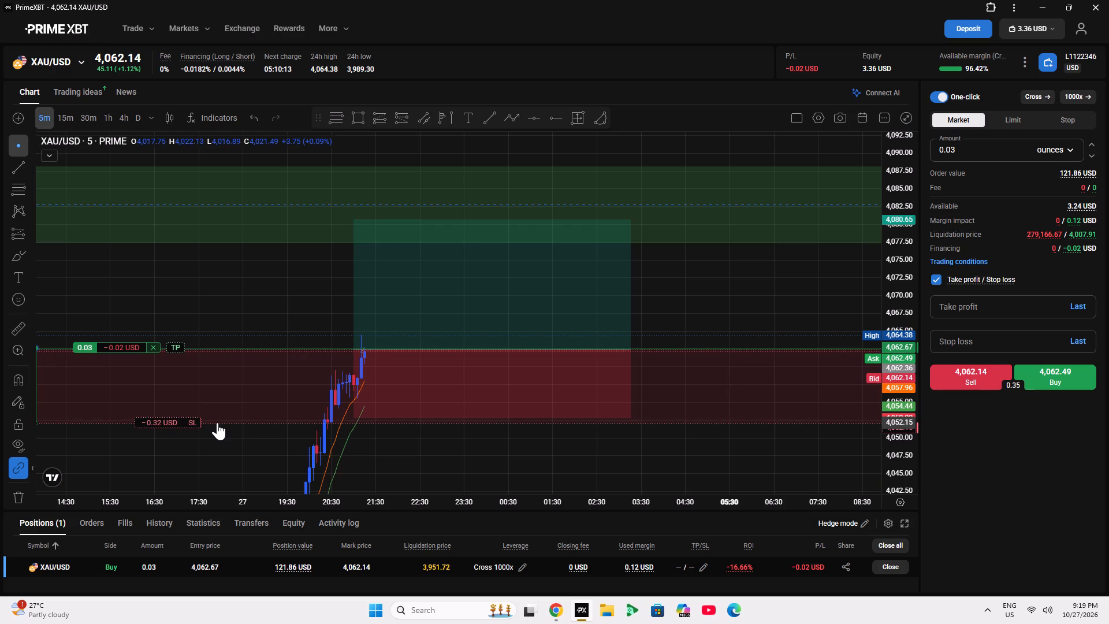
left_click_drag(217, 422, 222, 436)
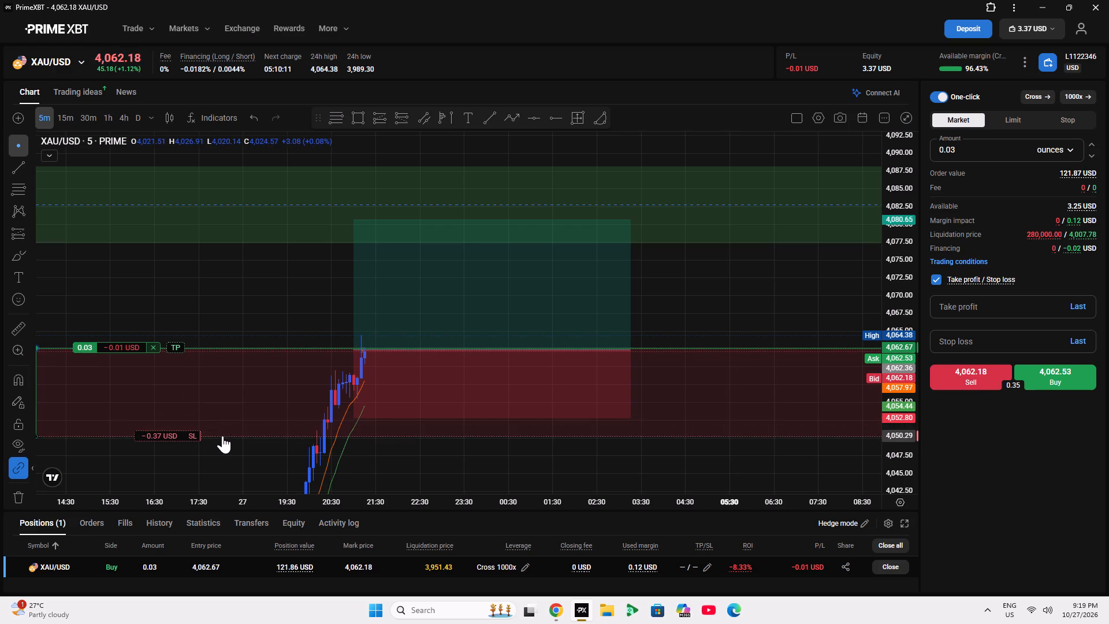
left_click_drag(222, 436, 211, 418)
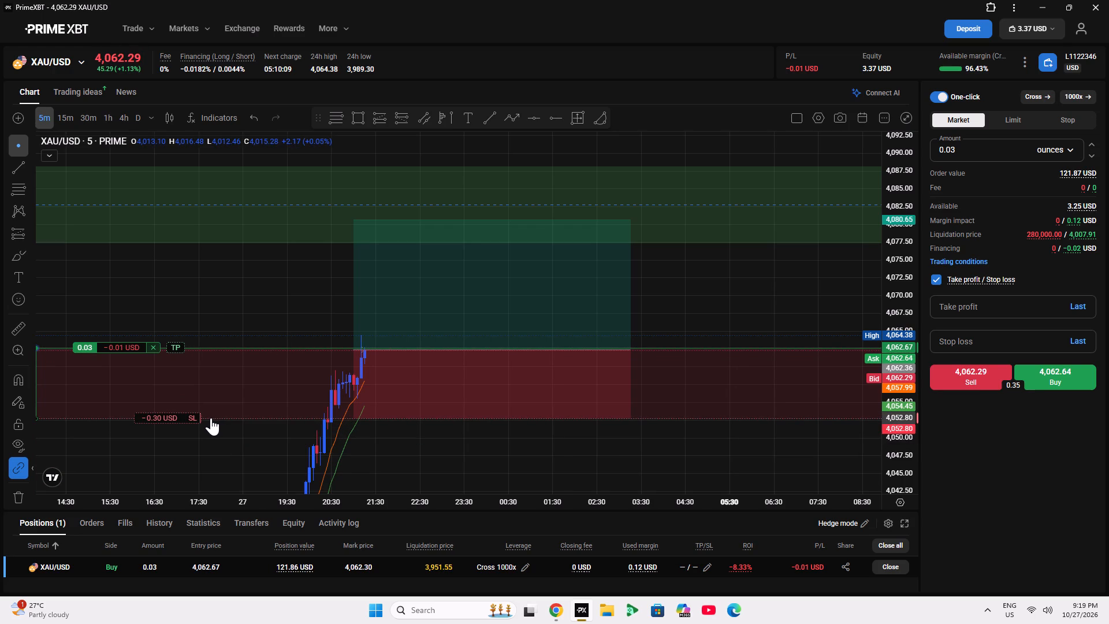
left_click_drag(211, 418, 194, 399)
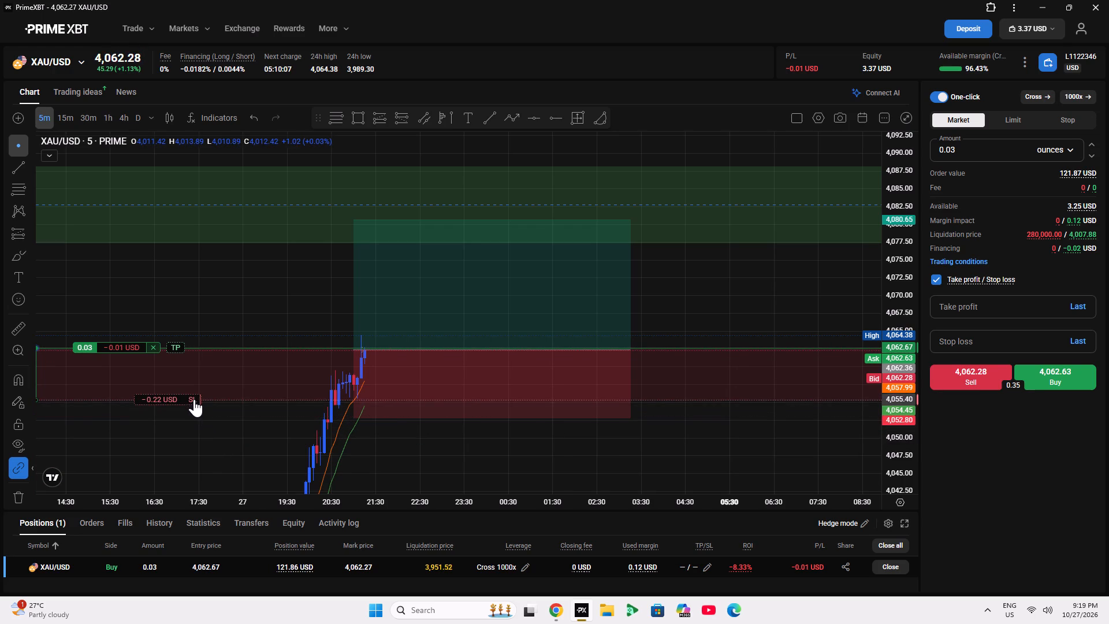
left_click_drag(194, 399, 180, 395)
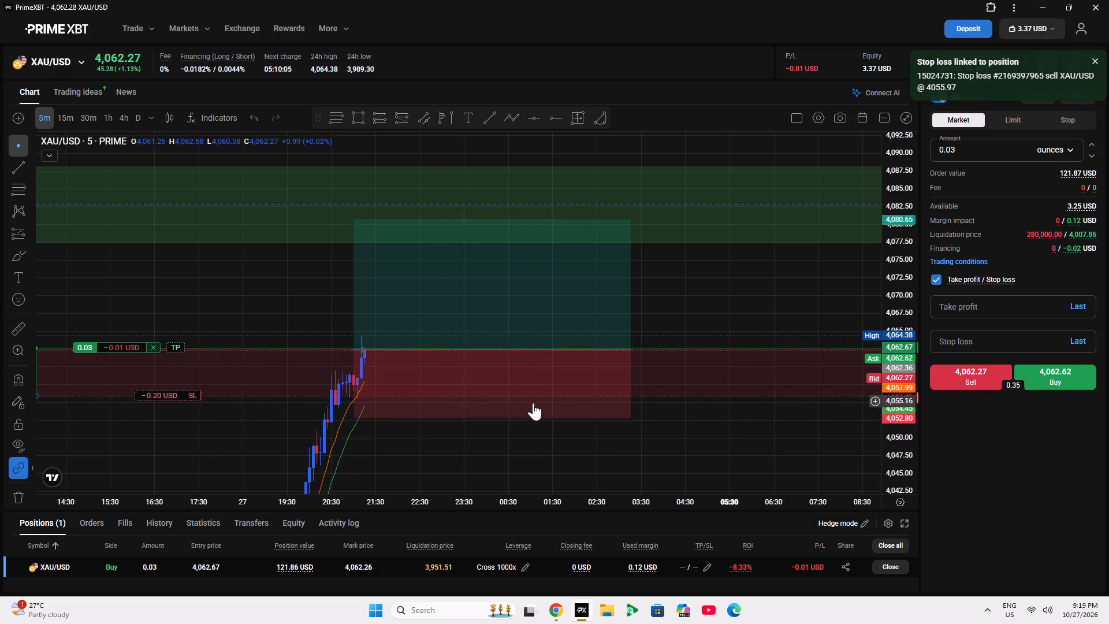
Switch to Chrome and compare the live analysis stream with the 5-minute XAUUSD chart on TradingView.
left_click(554, 608)
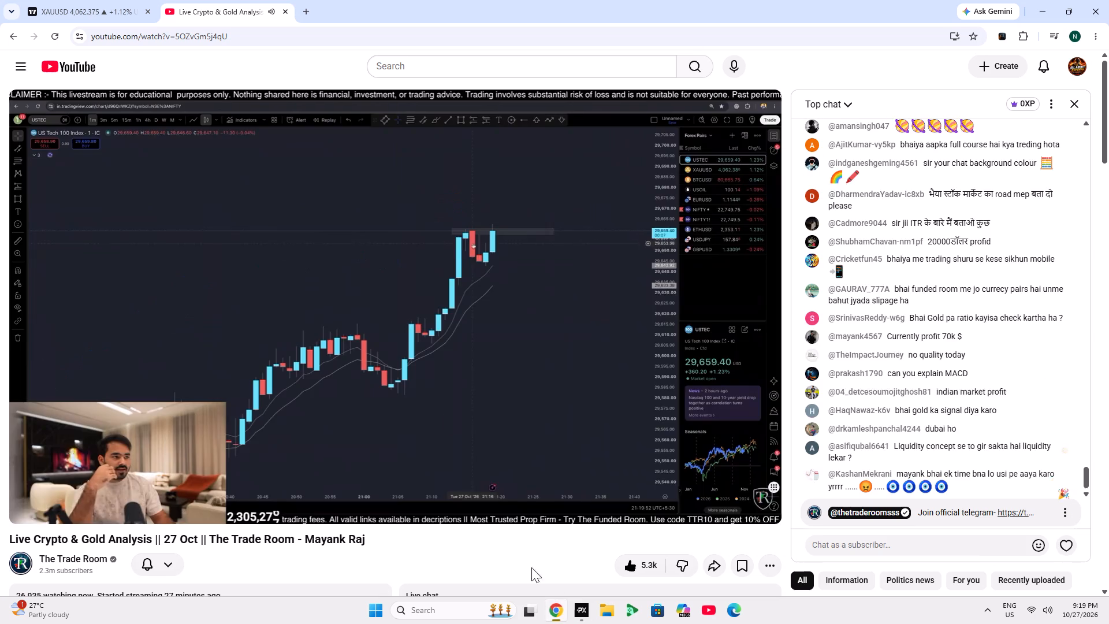
left_click(55, 0)
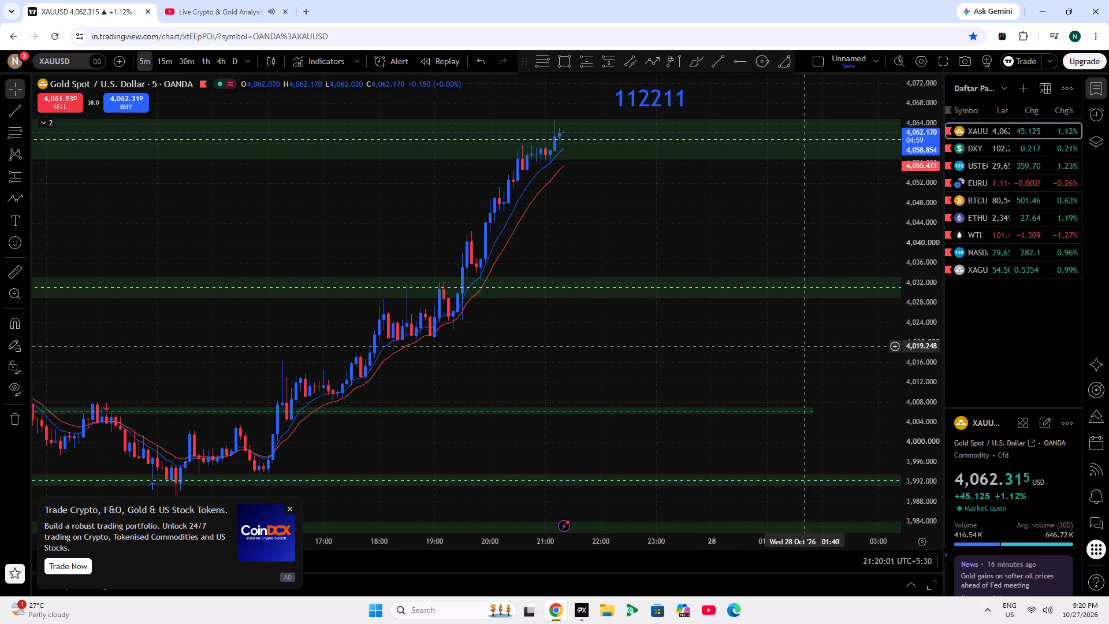
left_click(243, 0)
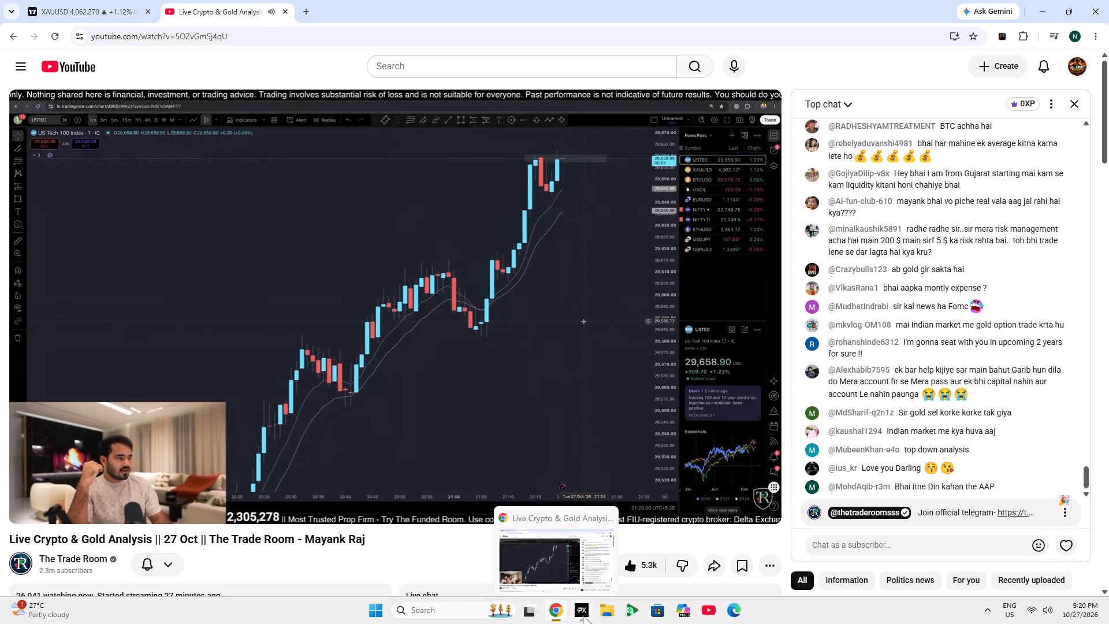
Switch to PrimeXBT and raise the long position drawing's stop level to about 5.5 below its entry.
left_click(583, 615)
left_click(381, 378)
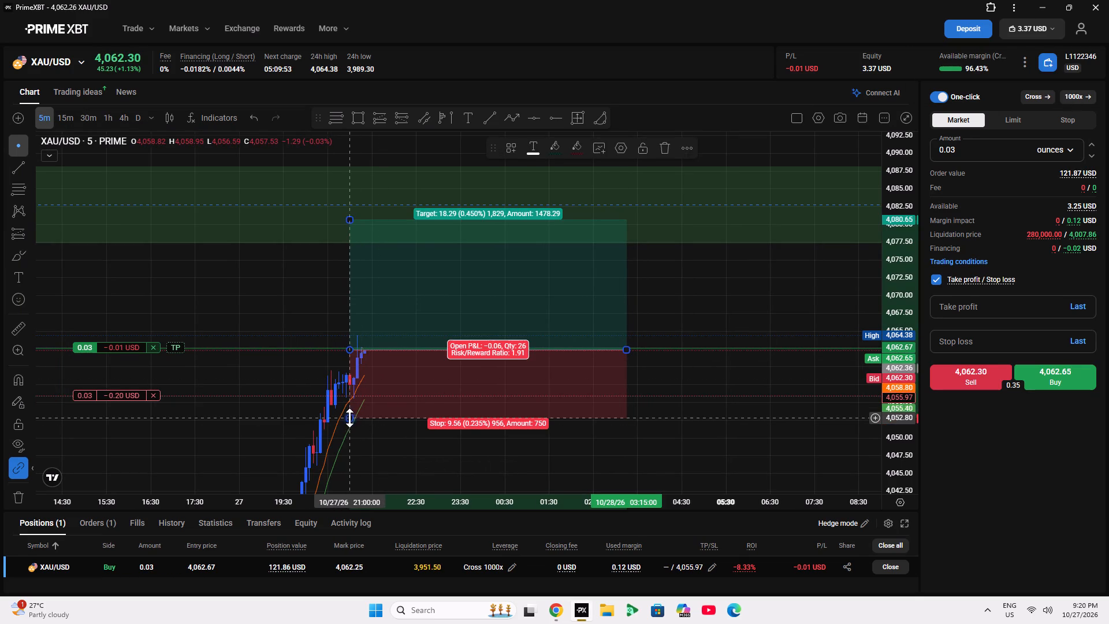
left_click_drag(350, 418, 331, 390)
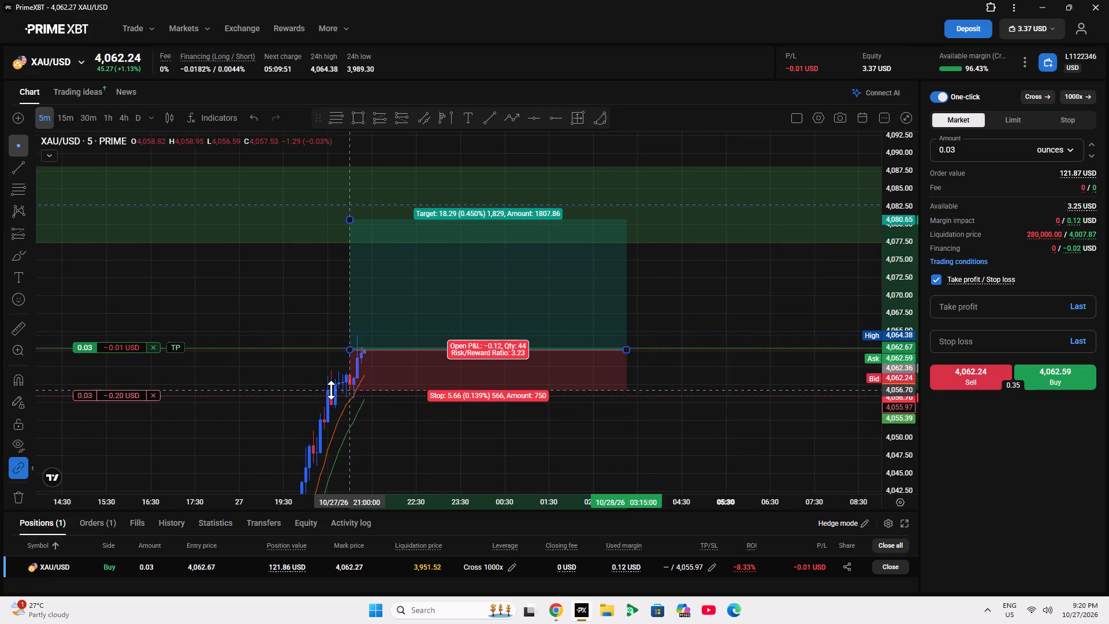
left_click_drag(331, 390, 326, 389)
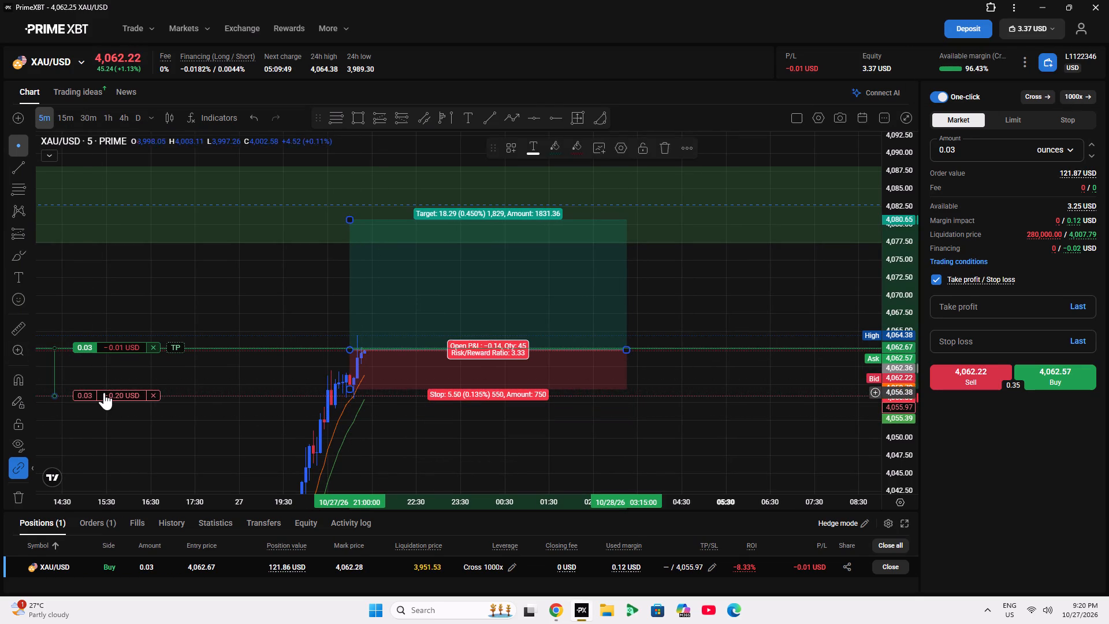
Move the 0.03 buy position's stop loss order up to 4,056.05.
left_click_drag(104, 392, 109, 393)
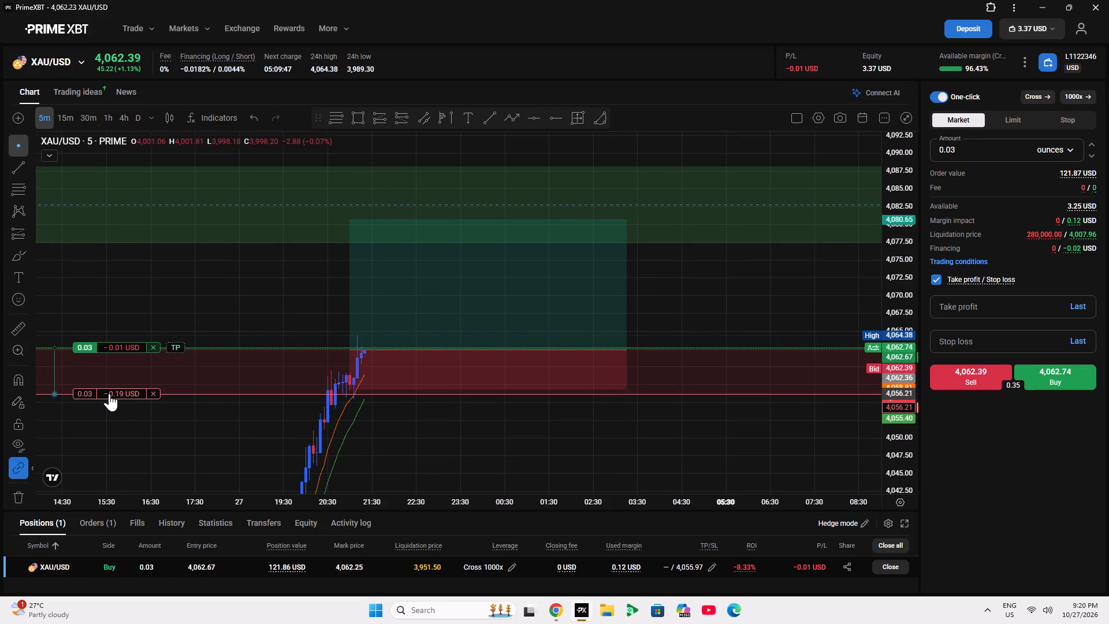
left_click_drag(109, 393, 113, 395)
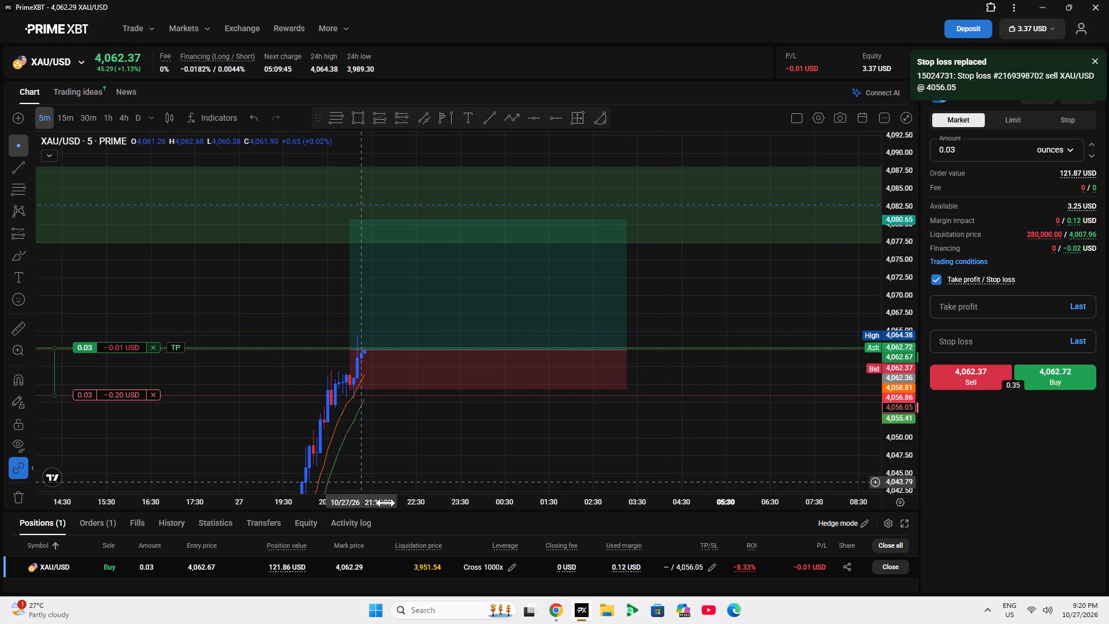
Switch to Chrome, check the 5-minute XAUUSD chart against the analysis stream, and skip the stream ahead to live.
left_click(560, 604)
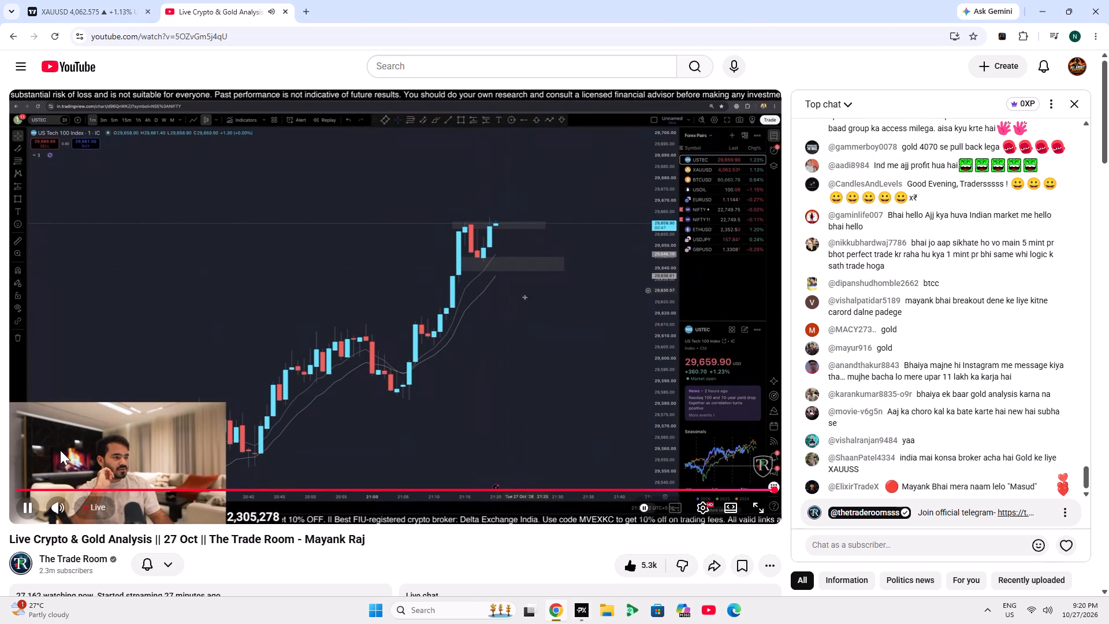
scroll(280, 0, "down", 5)
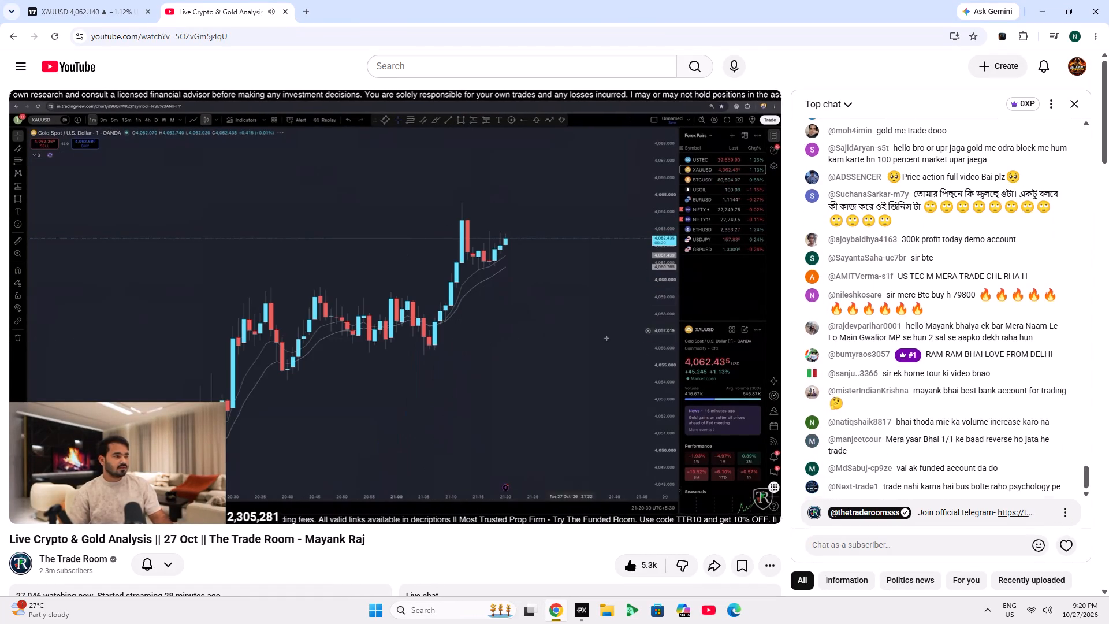
left_click_drag(90, 0, 95, 0)
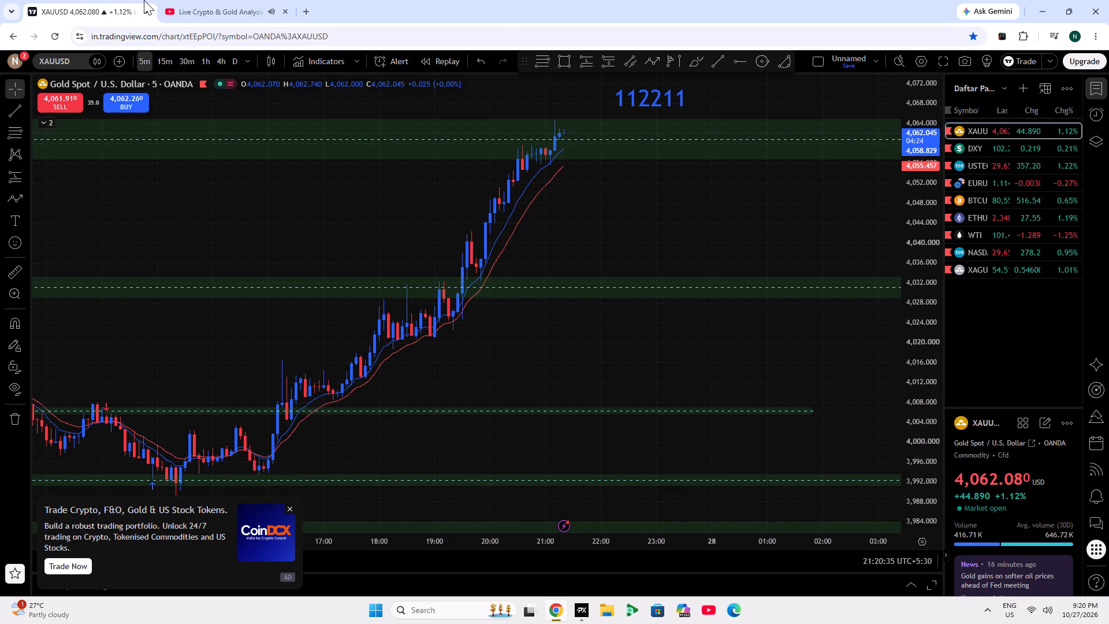
left_click(192, 0)
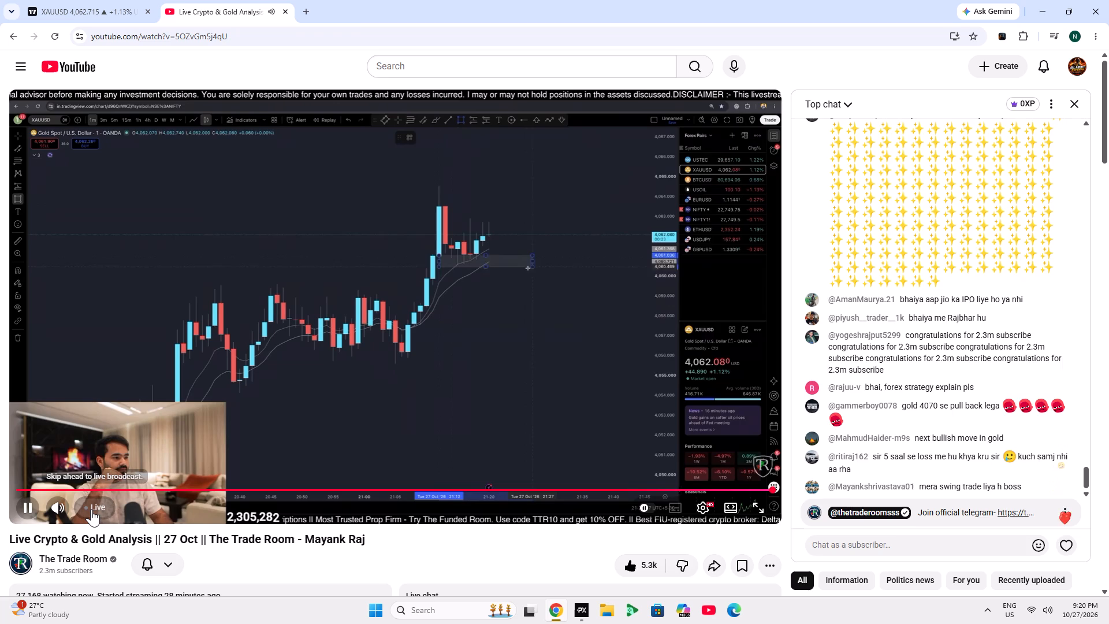
left_click(91, 509)
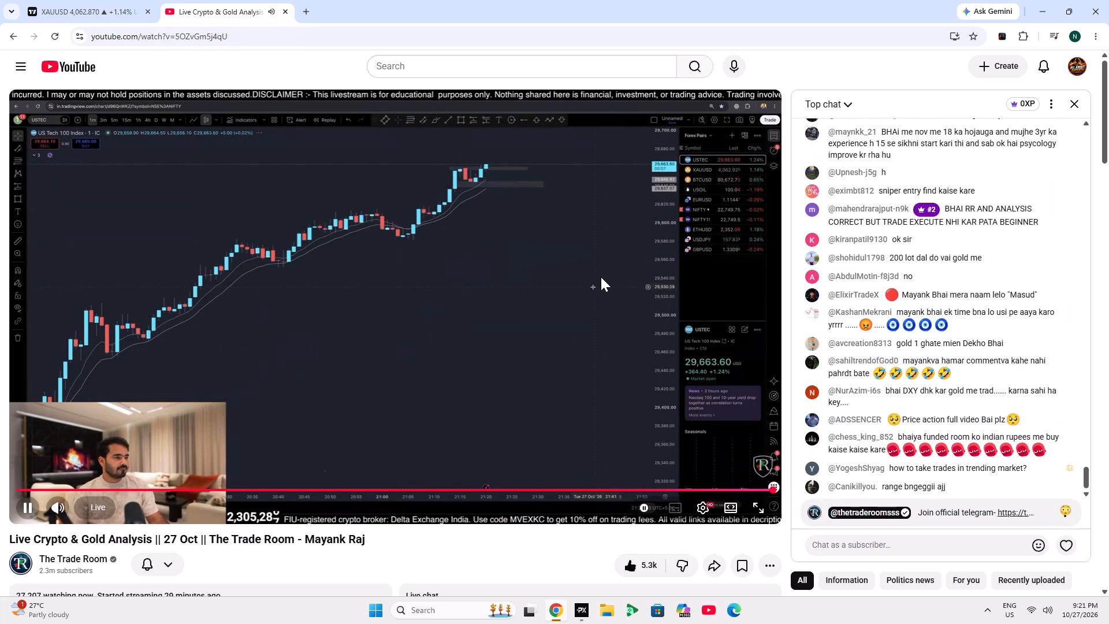
Switch to PrimeXBT and add a take profit order at 4,080.81 to the 0.03 XAU/USD buy position.
left_click(586, 616)
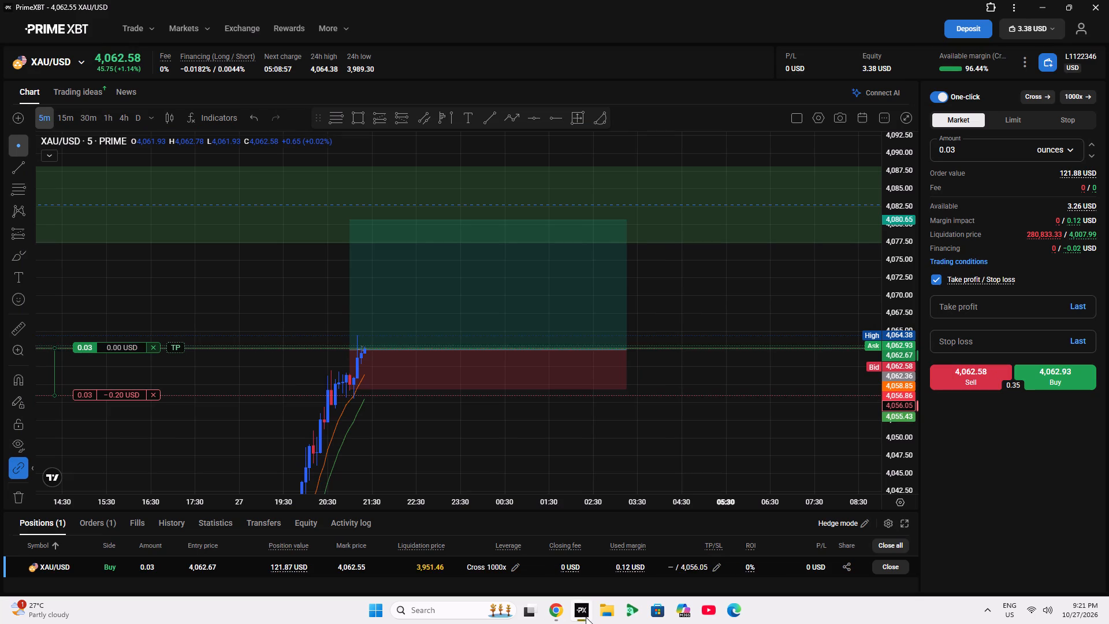
left_click_drag(676, 424, 650, 366)
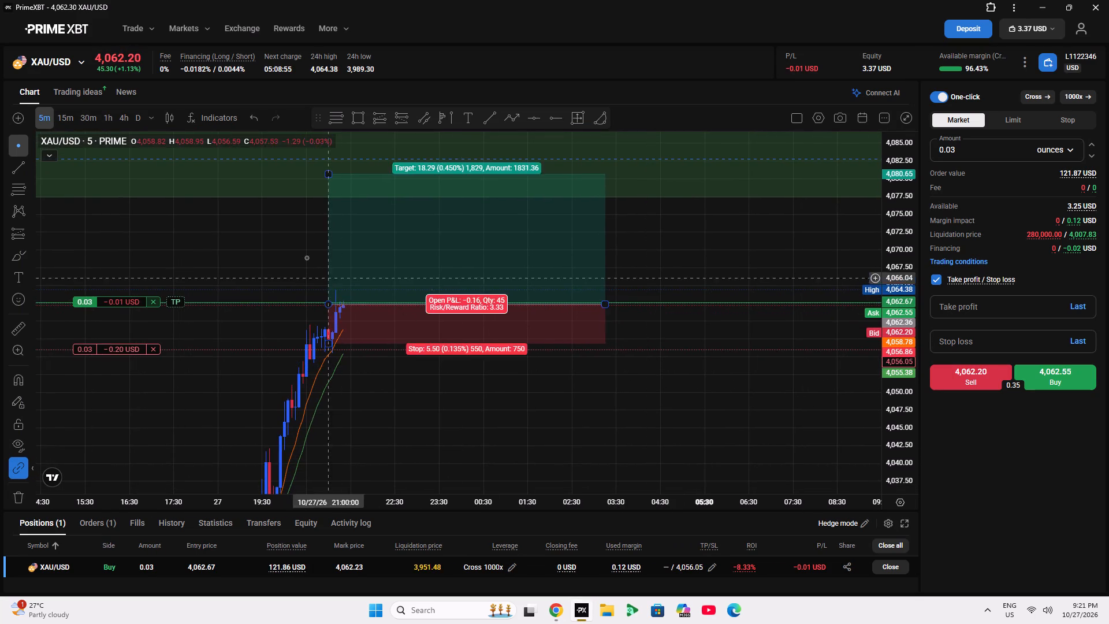
left_click_drag(307, 257, 317, 305)
left_click_drag(177, 342, 138, 206)
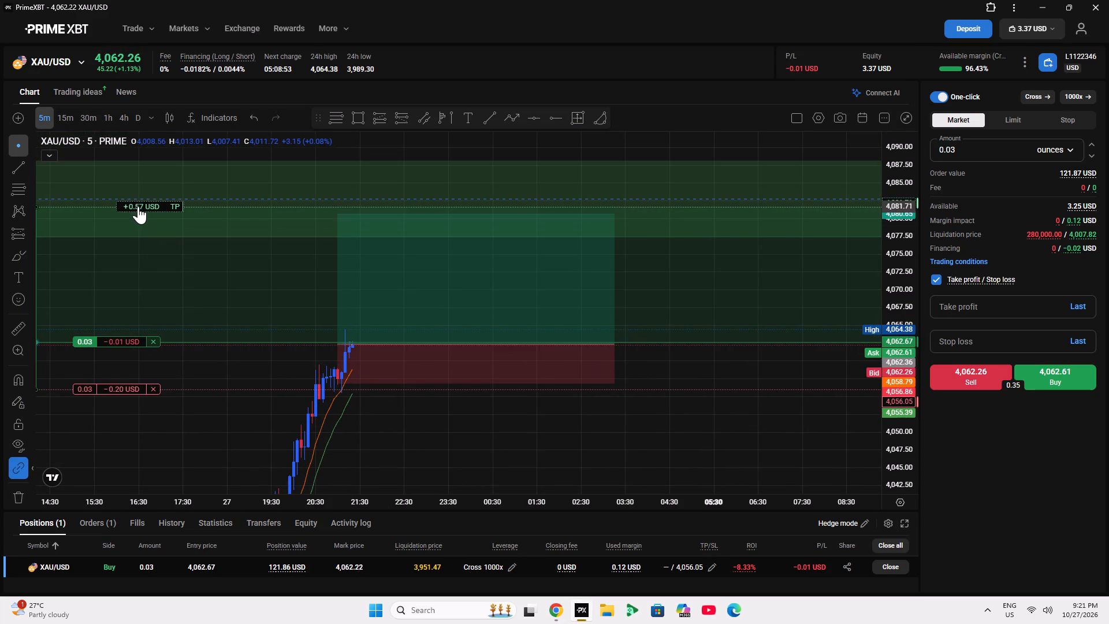
left_click_drag(138, 206, 97, 140)
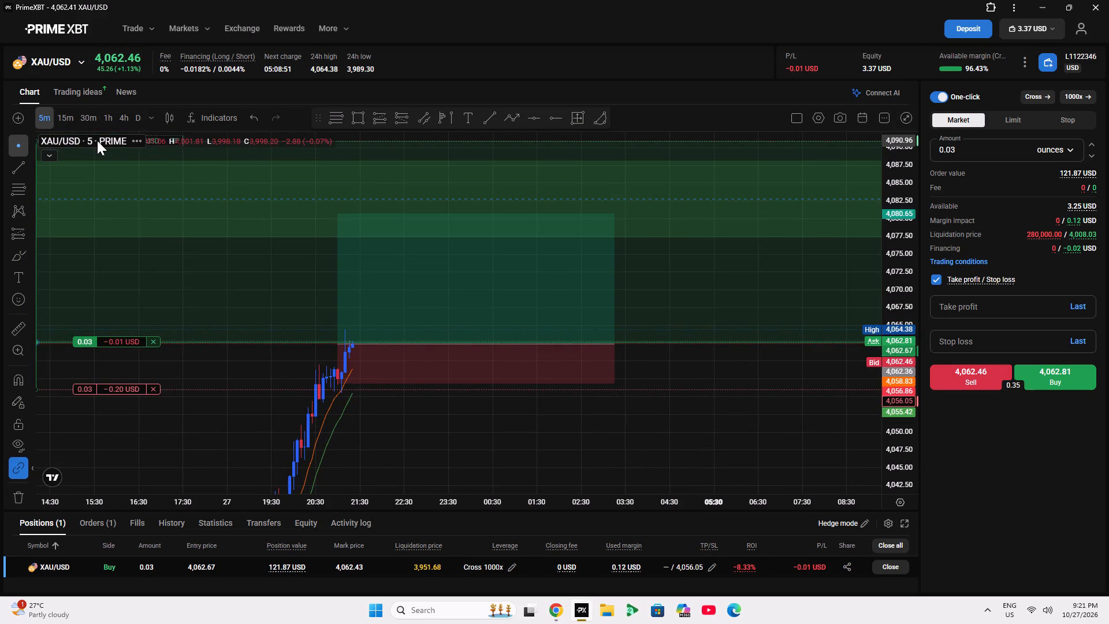
left_click_drag(97, 140, 155, 213)
Move the 0.03 buy position's stop loss order down to 4,055.57.
double_click(887, 395)
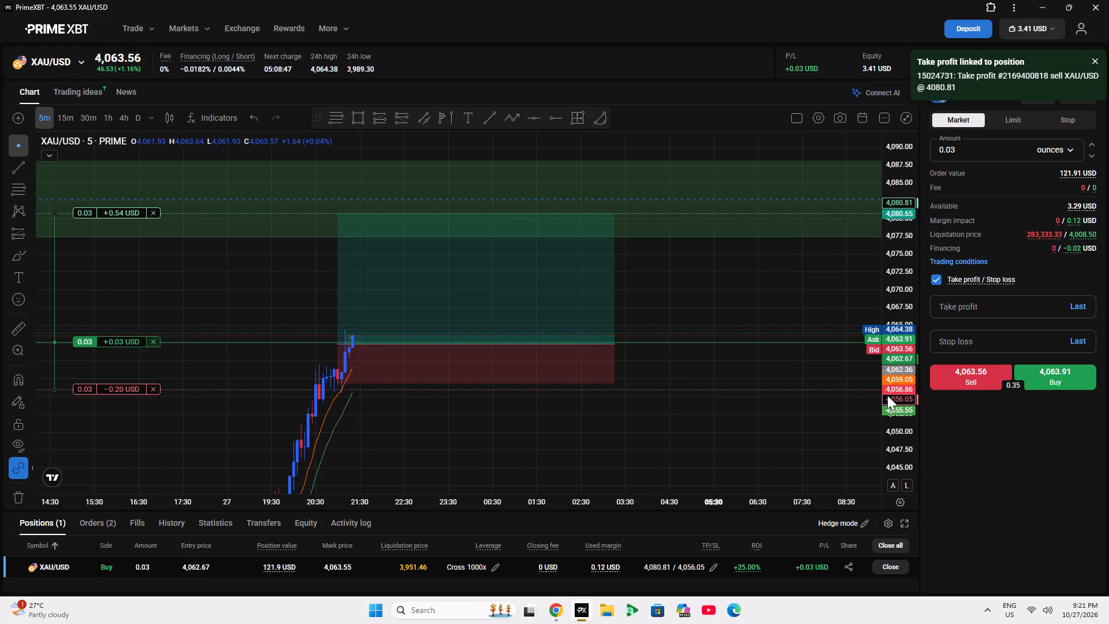
scroll(653, 342, "down", 4)
left_click_drag(690, 301, 613, 406)
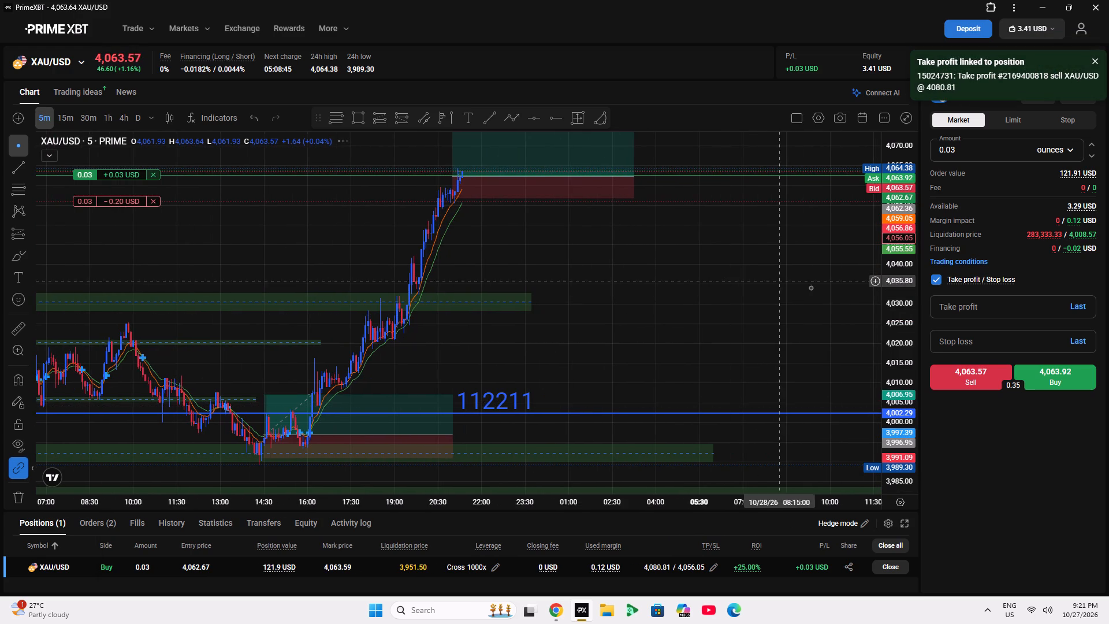
scroll(902, 370, "up", 9)
left_click_drag(686, 315, 750, 566)
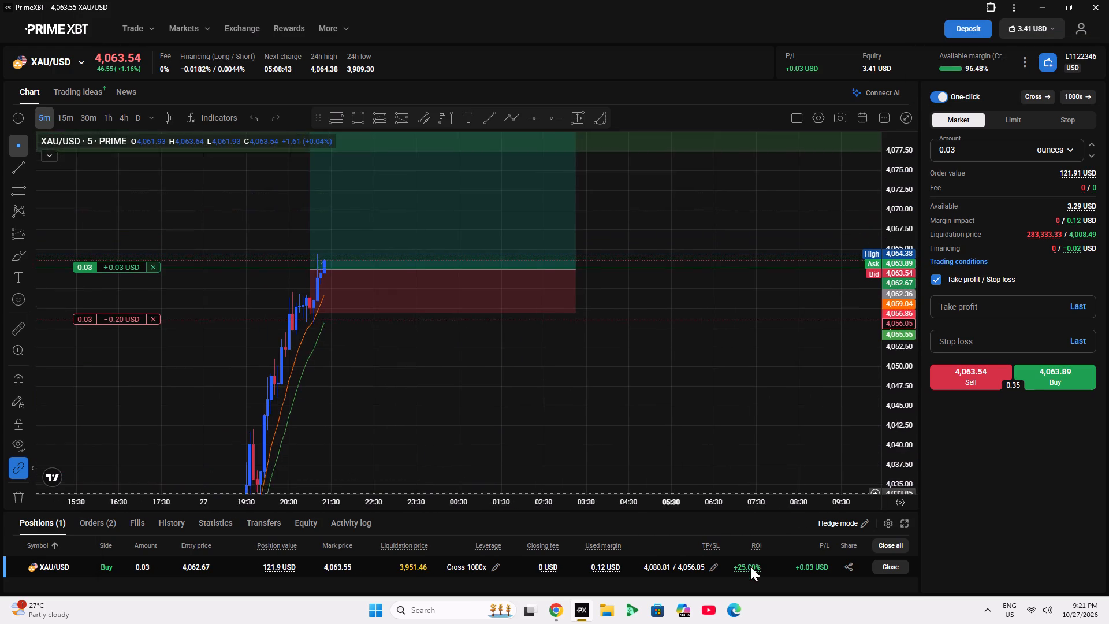
left_click_drag(750, 566, 751, 580)
scroll(893, 430, "up", 5)
left_click_drag(580, 196, 701, 307)
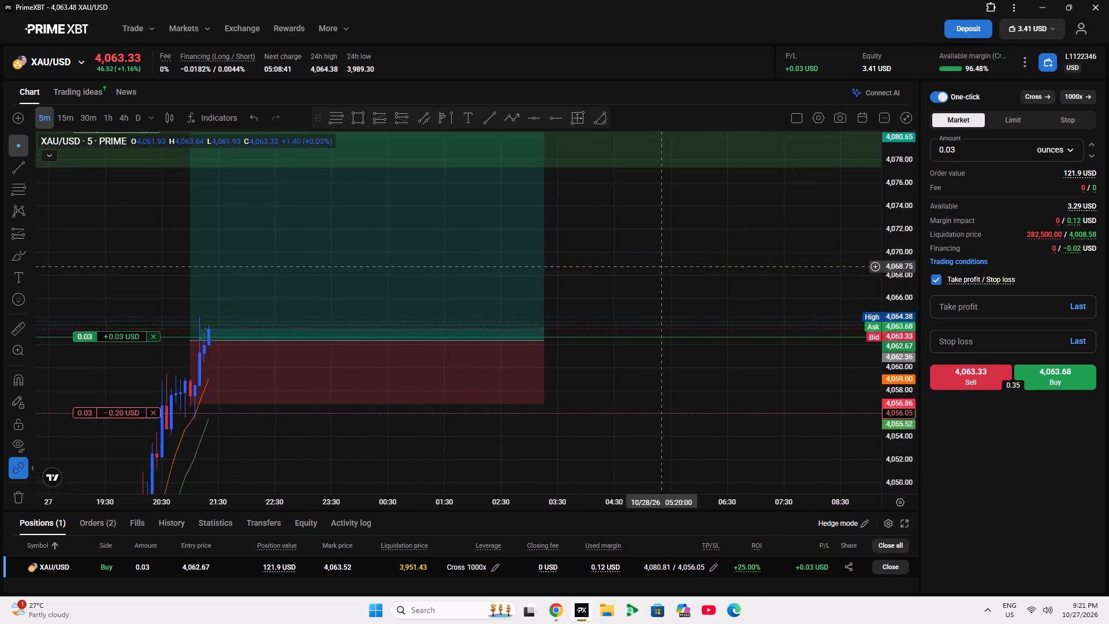
left_click_drag(701, 307, 731, 309)
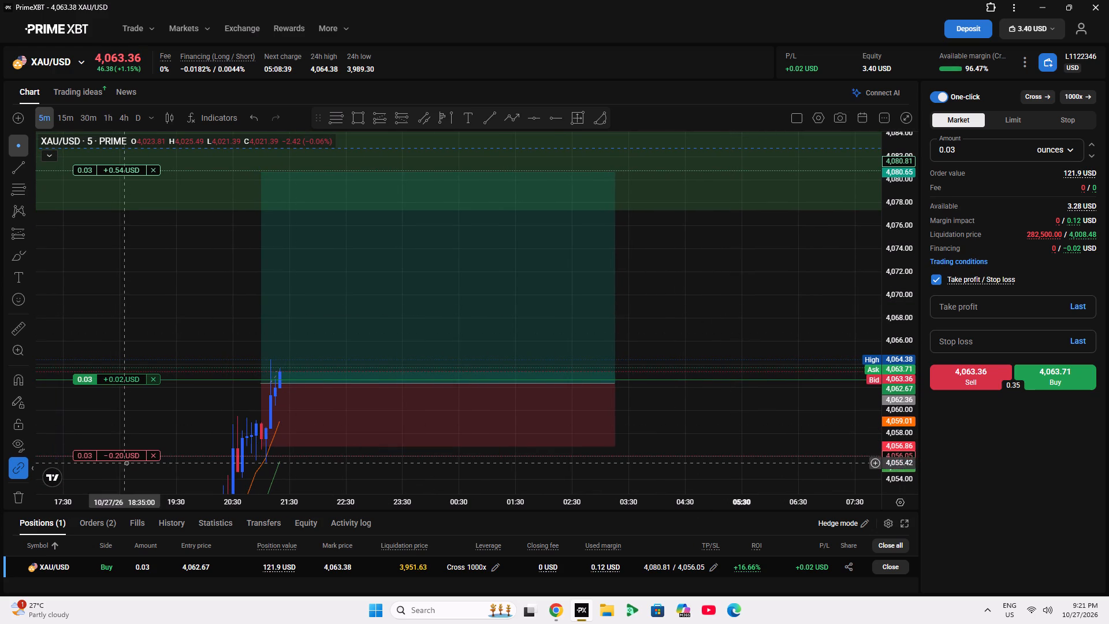
left_click(122, 458)
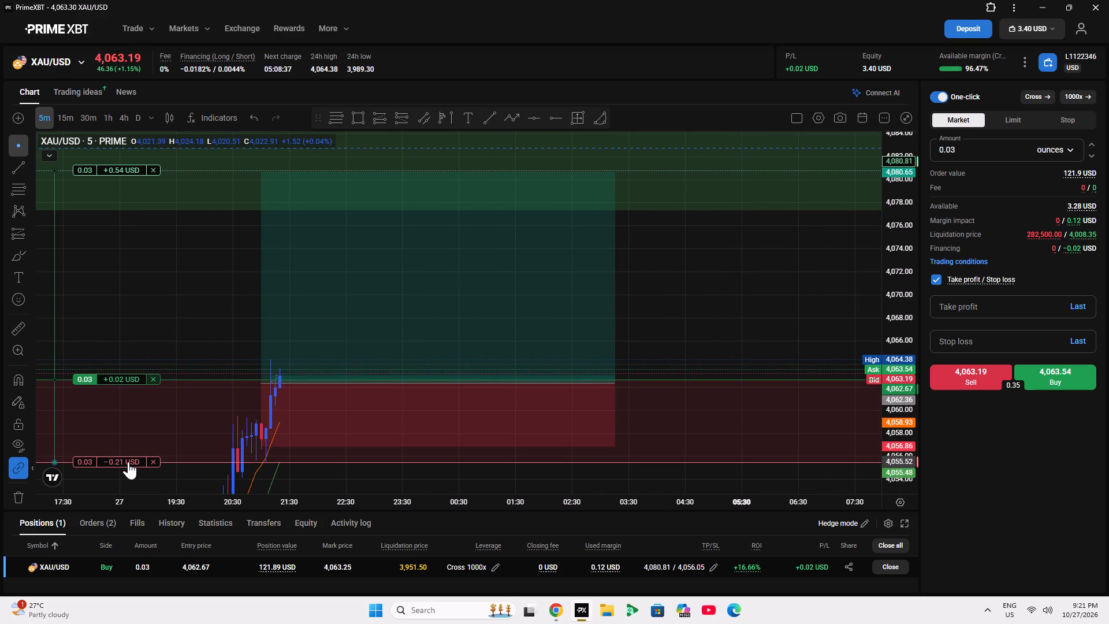
Nudge the long position drawing so that it starts at 21:10 with its entry at about 4,062.65.
left_click_drag(157, 245, 175, 265)
left_click(468, 341)
key("Up")
key("Up")
key("Up")
key("Up")
key("Up")
key("Up")
key("Up")
key("Up")
key("Up")
key("Up")
key("Up")
key("Up")
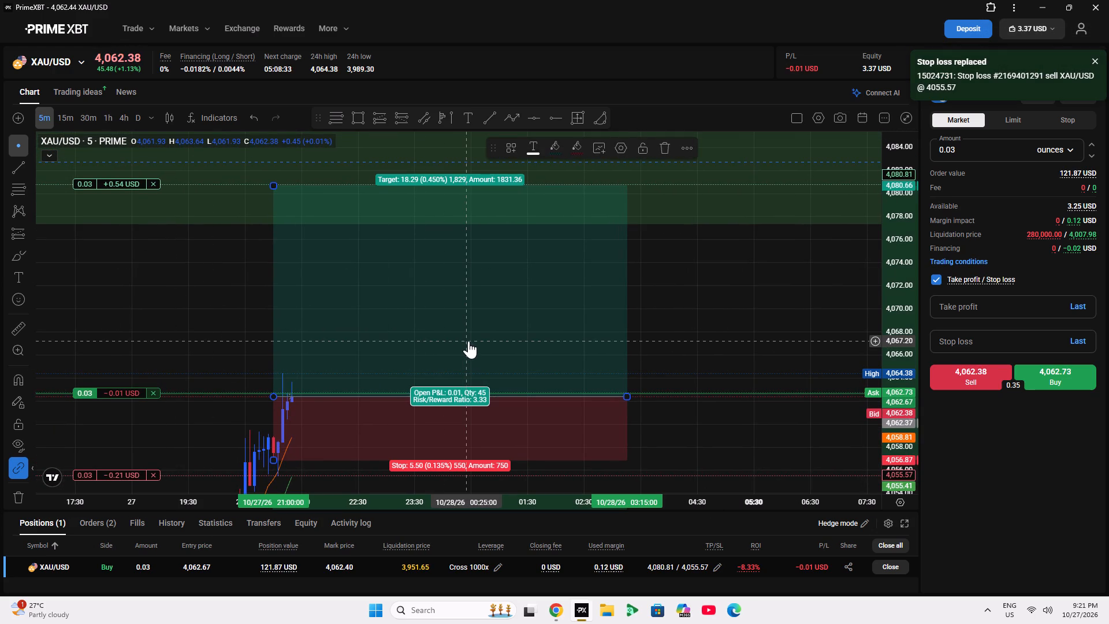
key("Up")
key("Up")
key("Up")
key("Up")
key("Up")
key("Up")
key("Up")
key("Up")
key("Up")
key("Up")
key("Up")
key("Up")
key("Up")
key("Up")
key("Up")
key("Up")
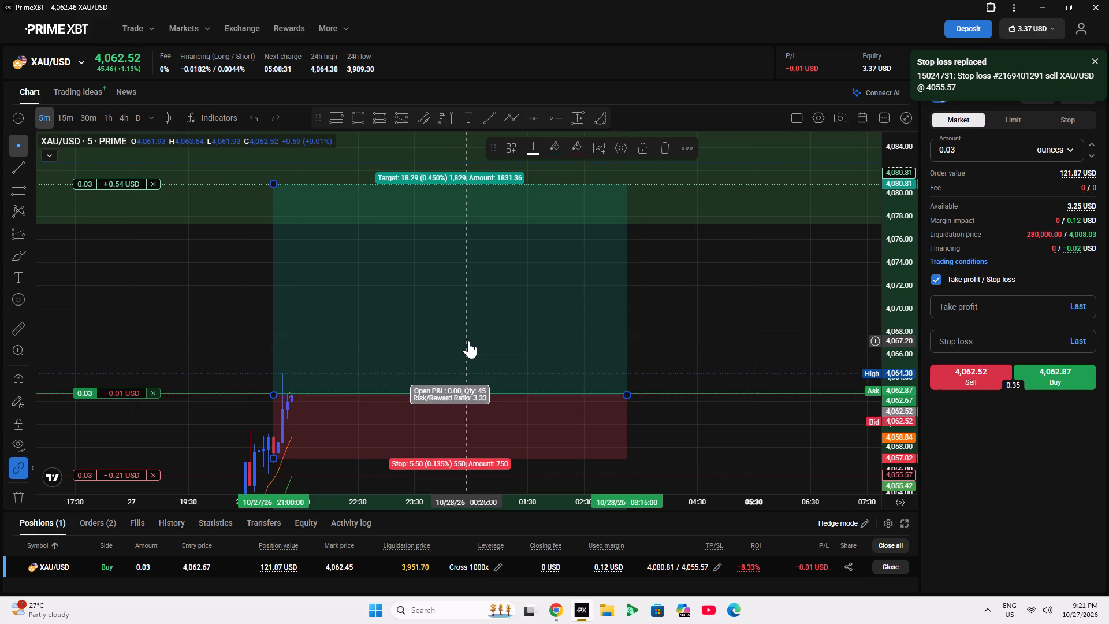
key("Right")
key("Down")
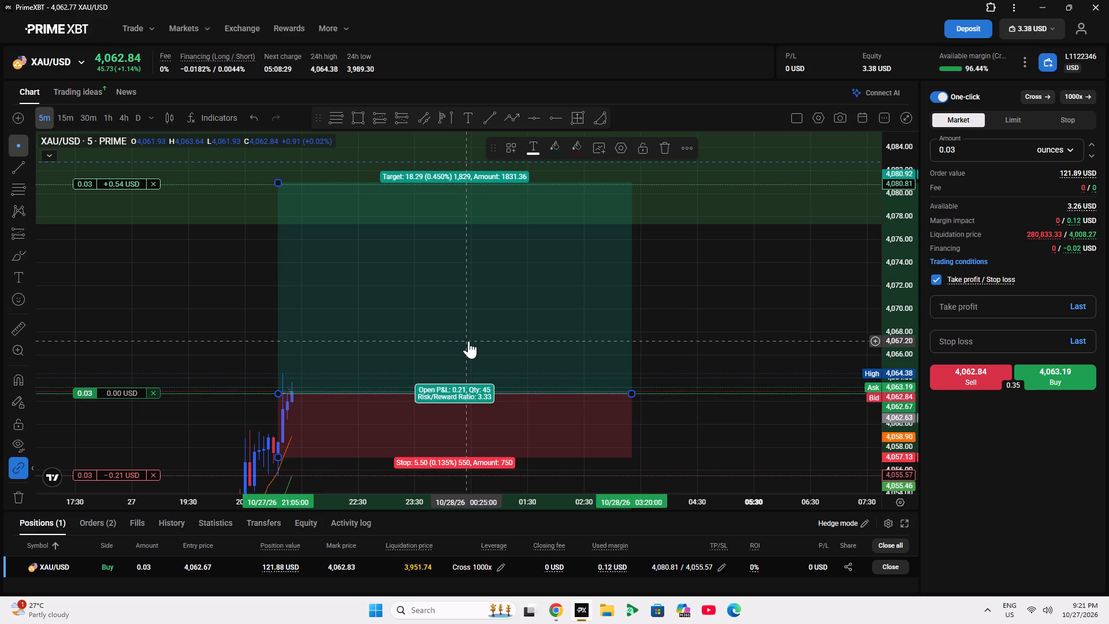
key("Right")
key("Right")
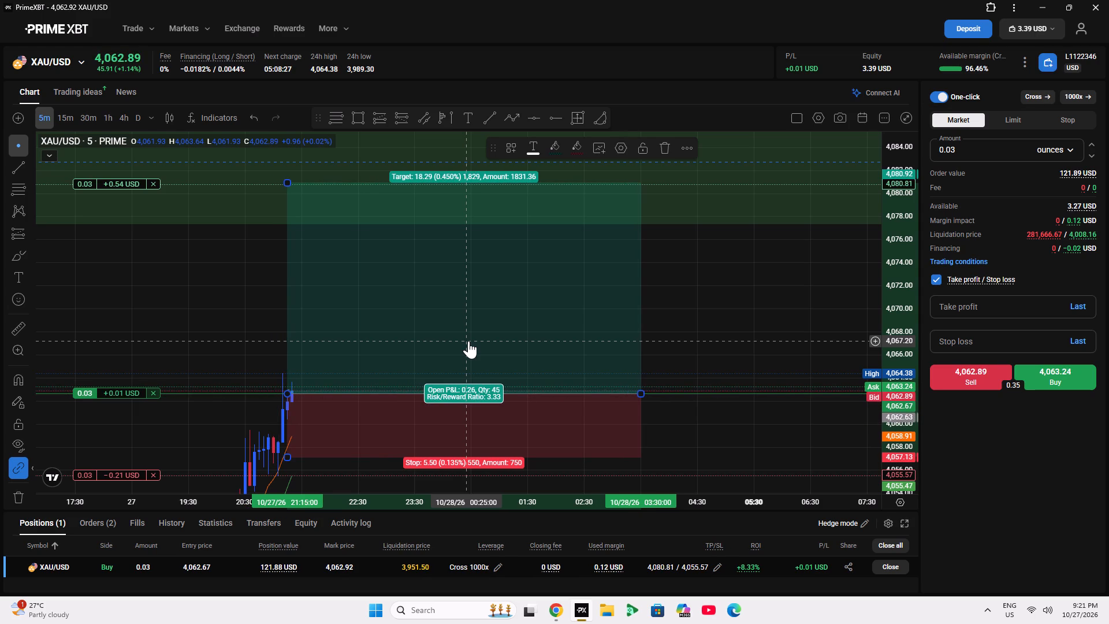
key("Right")
key("Up")
key("Up")
key("Left")
key("Left")
key("Left")
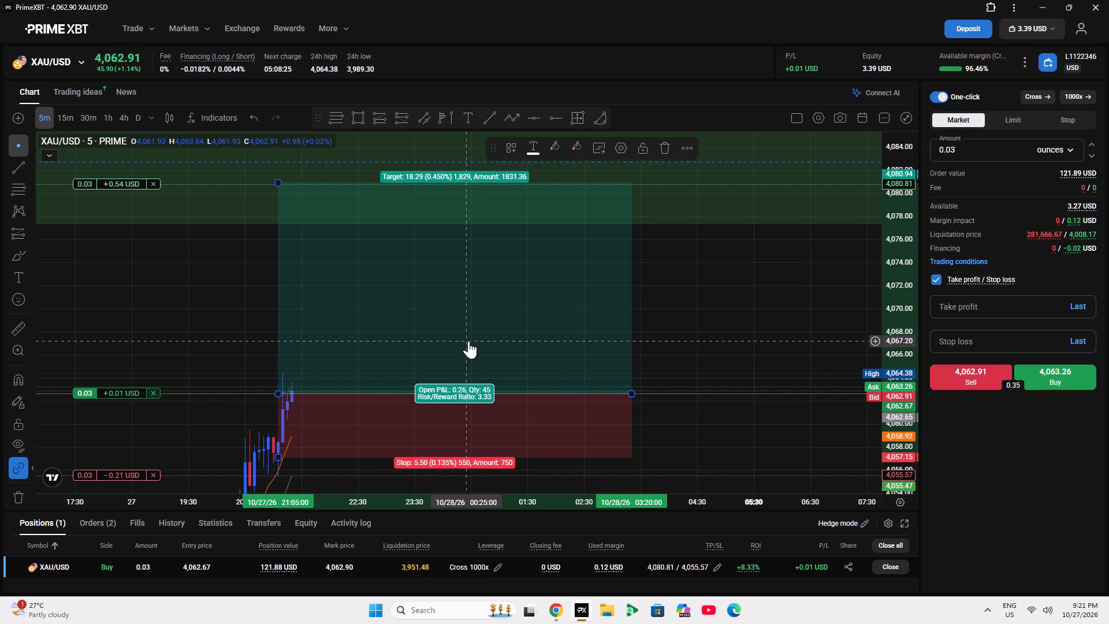
key("Right")
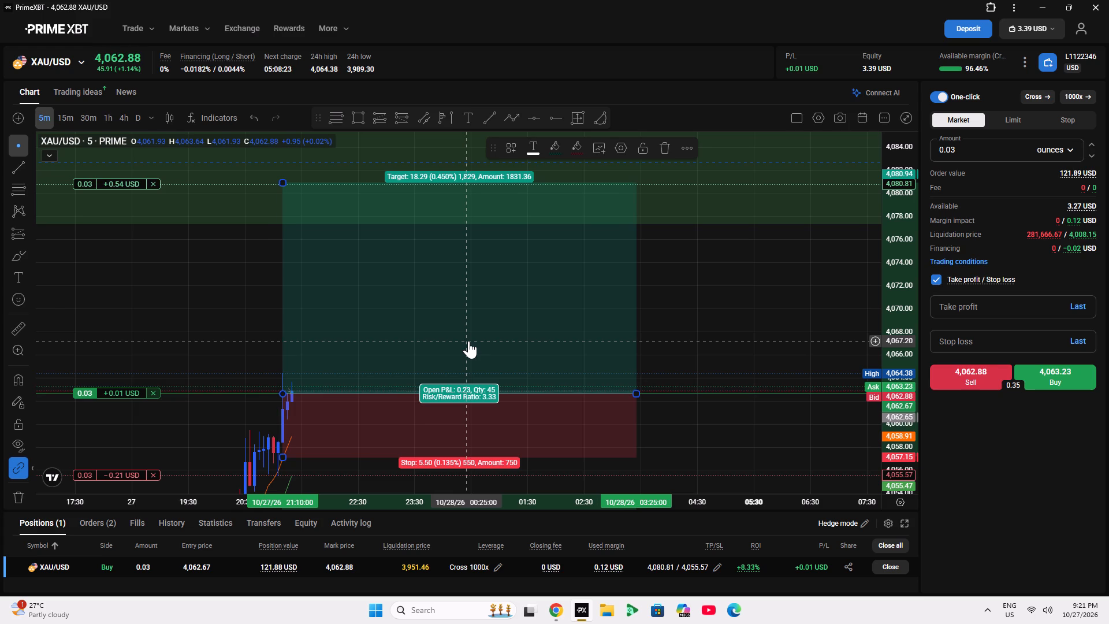
Switch to Chrome and examine the TradingView XAUUSD chart and its green zones on the 30-minute timeframe.
left_click(559, 614)
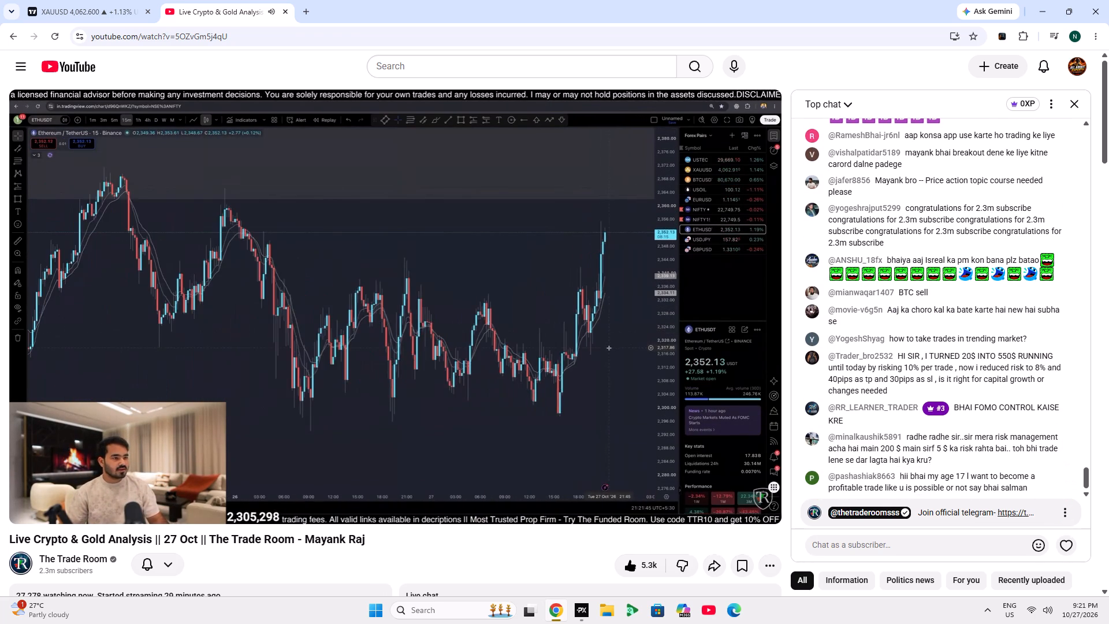
left_click(89, 0)
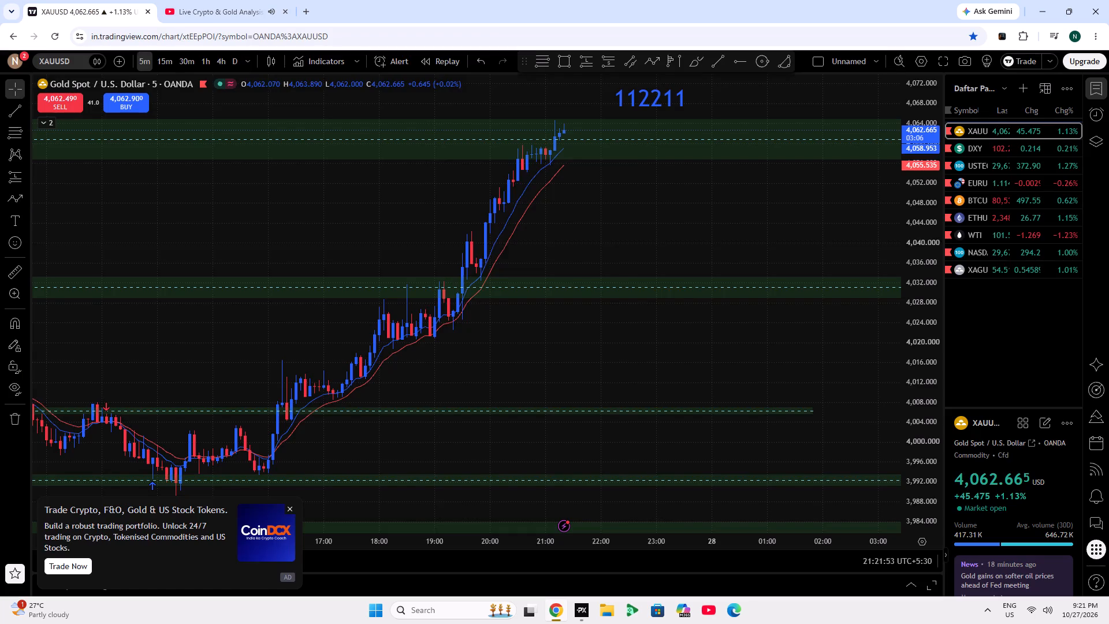
left_click_drag(668, 209, 479, 593)
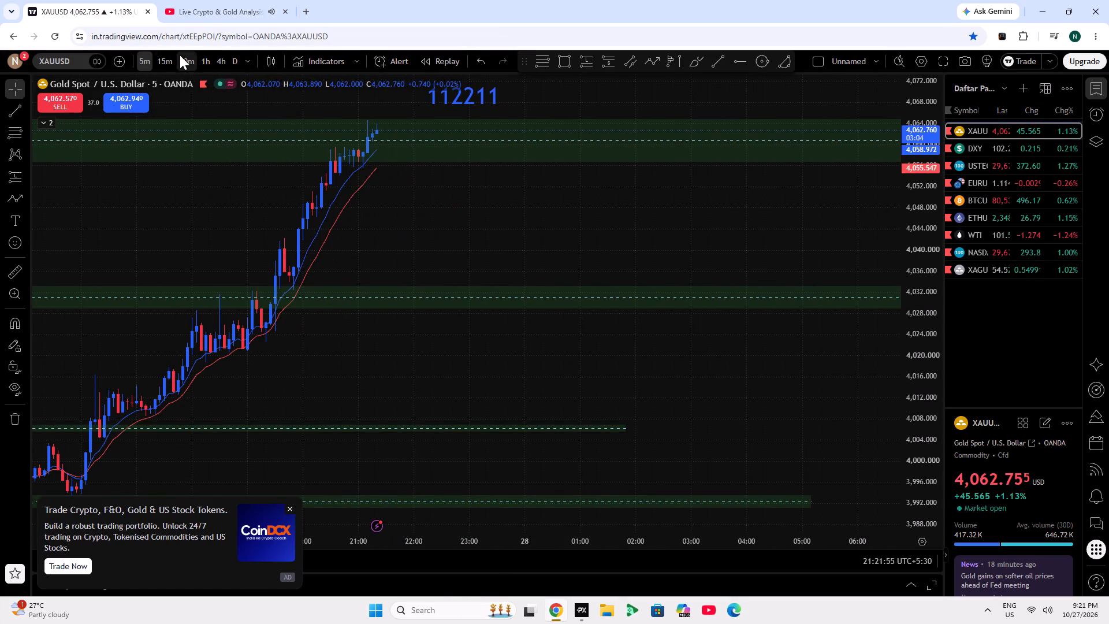
left_click(176, 55)
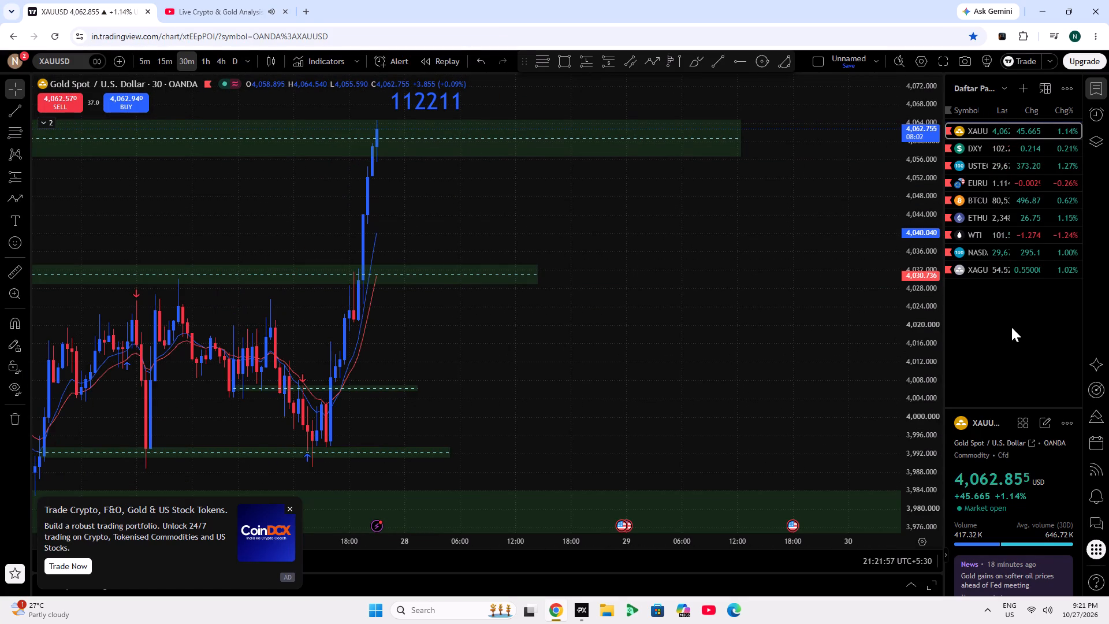
scroll(944, 354, "up", 7)
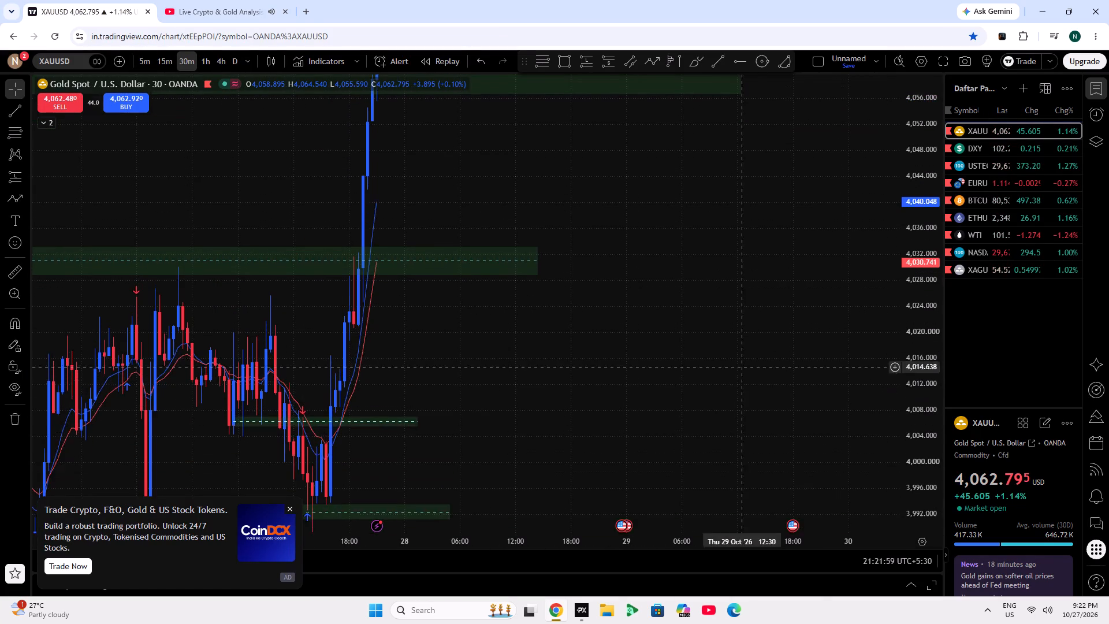
scroll(657, 356, "up", 2)
left_click_drag(547, 201, 735, 315)
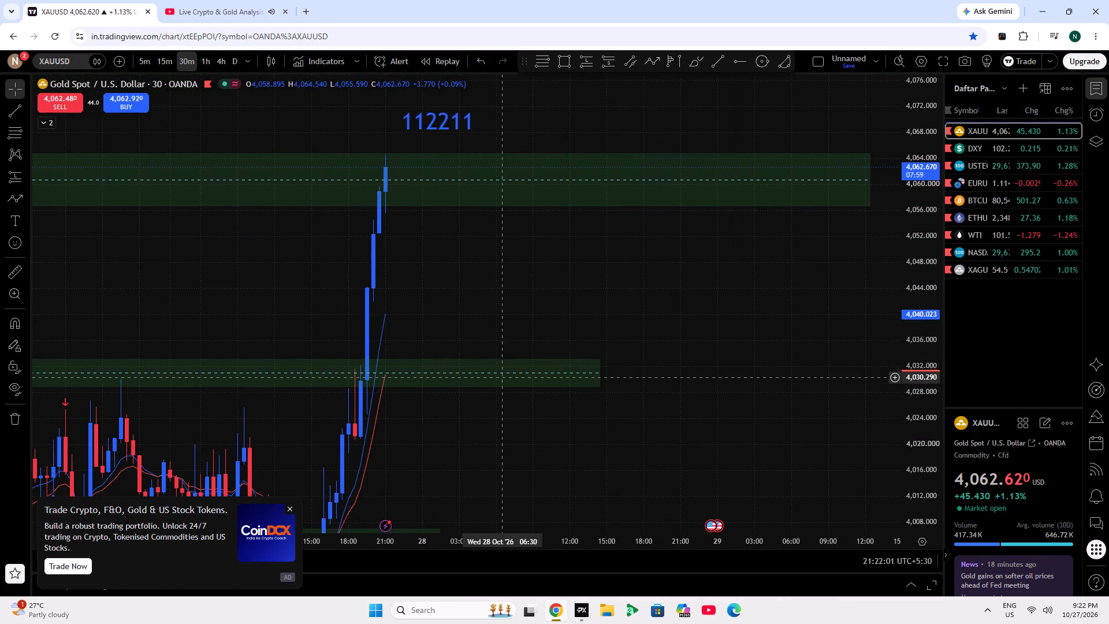
Follow the analysis stream from its live point and check it against the 30-minute XAUUSD chart.
left_click(89, 0)
left_click(276, 0)
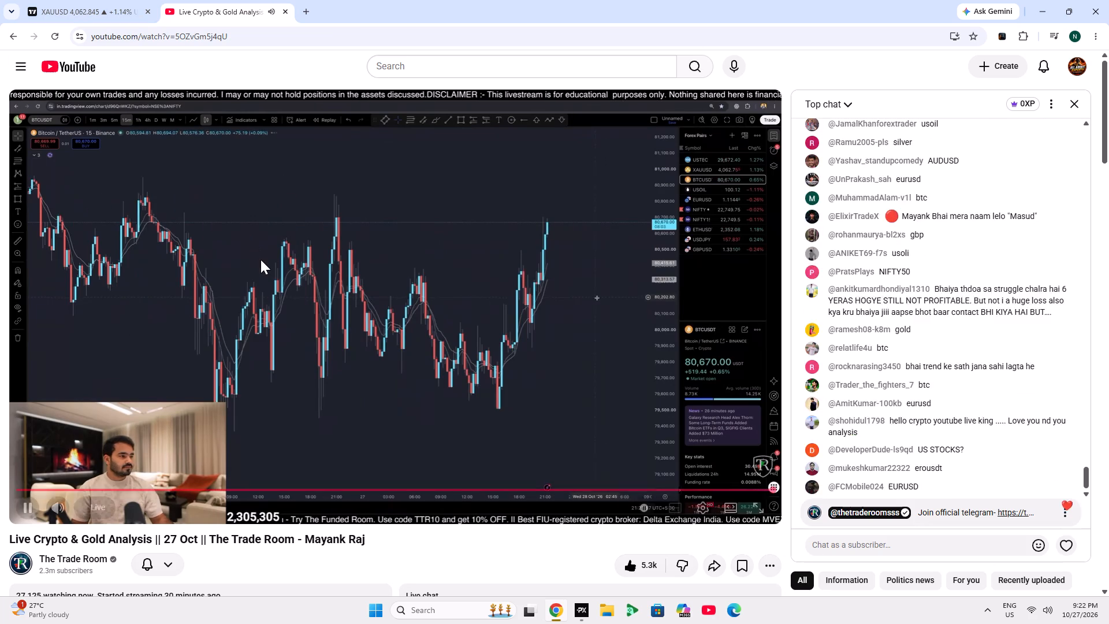
left_click(95, 499)
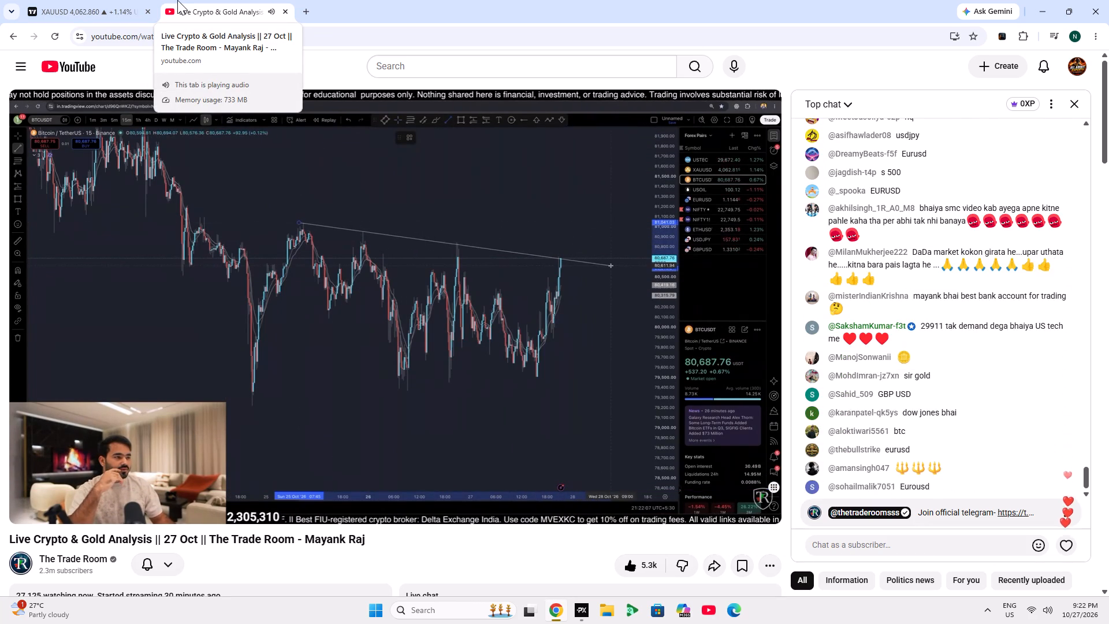
left_click(466, 574)
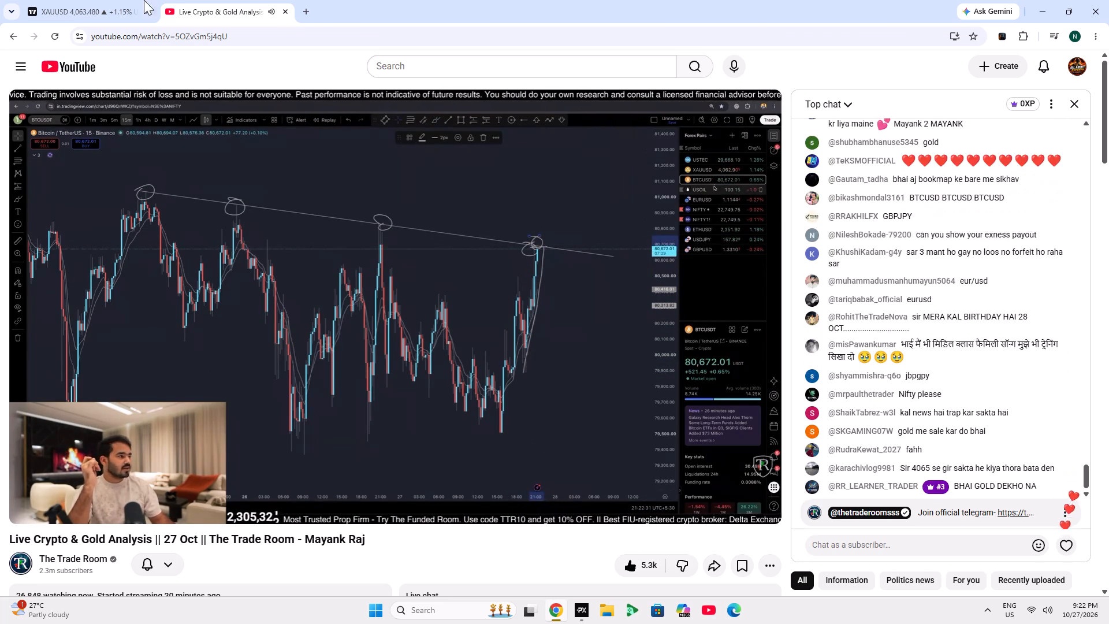
left_click(127, 0)
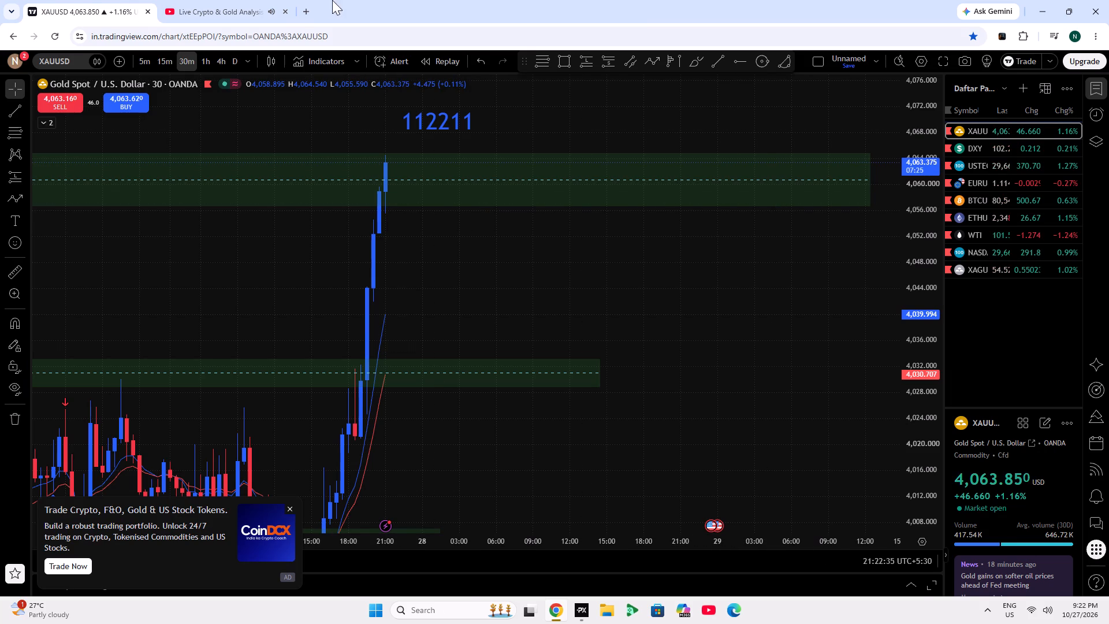
left_click(250, 0)
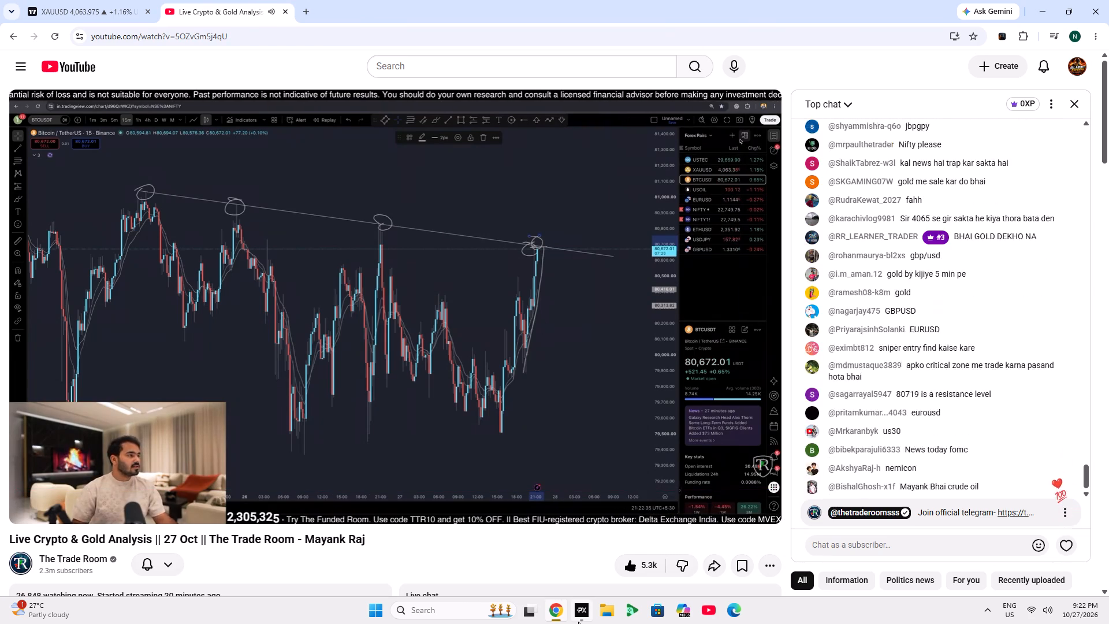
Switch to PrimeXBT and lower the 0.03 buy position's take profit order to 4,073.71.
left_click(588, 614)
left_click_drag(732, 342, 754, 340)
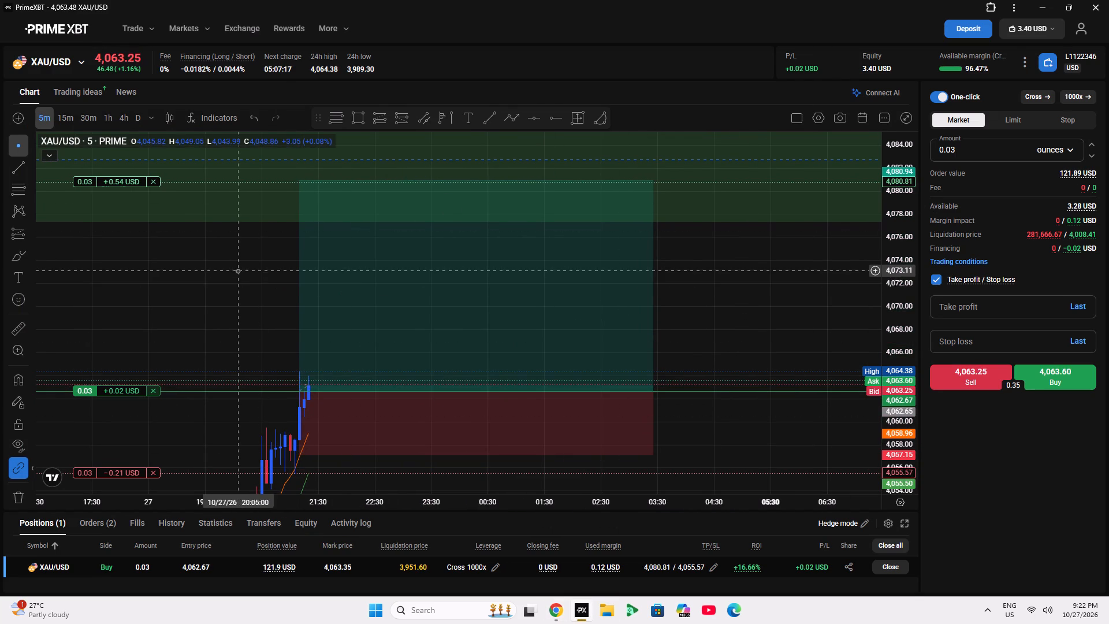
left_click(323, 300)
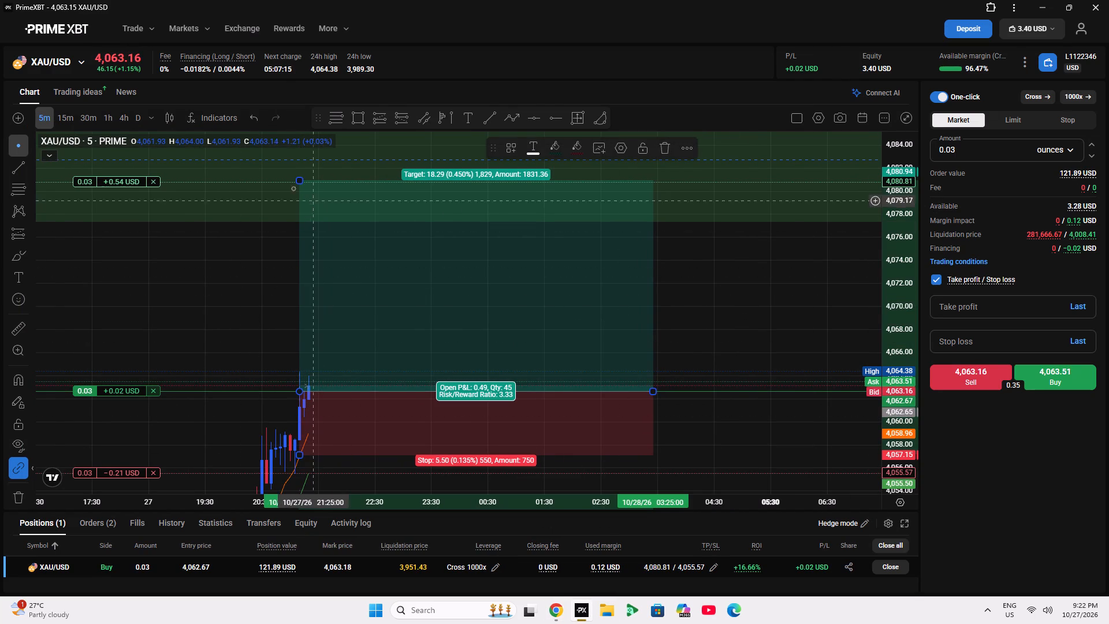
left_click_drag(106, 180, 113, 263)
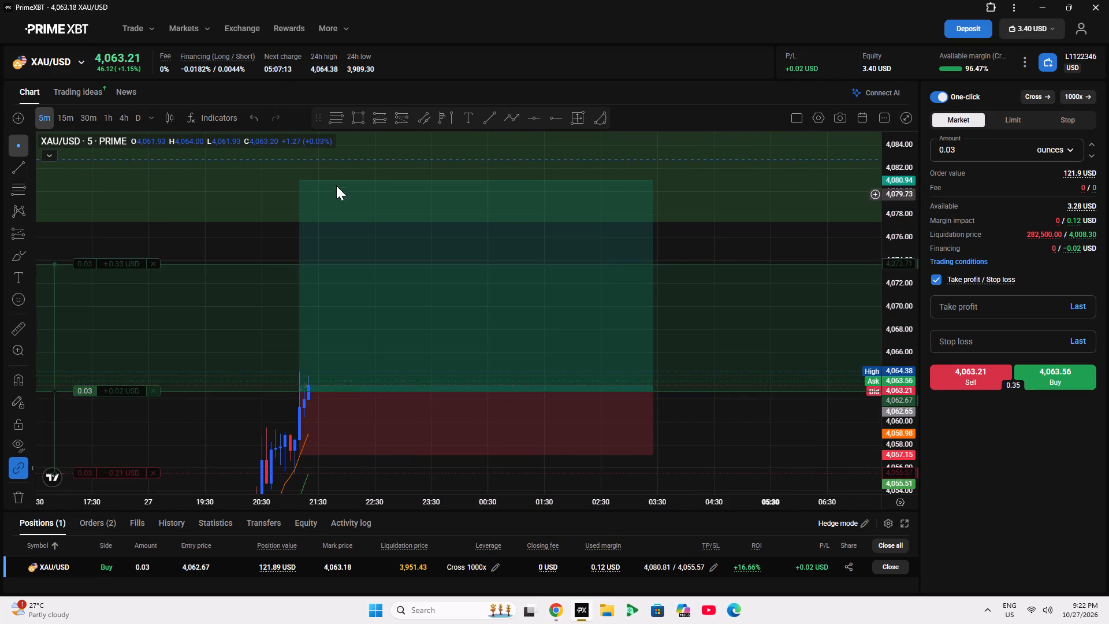
Lower the long position drawing's target level to about 4,073.06.
left_click_drag(300, 183, 300, 268)
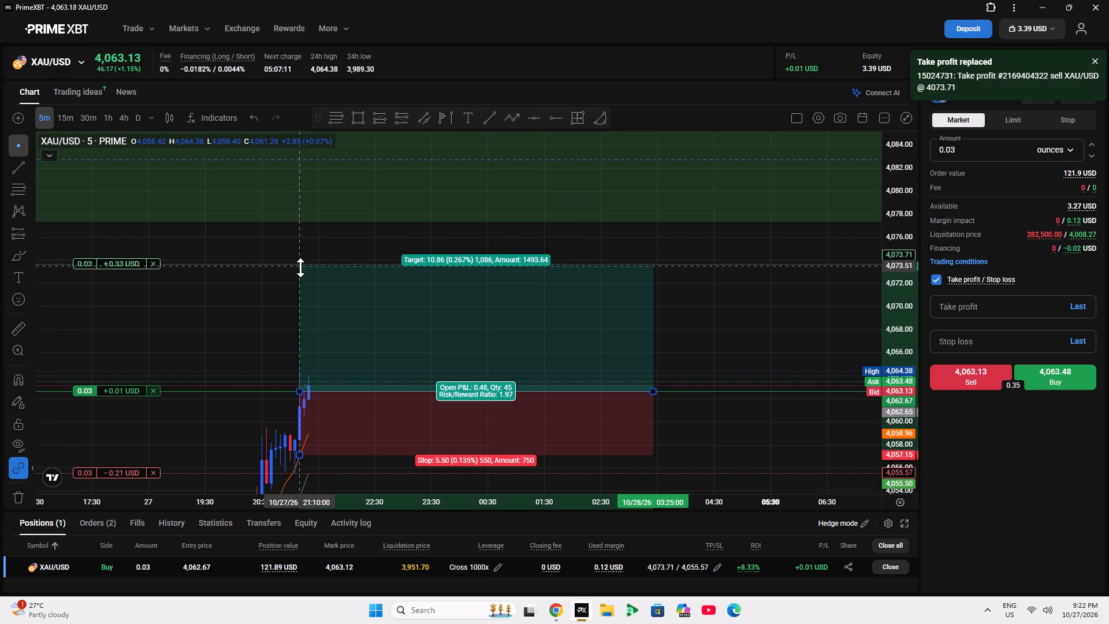
left_click_drag(300, 268, 311, 272)
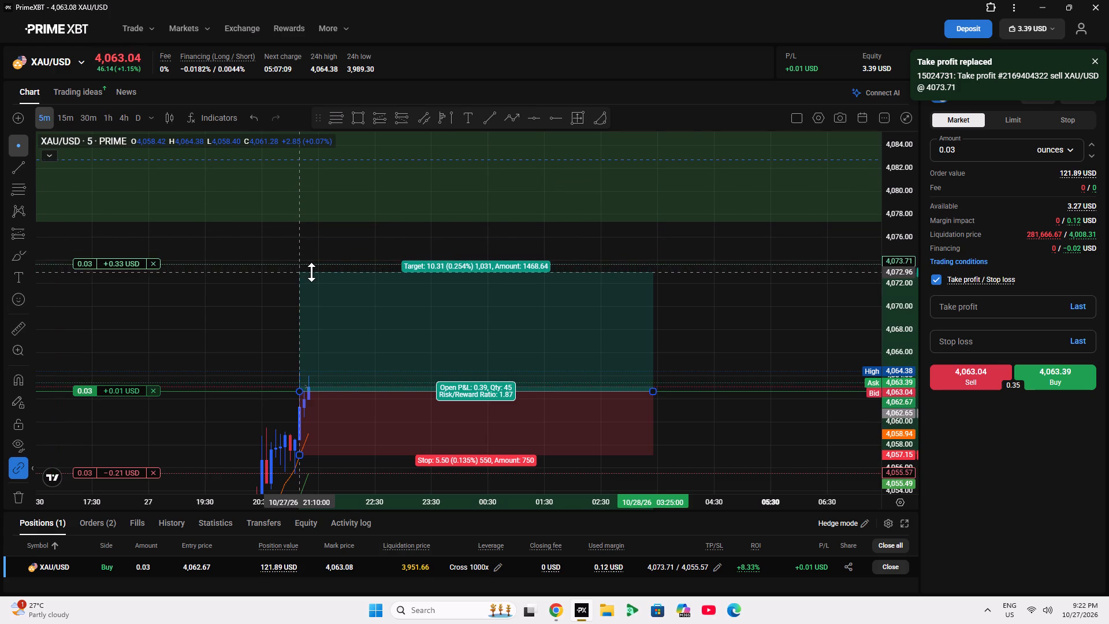
left_click_drag(311, 272, 304, 271)
Set the 0.03 buy position's take profit order to 4,075.87.
left_click_drag(117, 263, 125, 265)
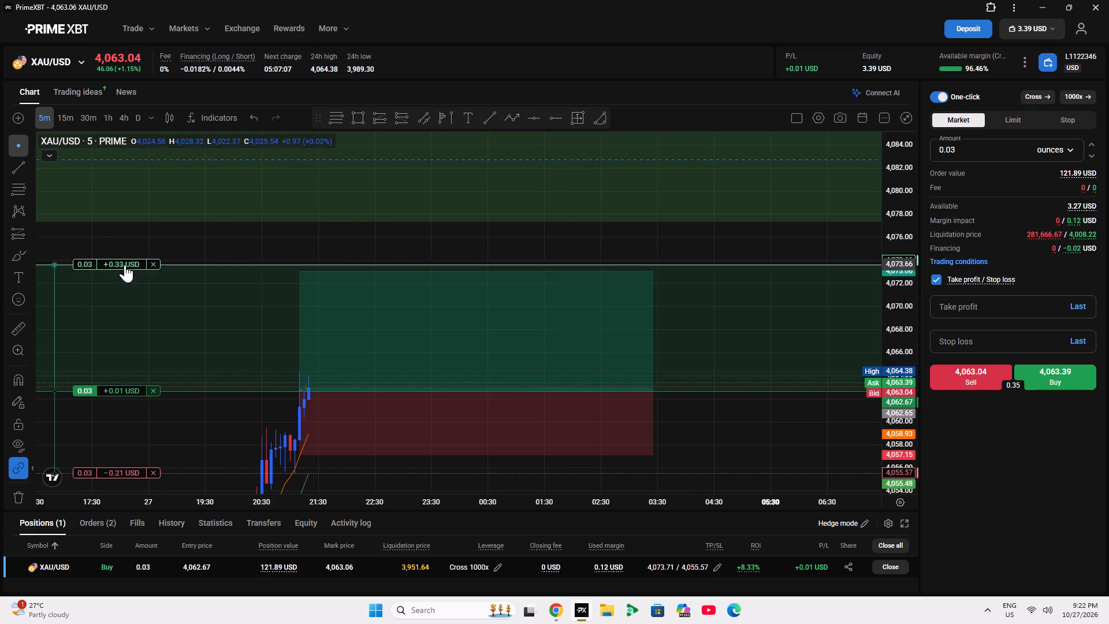
left_click_drag(125, 265, 109, 242)
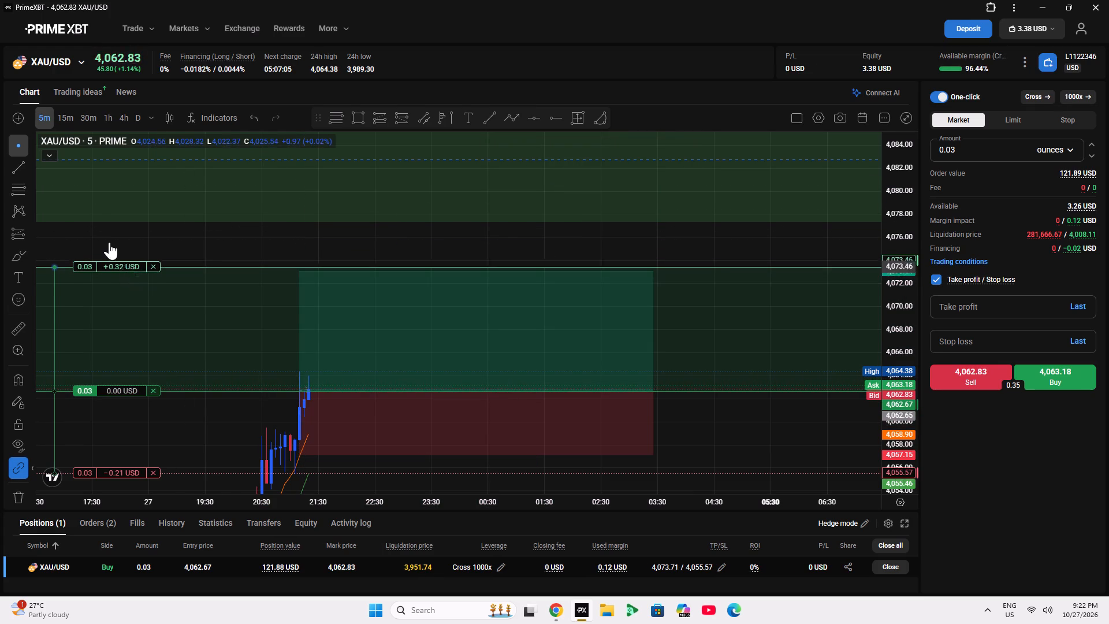
left_click_drag(109, 242, 122, 239)
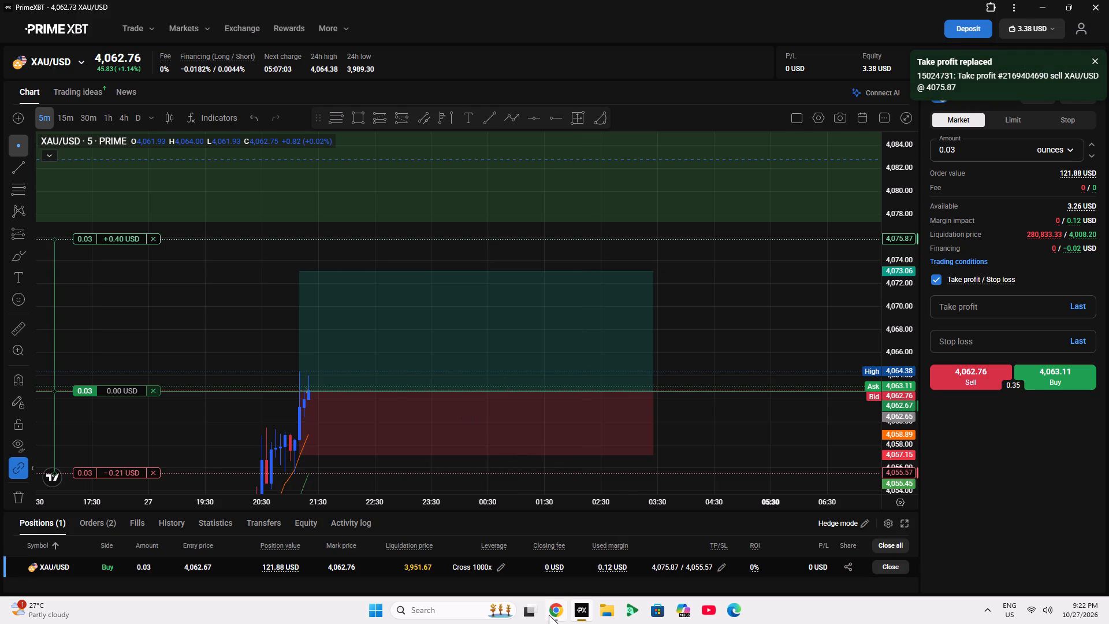
Switch to the browser, catch the analysis stream at its live point, and check the 30-minute XAUUSD chart against DXY.
left_click(549, 615)
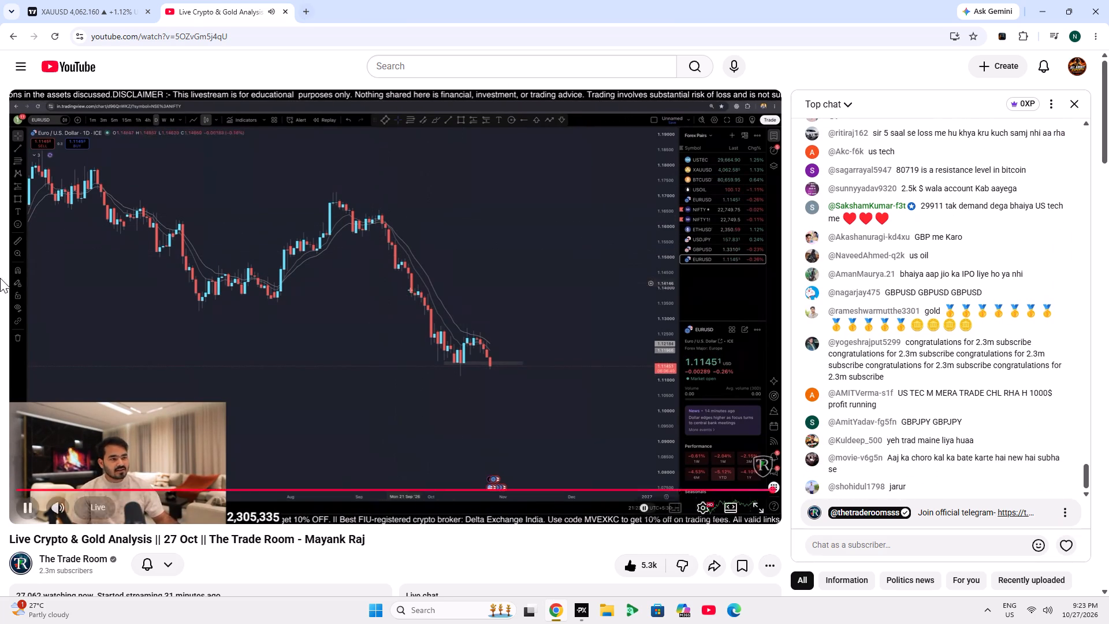
left_click(94, 512)
left_click(180, 0)
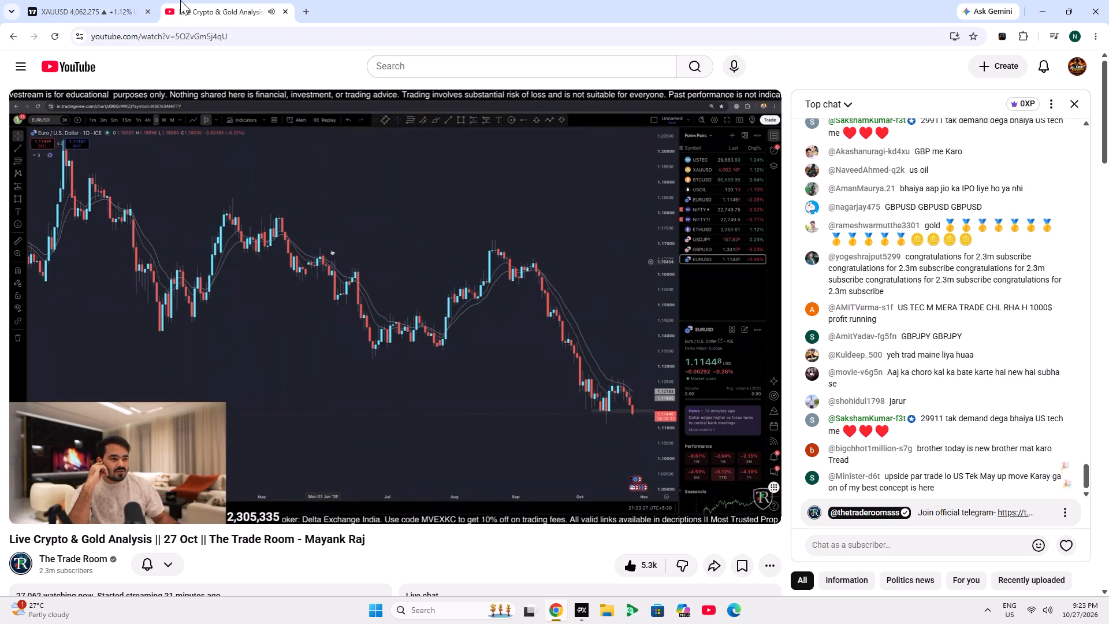
left_click(136, 0)
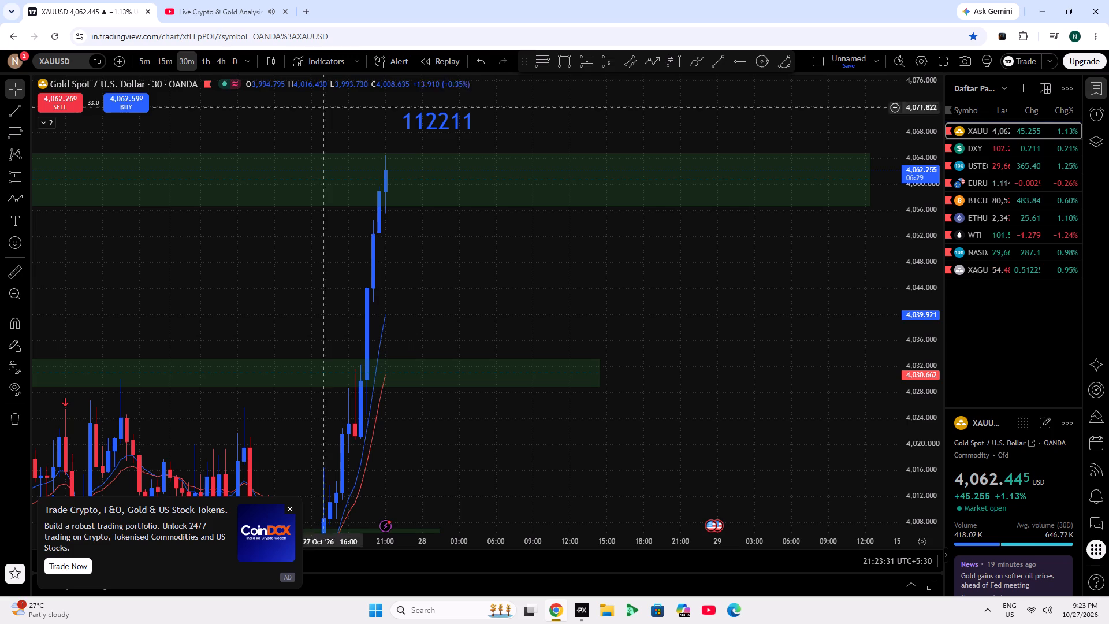
left_click(961, 143)
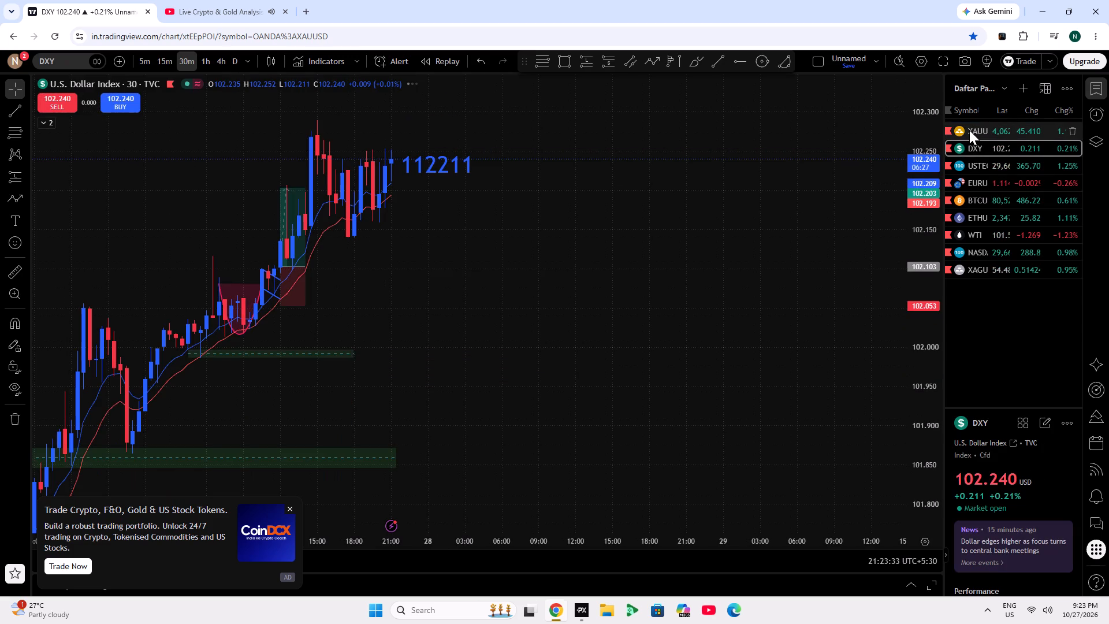
left_click(969, 130)
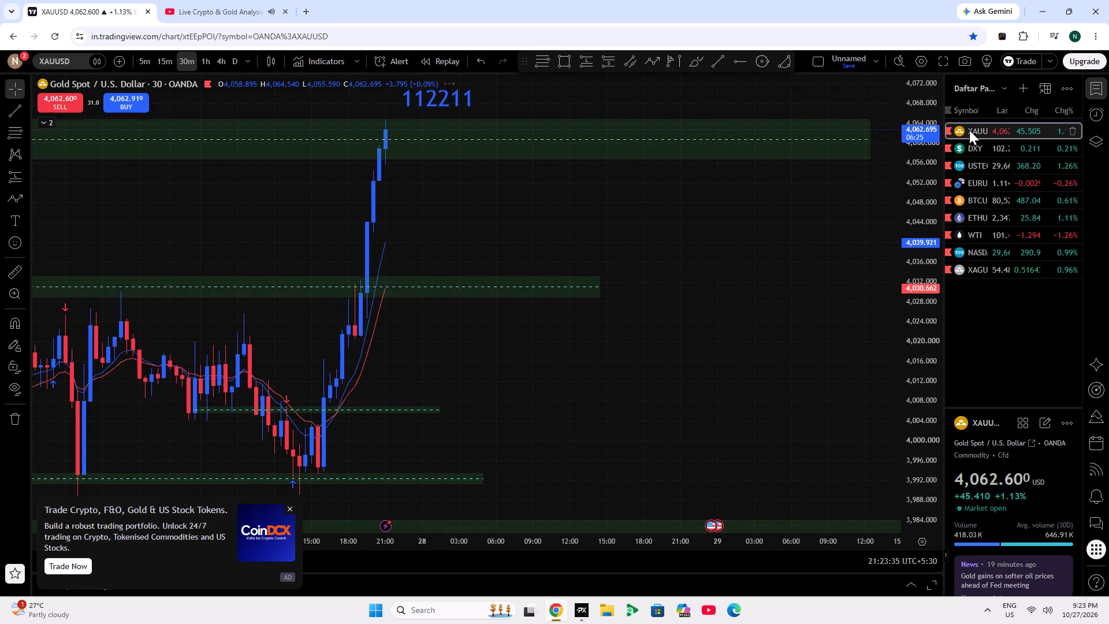
Switch to PrimeXBT and examine the 0.03 buy position with its stop loss and take profit on the 15-minute XAU/USD chart.
left_click(586, 604)
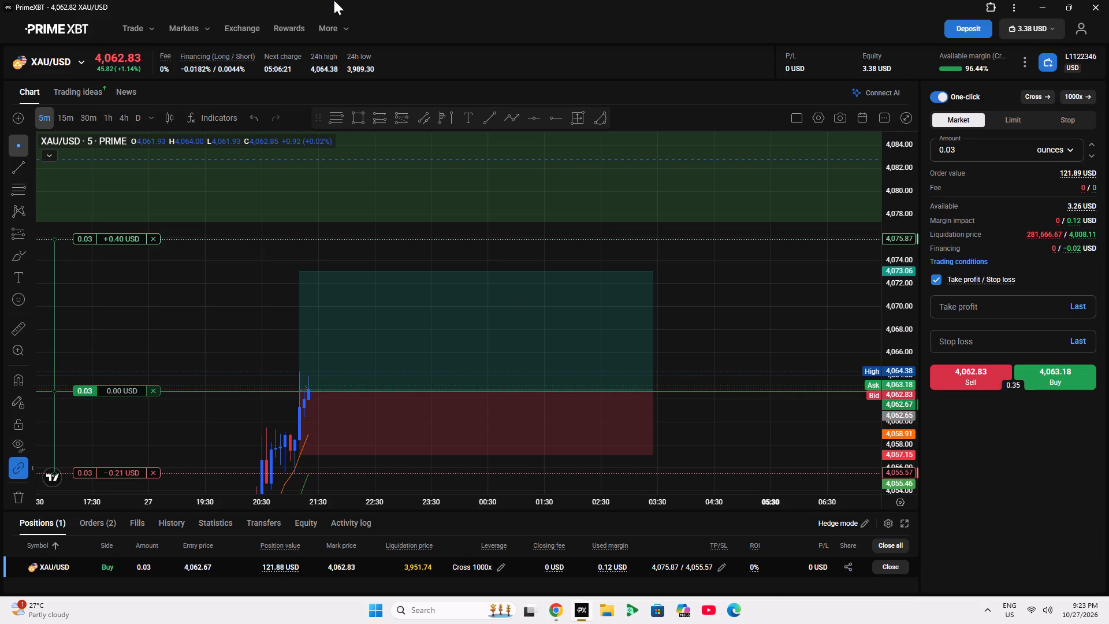
scroll(349, 0, "down", 2)
left_click(735, 338)
scroll(736, 338, "down", 6)
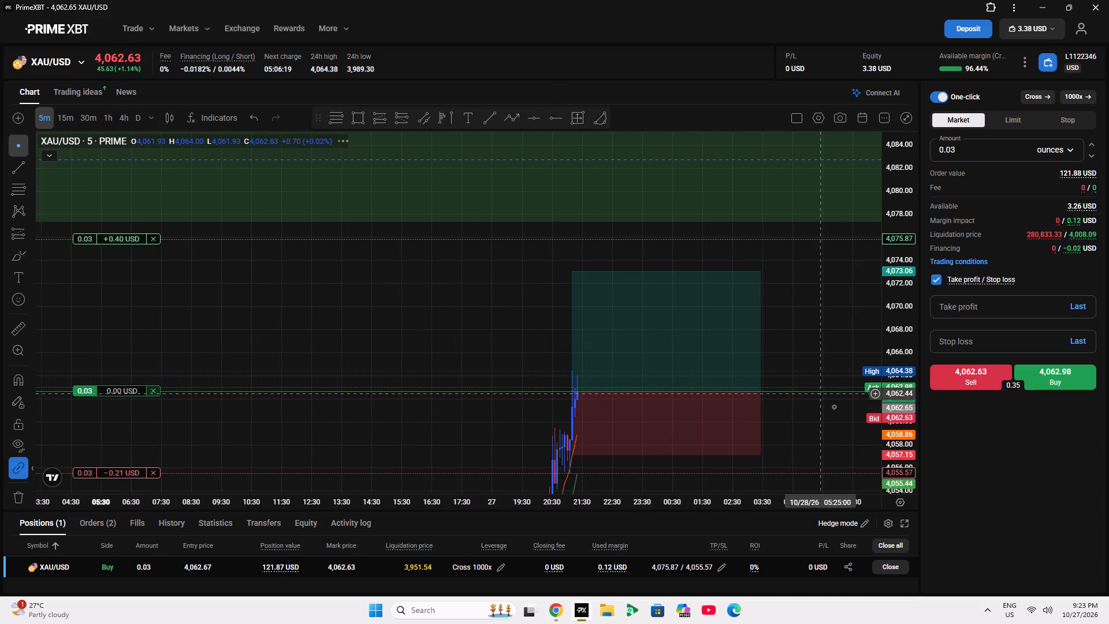
left_click_drag(844, 436, 695, 341)
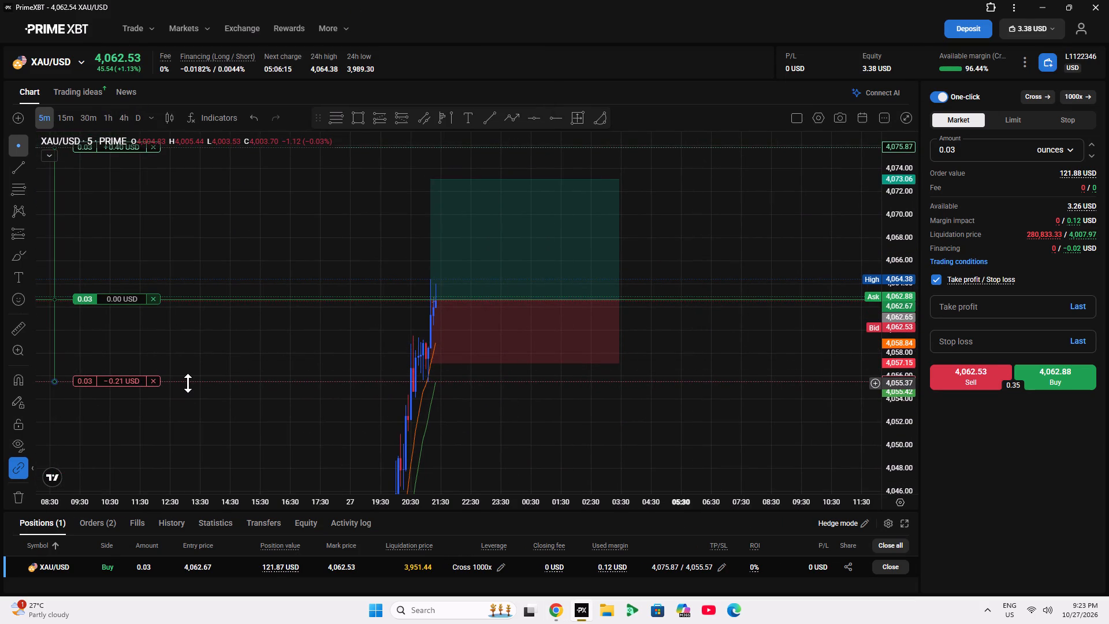
left_click(75, 106)
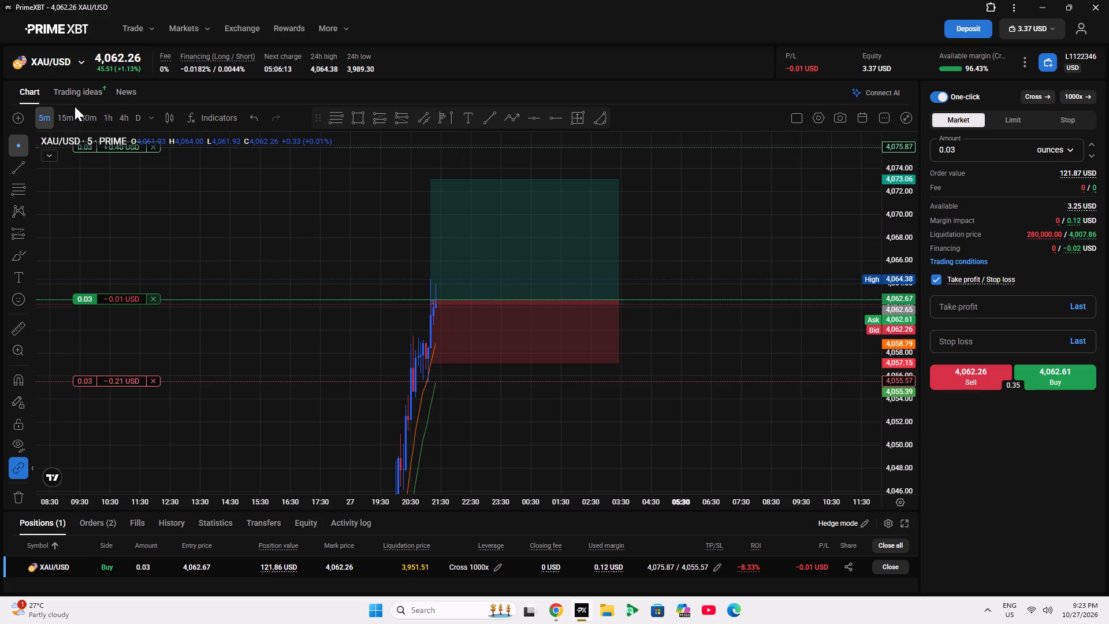
left_click(61, 133)
left_click(69, 122)
scroll(466, 354, "up", 6)
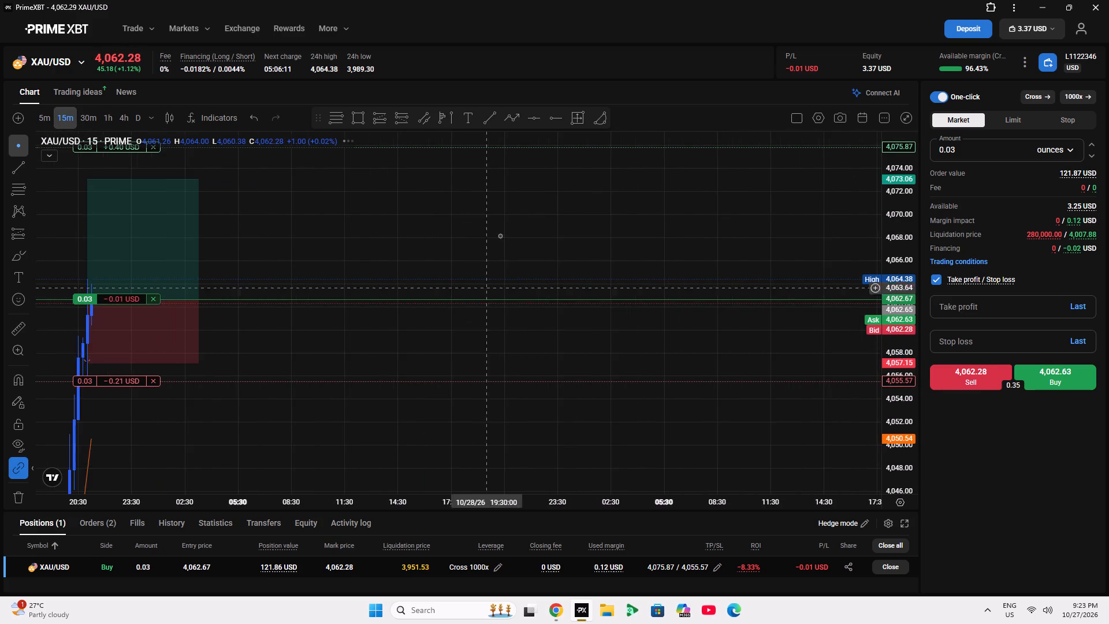
left_click_drag(498, 229, 822, 302)
double_click(881, 358)
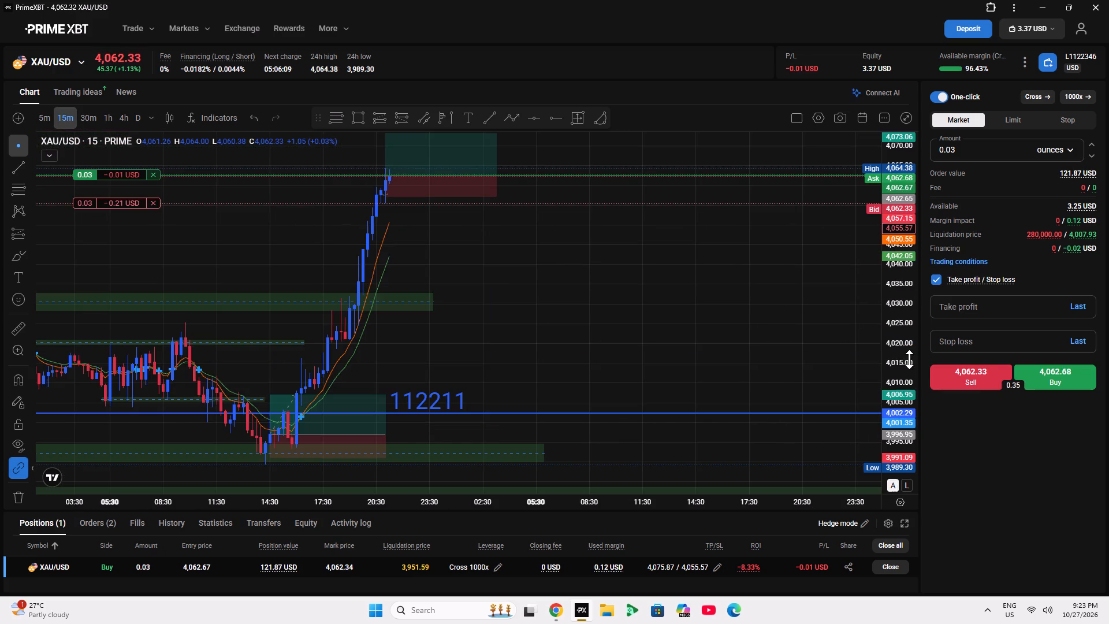
scroll(676, 398, "up", 6)
left_click_drag(408, 430, 829, 516)
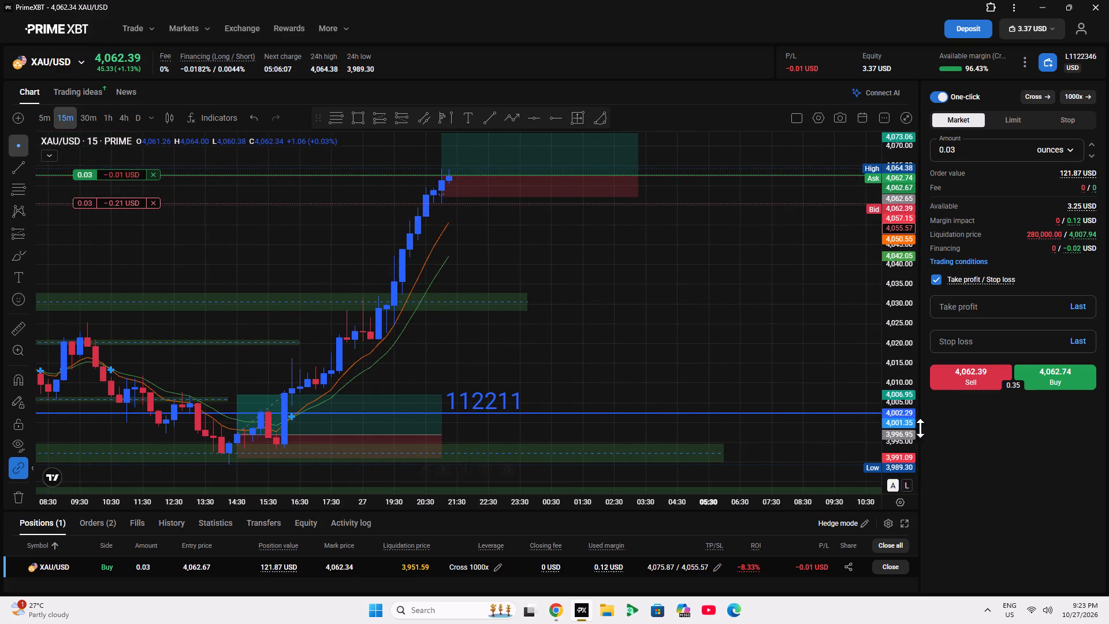
left_click_drag(894, 415, 890, 328)
left_click_drag(752, 270, 690, 553)
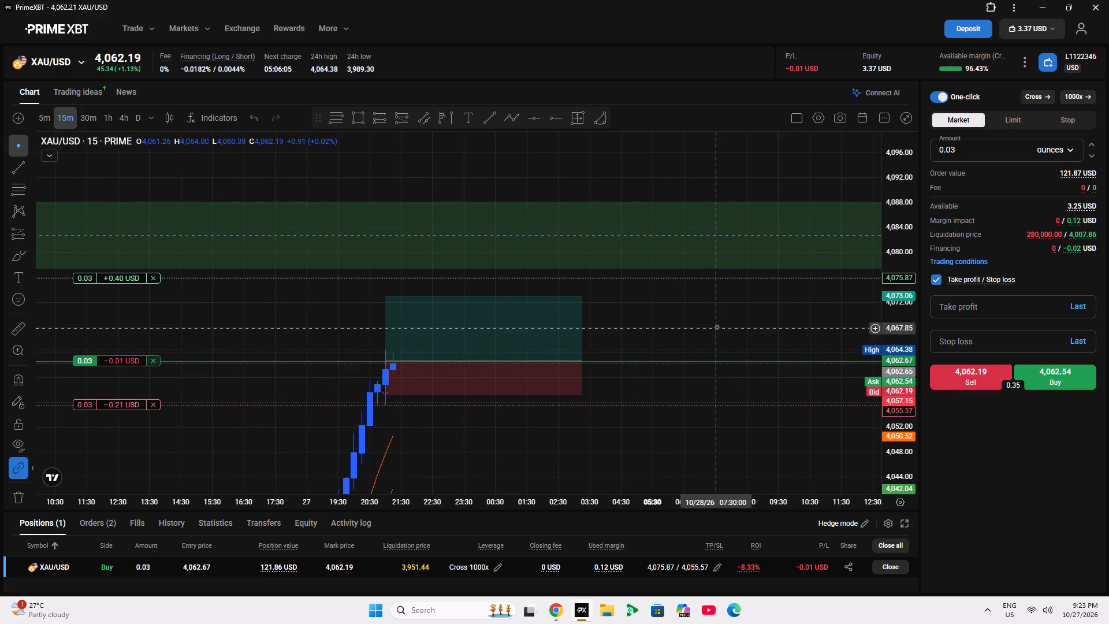
left_click_drag(717, 326, 687, 285)
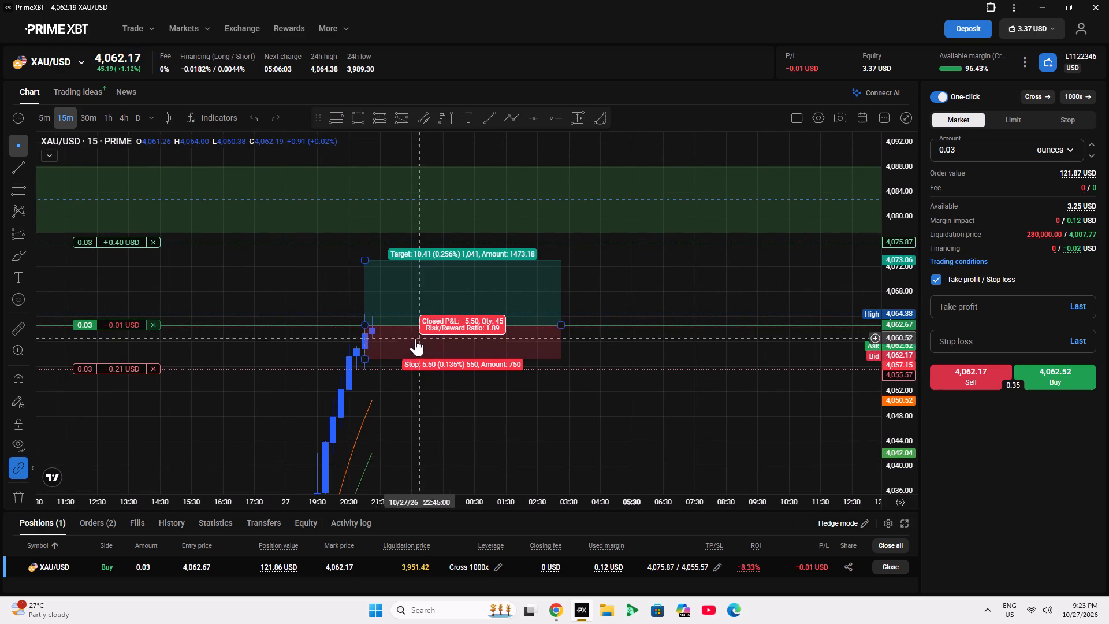
Shift the long position drawing one bar later on the 15-minute XAU/USD chart, then deselect it.
left_click(396, 343)
key("Right")
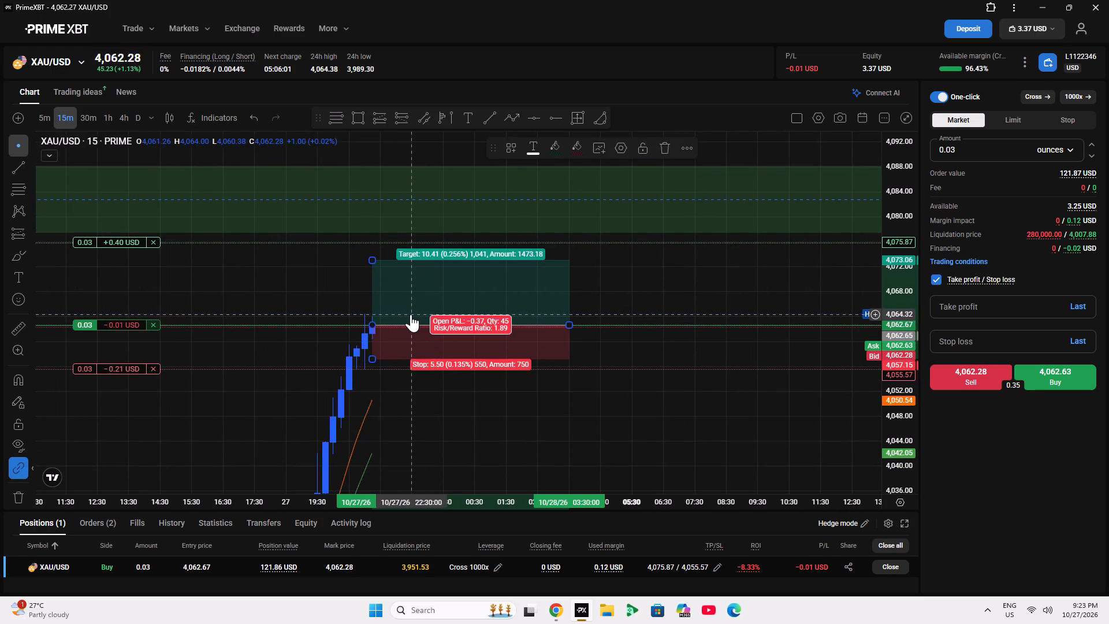
left_click(236, 258)
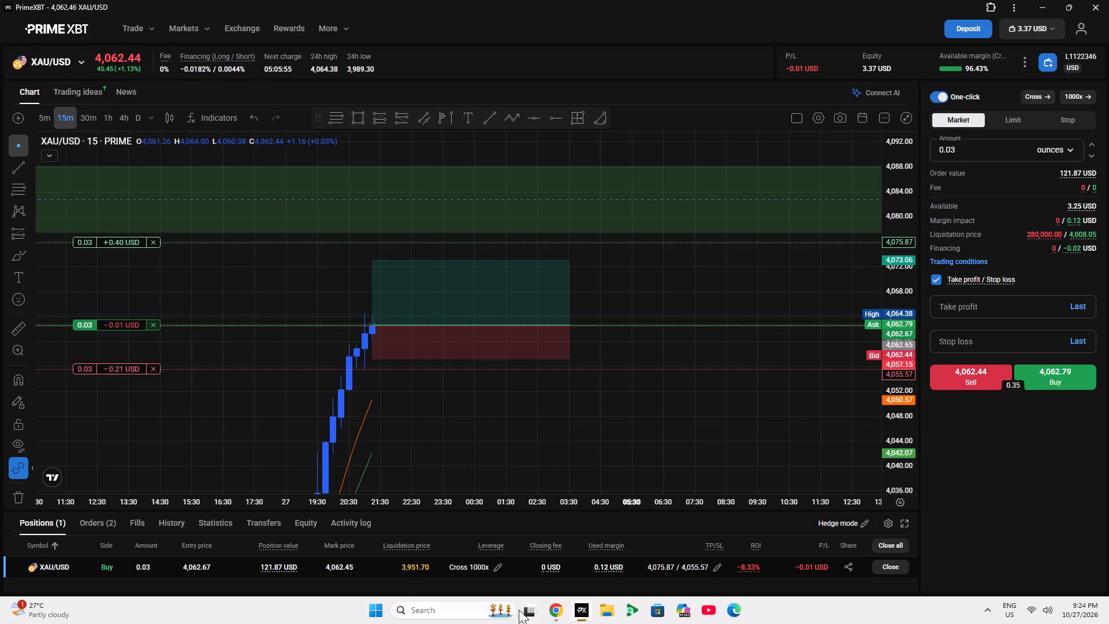
Switch back to the browser and return to the live gold analysis stream.
left_click(556, 614)
left_click(189, 0)
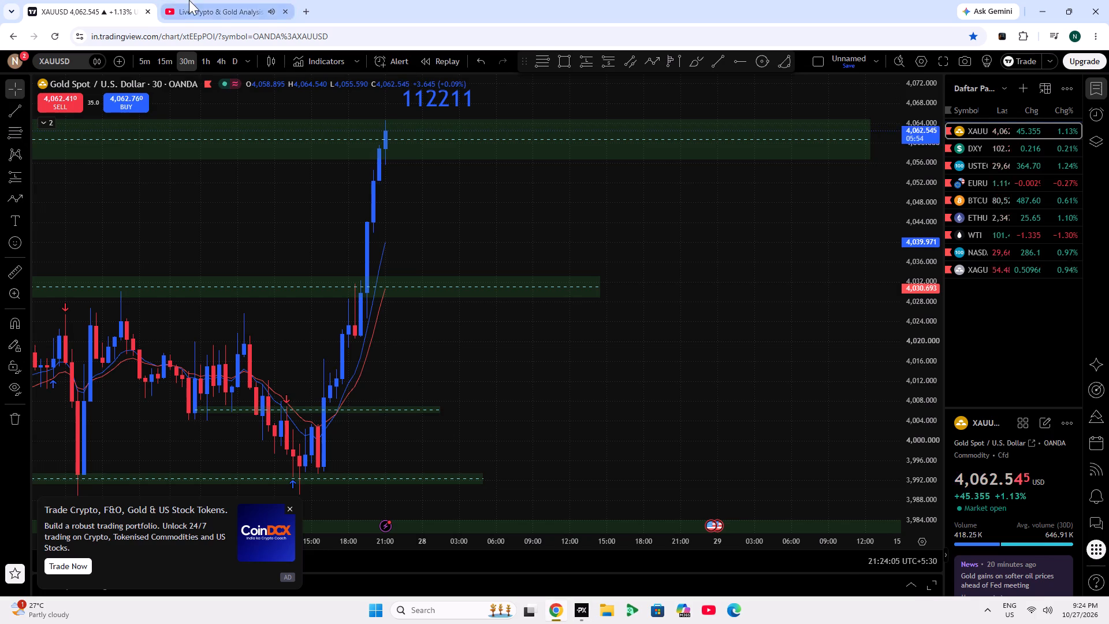
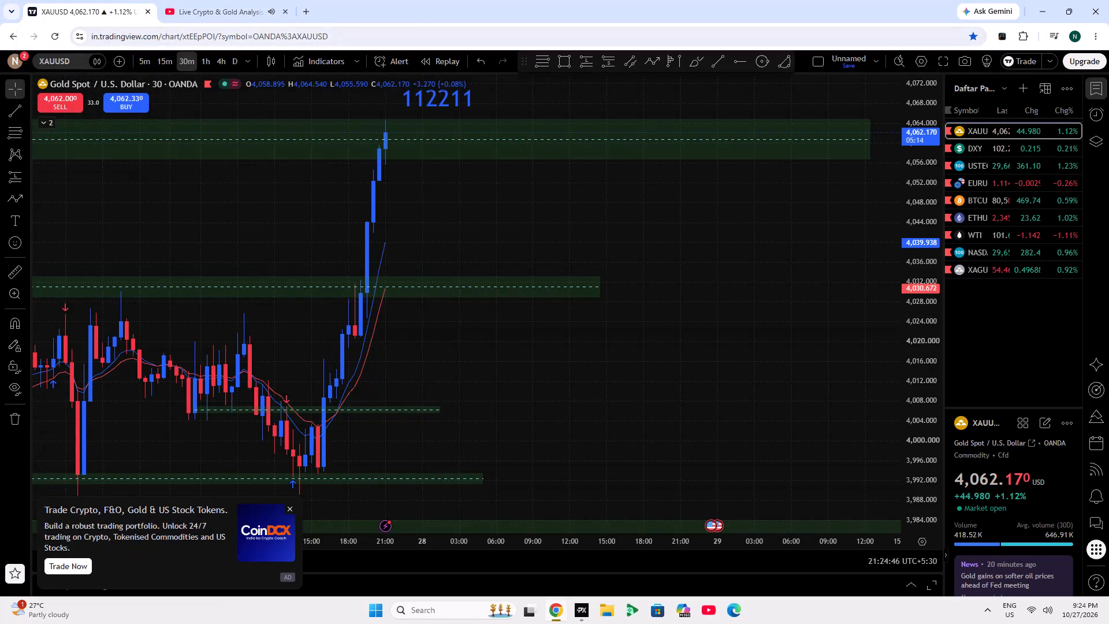
Check the 30-minute XAUUSD chart around the 112211 label, and return to the gold analysis stream at its live point.
left_click_drag(537, 215, 548, 287)
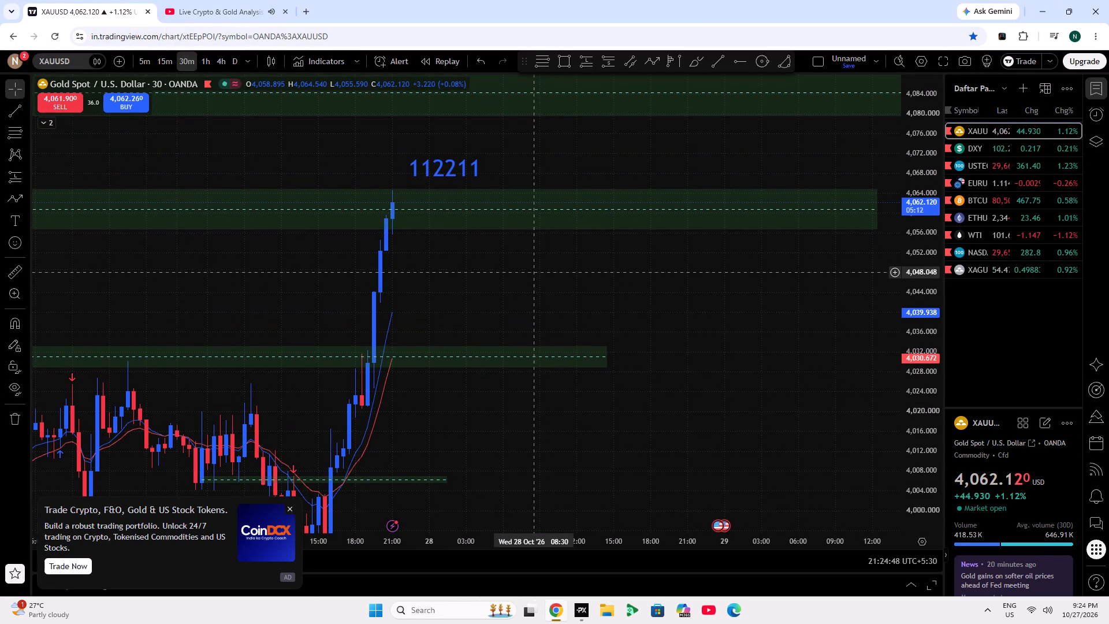
left_click(166, 0)
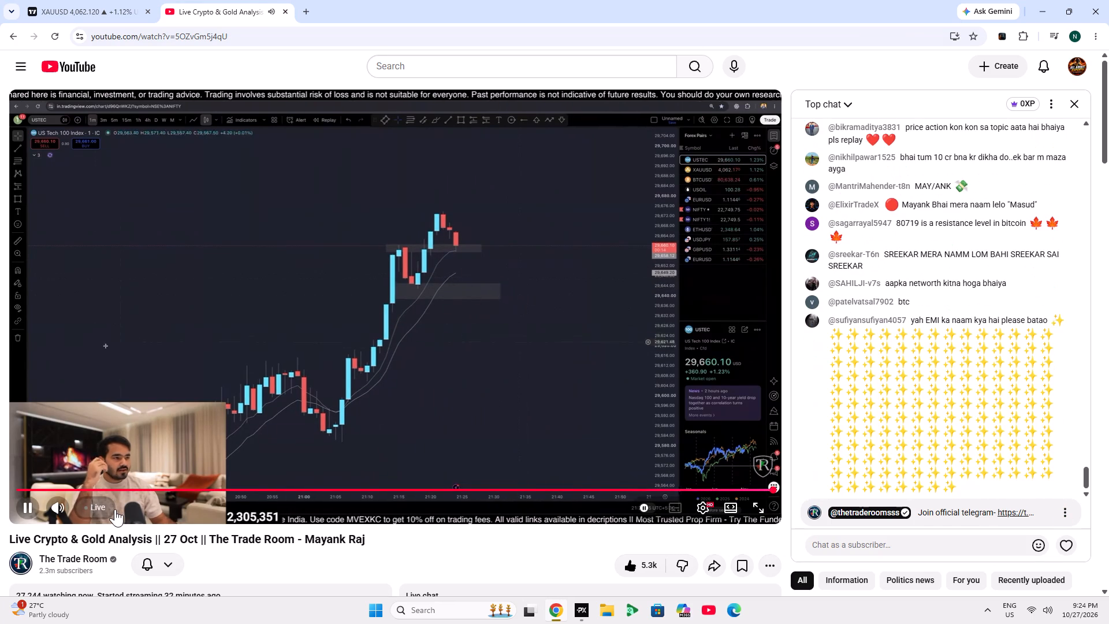
left_click(115, 509)
left_click(99, 509)
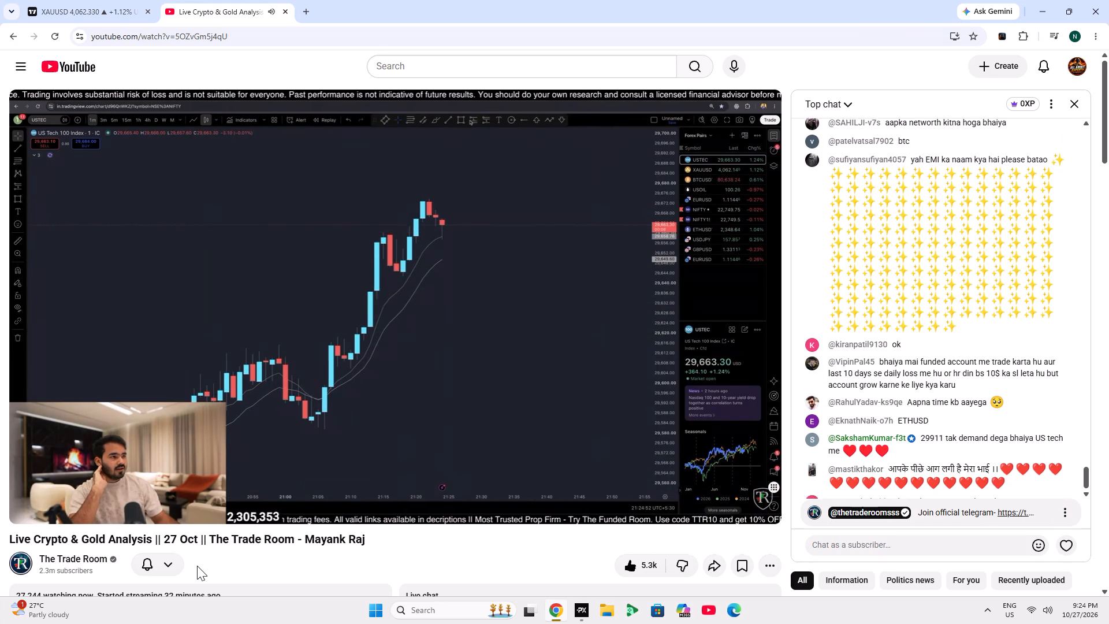
Hide all drawings on the XAUUSD chart and view the price action on the 1-hour timeframe.
left_click(76, 0)
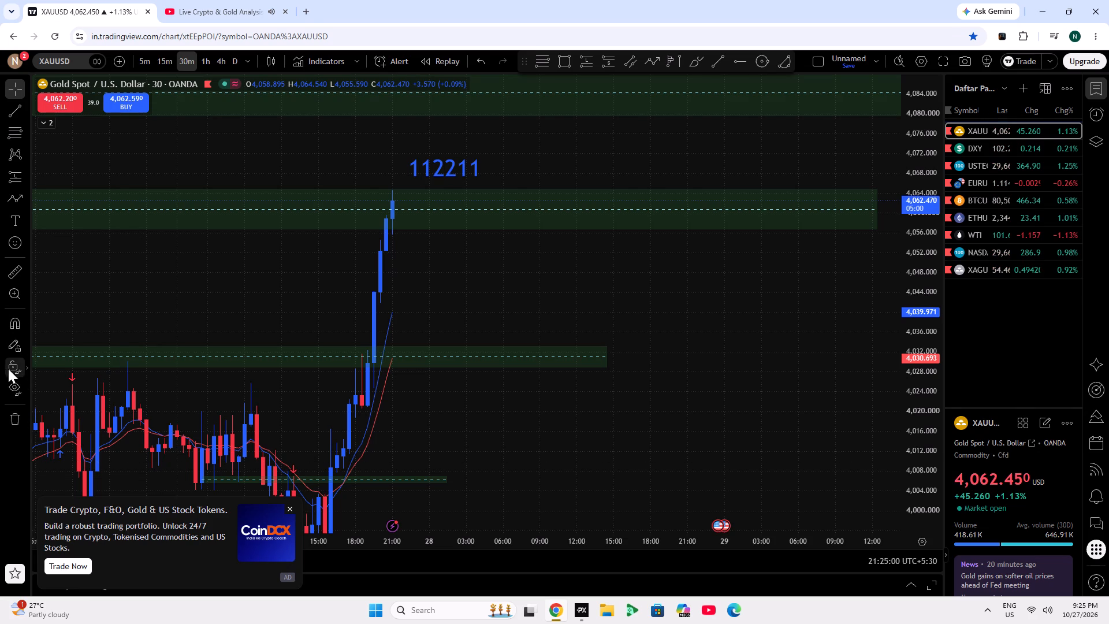
left_click(13, 384)
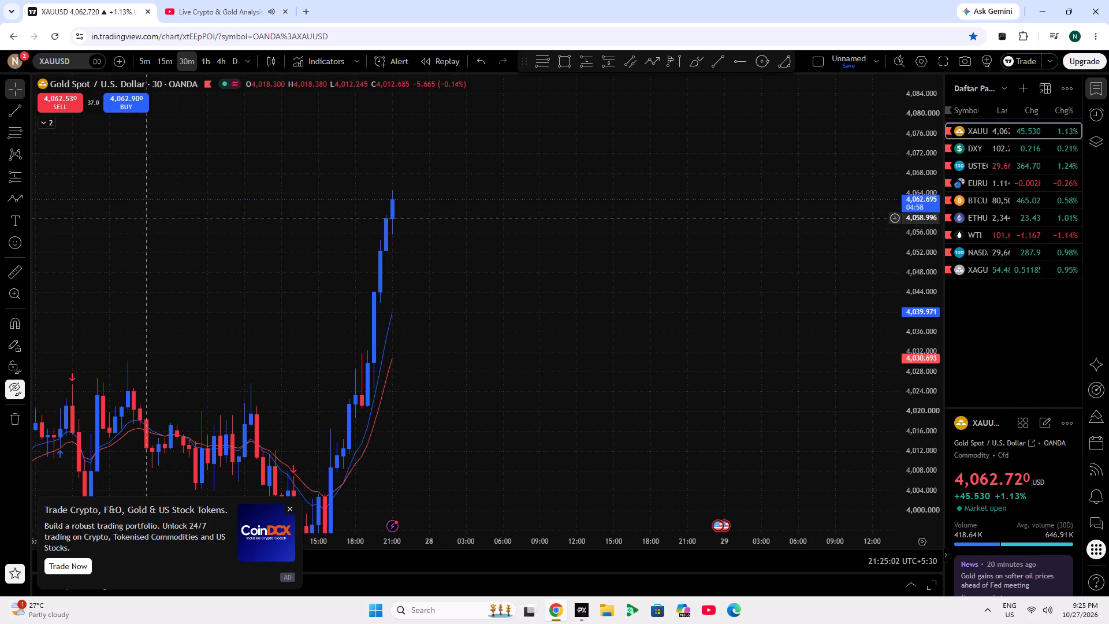
left_click(206, 52)
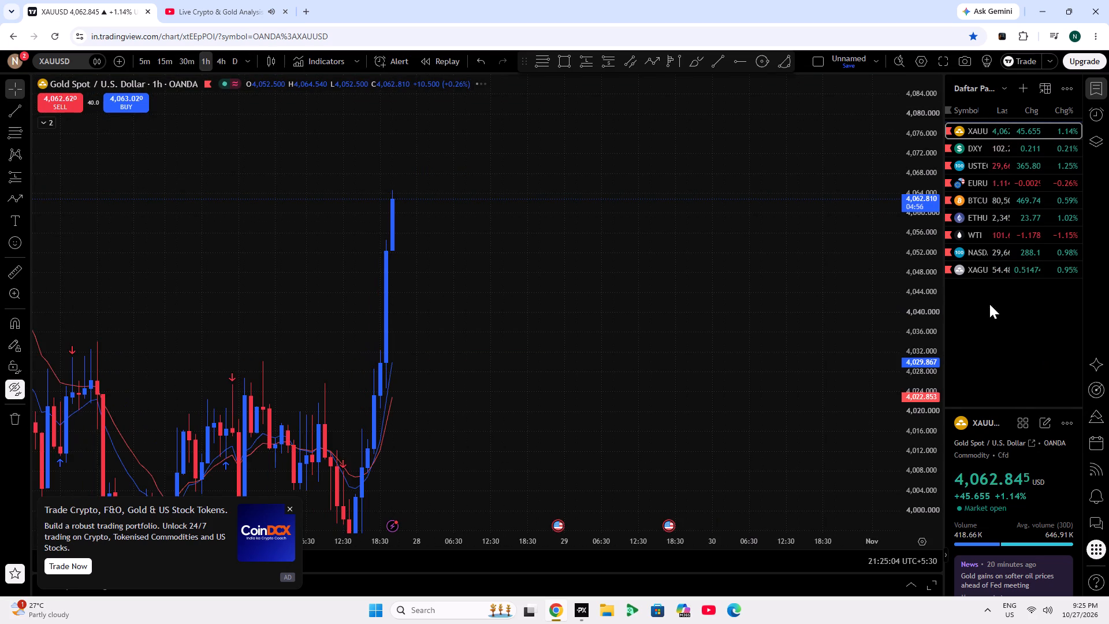
double_click(926, 261)
scroll(664, 259, "down", 2)
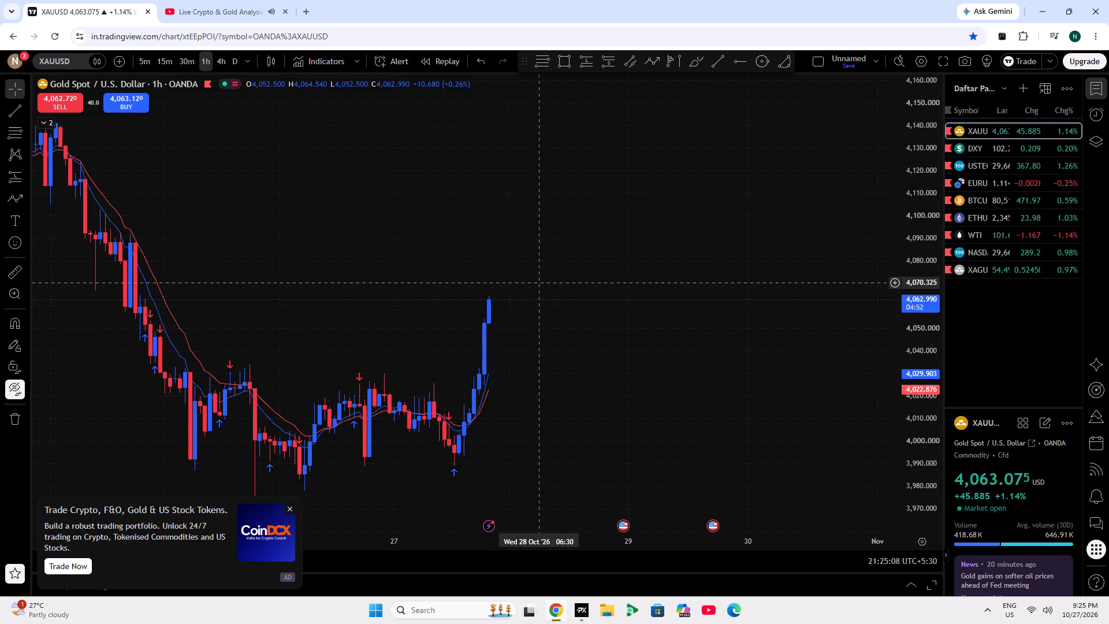
Return to the analysis stream and catch up to its live point.
left_click(243, 0)
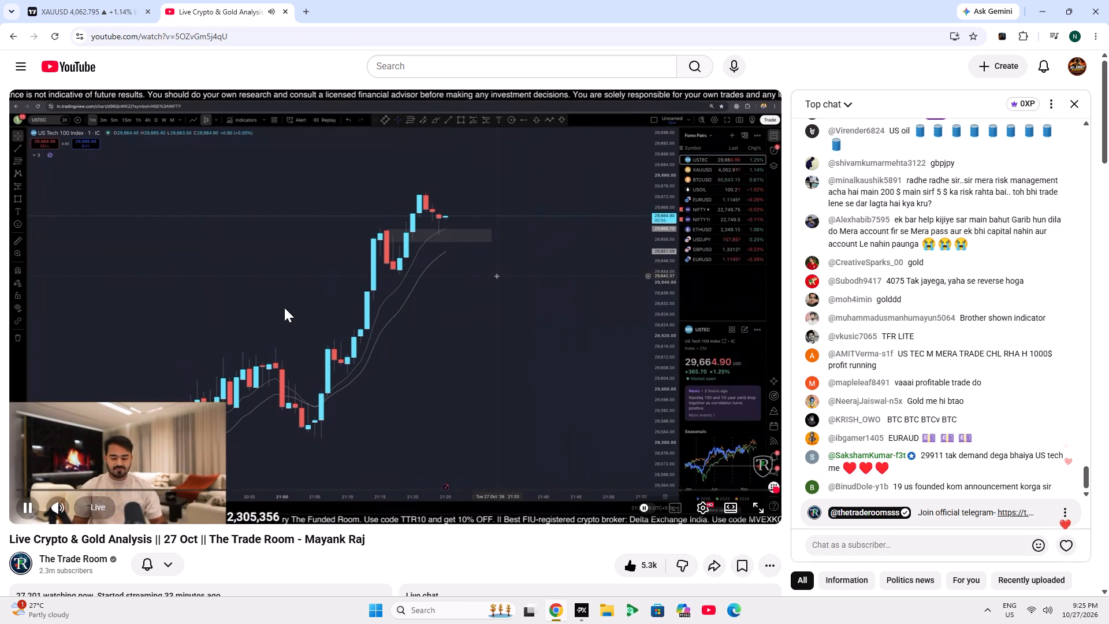
double_click(86, 509)
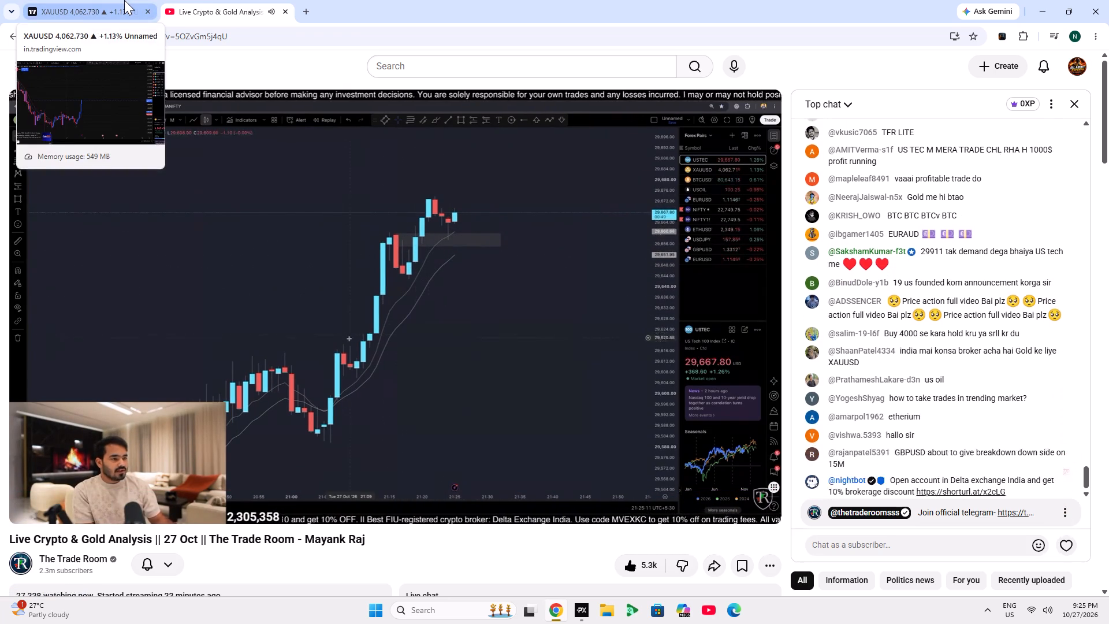
Switch the XAUUSD chart to the daily timeframe.
left_click(124, 0)
left_click(242, 60)
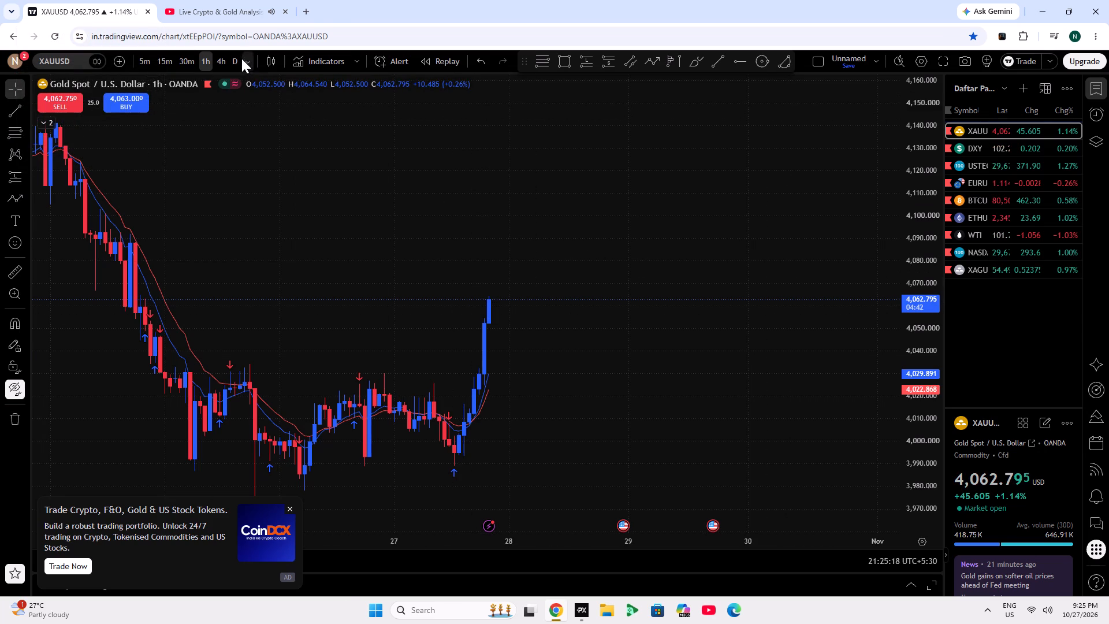
left_click(229, 64)
Examine the daily XAUUSD downtrend and the most recent daily candles against the moving averages.
scroll(617, 307, "up", 4)
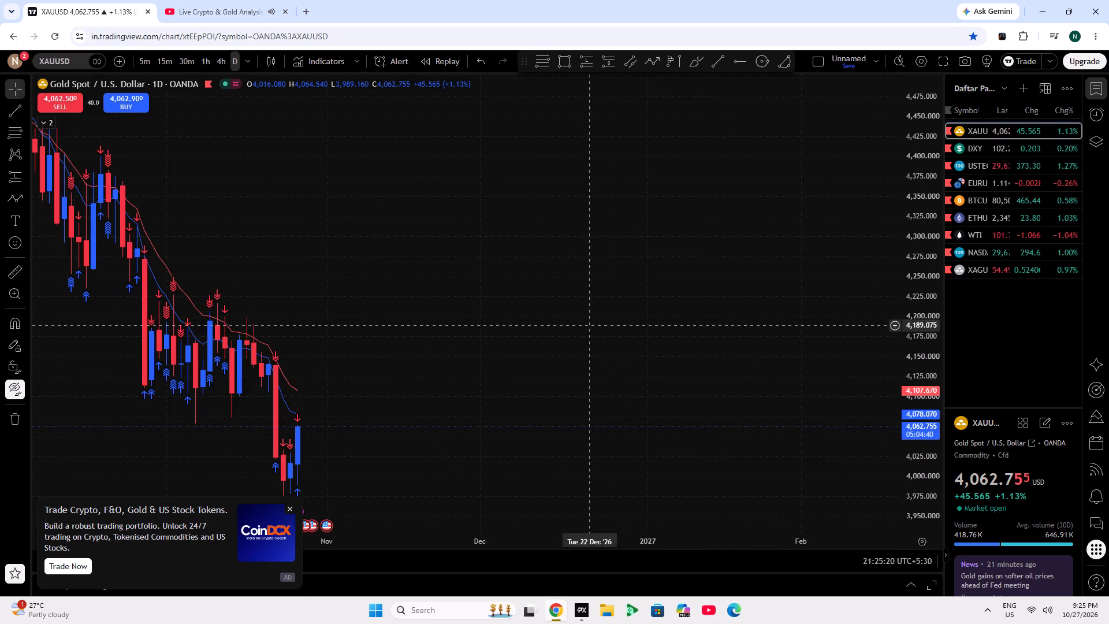
left_click_drag(547, 325, 616, 323)
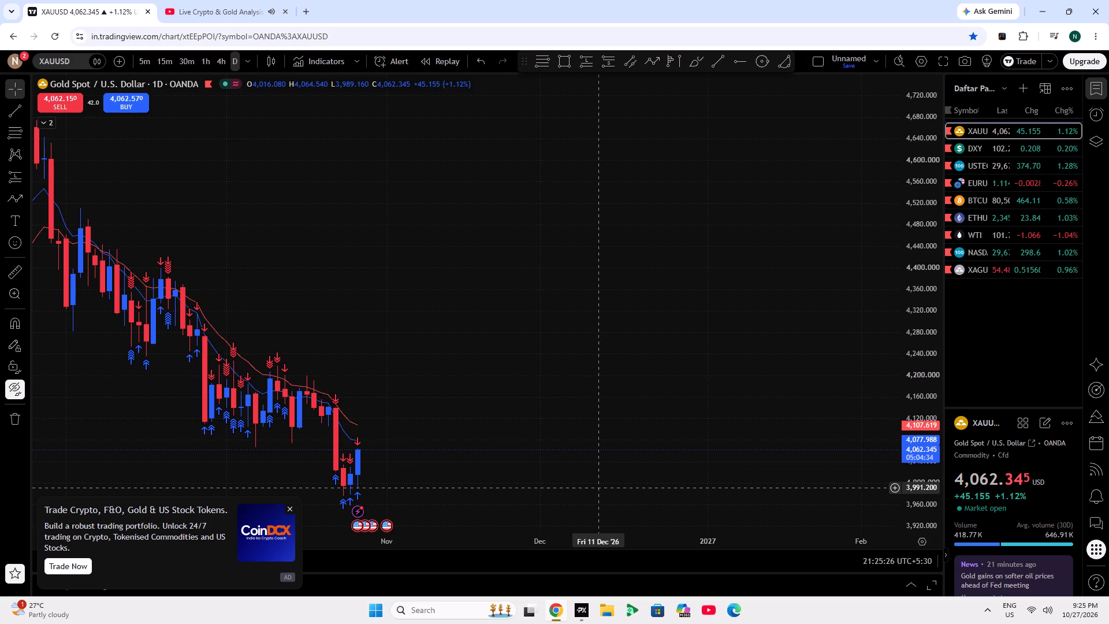
left_click_drag(607, 425, 749, 394)
scroll(654, 462, "up", 2)
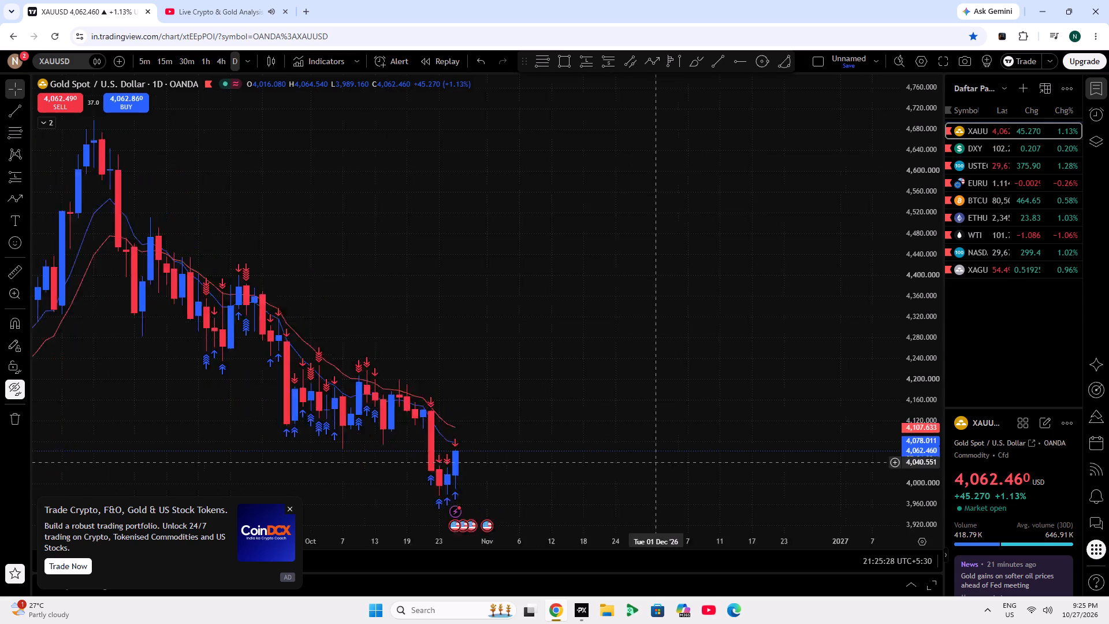
scroll(652, 461, "up", 8)
left_click_drag(378, 401, 754, 390)
scroll(701, 417, "up", 3)
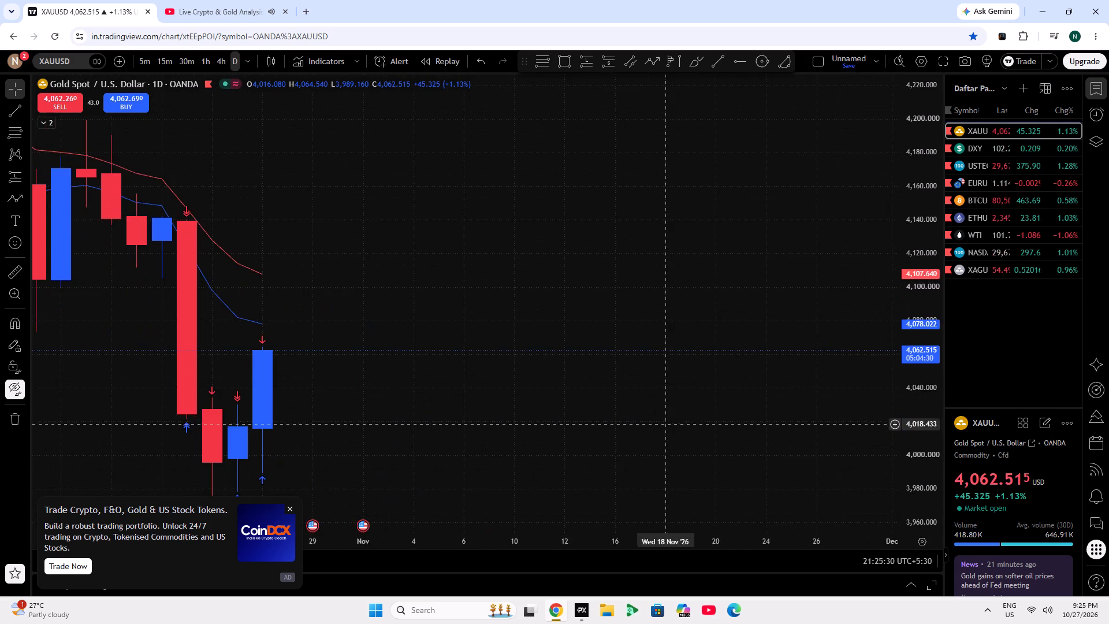
left_click_drag(603, 421, 663, 429)
double_click(603, 421)
left_click(644, 109)
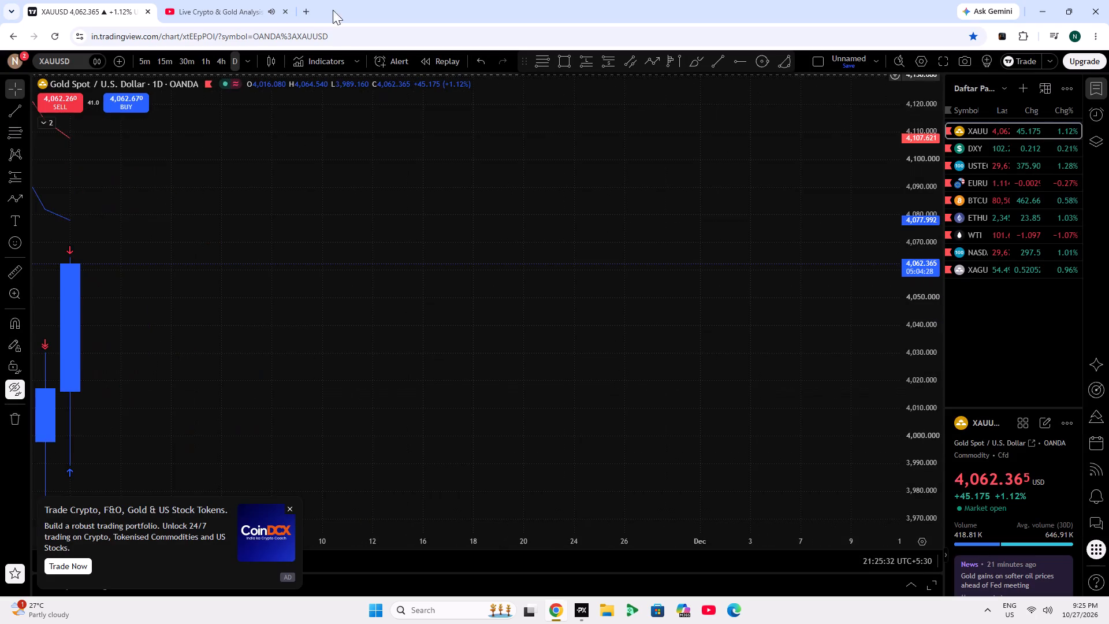
left_click(683, 250)
Return to the analysis stream and jump to its live point.
left_click(286, 0)
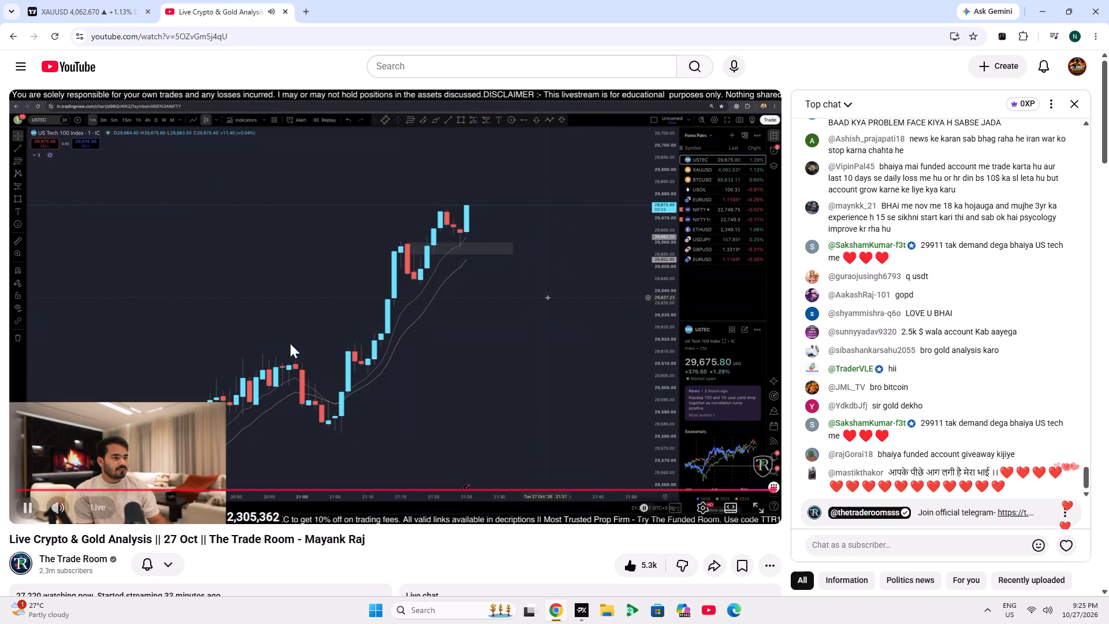
left_click(95, 506)
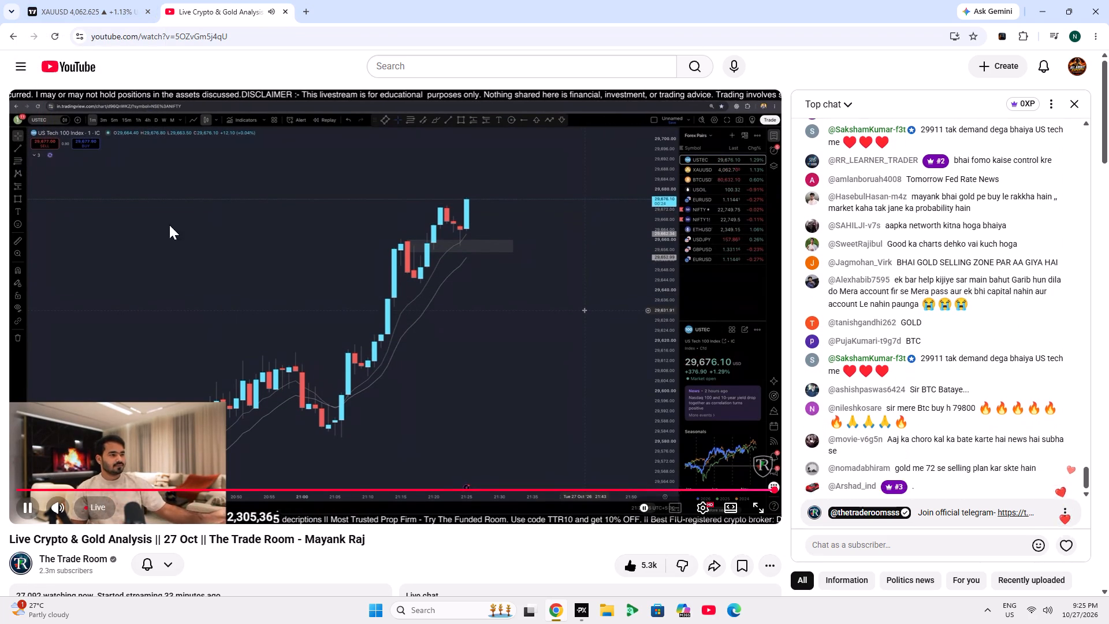
Examine the longer daily XAUUSD price history, including the months before the September decline.
left_click(116, 0)
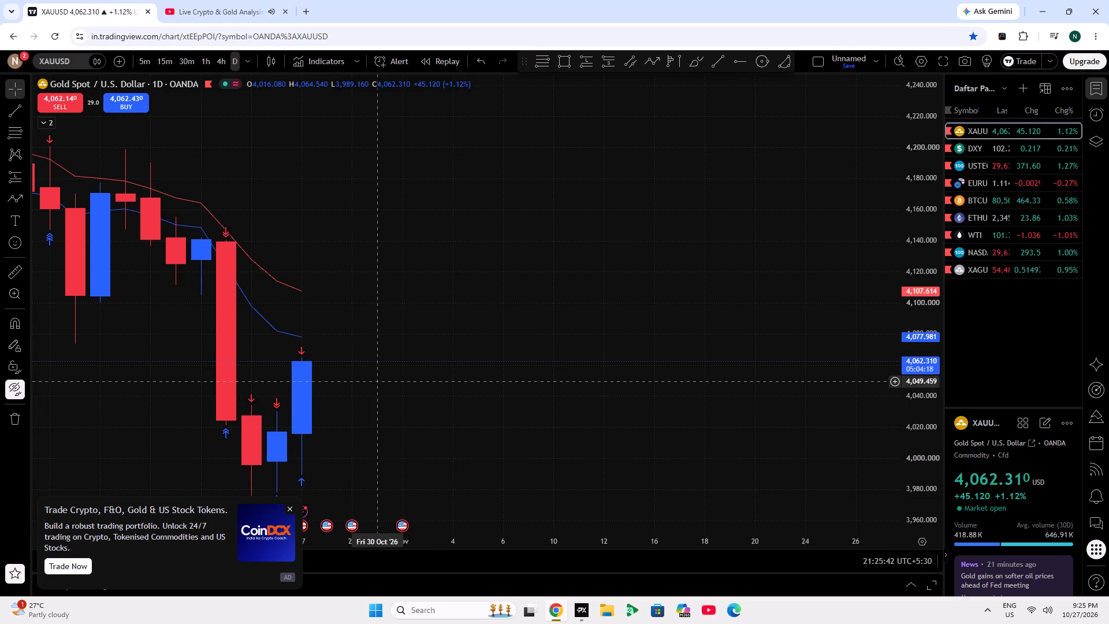
left_click_drag(373, 381, 423, 373)
scroll(457, 337, "down", 12)
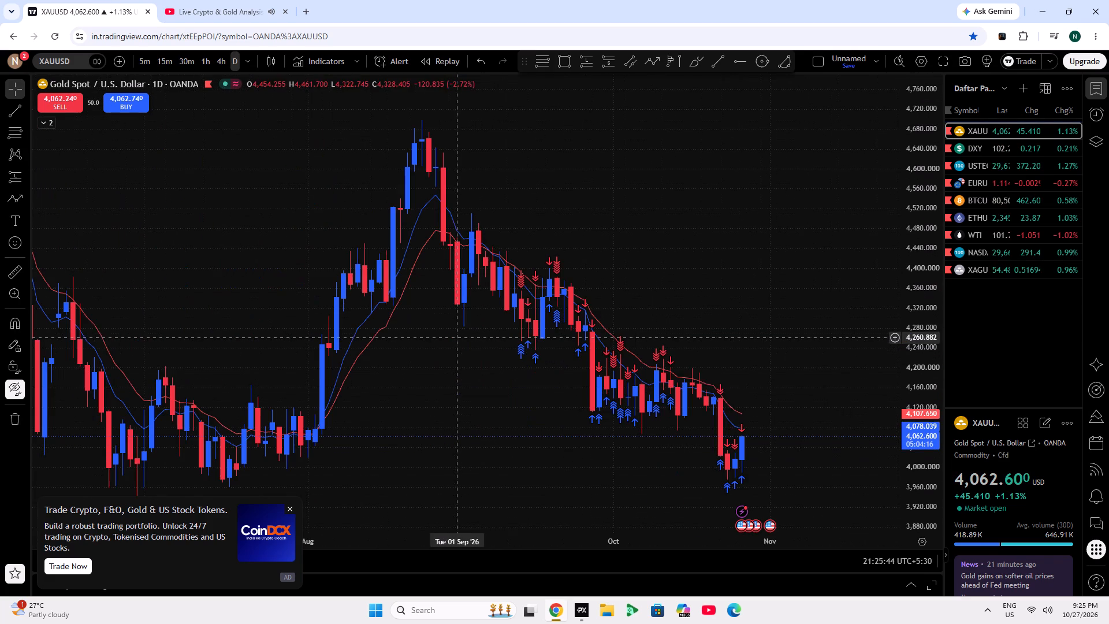
left_click_drag(570, 404, 461, 339)
scroll(461, 339, "down", 3)
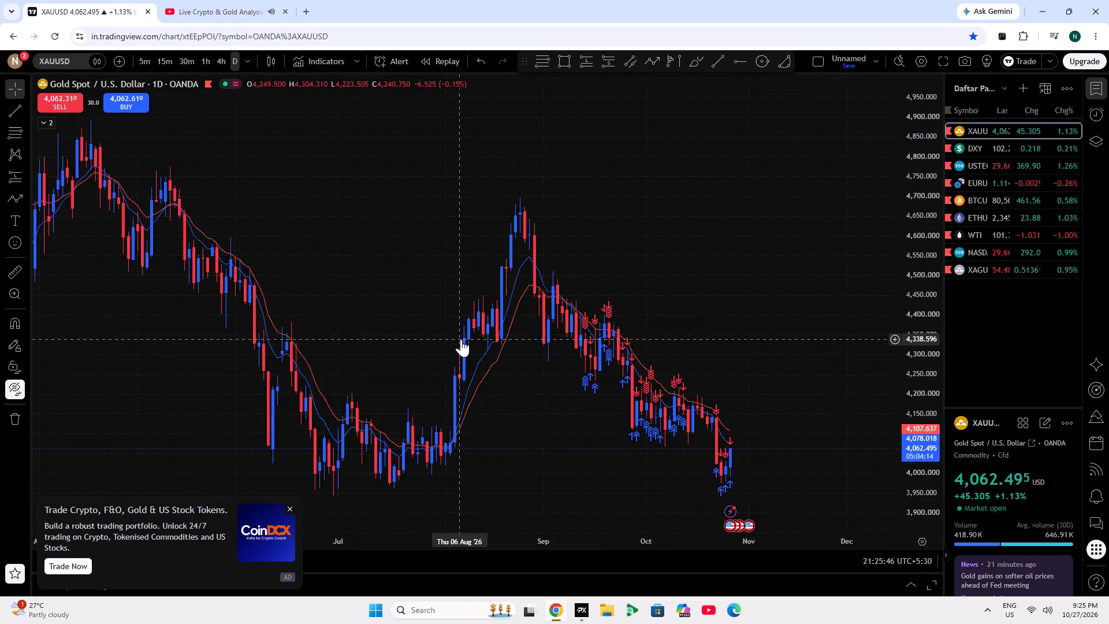
scroll(461, 339, "down", 5)
scroll(582, 411, "up", 10)
Return to the live gold analysis stream.
left_click(218, 0)
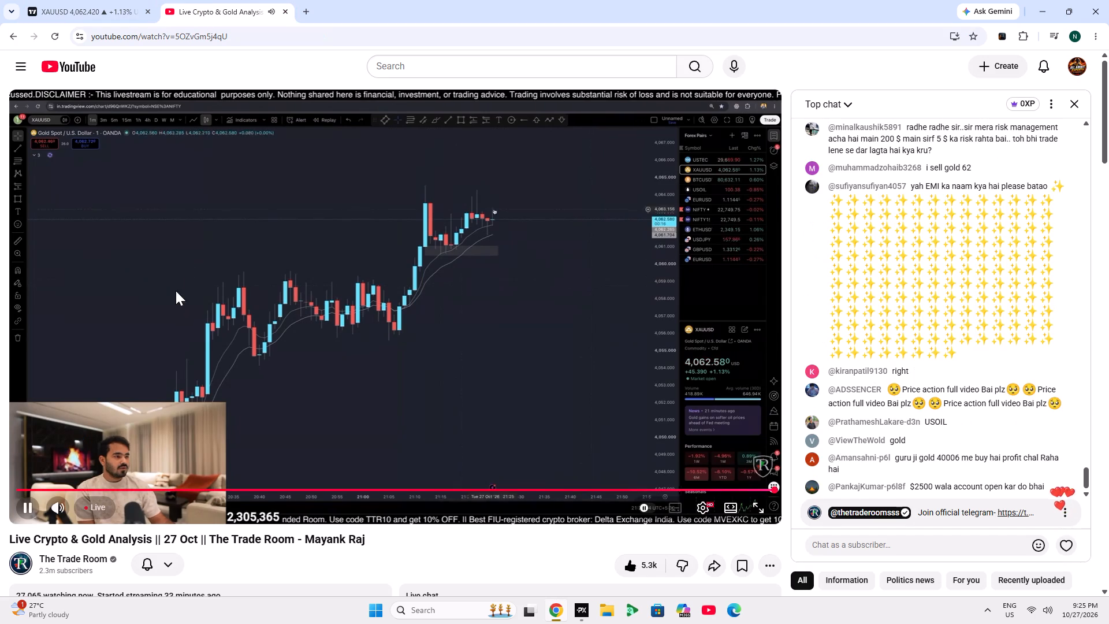
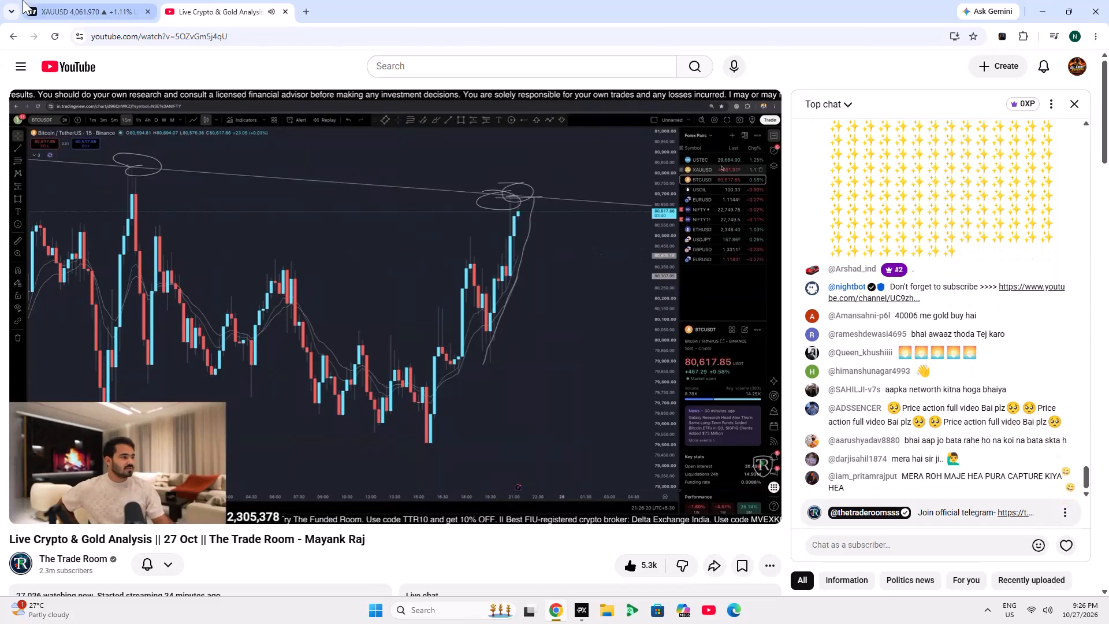
Return to the XAUUSD chart, reset its price scale and move BTCUSD above EURUSD in the watchlist.
left_click(87, 0)
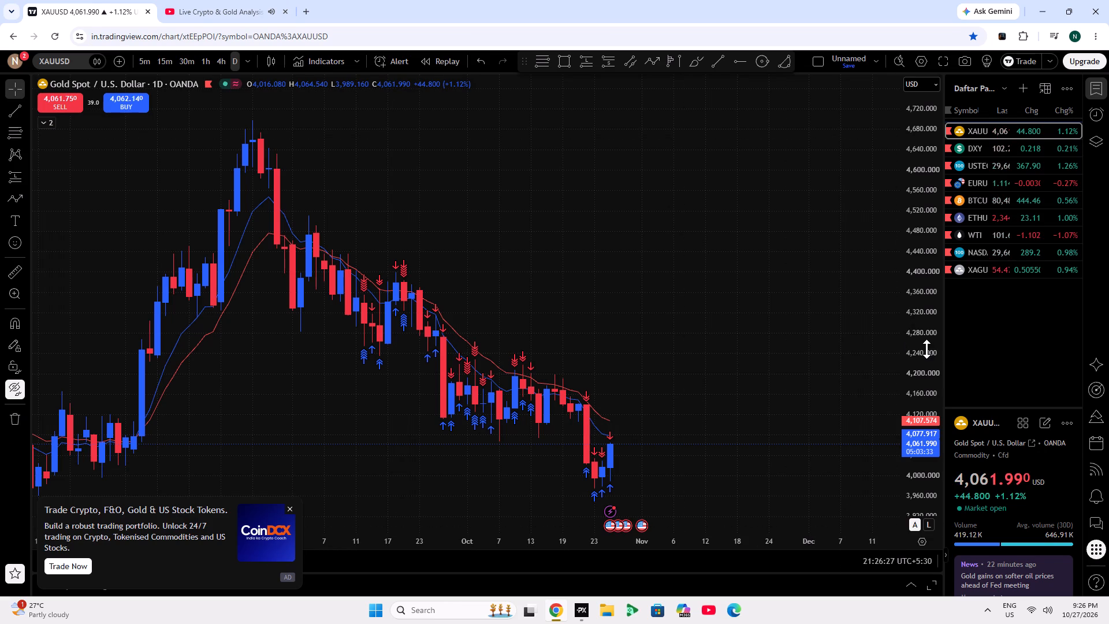
double_click(927, 349)
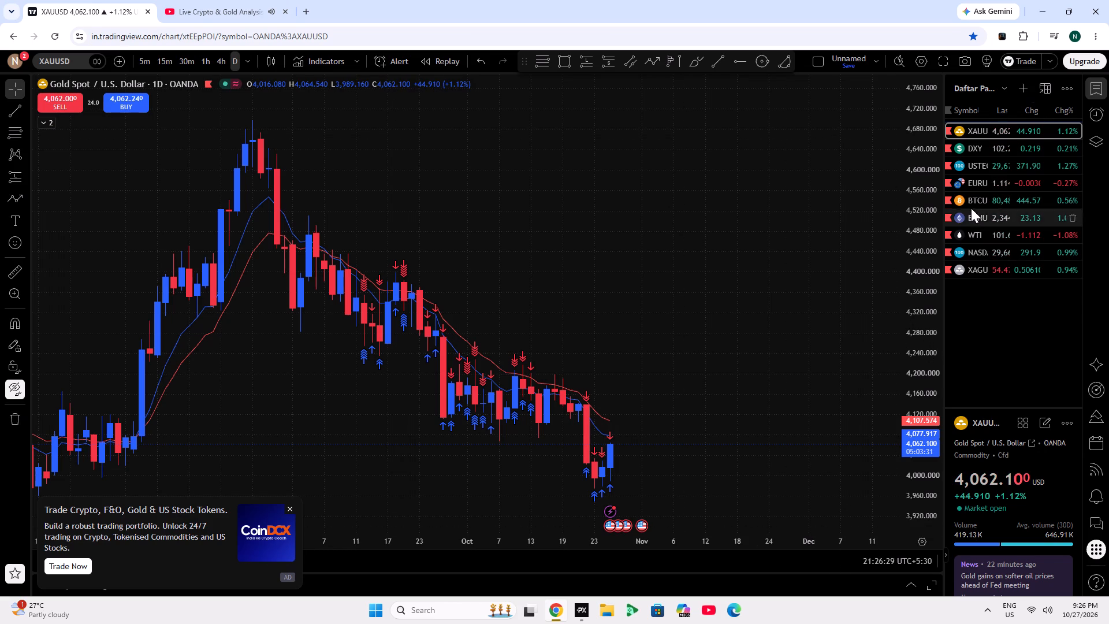
left_click_drag(973, 202, 970, 183)
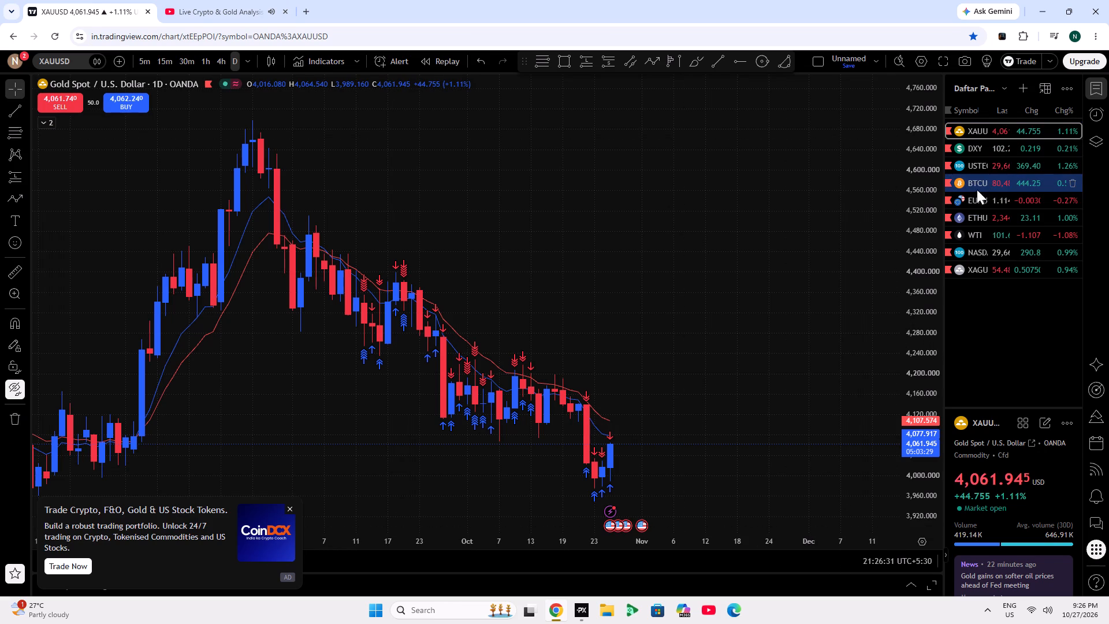
Open BTCUSD and examine its longer daily price history, checking the live stream in between.
left_click(976, 181)
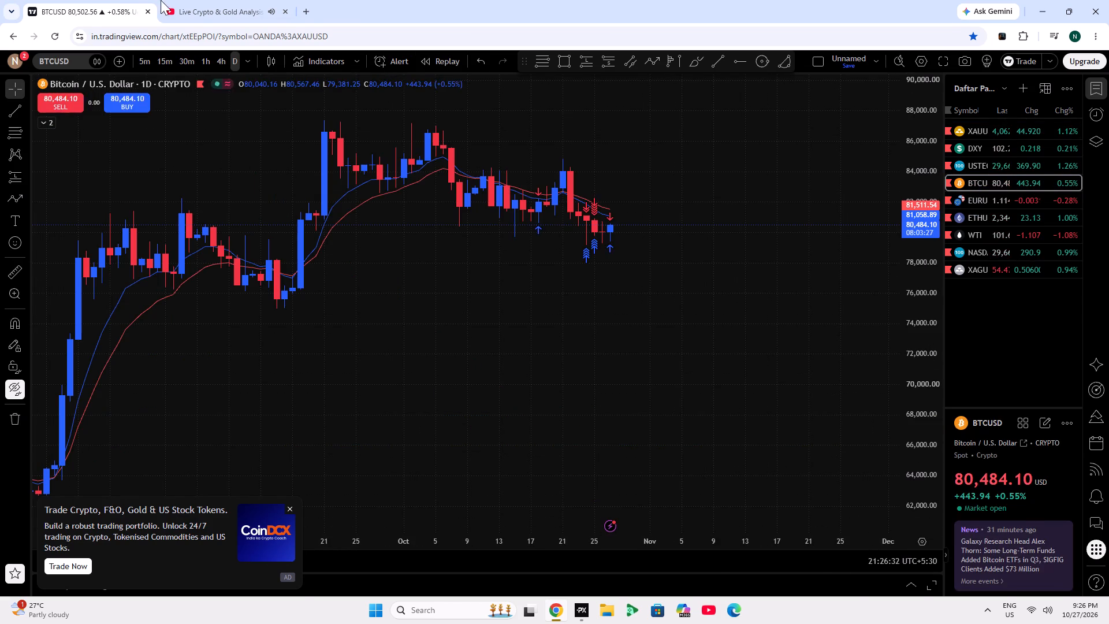
left_click(182, 0)
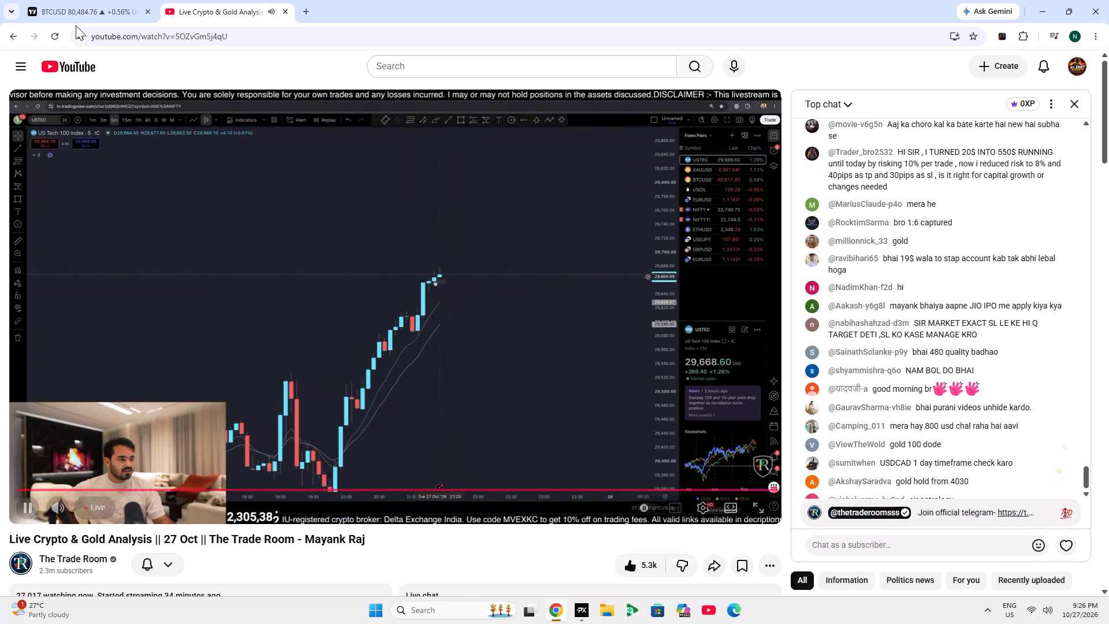
left_click(82, 0)
scroll(749, 358, "down", 5)
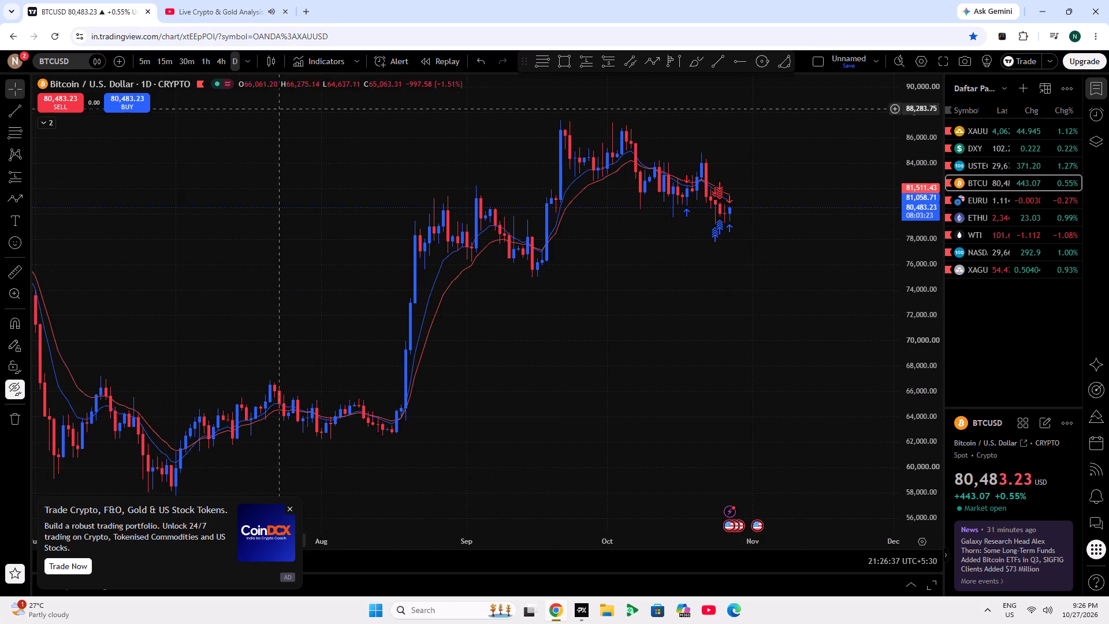
scroll(426, 302, "down", 12)
left_click_drag(622, 253, 500, 269)
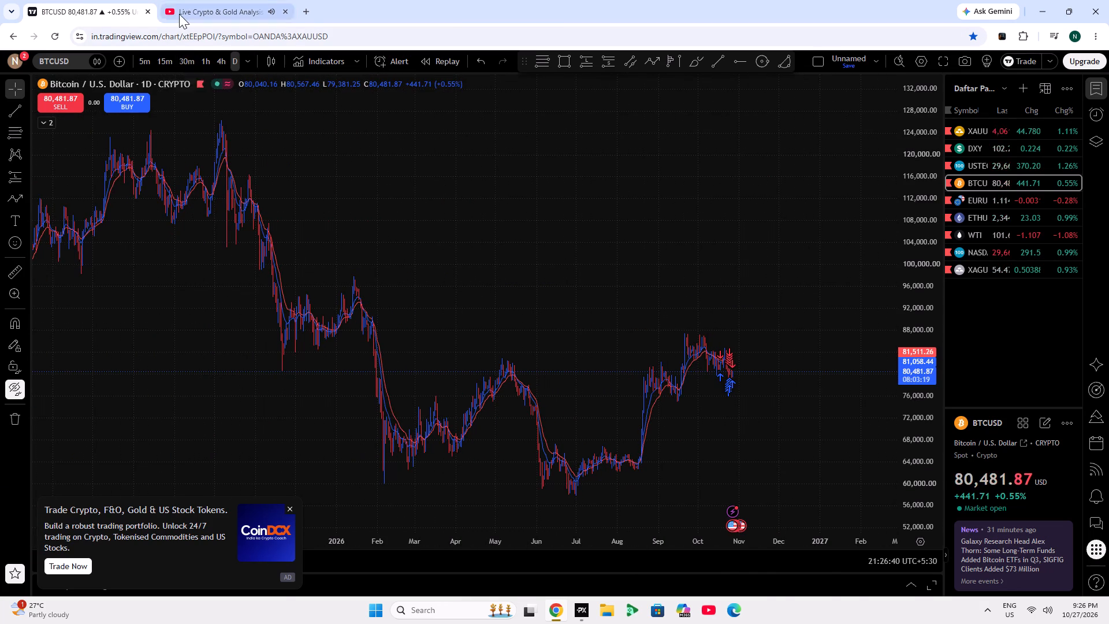
Return to the analysis stream, replay the last 25 seconds and go back to its live point.
left_click(178, 16)
left_click(274, 220)
left_click(274, 220)
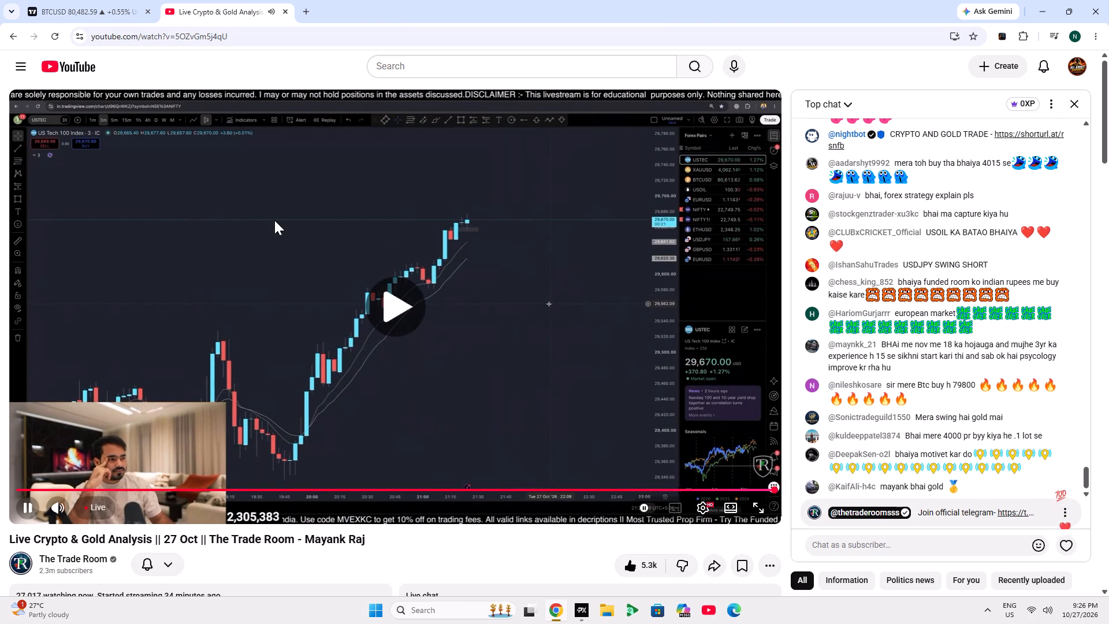
key("Left")
key("Left")
key("Left")
key("Left")
key("Left")
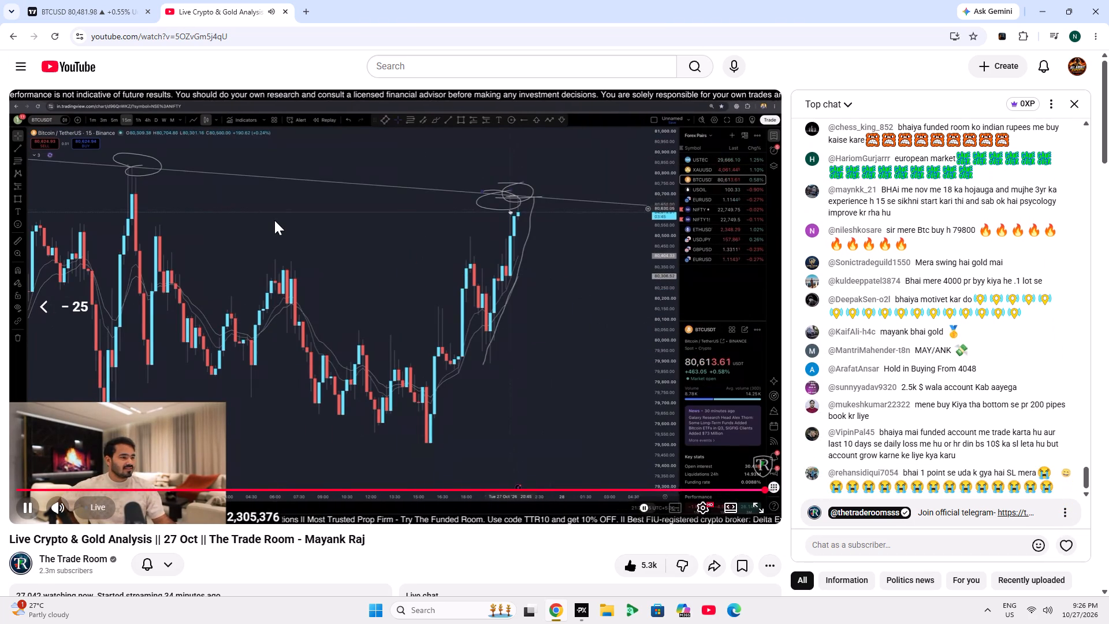
key("Right")
key("Right")
key("Right")
key("Right")
key("Right")
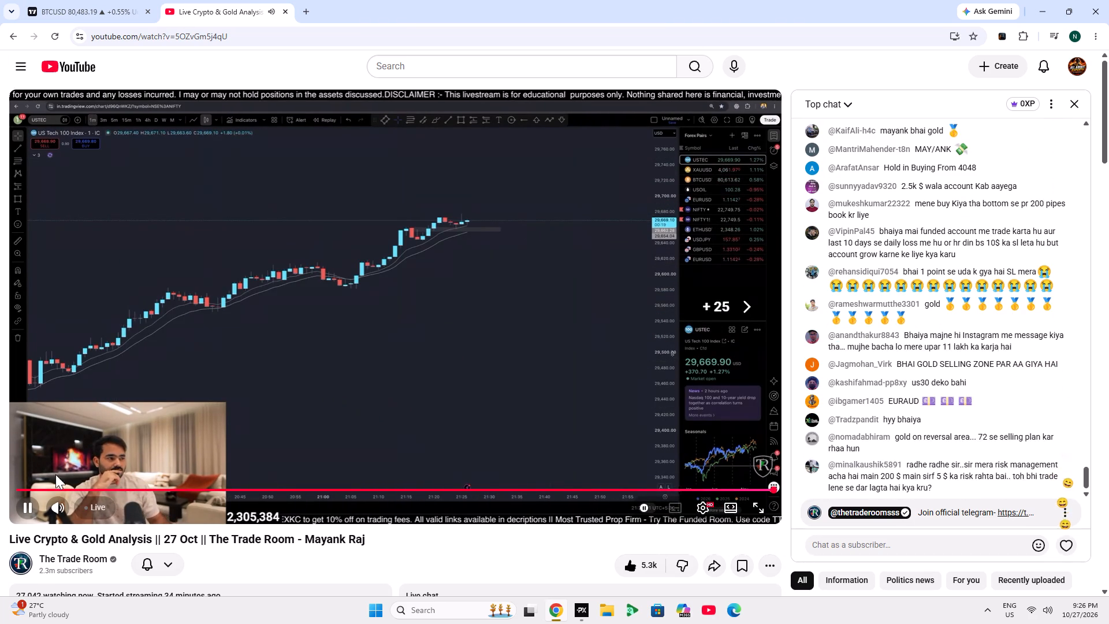
left_click(138, 513)
left_click_drag(88, 510, 113, 510)
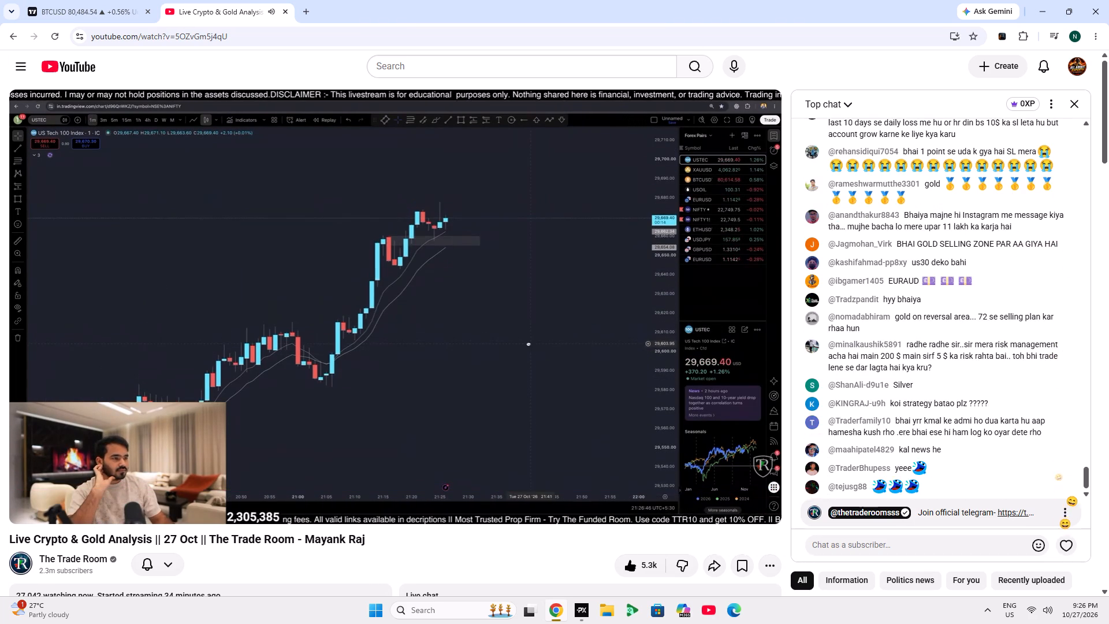
left_click(228, 543)
Compare the daily XAUUSD and BTCUSD charts, ending on BTCUSD.
left_click(118, 0)
scroll(468, 0, "down", 6)
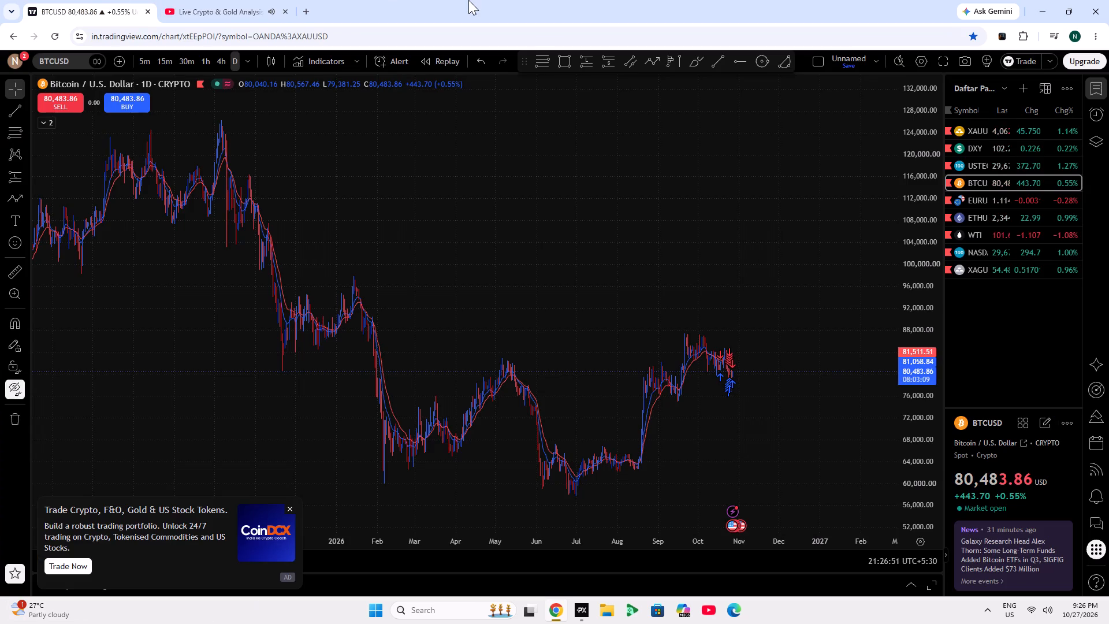
left_click(984, 128)
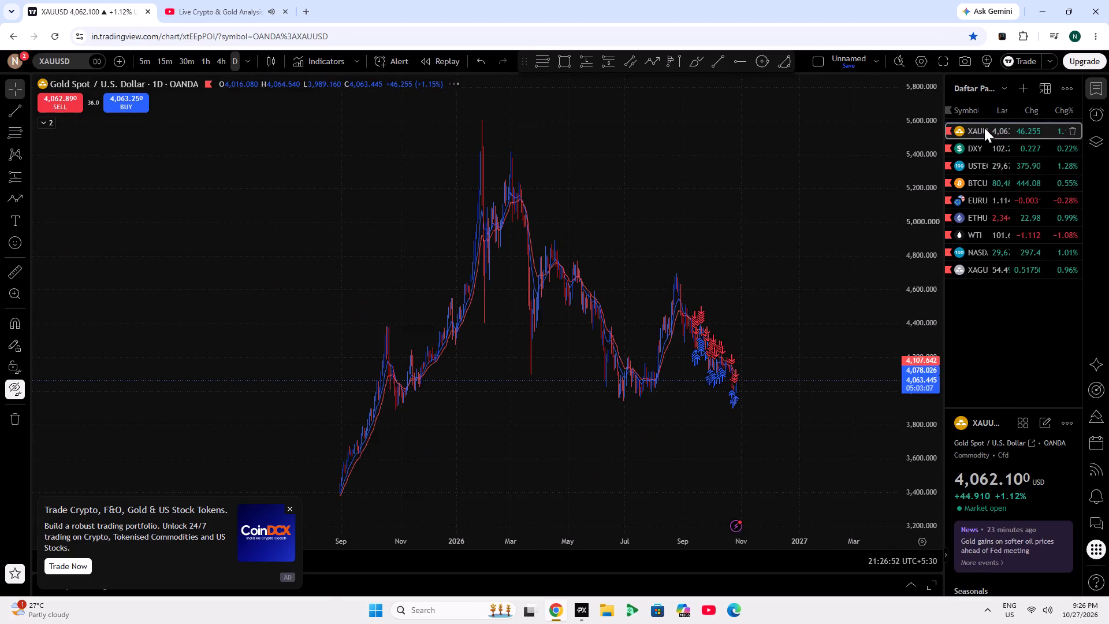
left_click(951, 148)
left_click(951, 148)
left_click(966, 172)
left_click(967, 177)
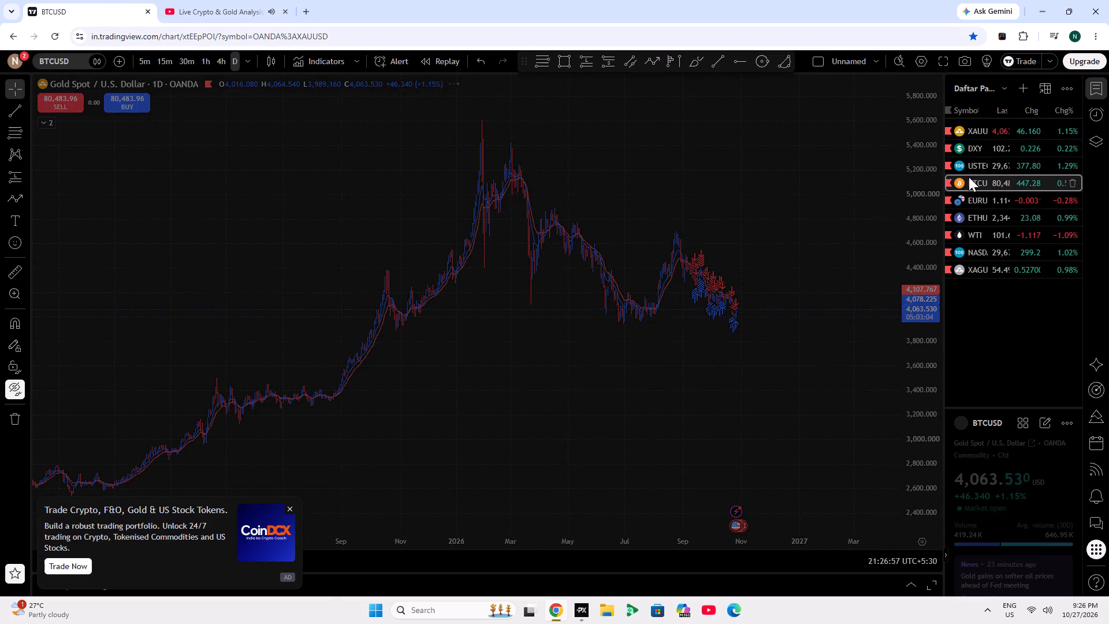
scroll(691, 366, "up", 6)
Return to the gold analysis stream and jump to its live point.
left_click(230, 0)
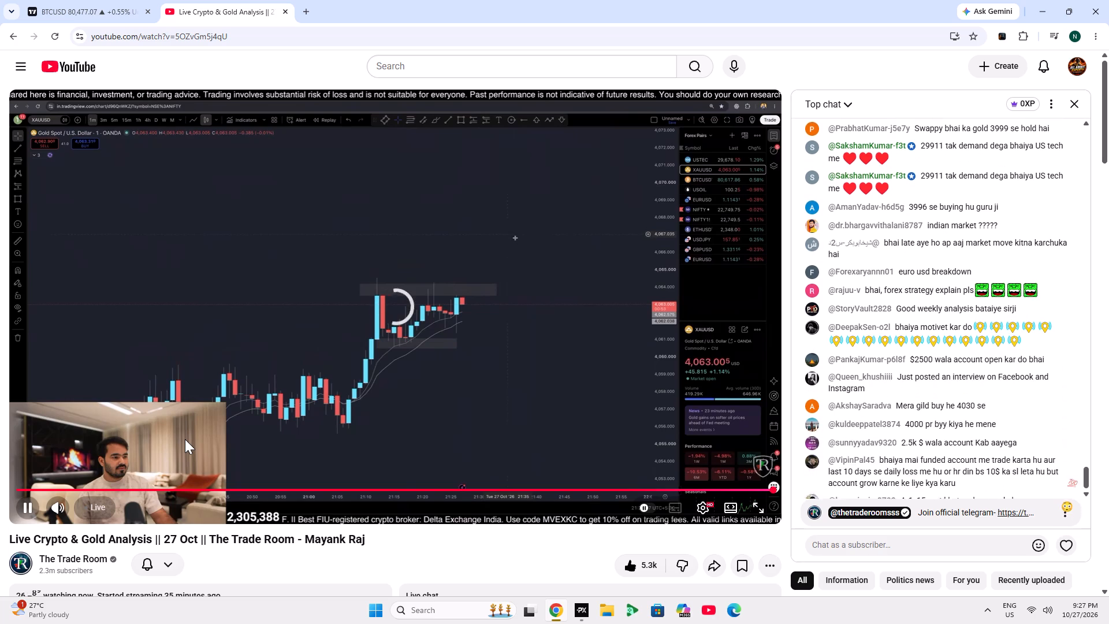
left_click(94, 508)
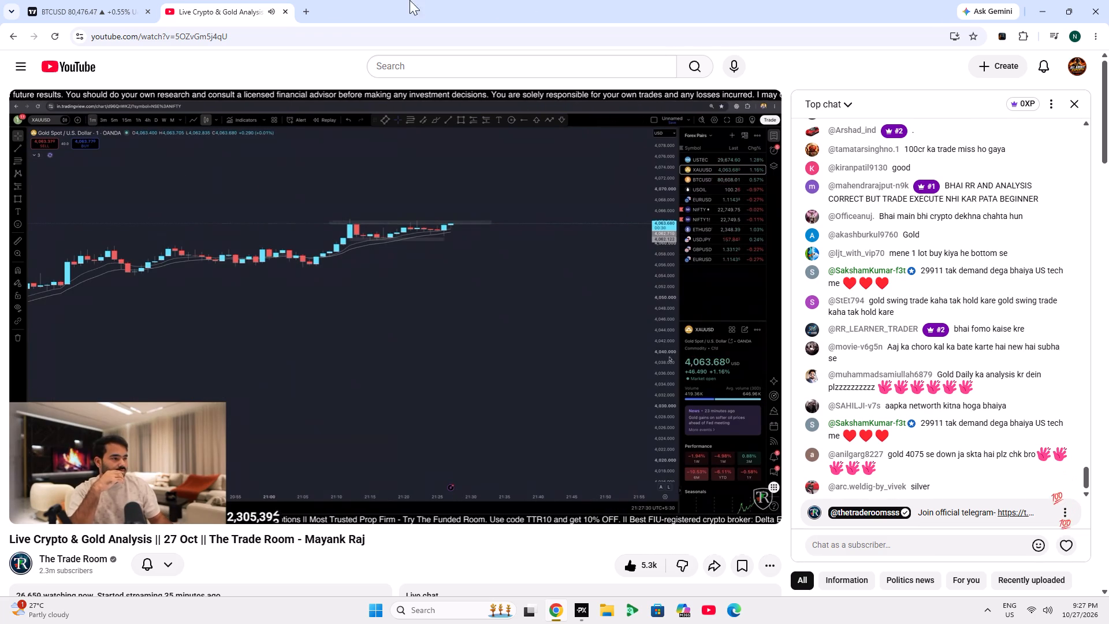
Switch to PrimeXBT and examine the open XAU/USD buy against its stop loss, take profit and the zone above.
left_click(66, 0)
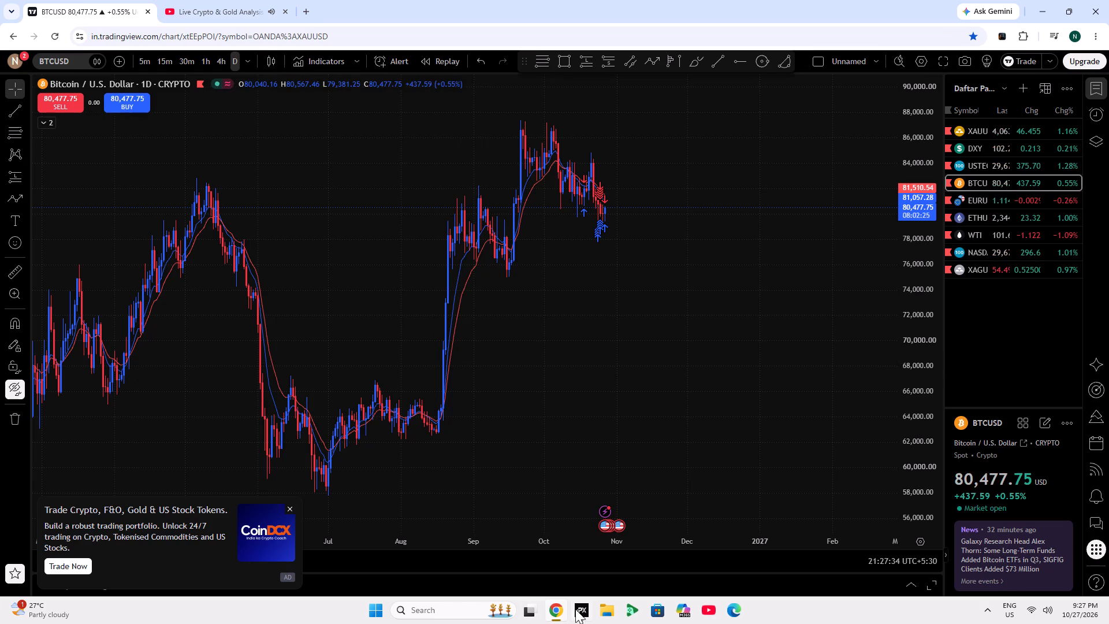
left_click(579, 611)
left_click_drag(650, 444, 623, 485)
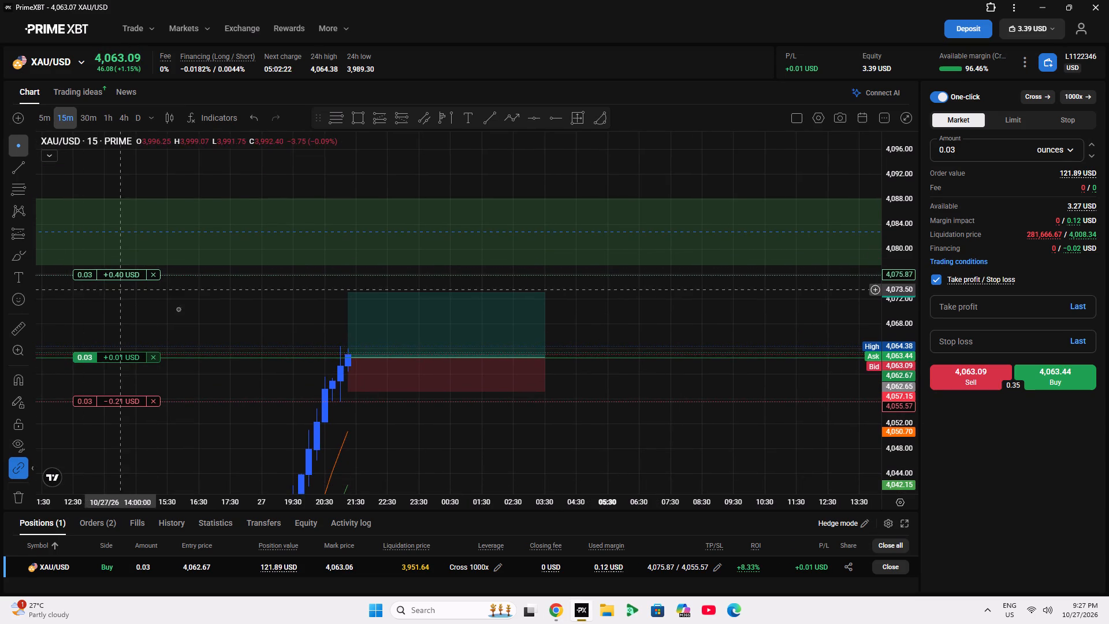
scroll(313, 331, "down", 6)
left_click_drag(755, 186, 572, 246)
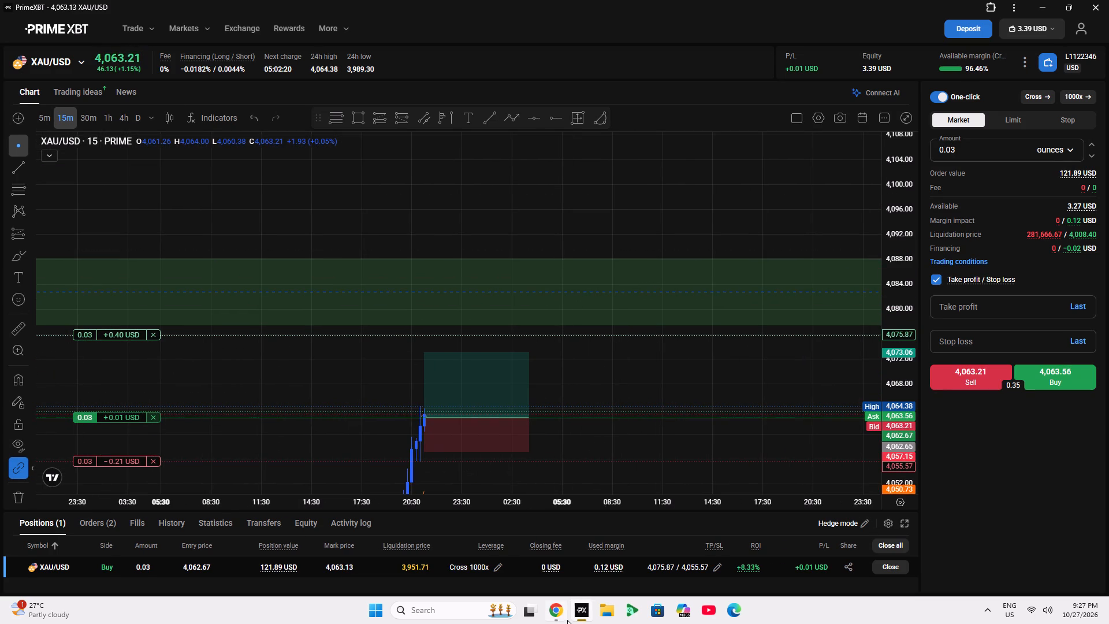
Return to the browser's analysis stream and place its tab ahead of the TradingView chart tab.
left_click(556, 613)
left_click(165, 0)
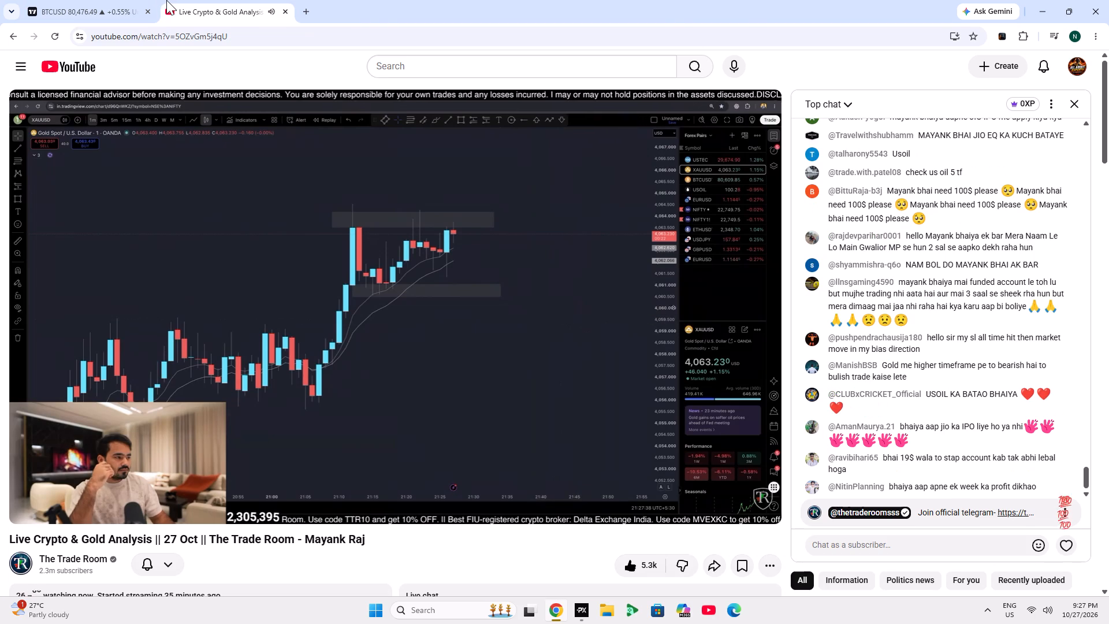
left_click_drag(189, 0, 49, 0)
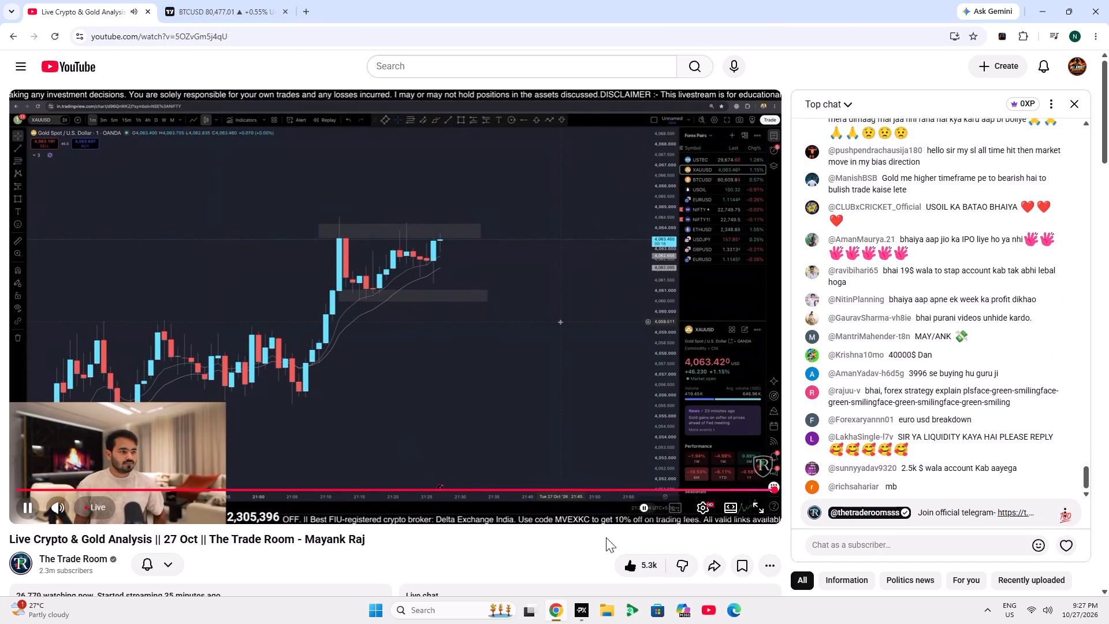
Switch to PrimeXBT and move the 0.03 XAU/USD buy's take profit to 4,077.30, just below the upper green zone.
left_click(579, 615)
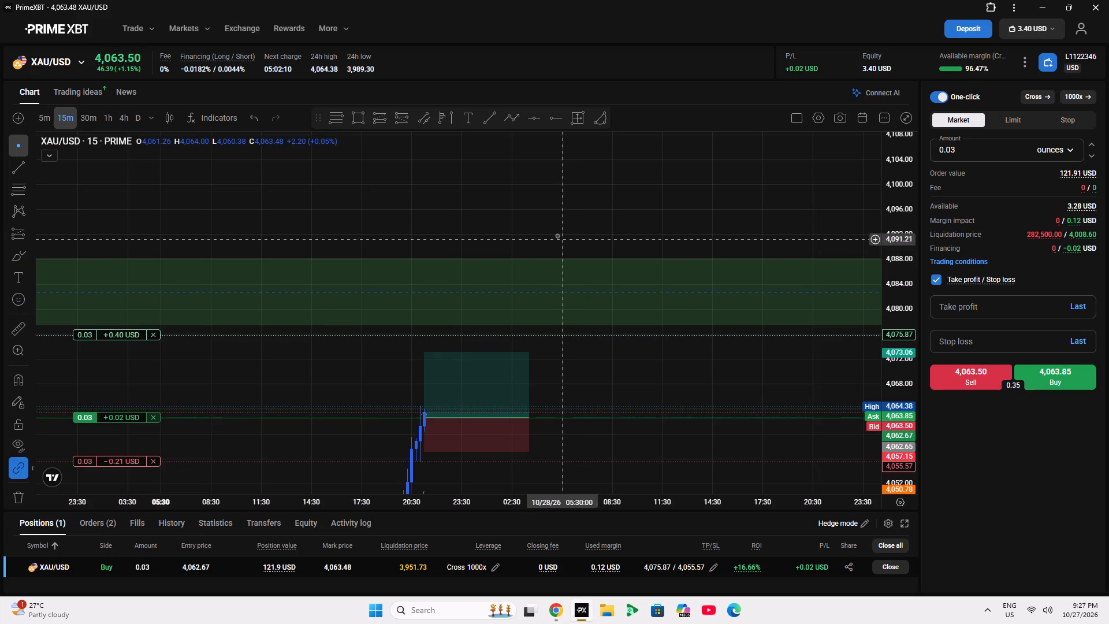
left_click_drag(95, 336, 95, 333)
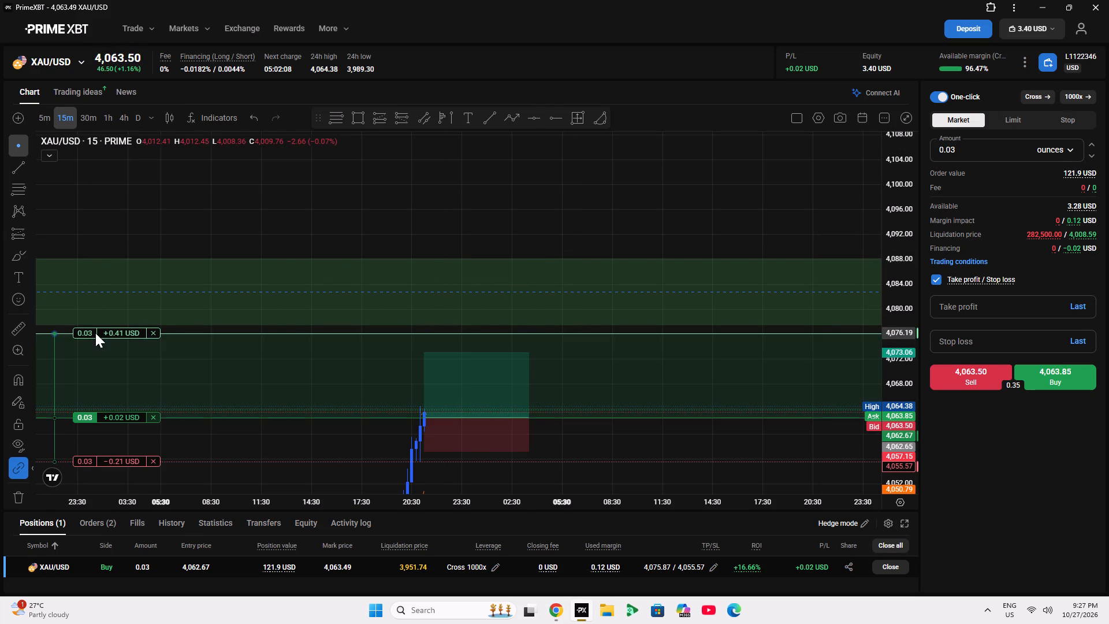
left_click_drag(95, 333, 109, 349)
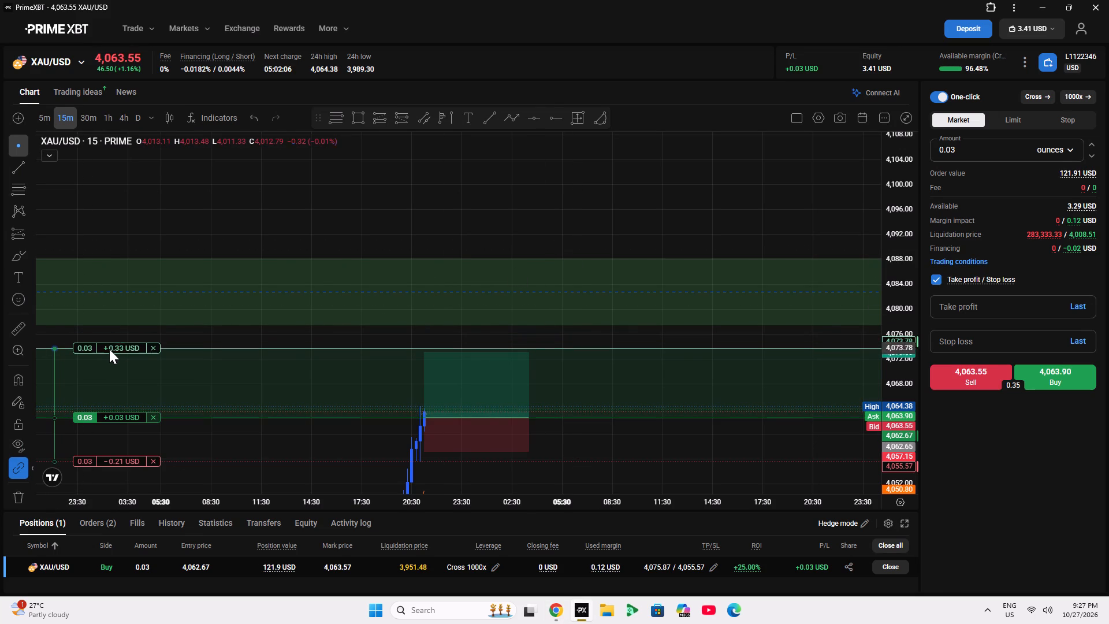
left_click_drag(109, 349, 110, 352)
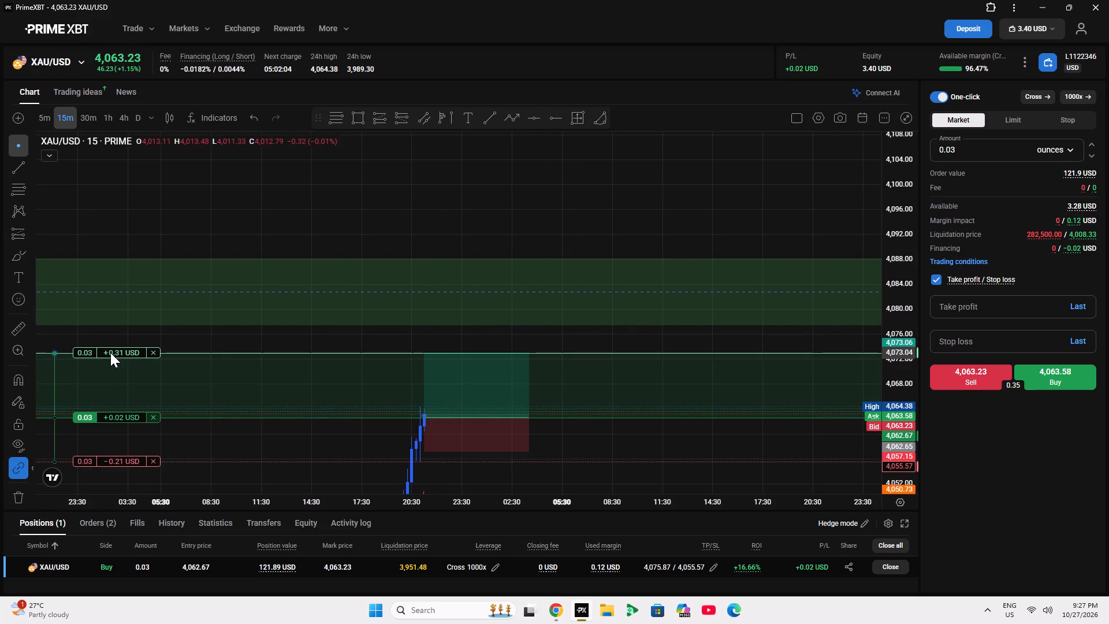
left_click_drag(110, 352, 94, 324)
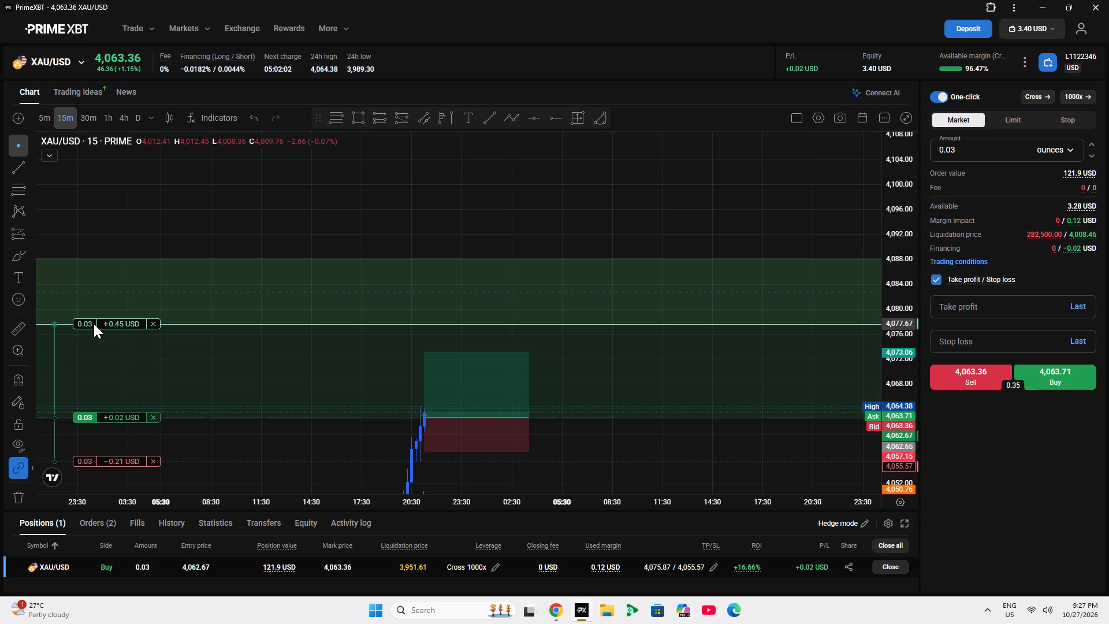
left_click_drag(94, 324, 105, 328)
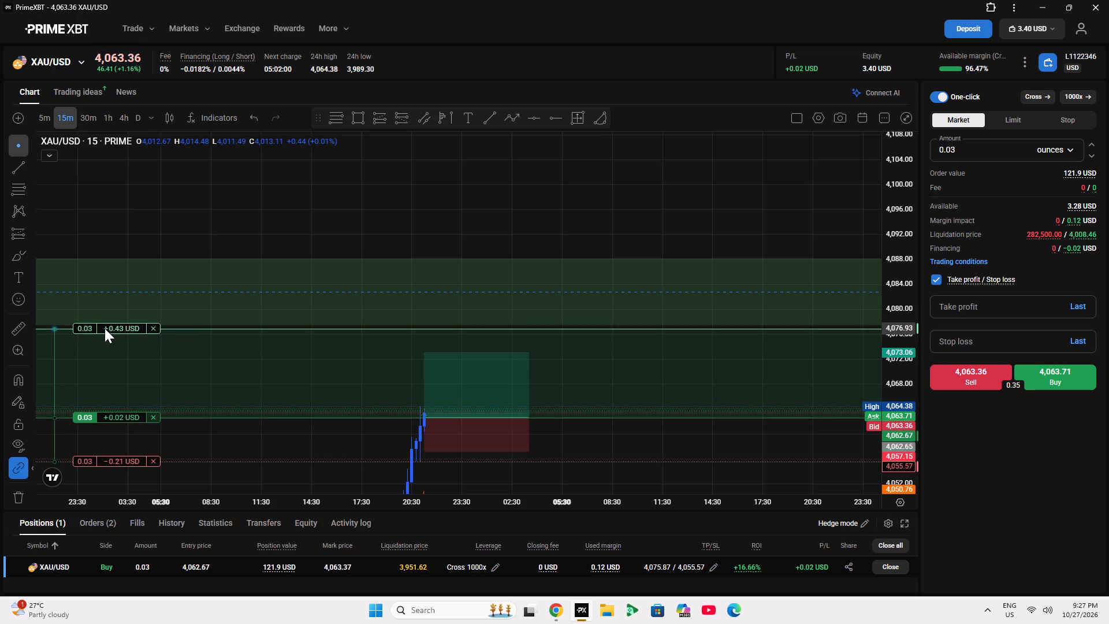
left_click_drag(105, 328, 100, 326)
Delete the old long position drawing with its entry around 3,997 from the 15-minute XAU/USD chart.
left_click_drag(583, 382, 649, 252)
double_click(893, 392)
left_click_drag(769, 277, 704, 326)
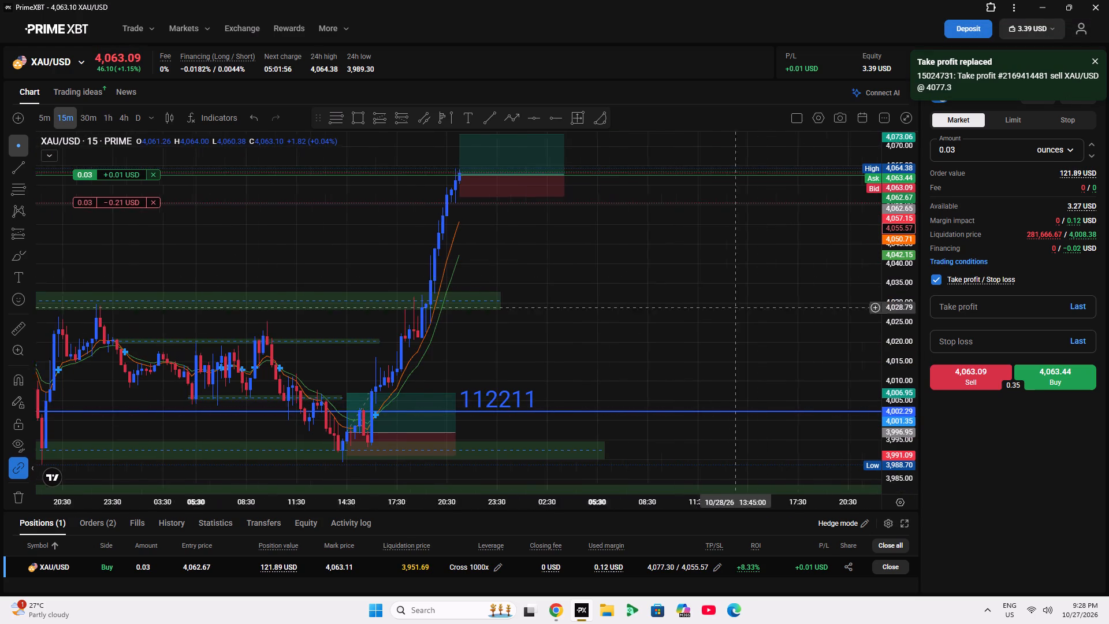
left_click_drag(704, 326, 696, 340)
left_click(366, 431)
left_click(661, 147)
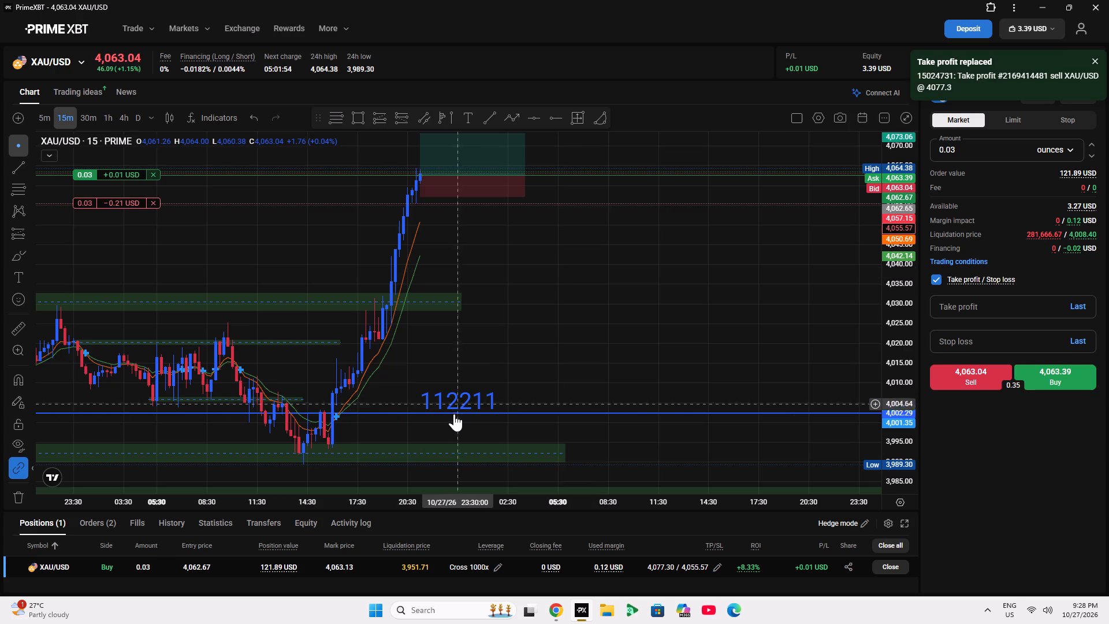
Move the 112211 text label up beside the current long position drawing, to about 4,075.90.
left_click(457, 400)
left_click(620, 136)
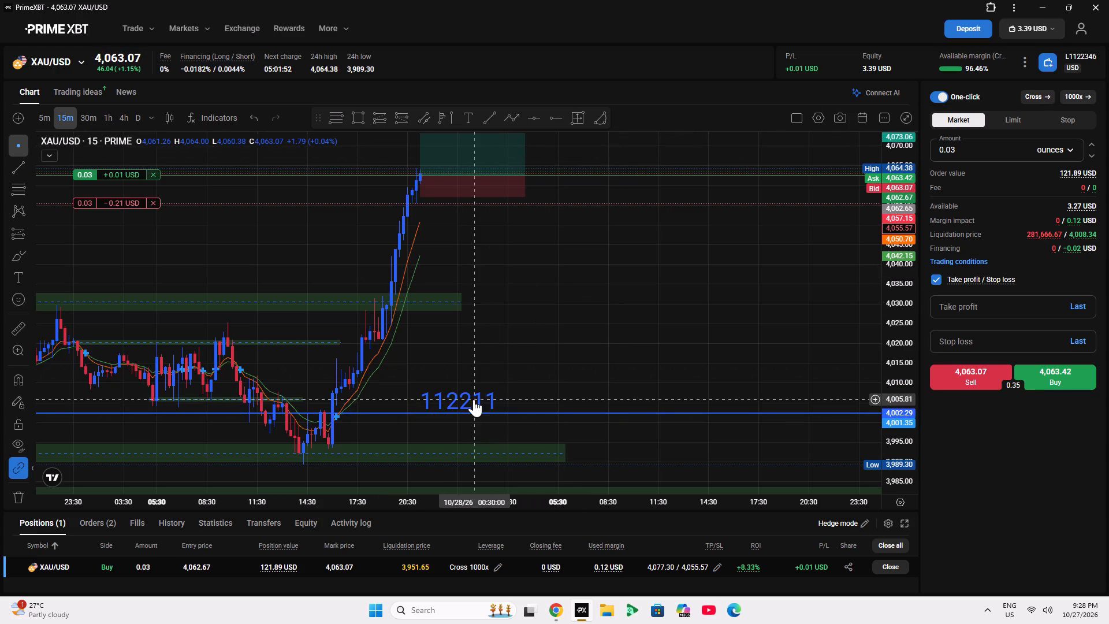
left_click(474, 399)
left_click(617, 144)
left_click_drag(486, 405, 597, 157)
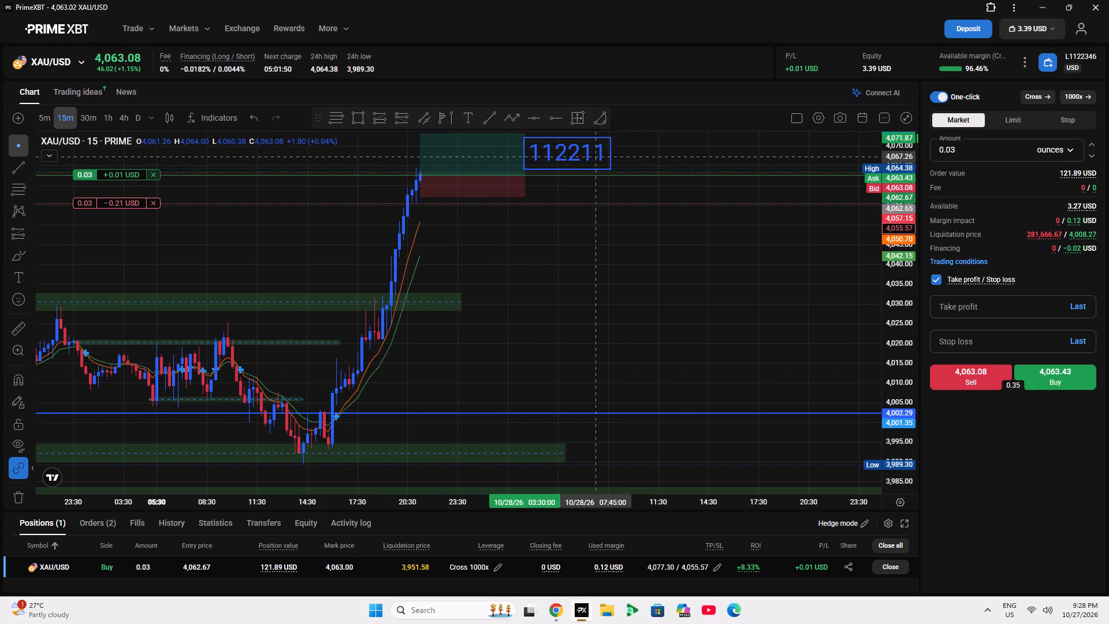
left_click_drag(597, 157, 597, 155)
left_click_drag(593, 259, 583, 419)
scroll(895, 337, "up", 8)
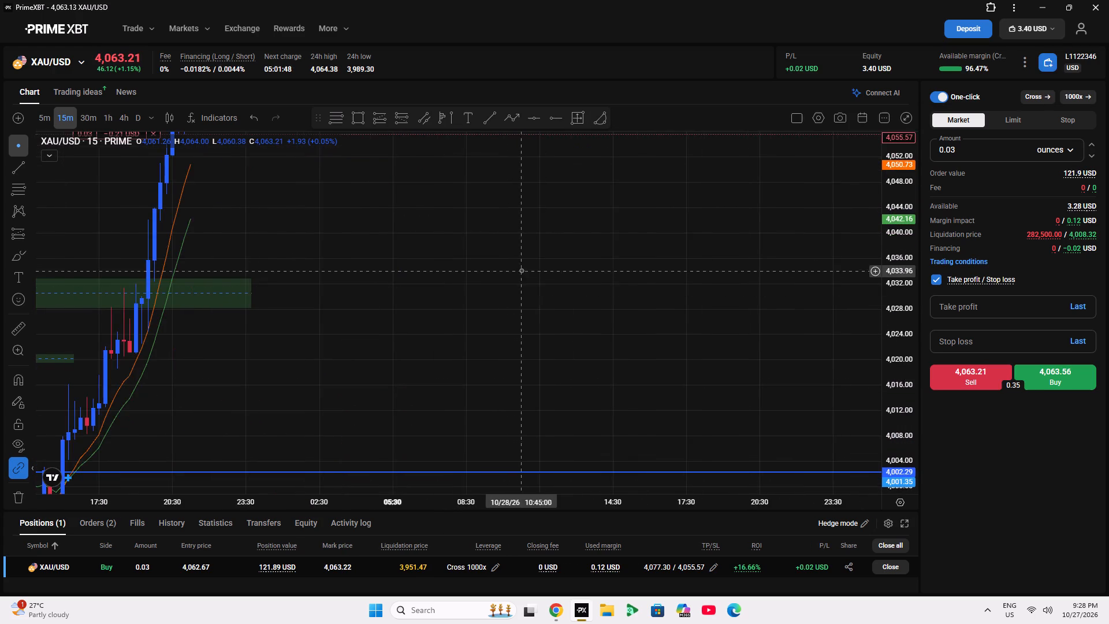
left_click_drag(526, 271, 632, 511)
left_click_drag(526, 428, 655, 445)
left_click_drag(585, 280, 589, 257)
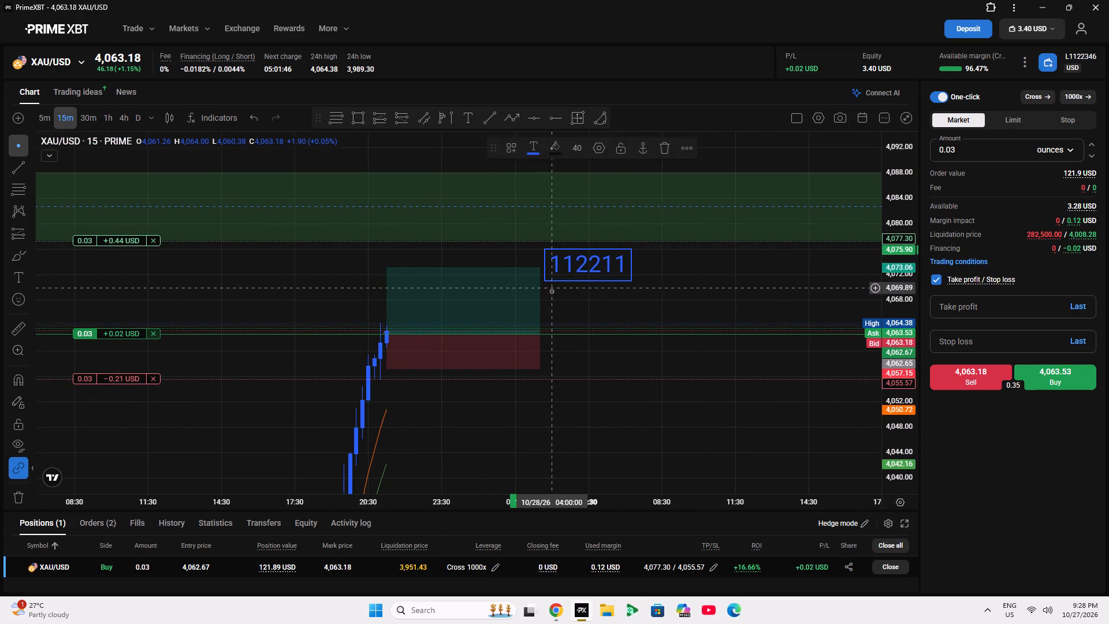
Extend the current long position drawing's target up to about 4,077.89.
left_click_drag(386, 267, 385, 241)
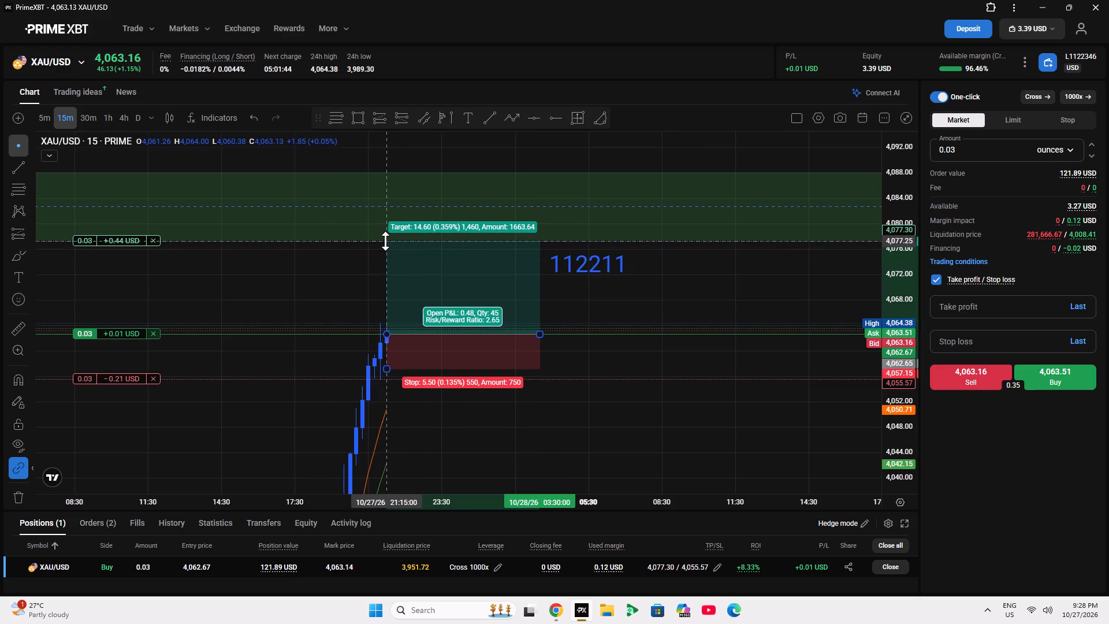
left_click_drag(385, 241, 377, 237)
left_click(314, 276)
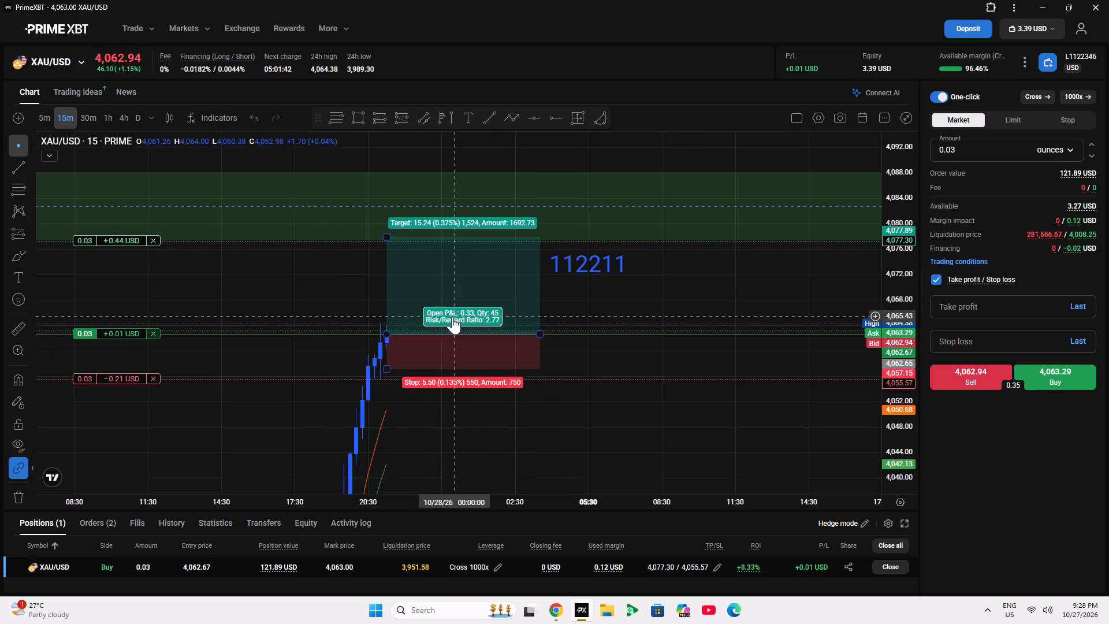
Adjust the 0.03 XAU/USD buy's stop loss on the chart to 4,055.52.
left_click(122, 377)
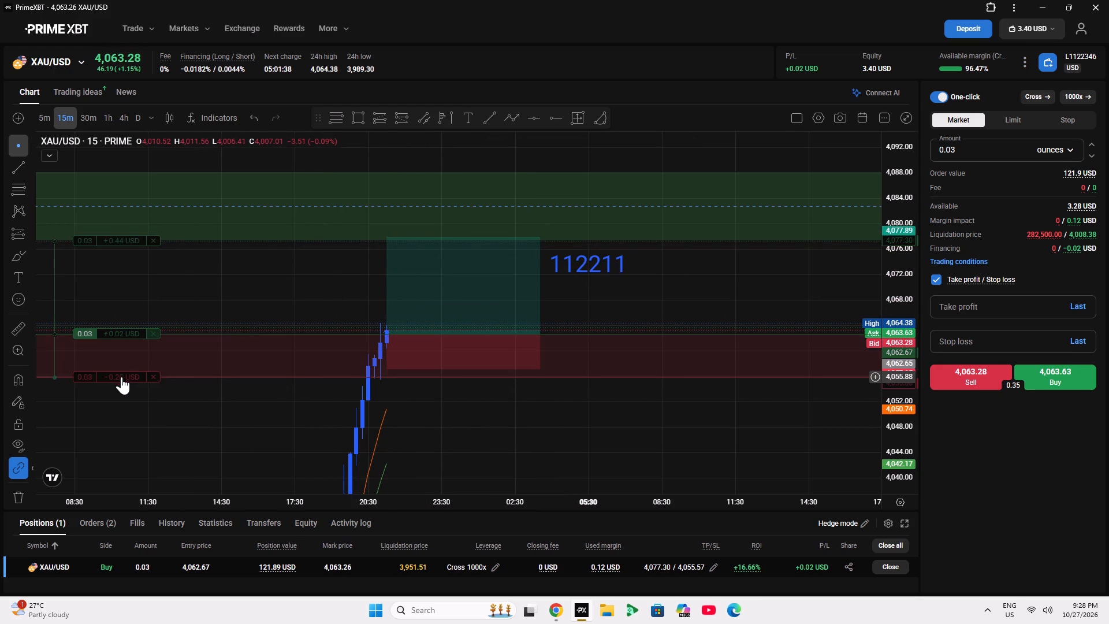
left_click_drag(101, 374, 103, 377)
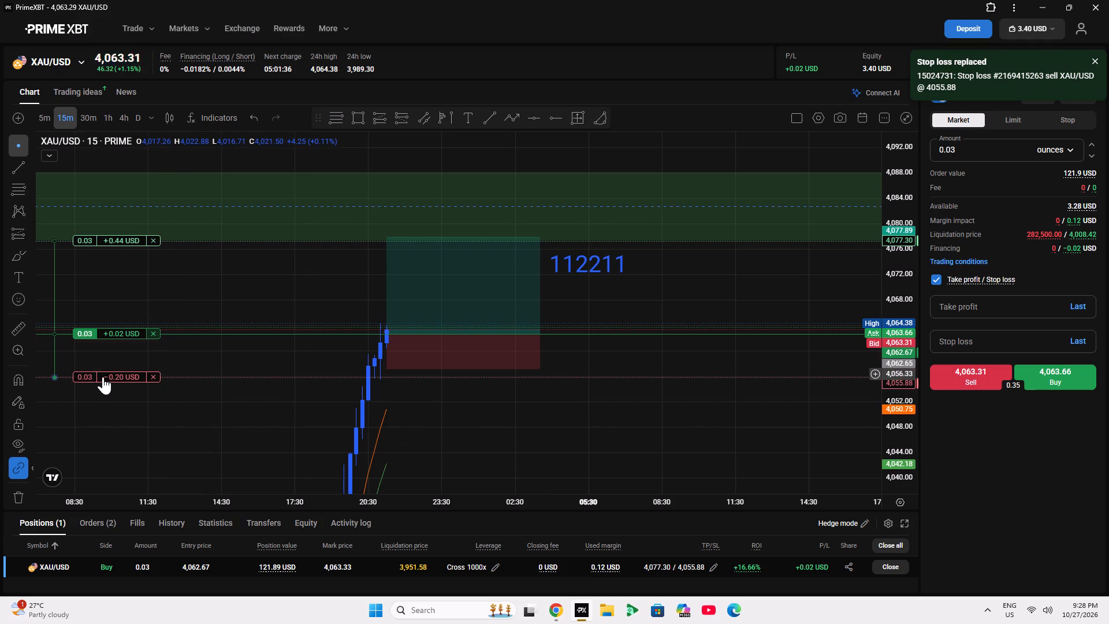
left_click_drag(103, 377, 92, 378)
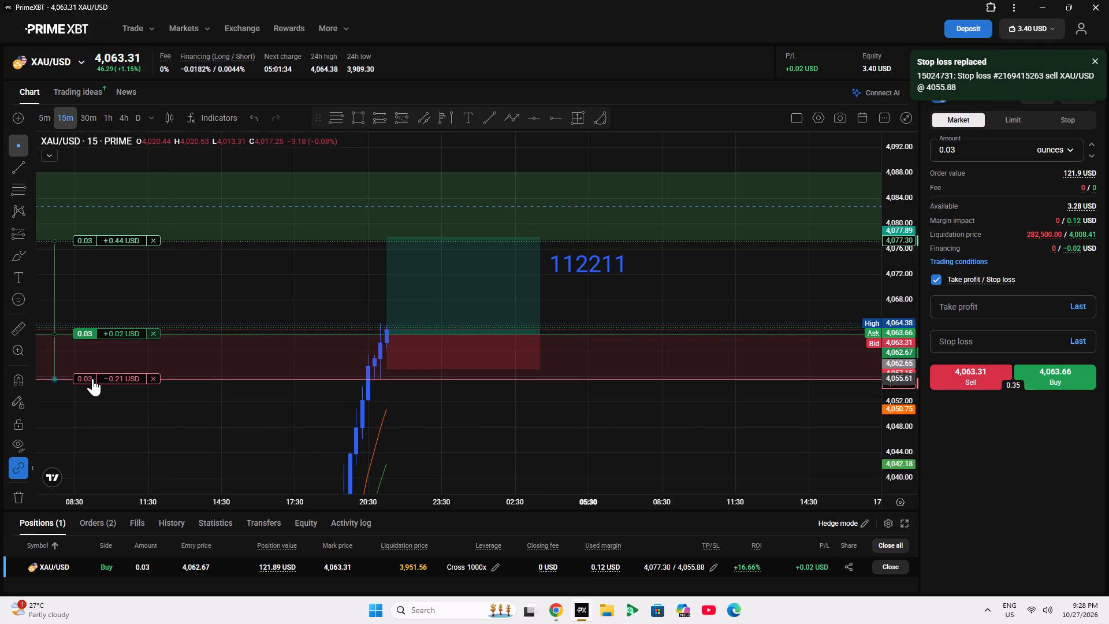
left_click_drag(92, 378, 96, 378)
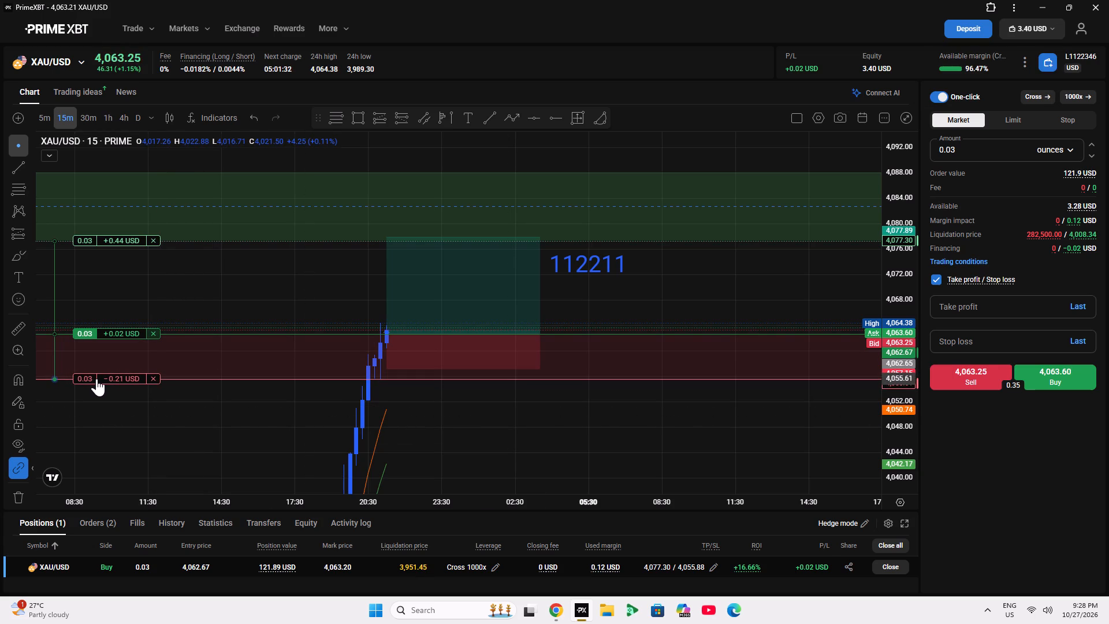
left_click_drag(96, 378, 96, 379)
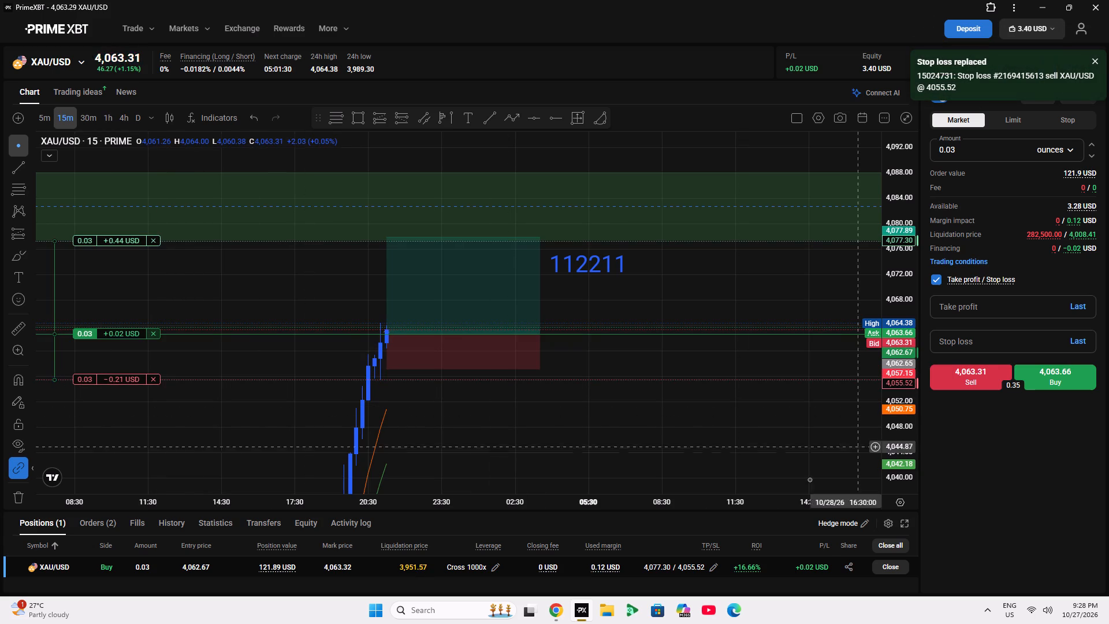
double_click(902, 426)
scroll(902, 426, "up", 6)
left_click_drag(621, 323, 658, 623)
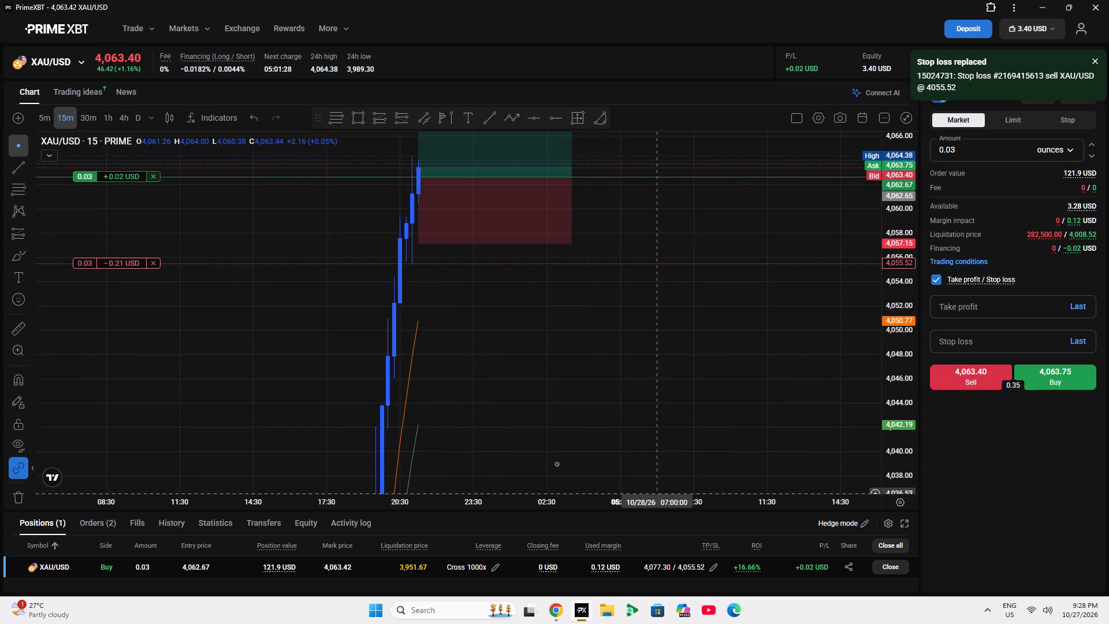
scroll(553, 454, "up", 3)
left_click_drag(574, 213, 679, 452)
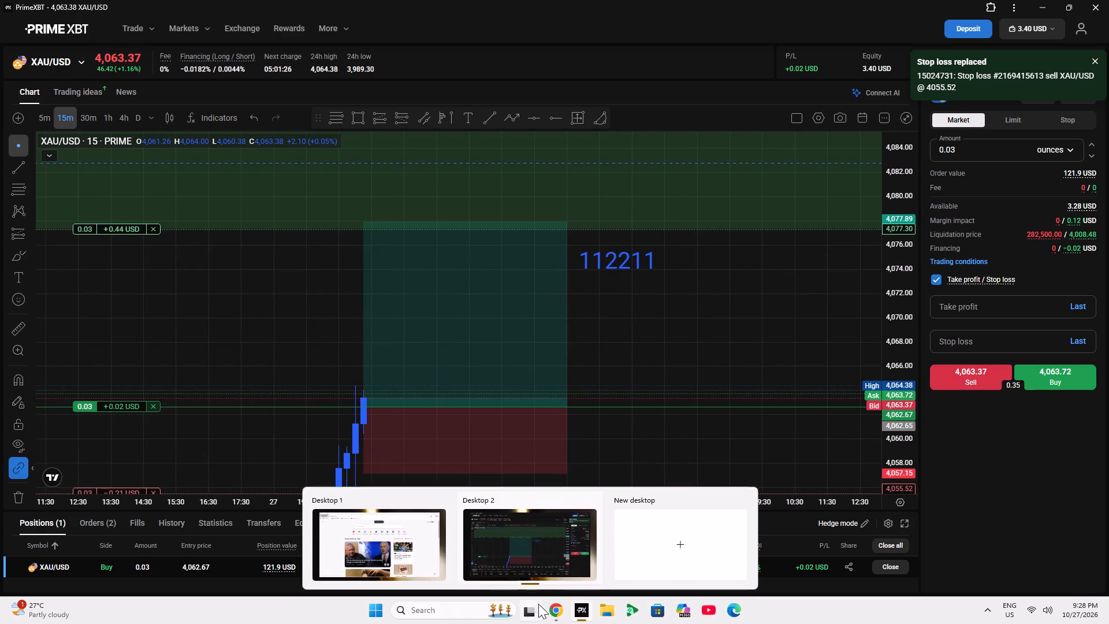
Switch to the BTCUSD chart on TradingView in Chrome and set it to the 15-minute timeframe.
left_click(560, 607)
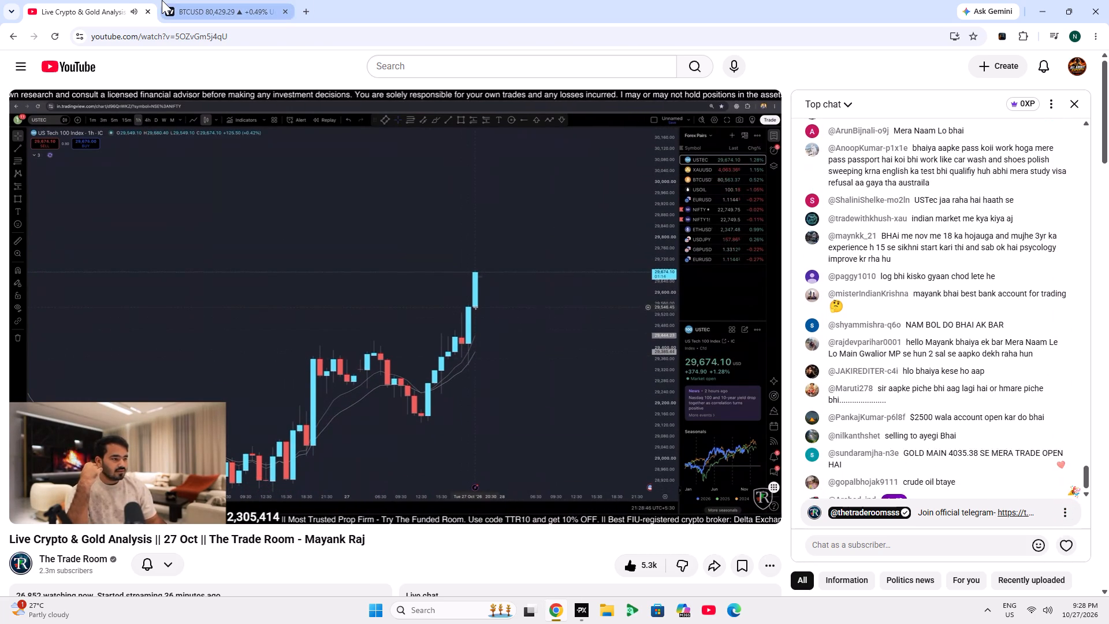
left_click(162, 0)
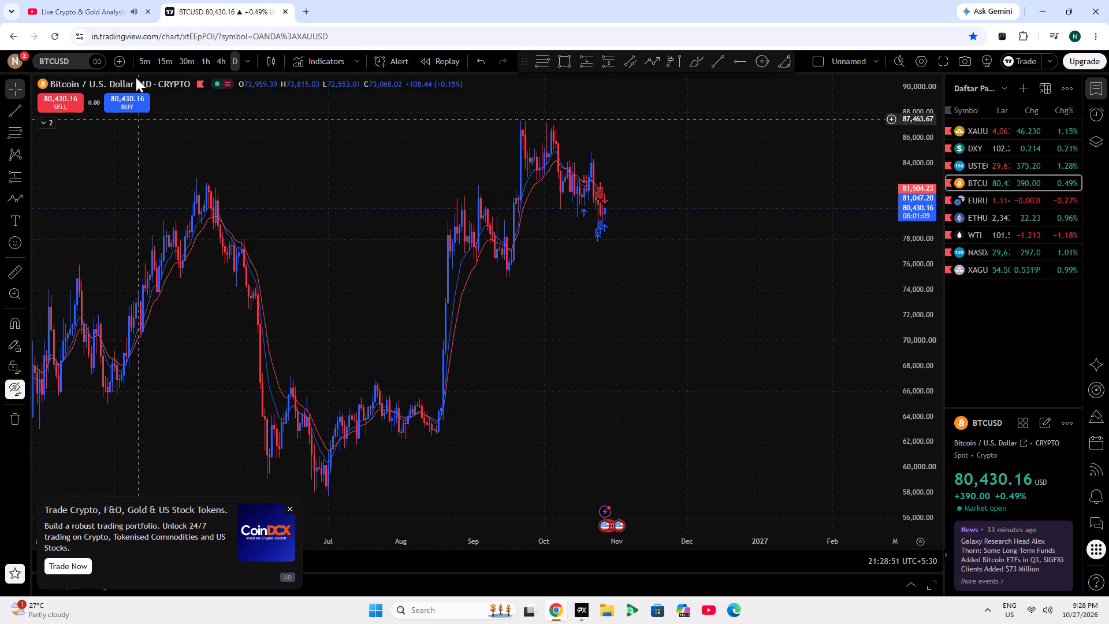
left_click(168, 62)
Draw a descending trend line along the BTCUSD swing highs, from about 80,940 to about 80,506 beyond the latest candle.
scroll(818, 172, "down", 6)
double_click(917, 298)
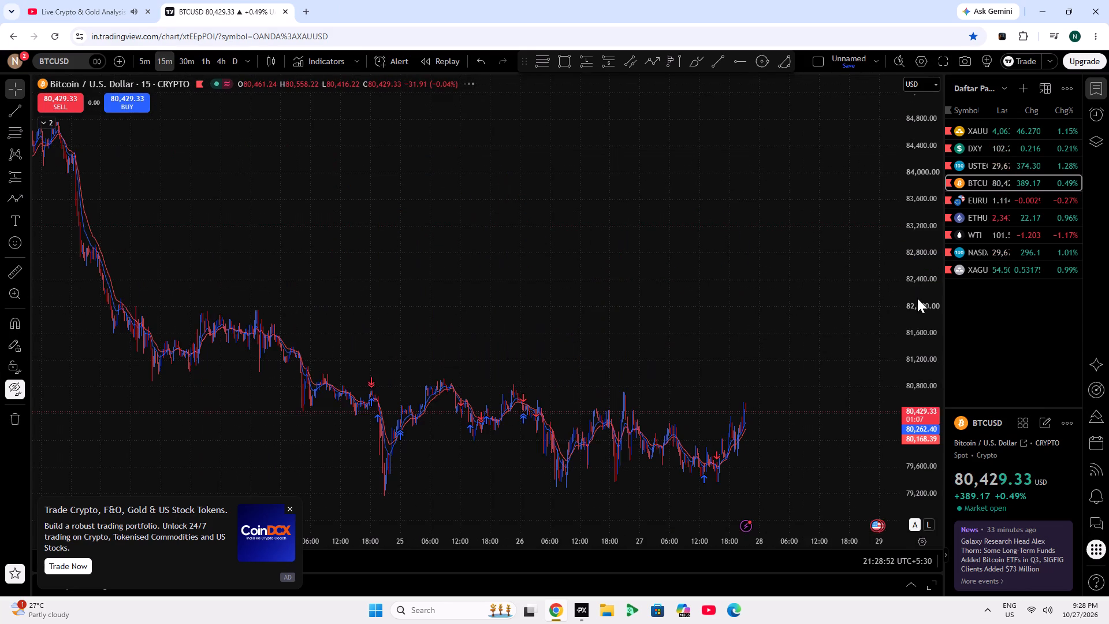
scroll(816, 348, "up", 7)
scroll(814, 350, "down", 3)
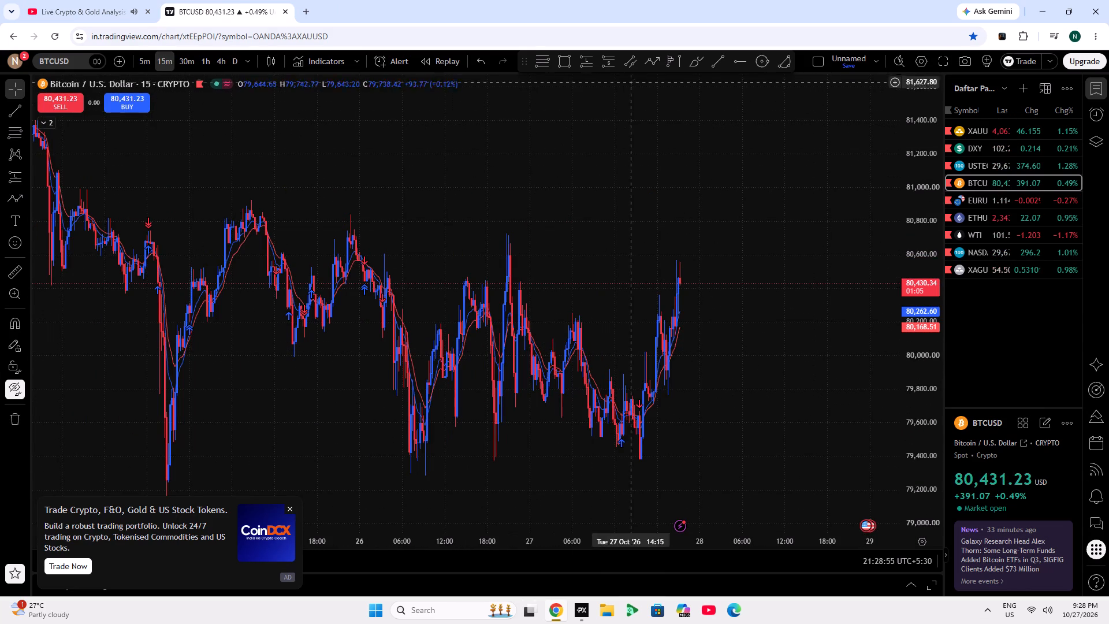
left_click(715, 63)
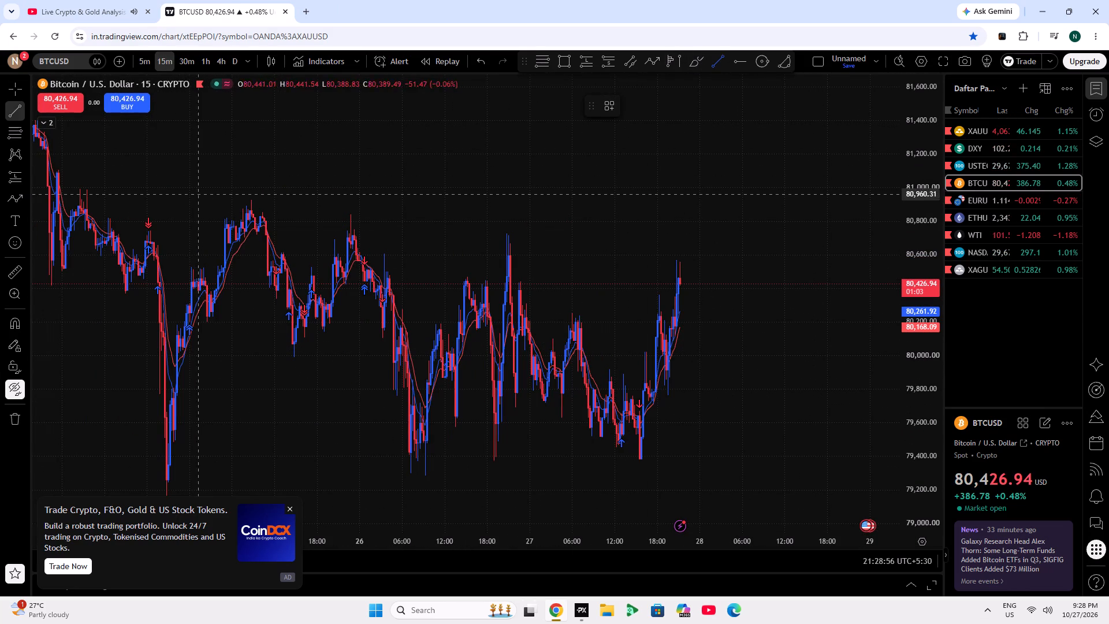
left_click(251, 198)
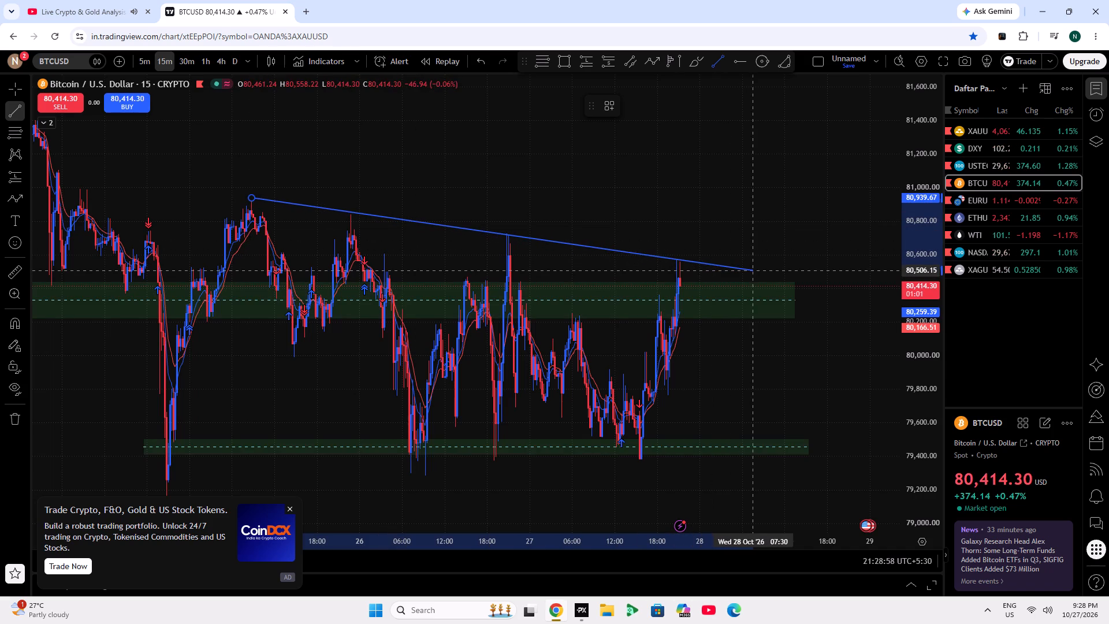
left_click(760, 270)
left_click(767, 224)
scroll(719, 310, "up", 6)
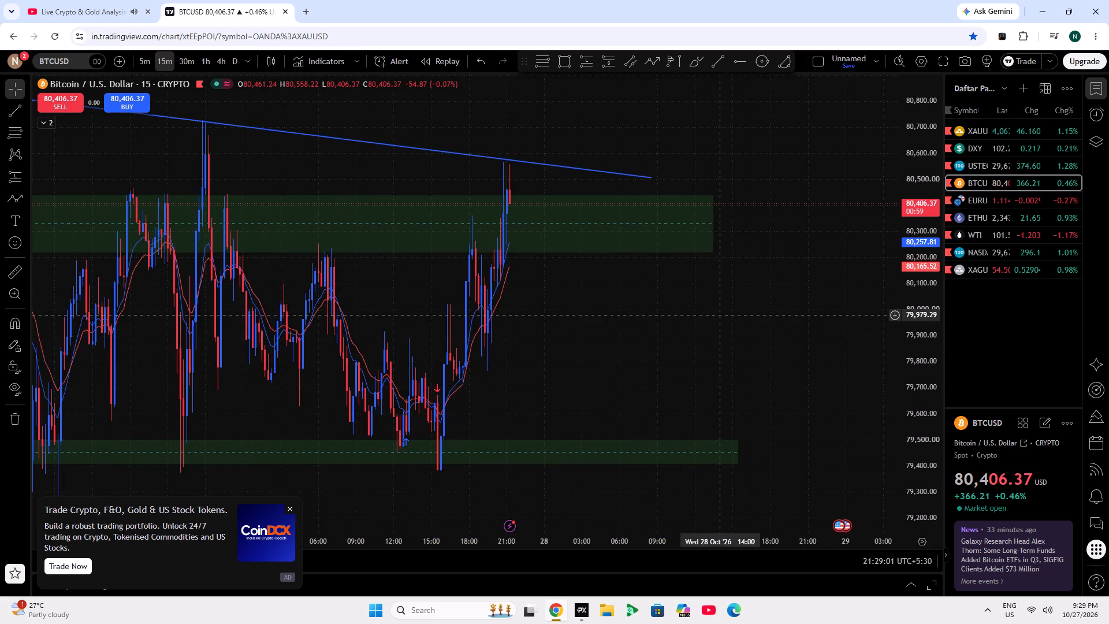
scroll(720, 315, "up", 4)
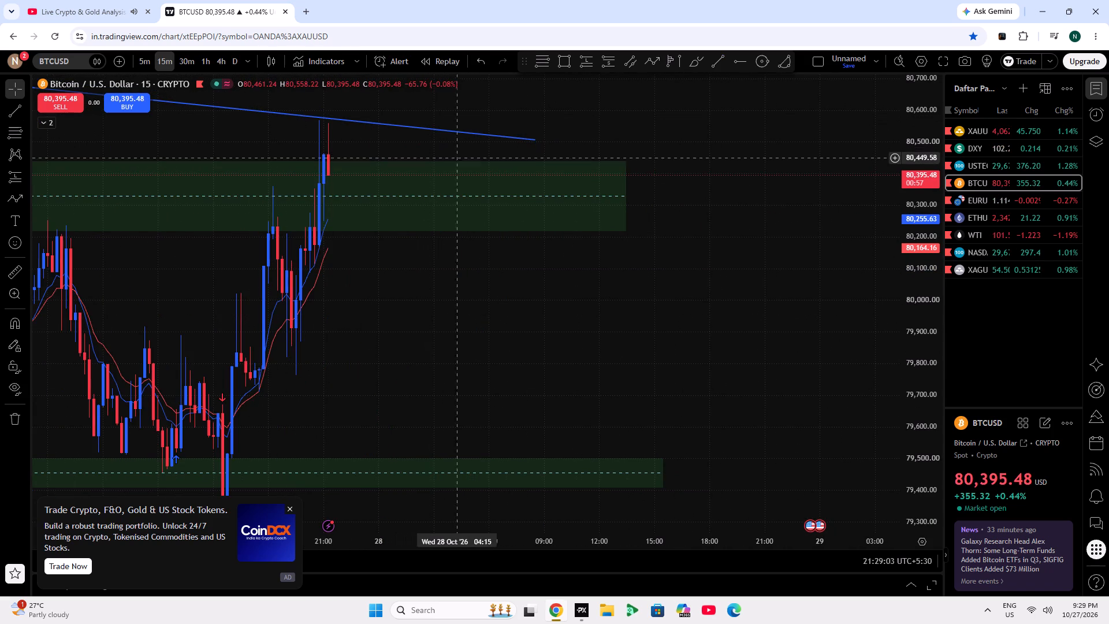
left_click_drag(456, 158, 505, 166)
Switch to PrimeXBT and open the BTC/USD chart from the favourite symbols.
left_click(587, 612)
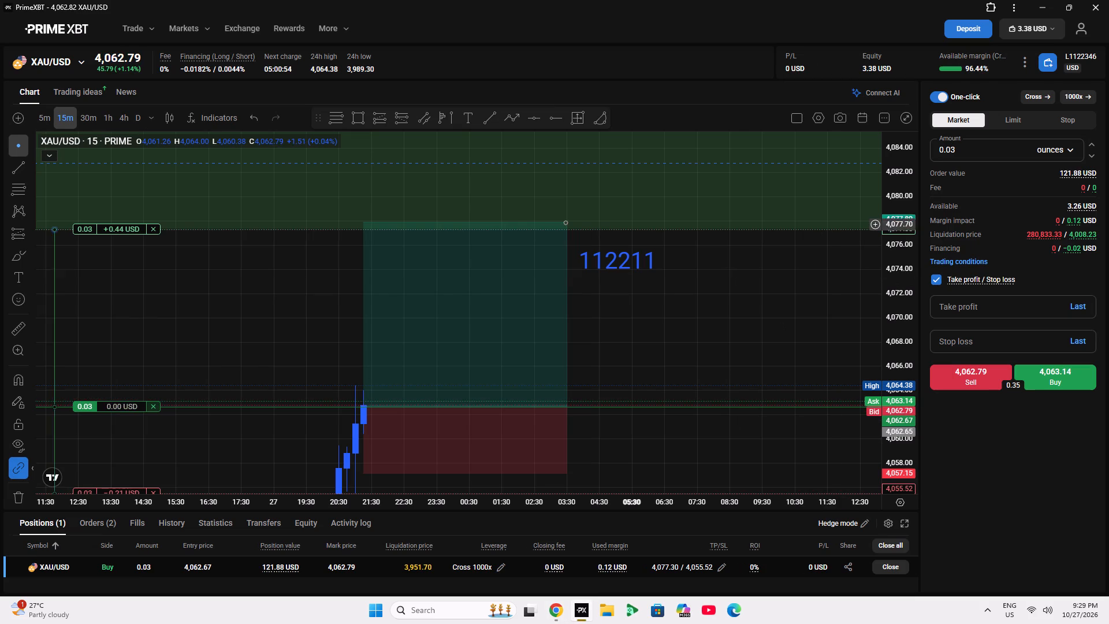
left_click(152, 29)
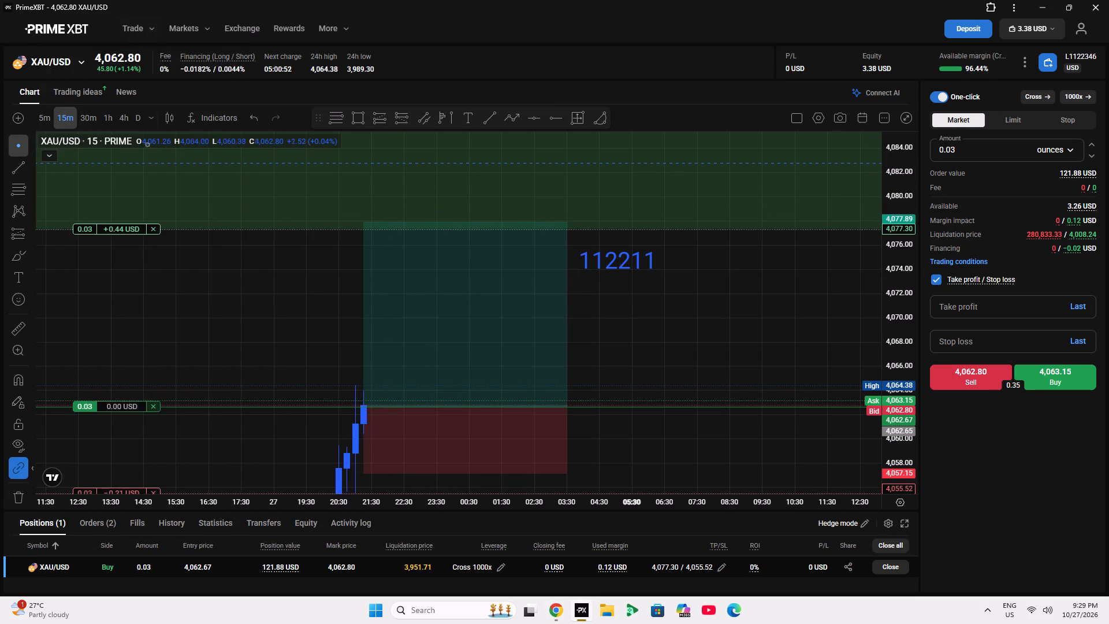
left_click(26, 66)
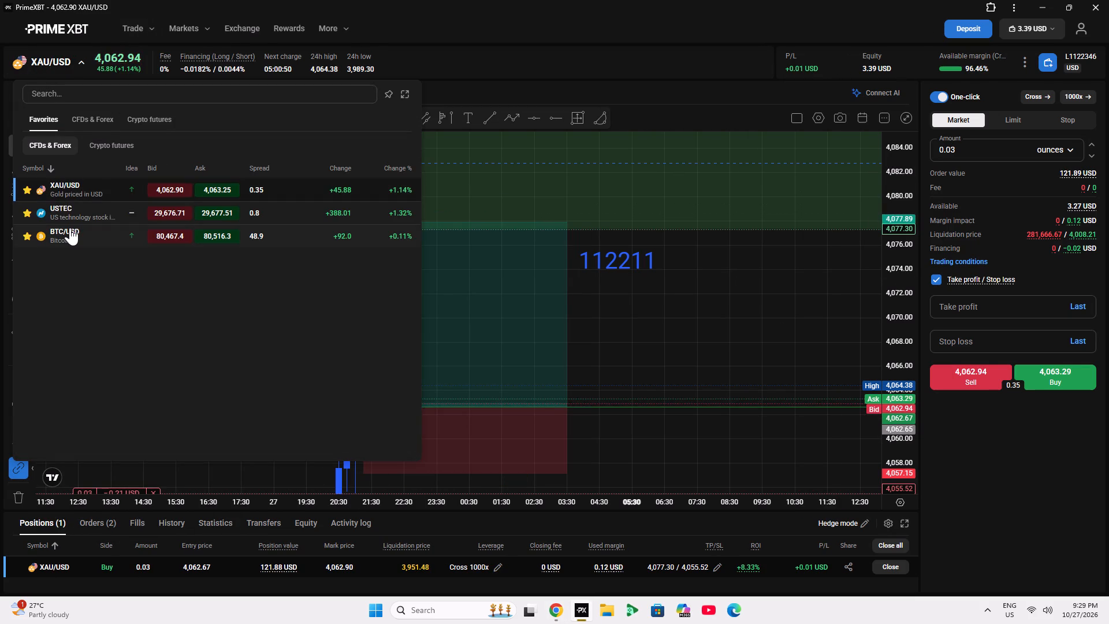
left_click(70, 228)
Delete the old long position drawing with its entry around 79,702 from the BTC/USD chart.
scroll(648, 311, "down", 5)
left_click(701, 382)
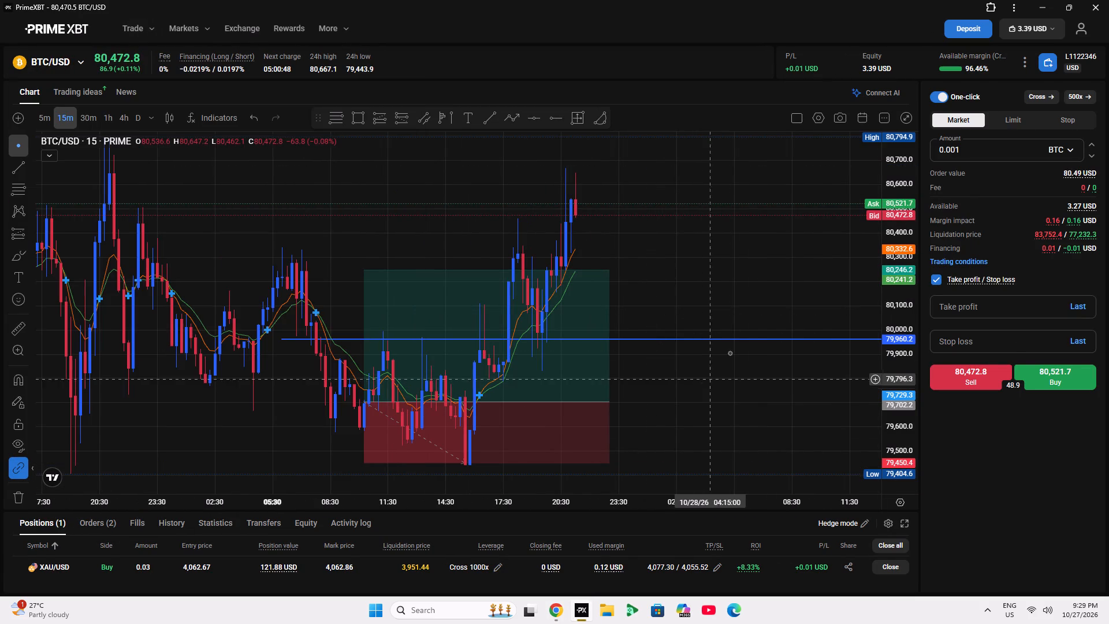
left_click(512, 373)
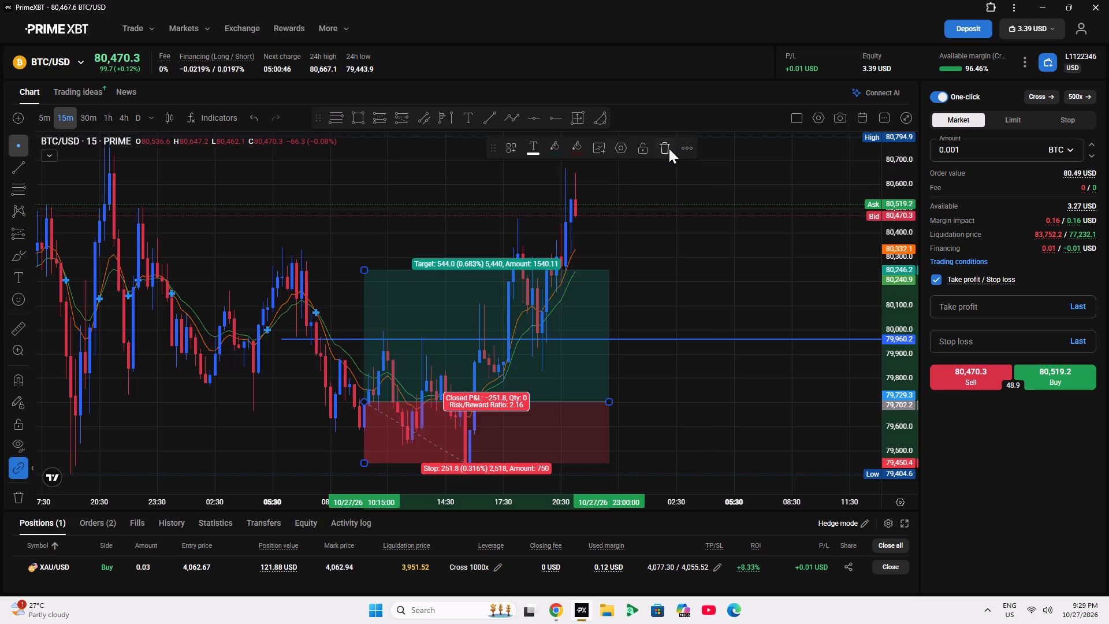
left_click(669, 148)
Draw a short position at the latest BTC/USD candle with entry about 80,470.9, stop about 80,697.4 and target about 79,996.5.
left_click_drag(710, 189, 708, 212)
left_click_drag(689, 185, 664, 232)
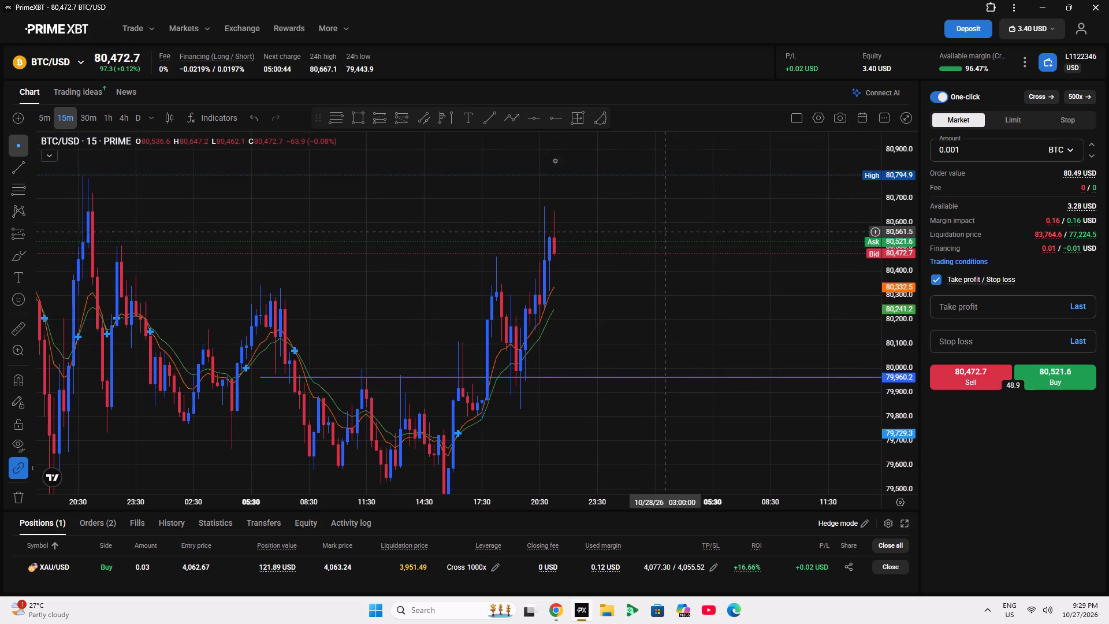
left_click(405, 114)
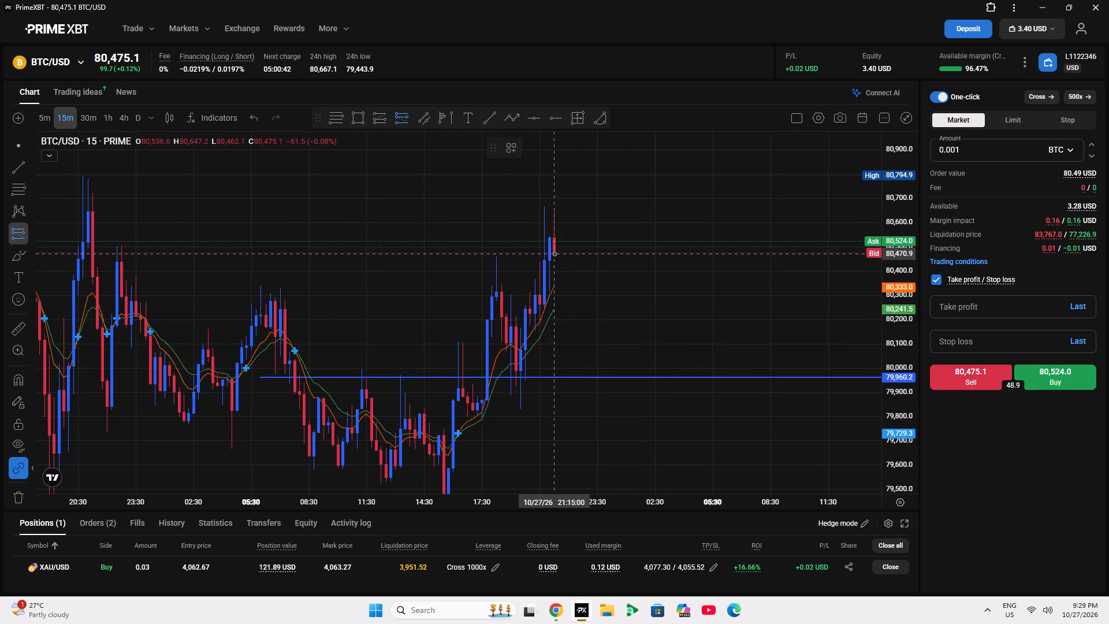
left_click(554, 254)
left_click_drag(555, 188, 554, 195)
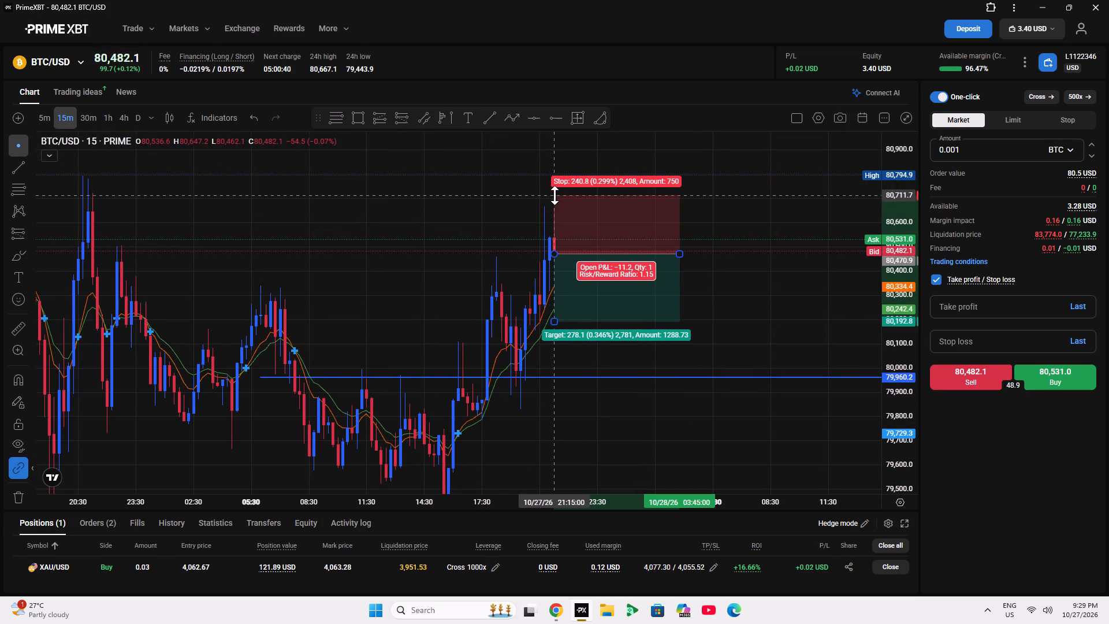
left_click_drag(554, 195, 557, 199)
left_click_drag(555, 321, 559, 369)
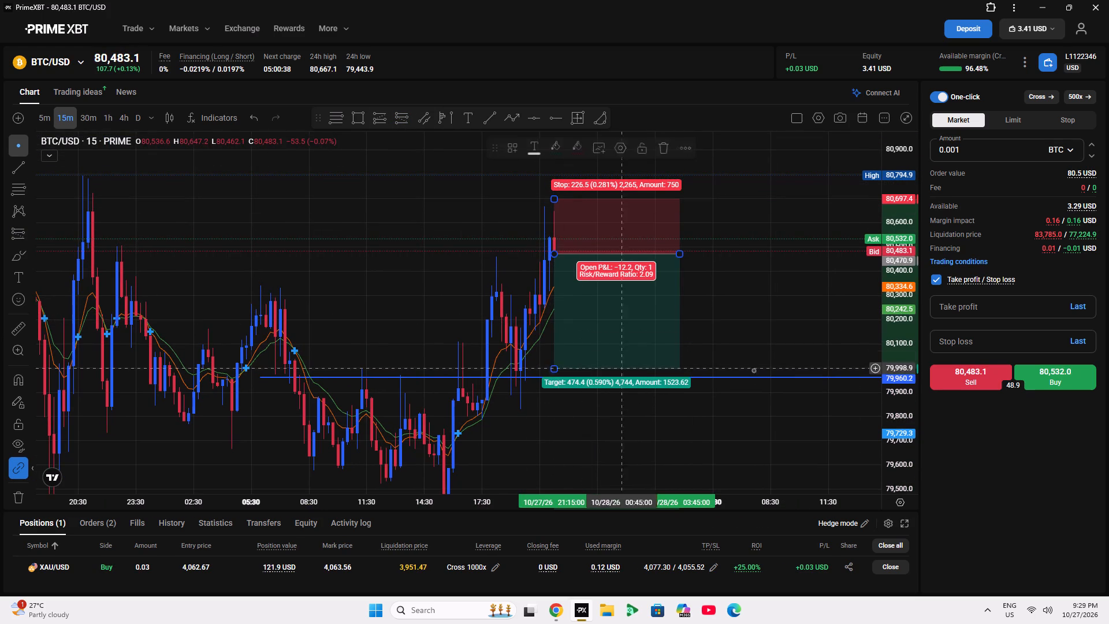
Sell 0.001 BTC/USD at market.
left_click(996, 376)
left_click(835, 285)
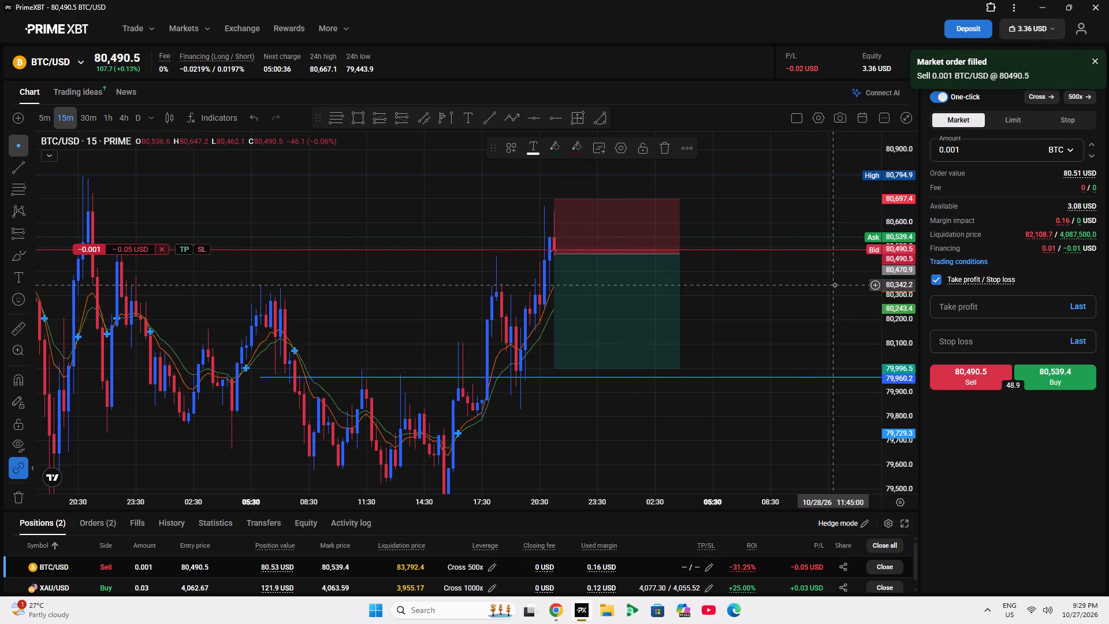
Attach a stop loss at 80,692.6 and a take profit at 79,994.2 to the 0.001 BTC/USD sell.
left_click_drag(204, 248, 212, 200)
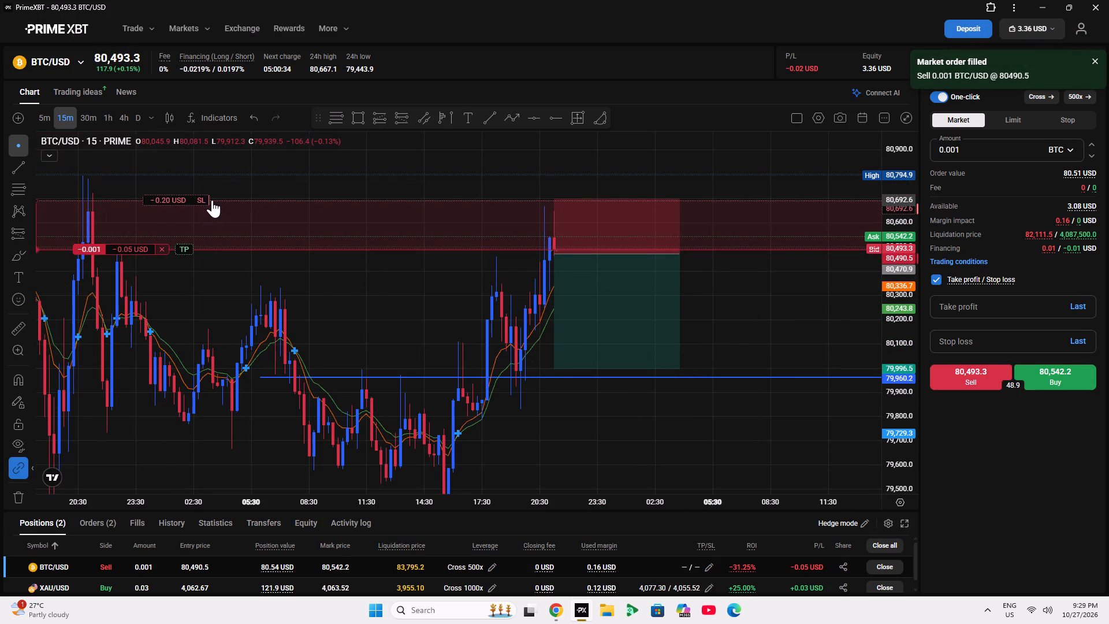
left_click_drag(212, 200, 220, 200)
left_click_drag(186, 246, 208, 358)
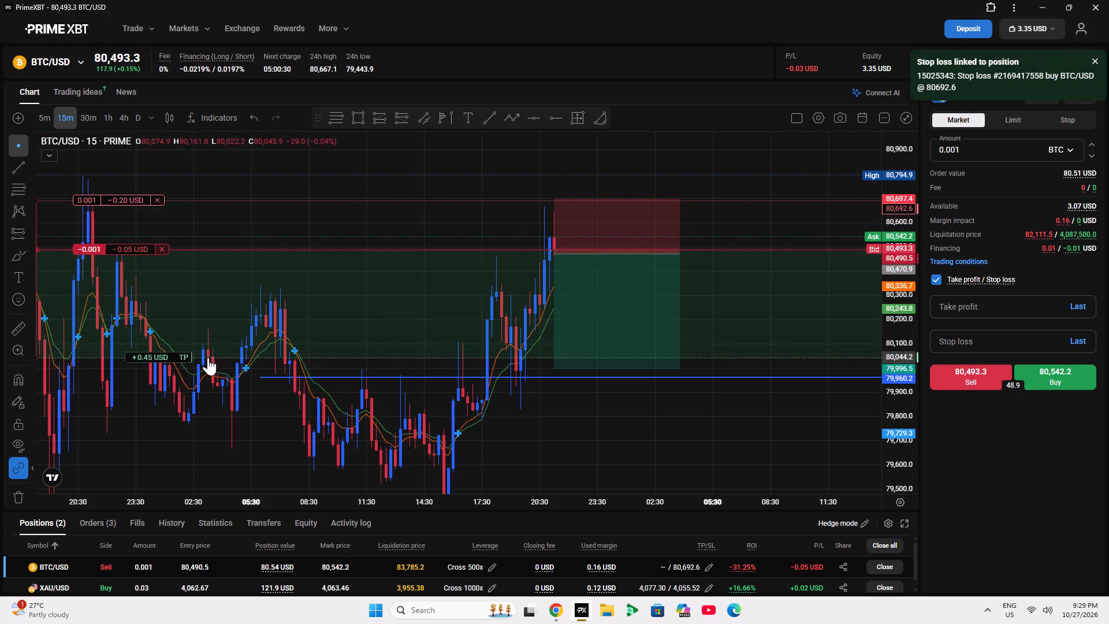
left_click_drag(208, 358, 218, 369)
Extend the short position drawing's target down to about 79,972.7, just above the blue horizontal line.
left_click(657, 328)
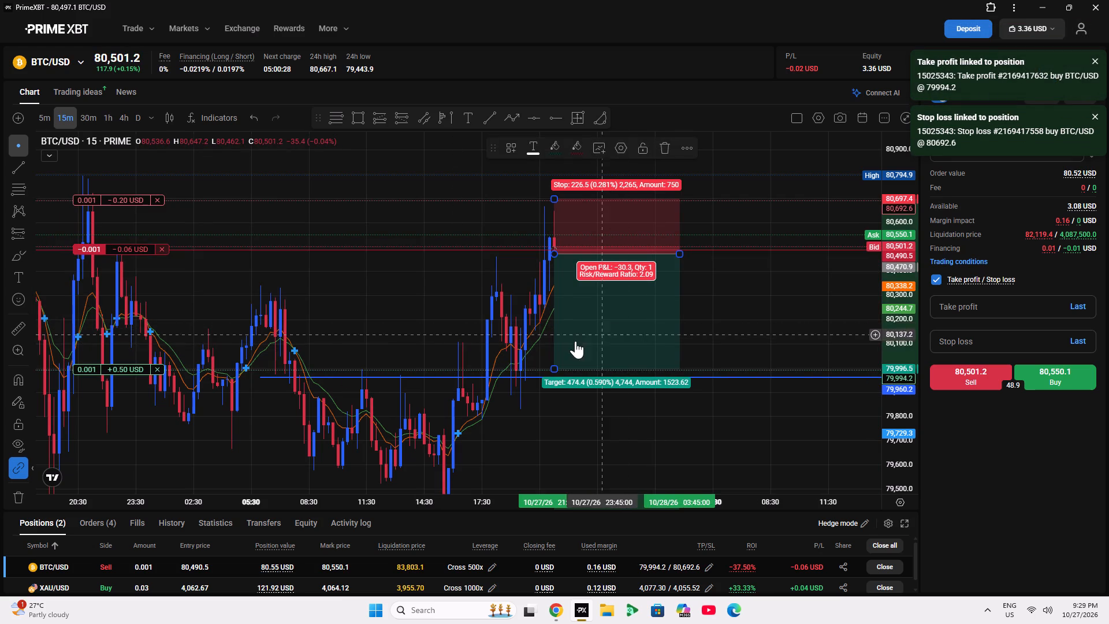
left_click_drag(554, 366, 559, 383)
left_click(555, 370)
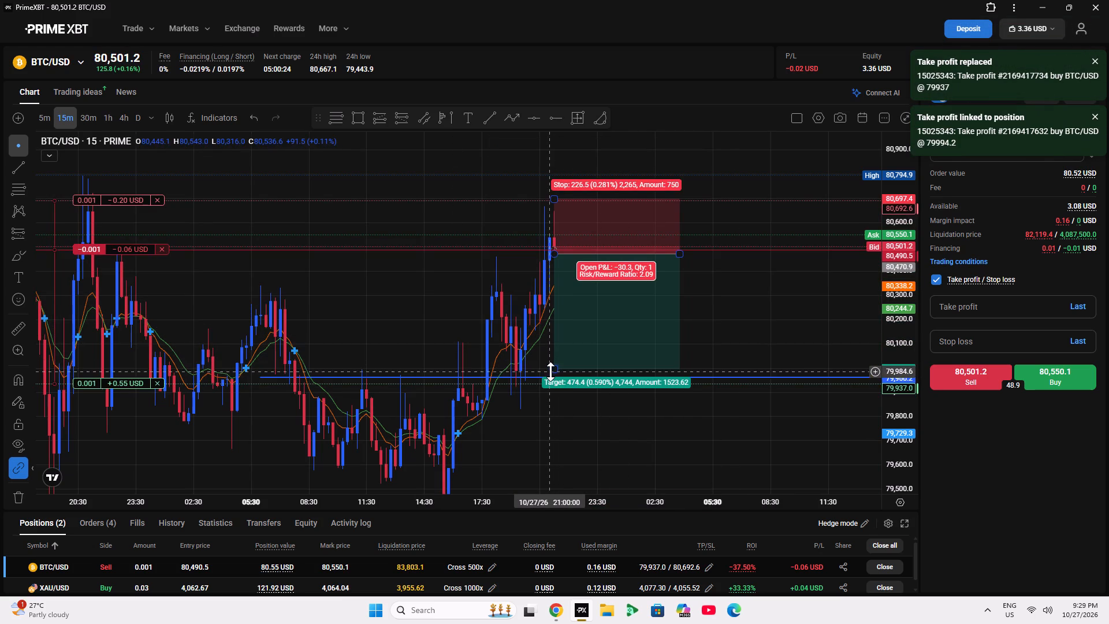
left_click(550, 372)
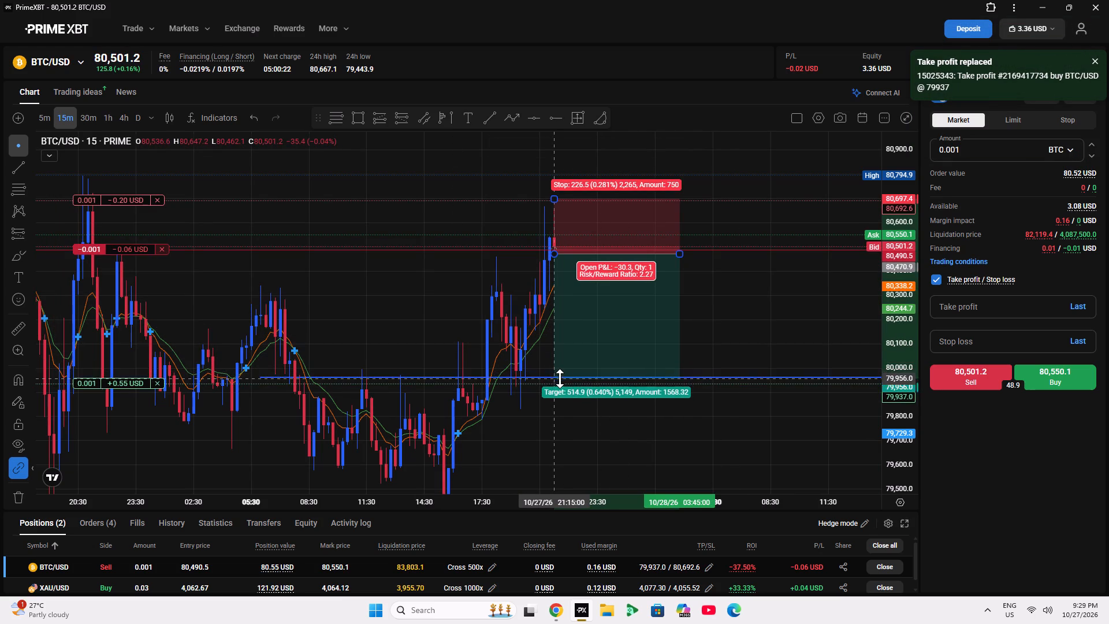
left_click(498, 438)
Move the 0.001 BTC/USD sell's take profit to 79,953.6, just below the blue horizontal line.
left_click_drag(119, 382, 135, 374)
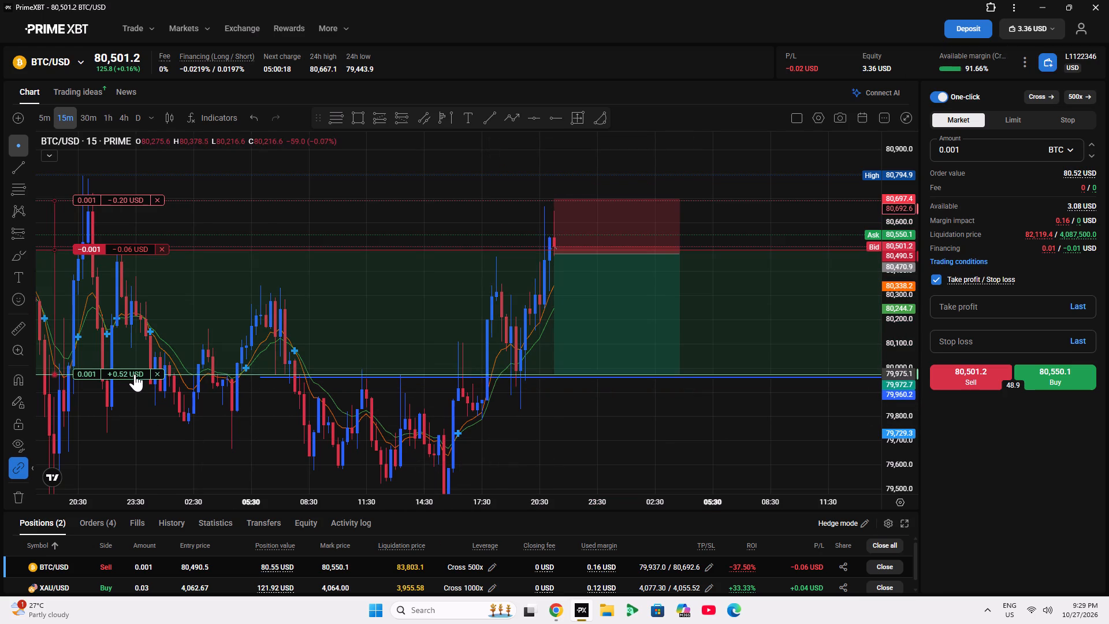
left_click_drag(135, 374, 147, 379)
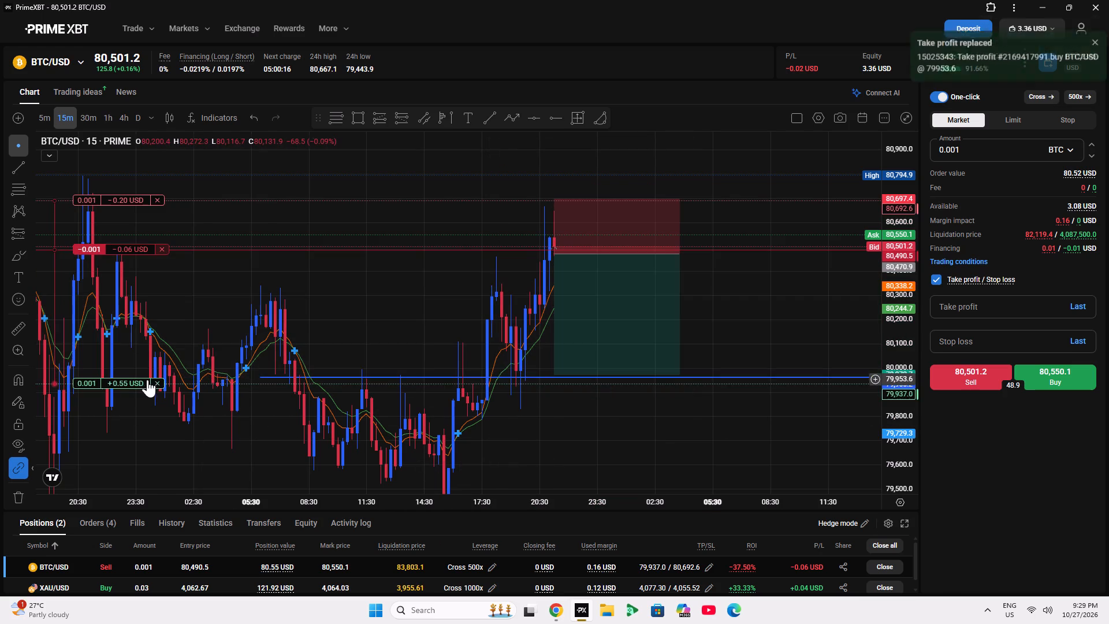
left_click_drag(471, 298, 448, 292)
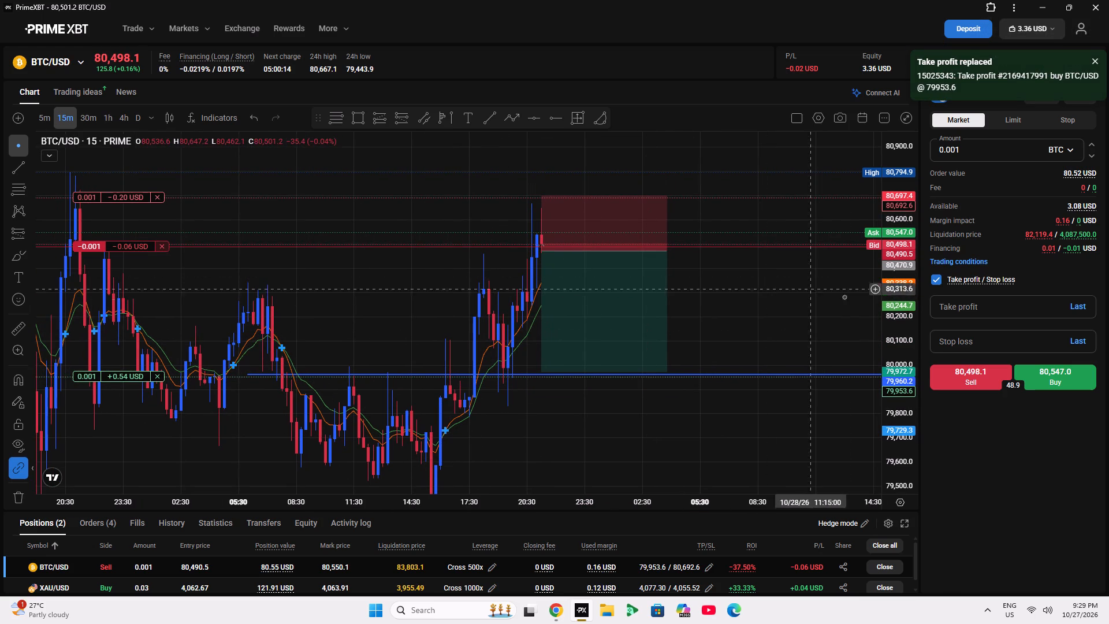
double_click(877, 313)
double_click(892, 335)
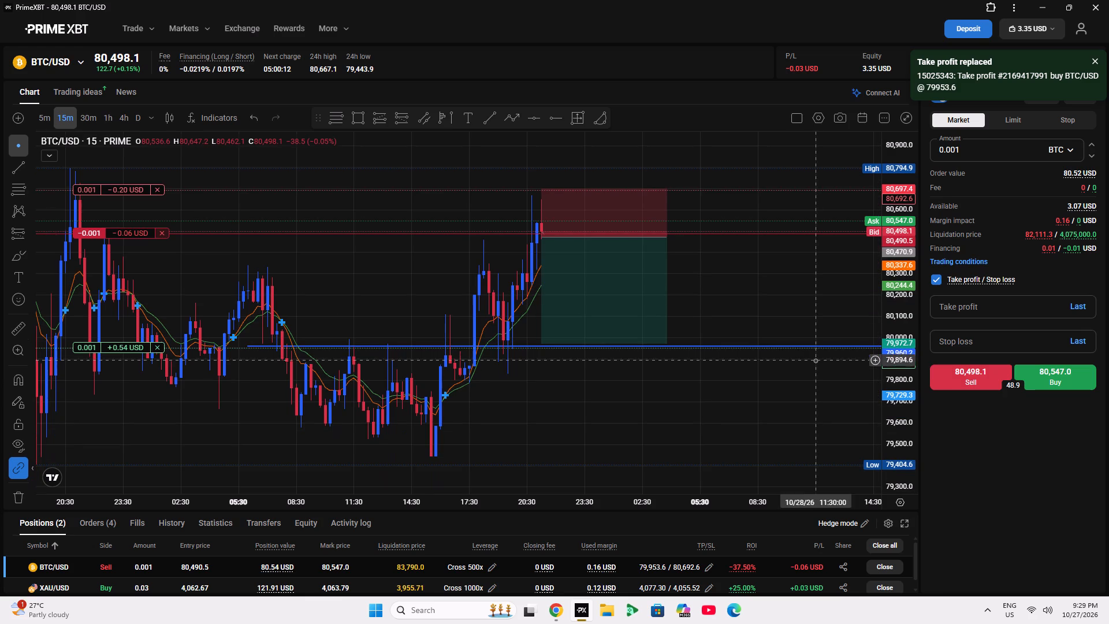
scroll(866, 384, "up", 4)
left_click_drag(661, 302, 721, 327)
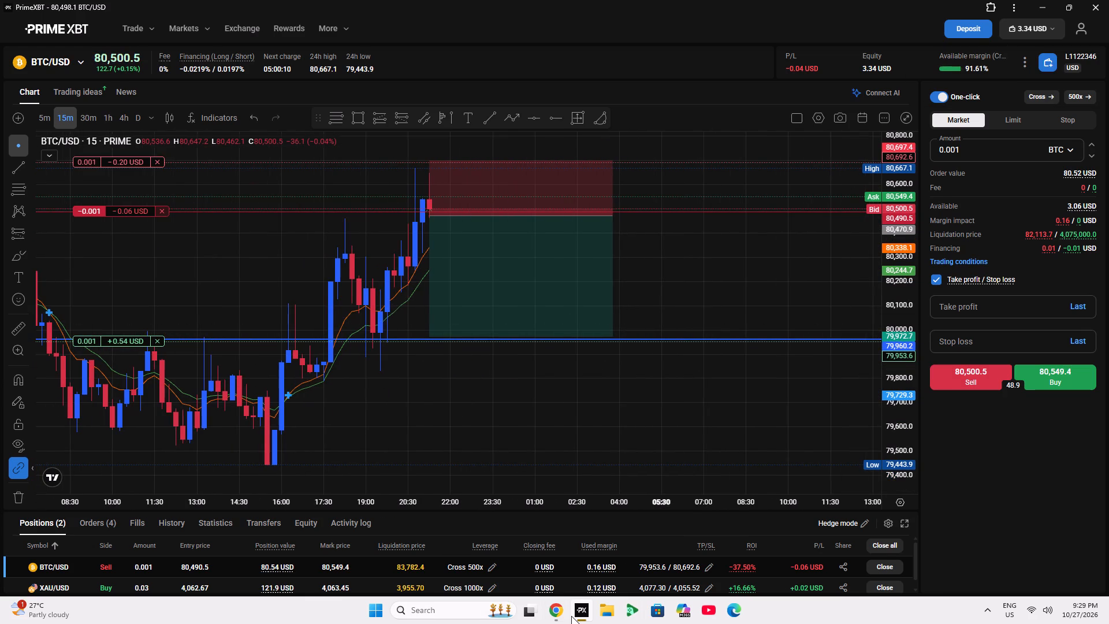
Follow the gold and crypto live stream and compare the TradingView BTCUSD chart with PrimeXBT's BTC/USD chart holding the open sell.
left_click(571, 616)
left_click(560, 609)
left_click(195, 0)
left_click(111, 0)
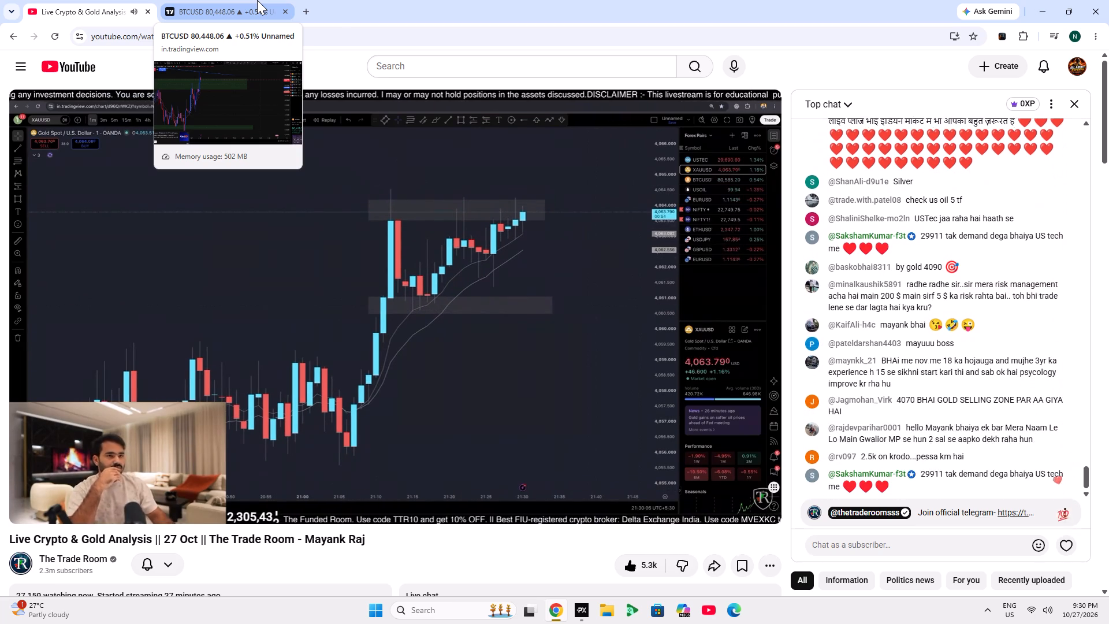
left_click(257, 0)
left_click_drag(425, 288, 470, 360)
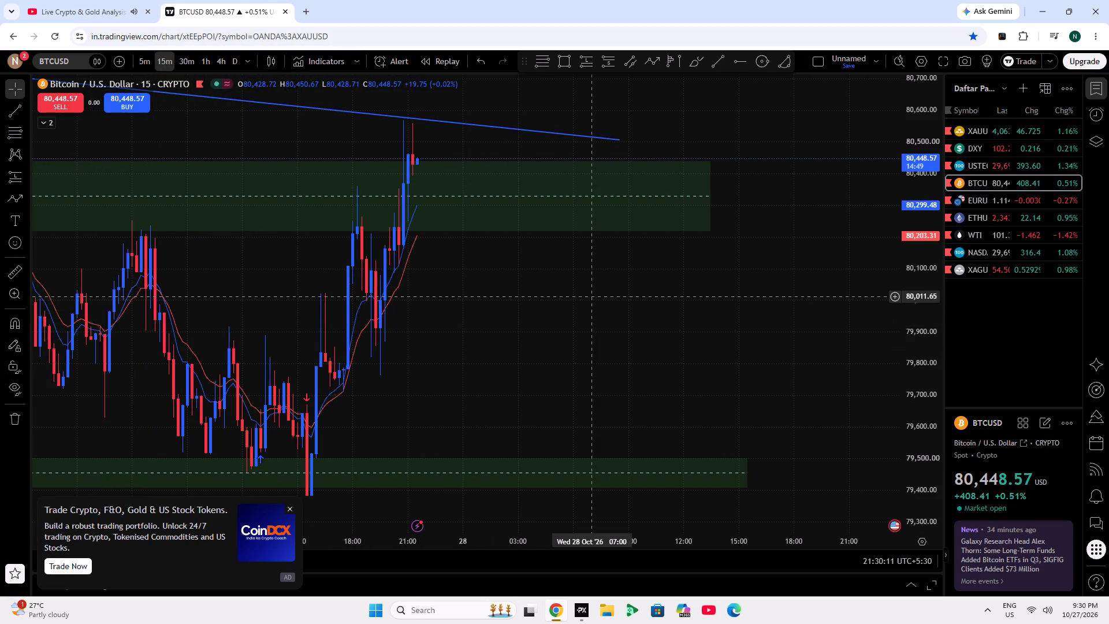
left_click(582, 610)
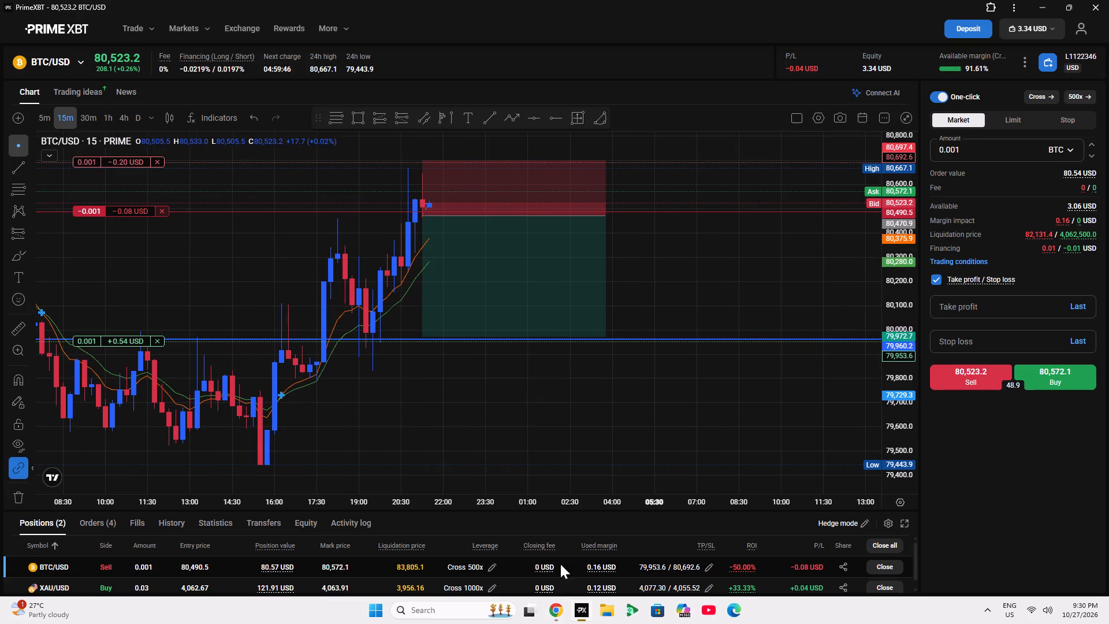
left_click(561, 612)
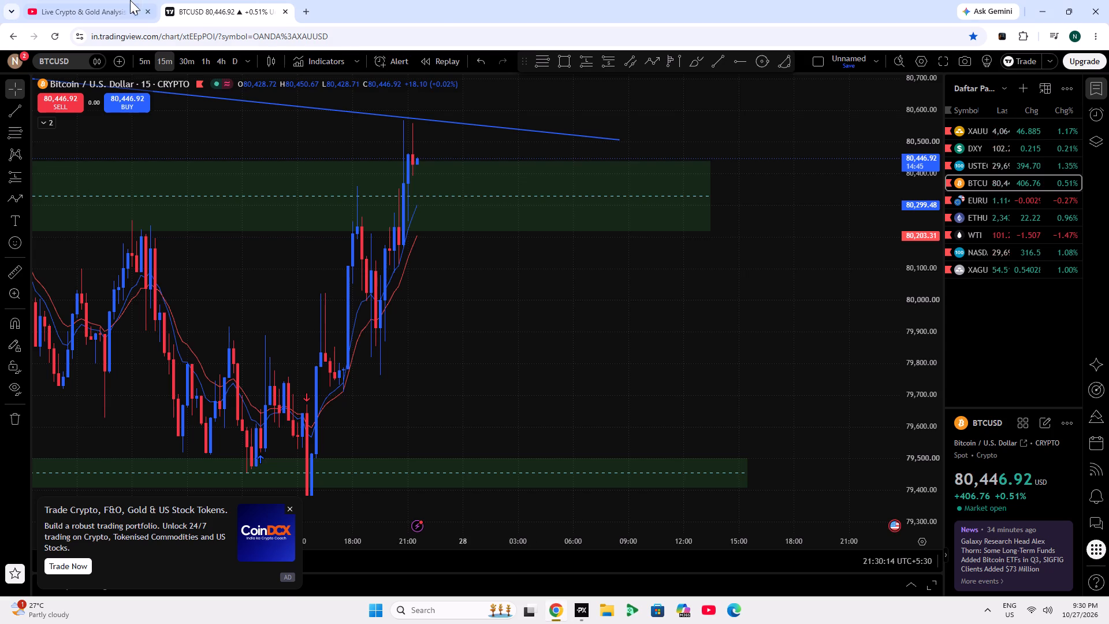
left_click(119, 0)
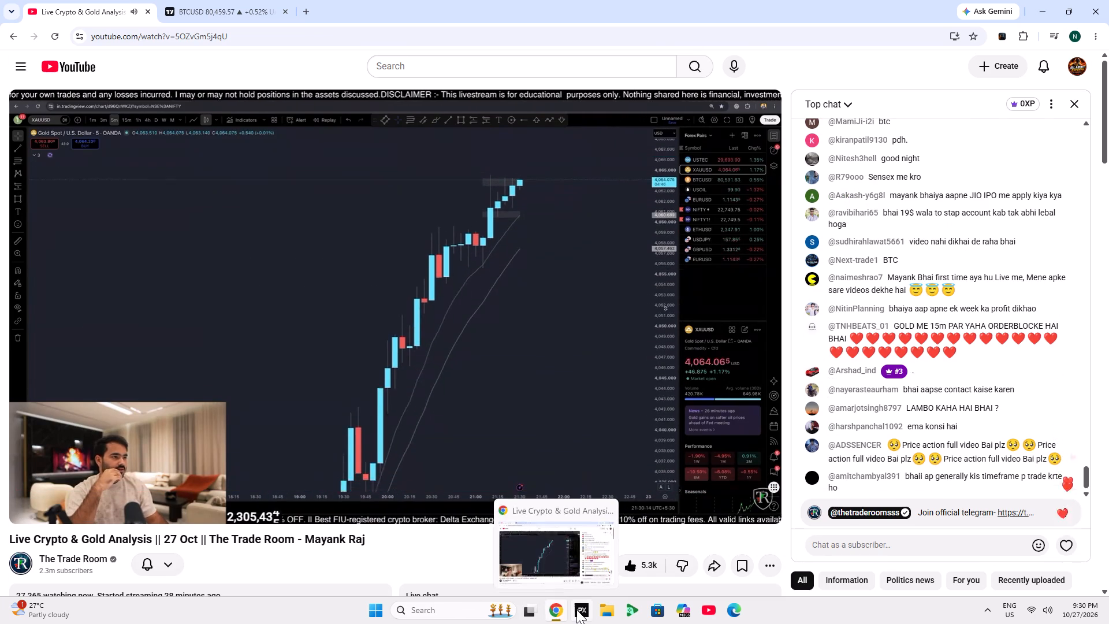
left_click(578, 610)
left_click_drag(303, 267, 280, 318)
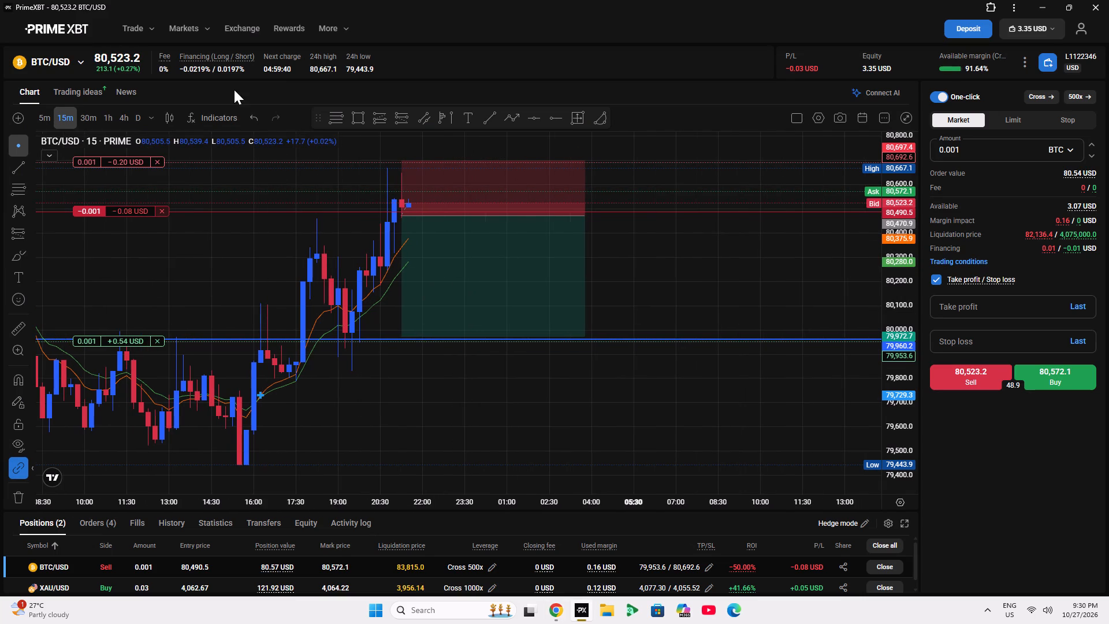
left_click(558, 612)
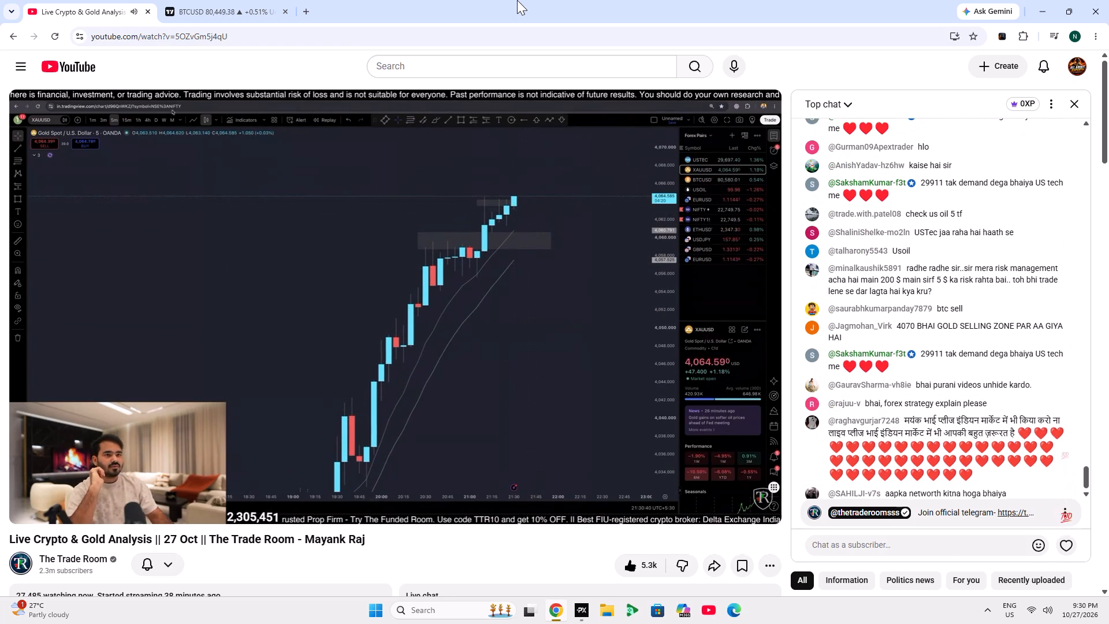
left_click(209, 0)
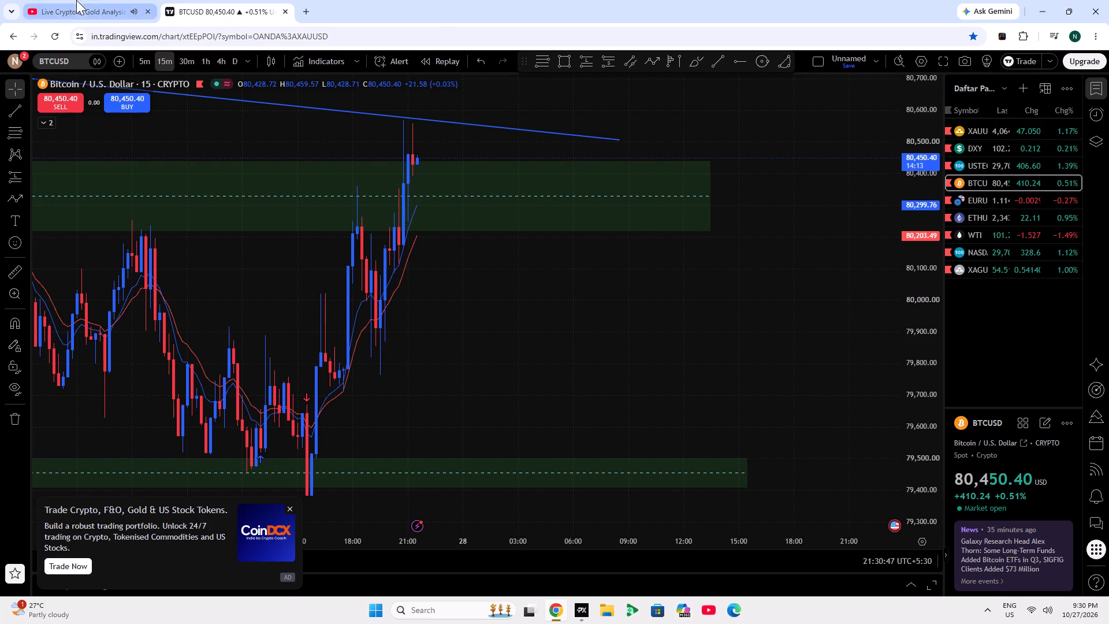
left_click(92, 0)
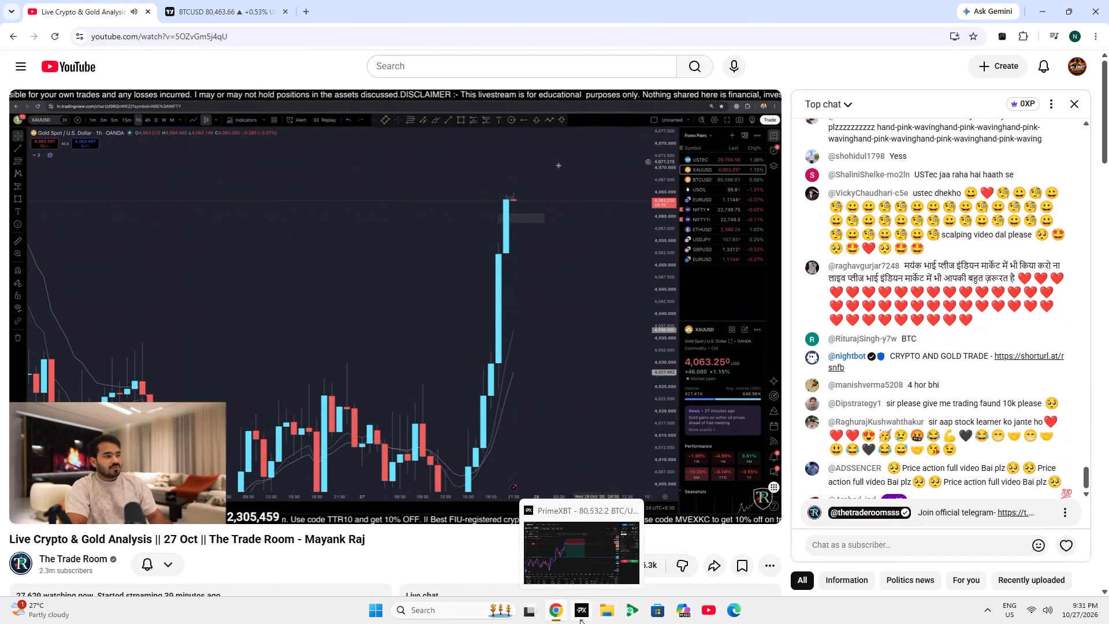
left_click(580, 619)
left_click_drag(746, 261, 804, 250)
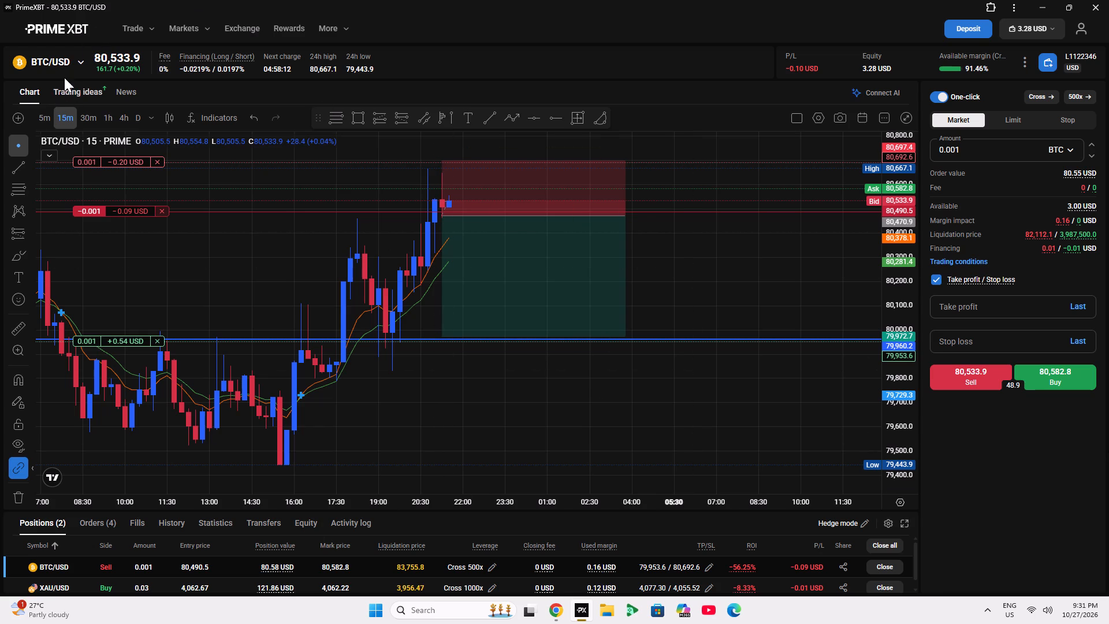
On the XAU/USD chart, lower the long position drawing's stop to about 4,054.75, just below the buy's stop loss line.
left_click(101, 48)
left_click(79, 61)
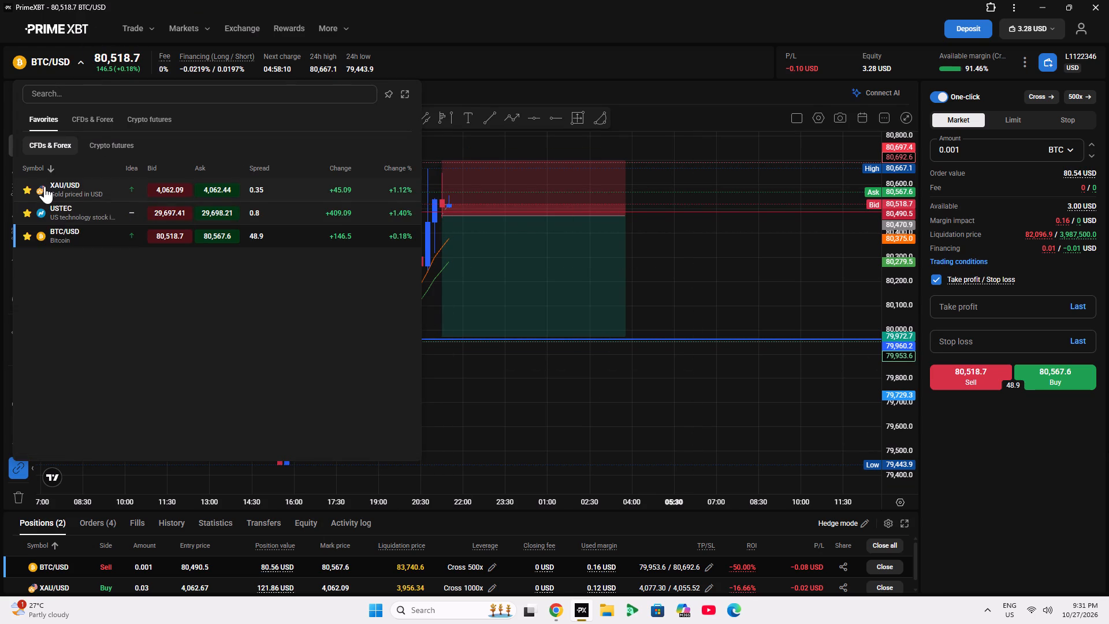
double_click(81, 188)
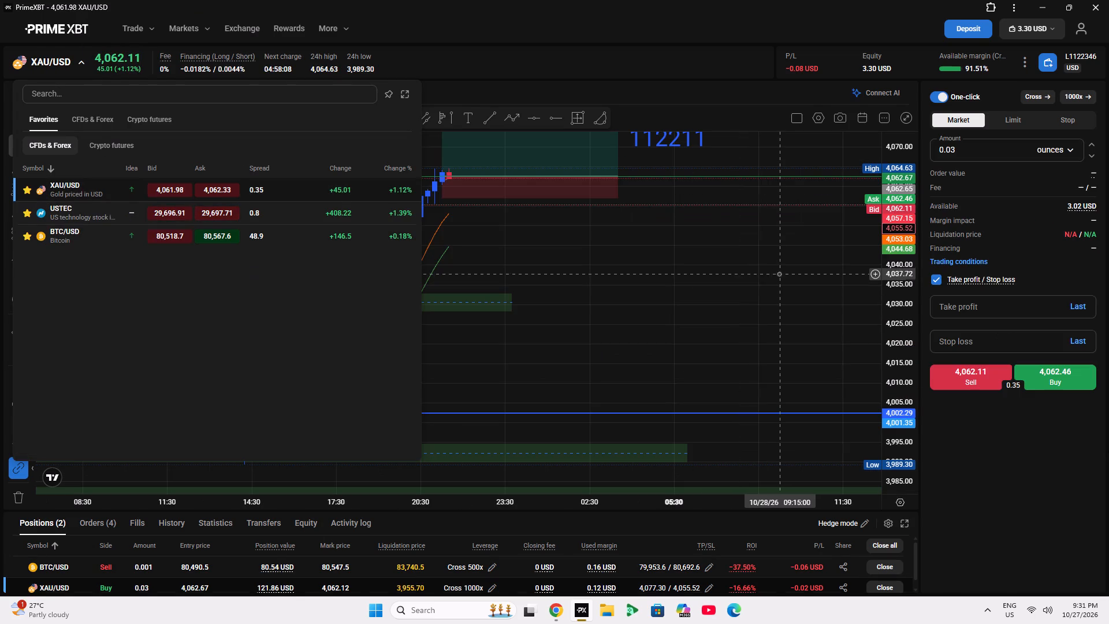
left_click_drag(775, 358, 735, 378)
left_click_drag(735, 378, 806, 346)
scroll(916, 307, "up", 2)
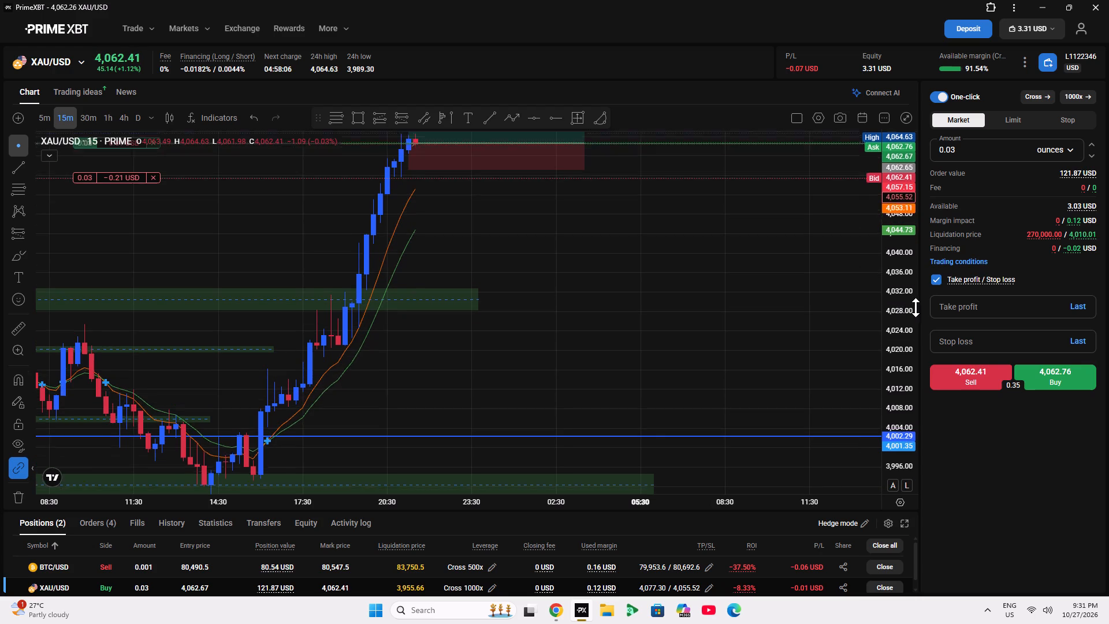
scroll(916, 307, "up", 1)
left_click_drag(732, 396, 731, 511)
left_click_drag(731, 511, 708, 483)
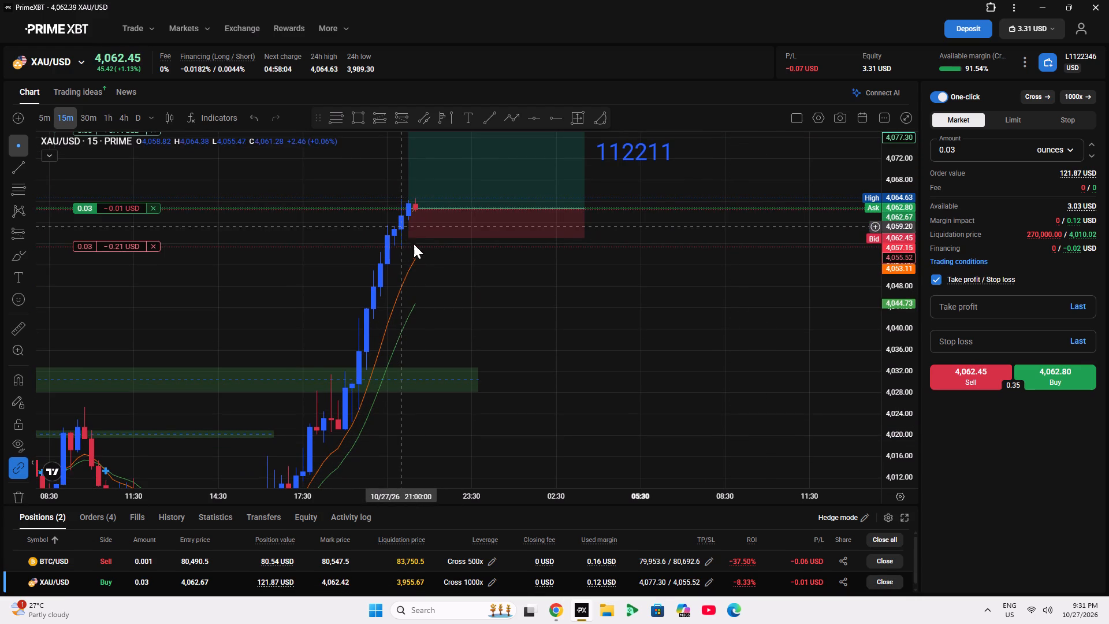
left_click_drag(411, 235, 411, 247)
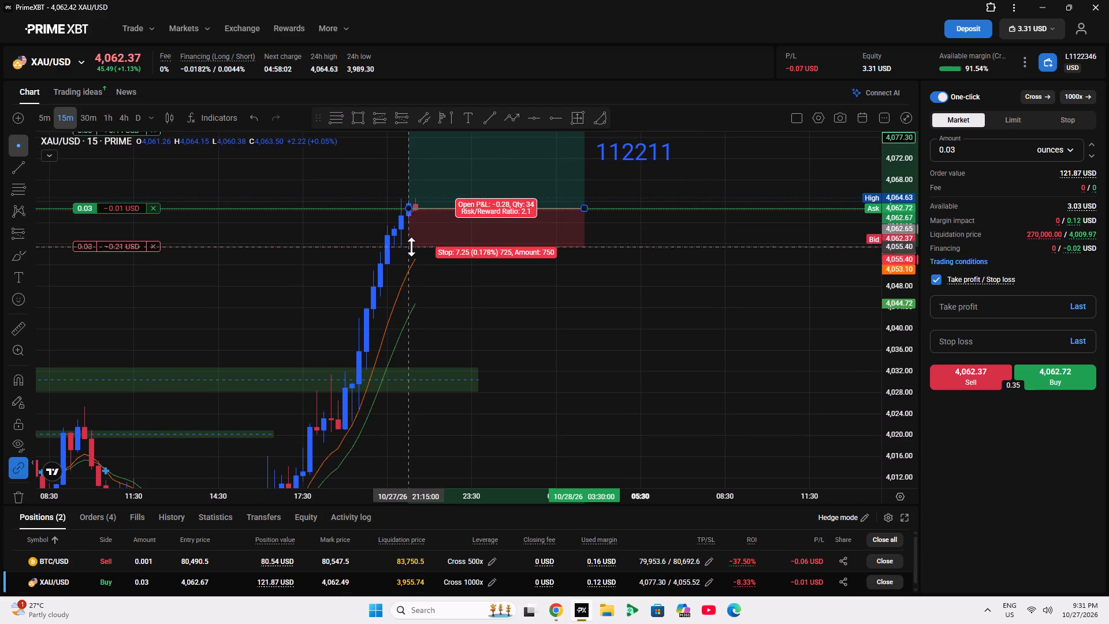
left_click_drag(411, 247, 412, 250)
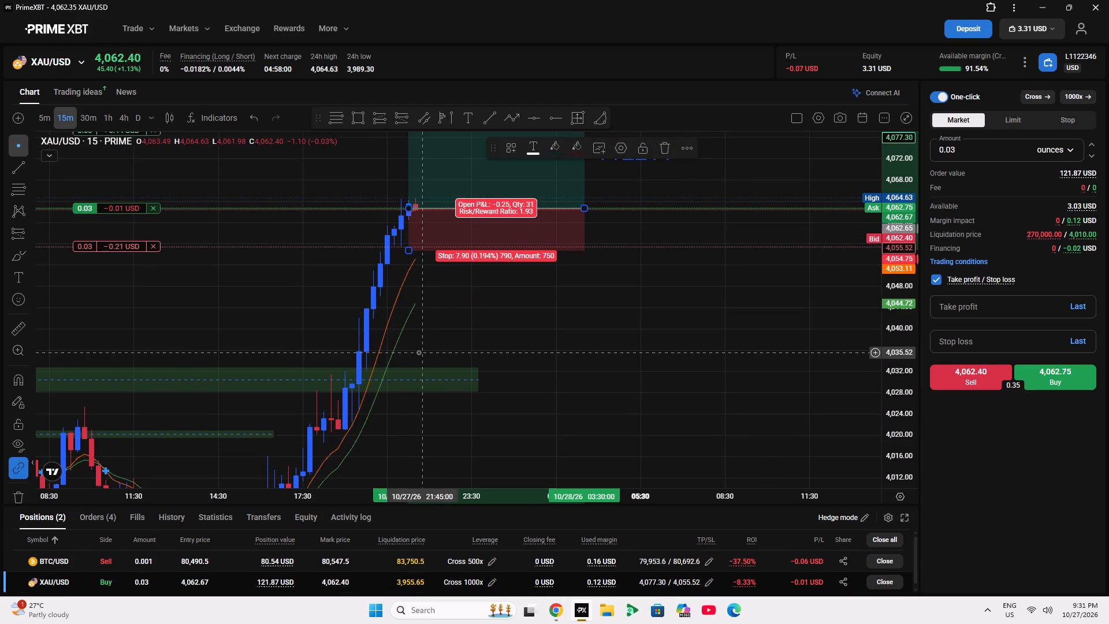
left_click_drag(492, 300, 497, 415)
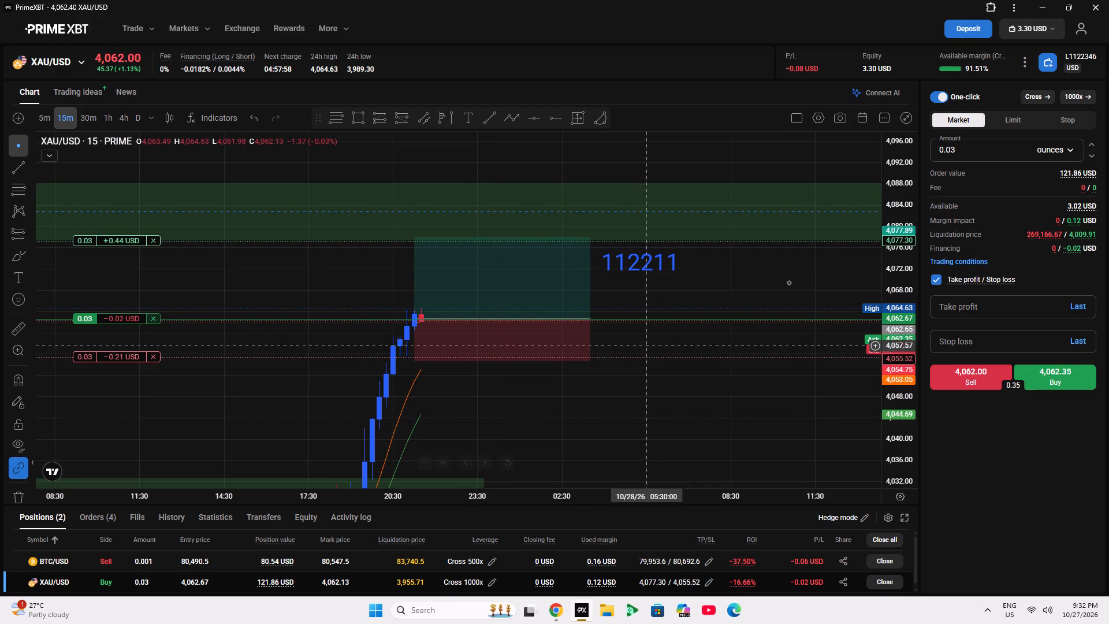
On the BTC/USD chart, extend the short position drawing's target down to about 79,944.4, just below the sell's take profit line.
left_click(85, 58)
left_click(103, 232)
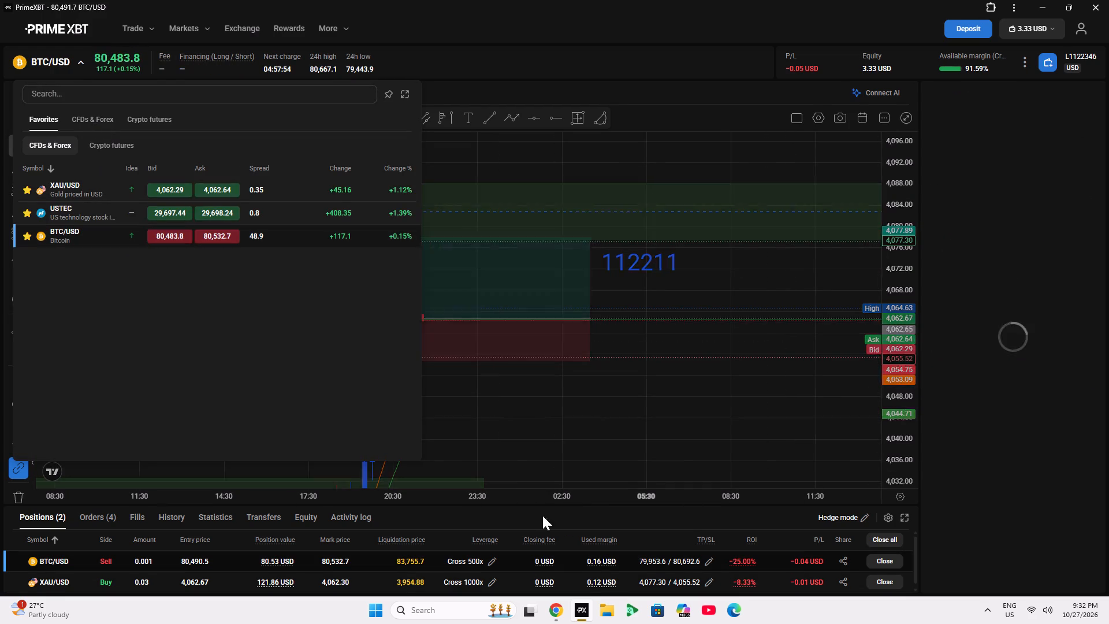
left_click_drag(665, 300, 673, 343)
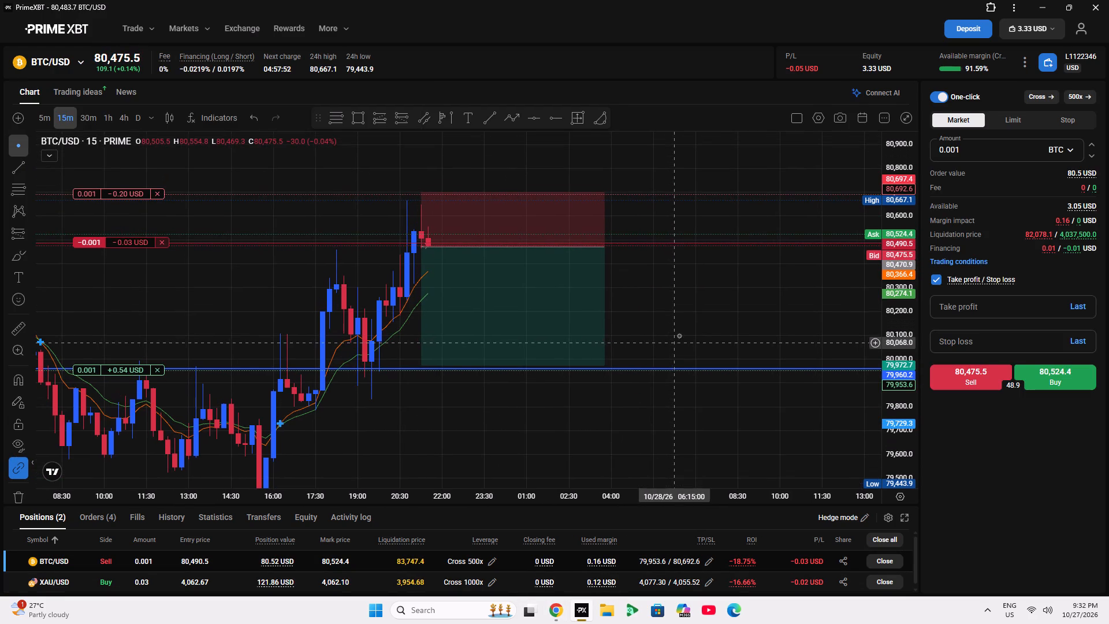
scroll(886, 343, "up", 2)
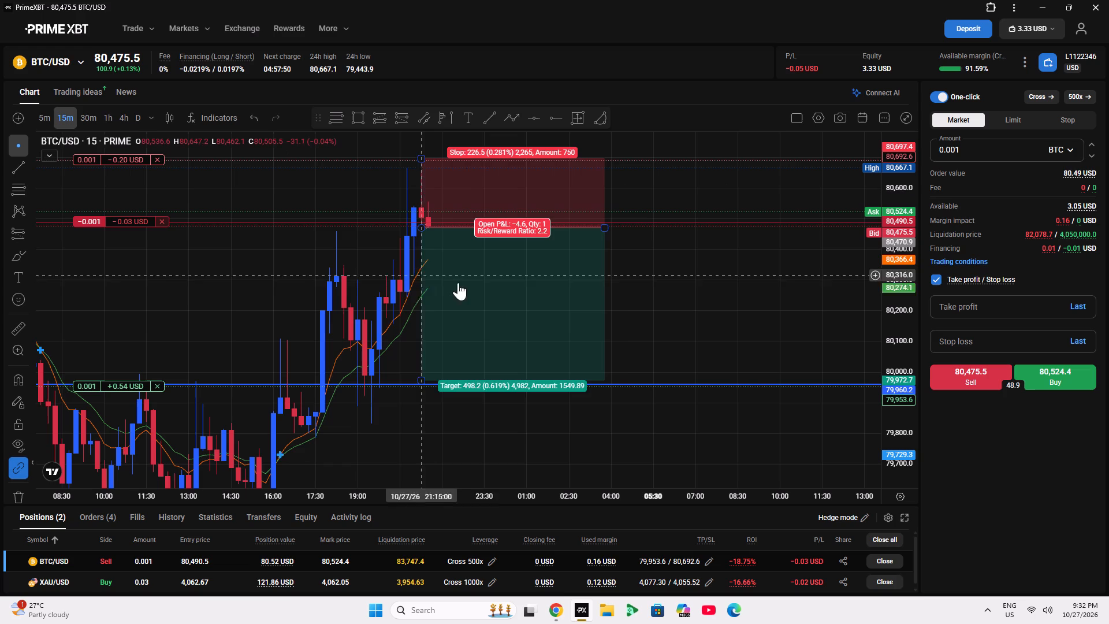
left_click_drag(653, 298, 644, 322)
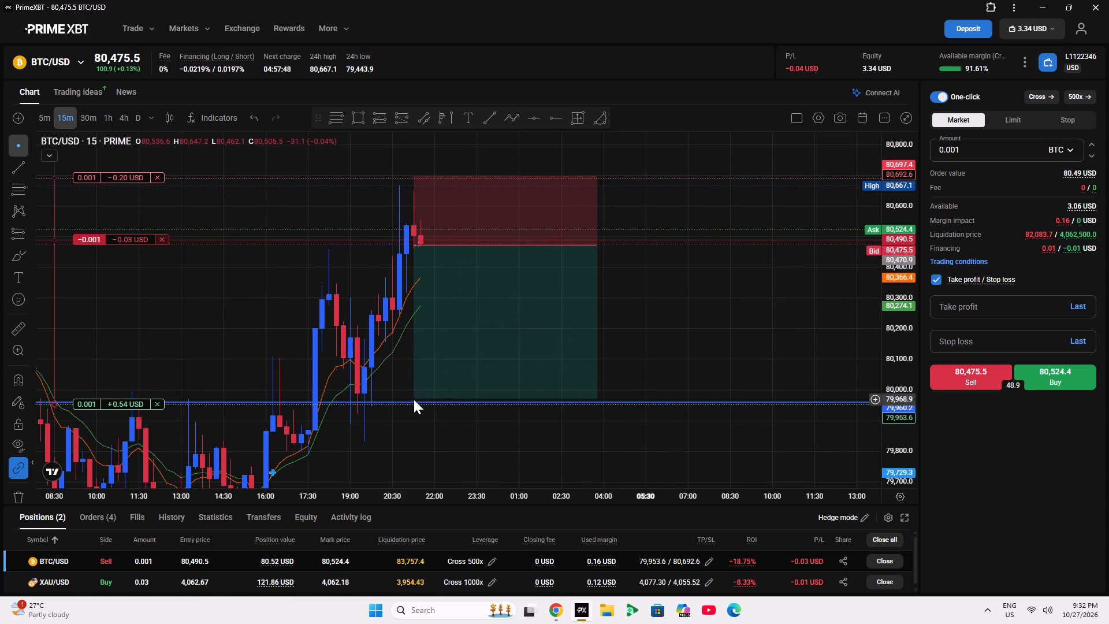
left_click_drag(414, 395, 418, 407)
left_click(381, 340)
scroll(472, 0, "down", 5)
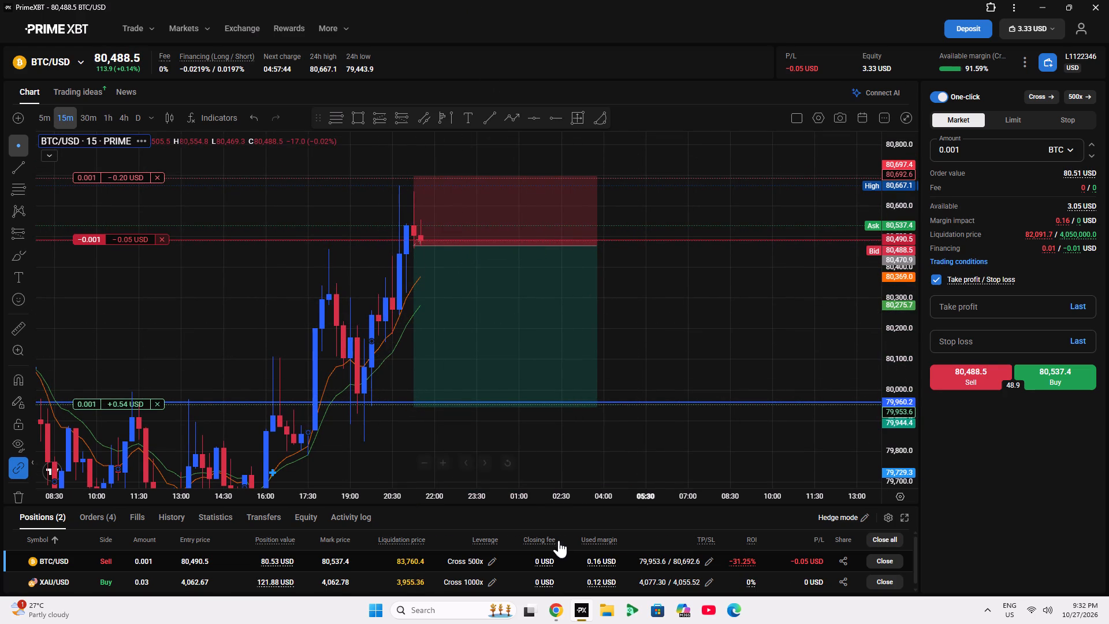
Check the live stream at its live point and the TradingView BTCUSD chart, and return to PrimeXBT.
left_click(556, 609)
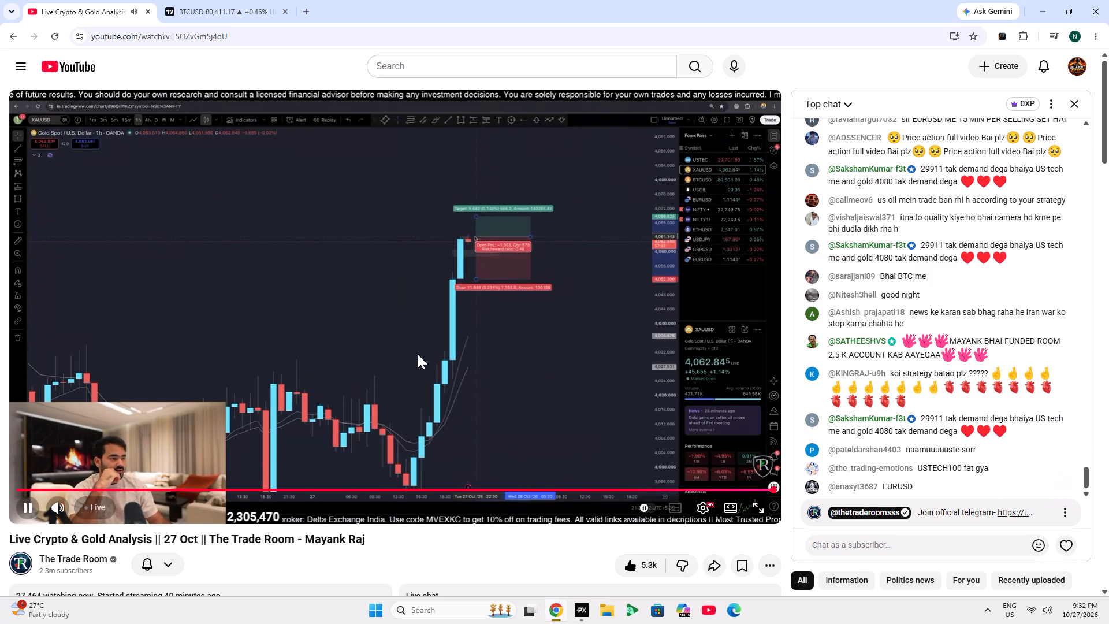
left_click(105, 511)
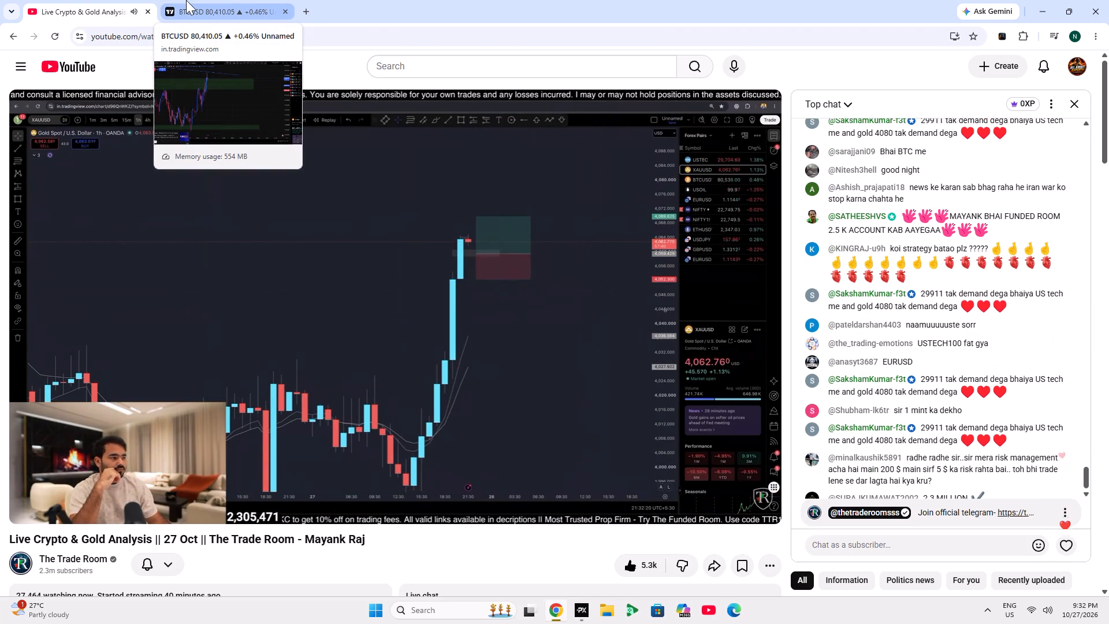
left_click(200, 0)
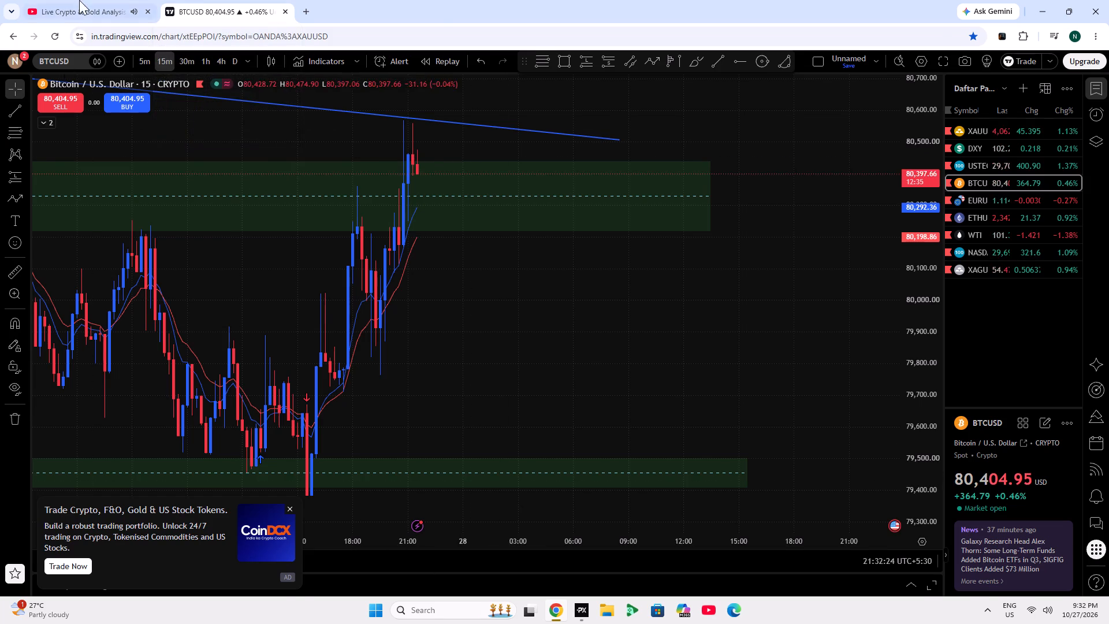
left_click(86, 0)
left_click(579, 609)
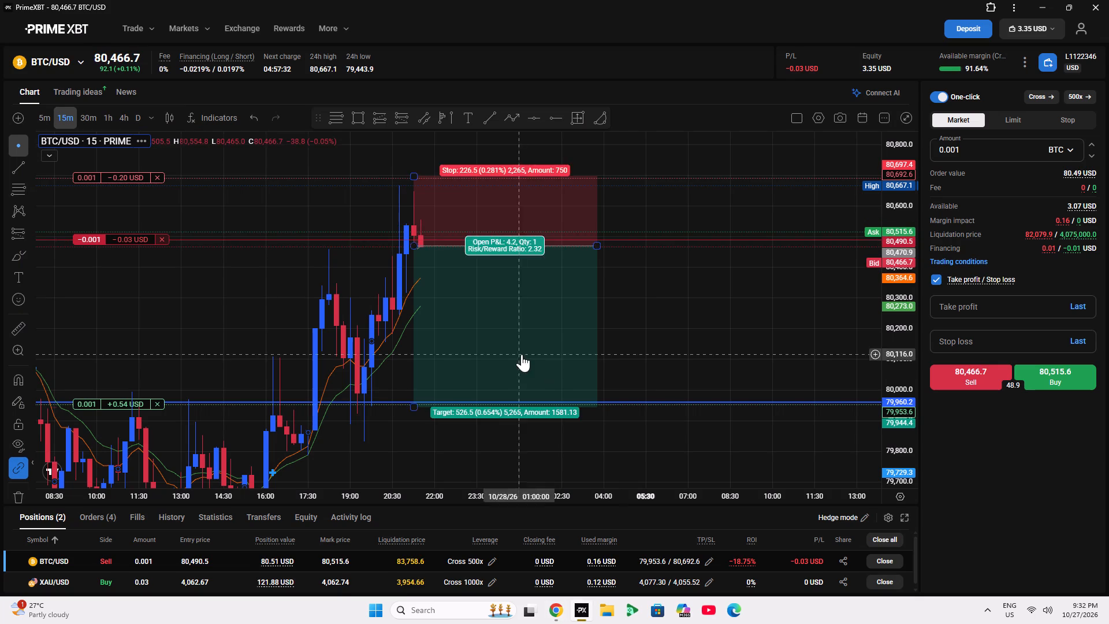
On the XAU/USD chart, move the 0.03 buy's stop loss to 4,054.74, level with the long position drawing's stop.
left_click(73, 63)
left_click(101, 184)
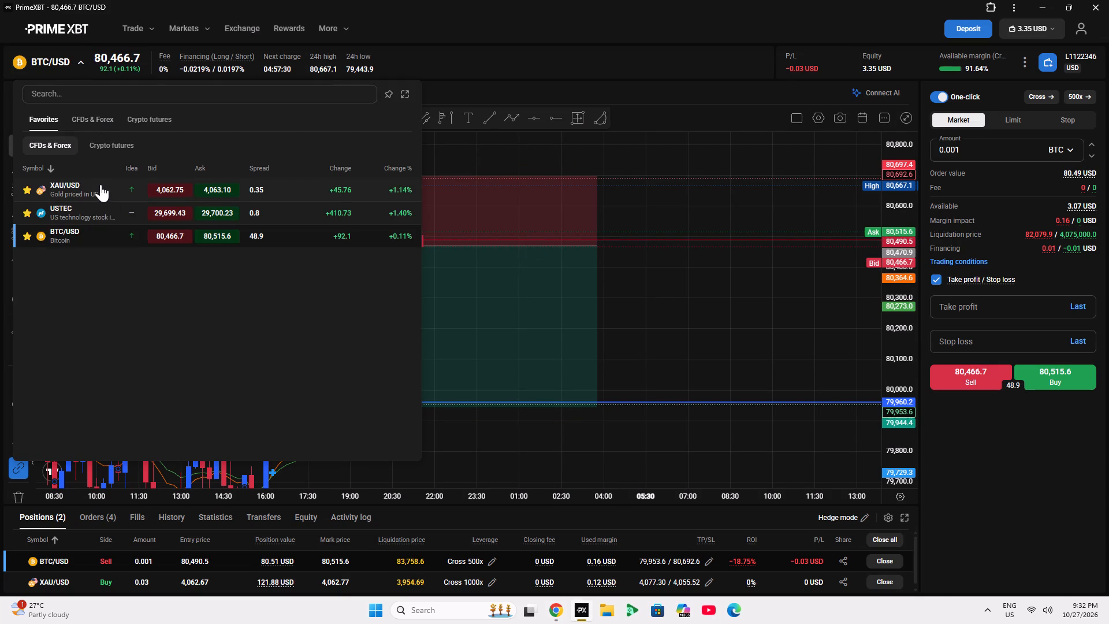
left_click_drag(807, 302, 796, 443)
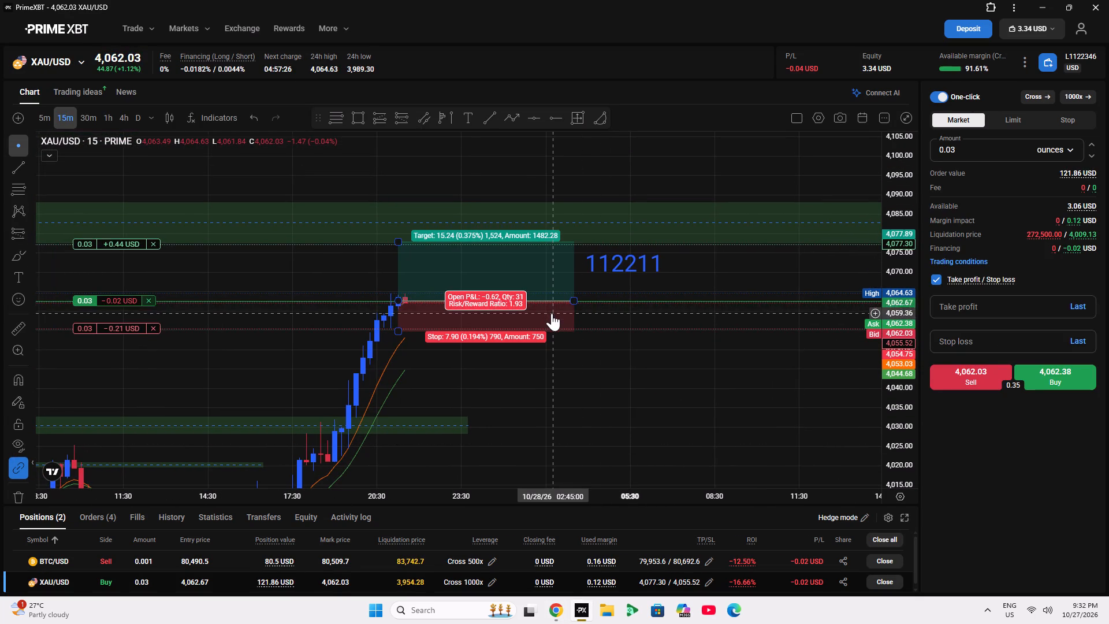
left_click(538, 361)
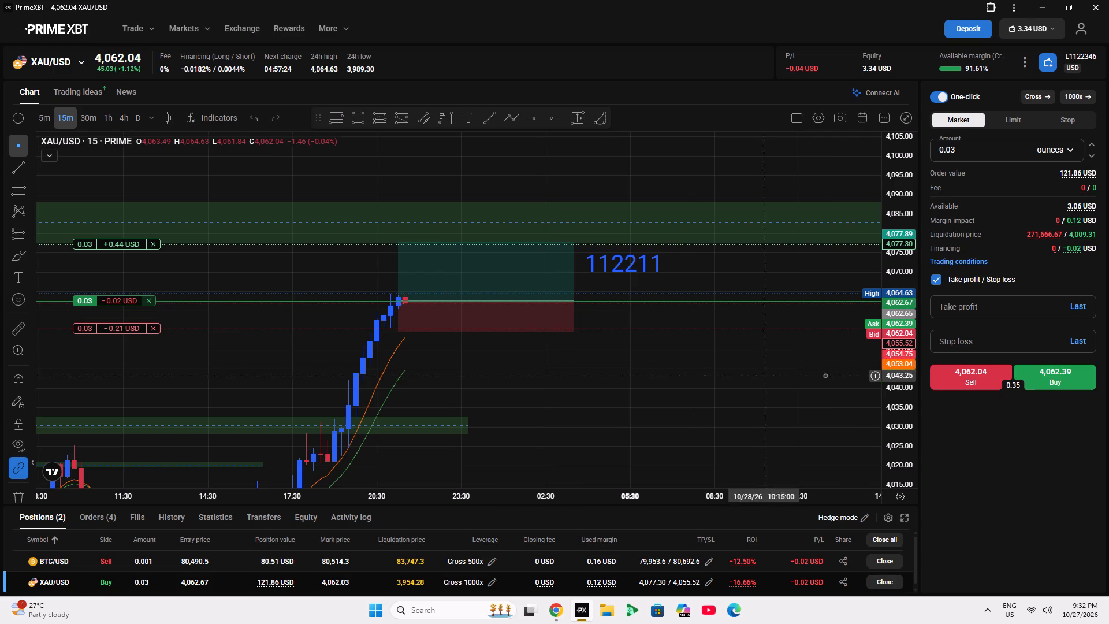
scroll(894, 411, "up", 4)
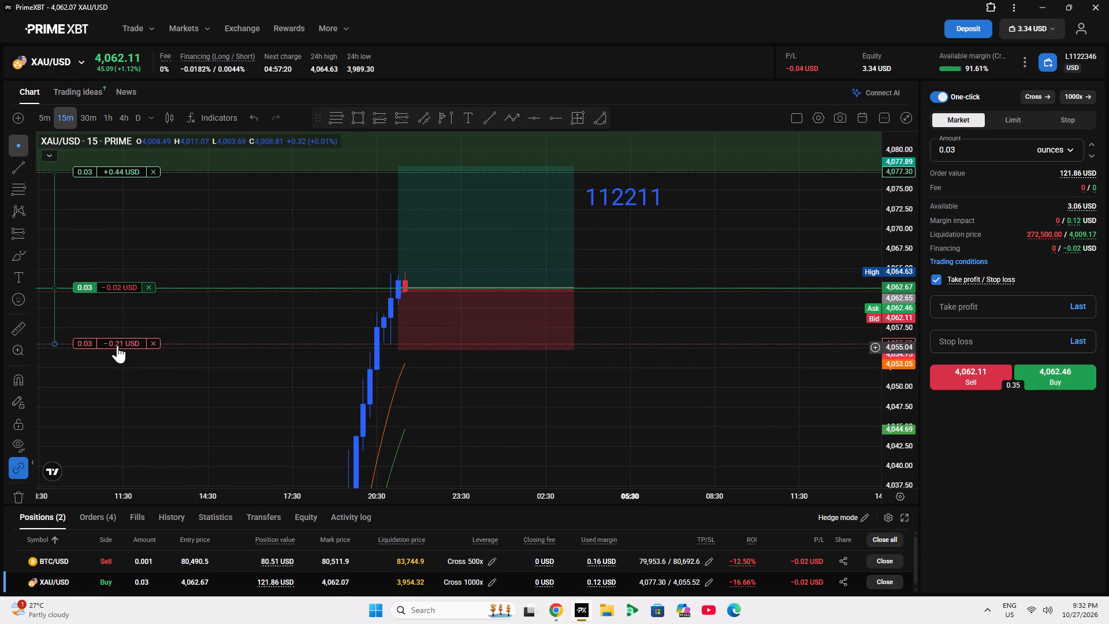
left_click_drag(117, 346, 125, 350)
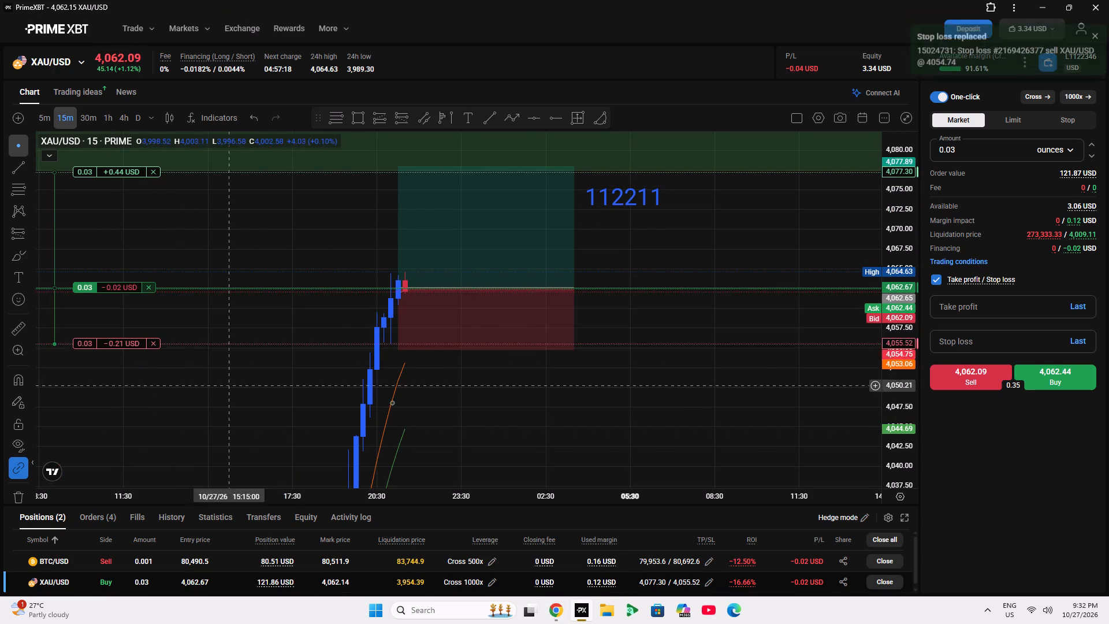
Move the 0.03 XAU/USD buy's take profit up to 4,079.68, inside the upper green zone.
left_click_drag(522, 398, 536, 478)
left_click(448, 291)
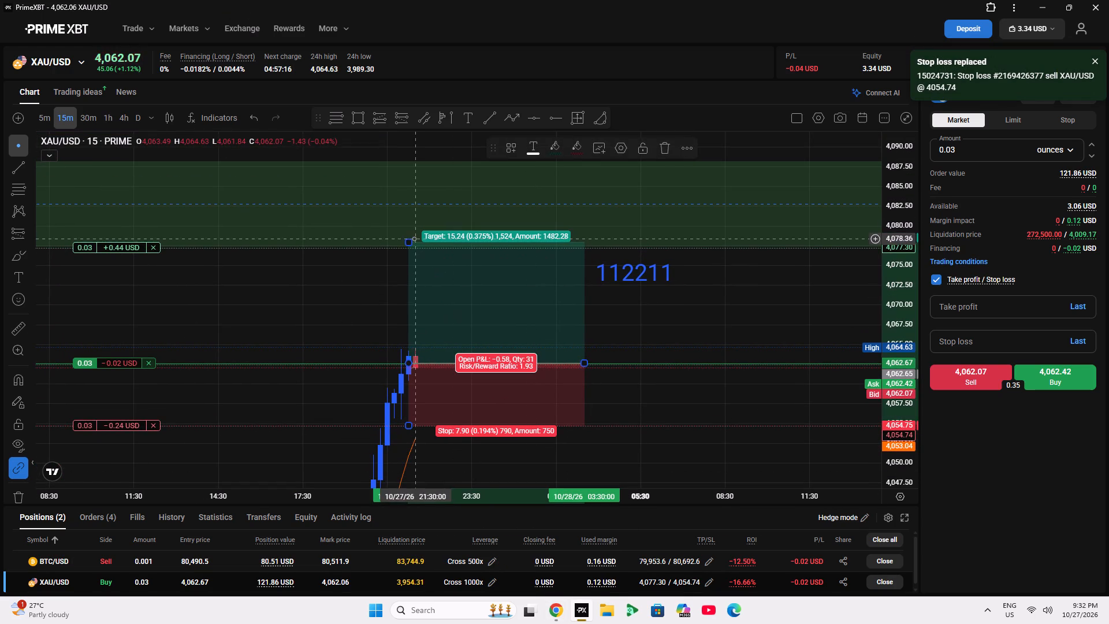
left_click_drag(408, 244, 410, 228)
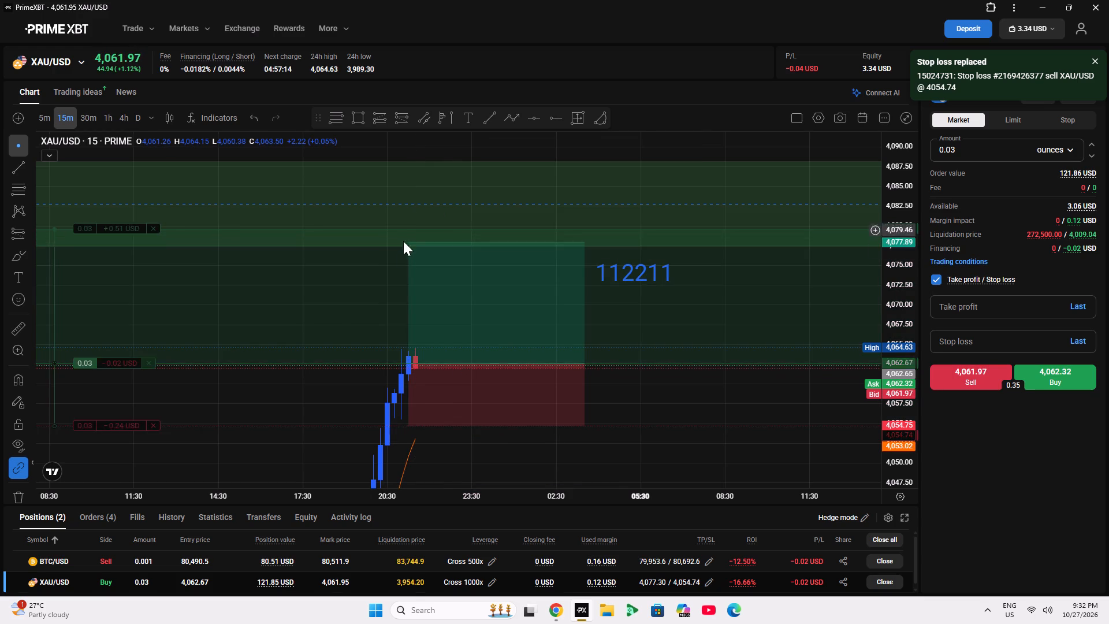
Lower the XAU/USD long position drawing's target to about 4,077.26, near the lower edge of the upper green zone.
left_click_drag(410, 244, 415, 246)
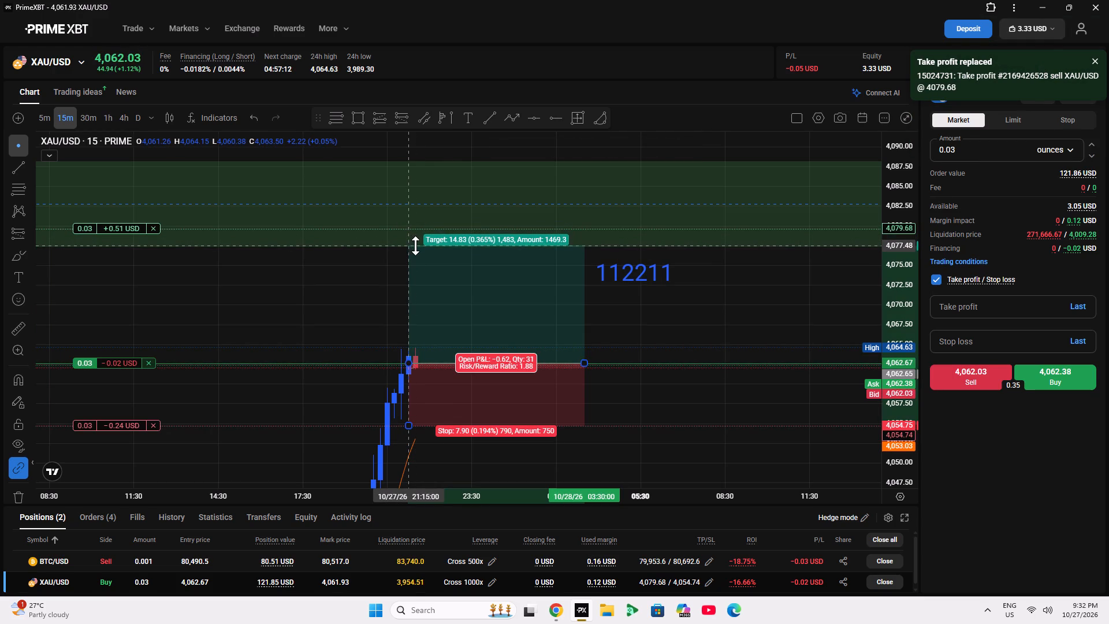
left_click_drag(415, 246, 414, 247)
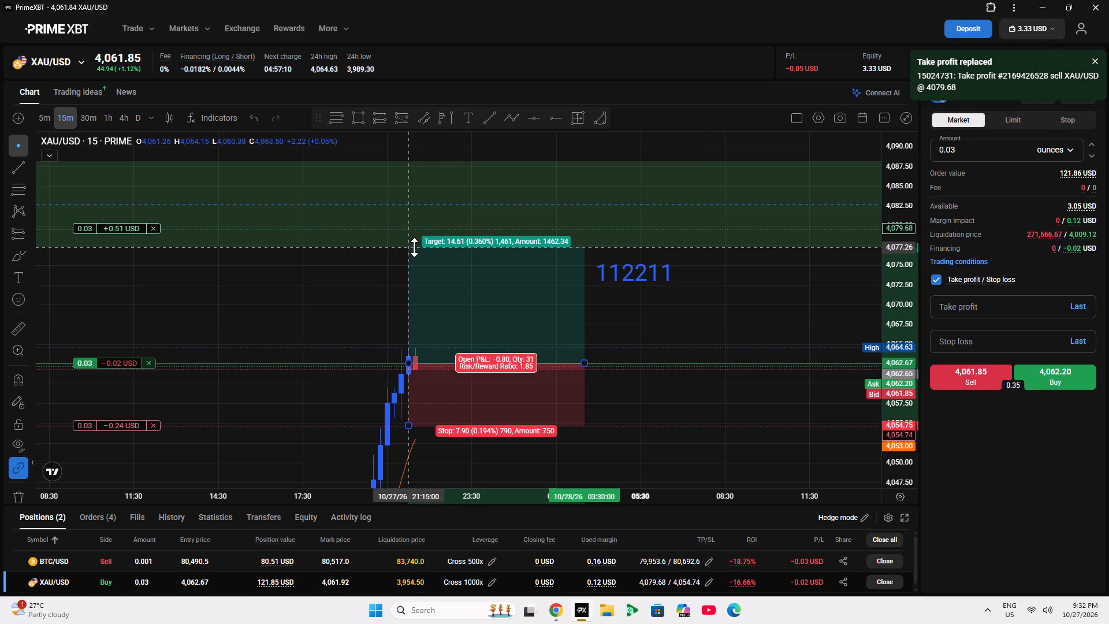
Fine-tune the XAU/USD long position drawing's target to 4,077.12, just below the upper green zone.
left_click_drag(414, 247, 415, 248)
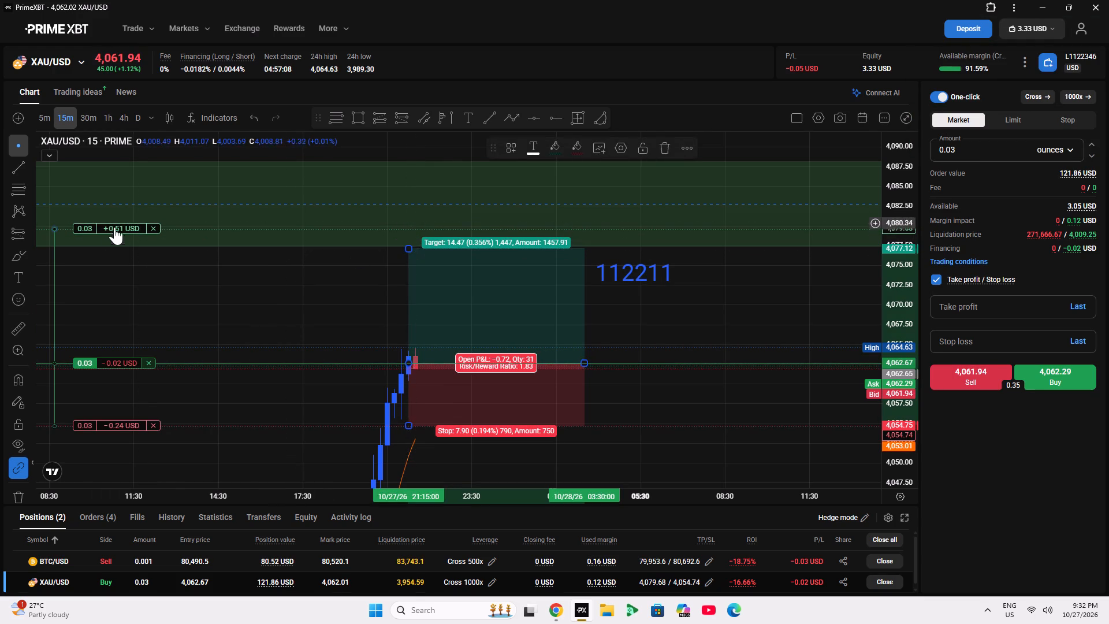
Lower the 0.03 XAU/USD buy's take profit to 4,077.34, nearly level with the long position drawing's target.
left_click_drag(110, 229, 140, 247)
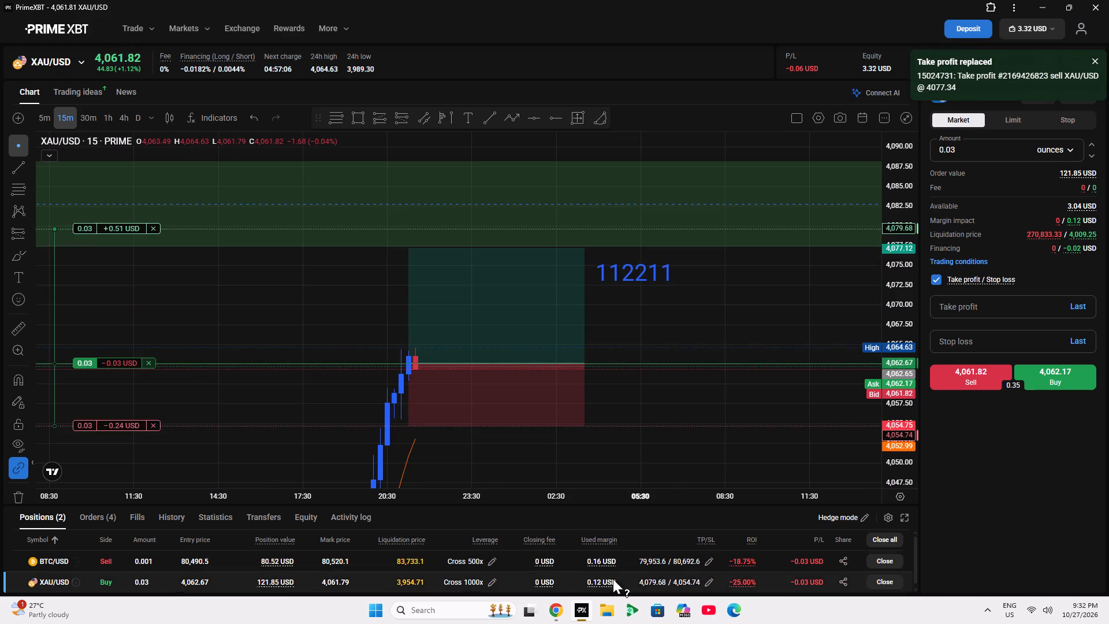
Check the live stream's gold analysis and the TradingView tab against the XAU/USD position chart in PrimeXBT.
left_click(554, 603)
left_click(588, 610)
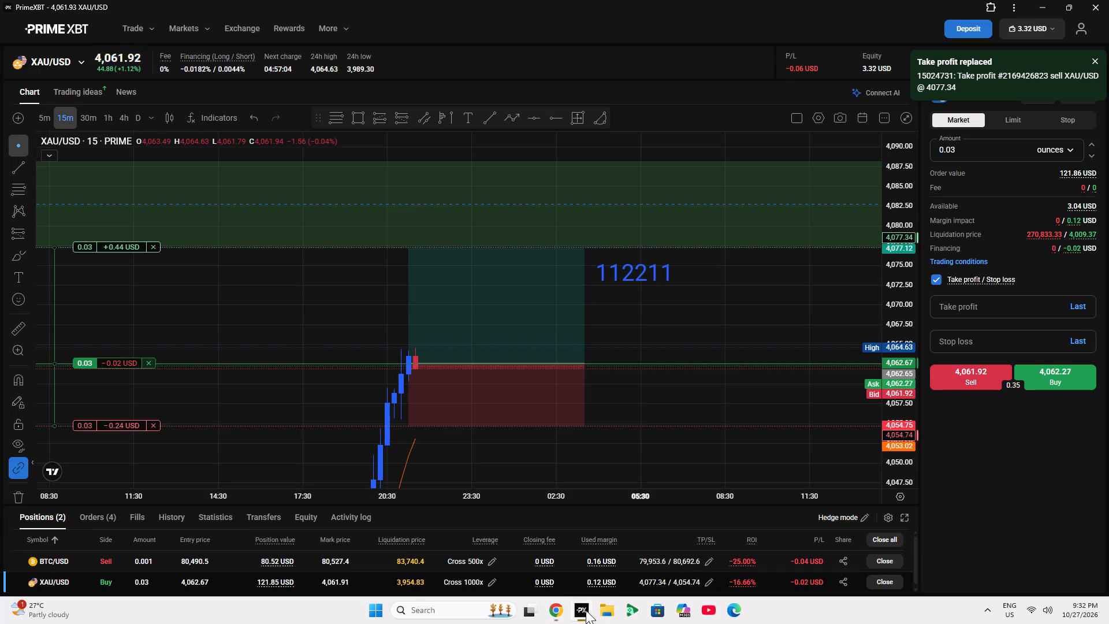
left_click(556, 607)
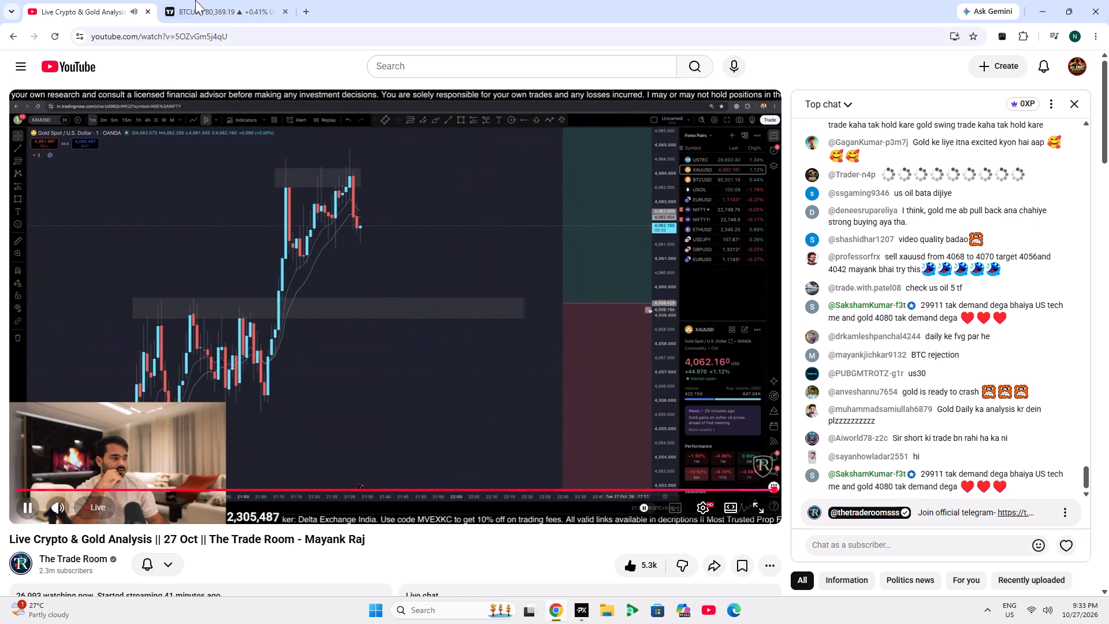
left_click(214, 0)
left_click(97, 0)
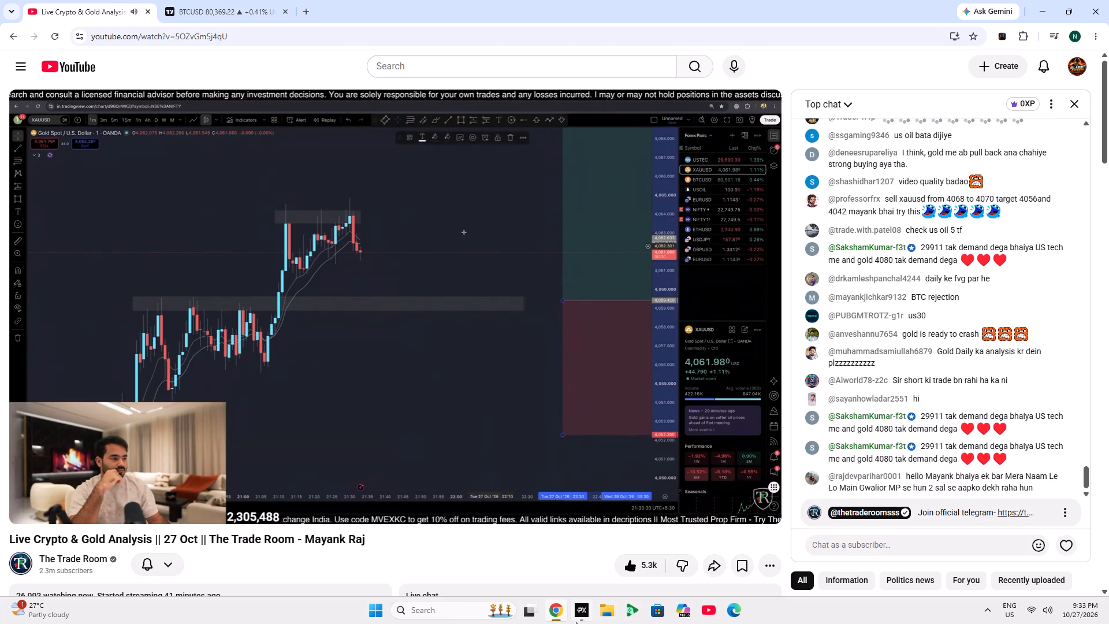
left_click(578, 619)
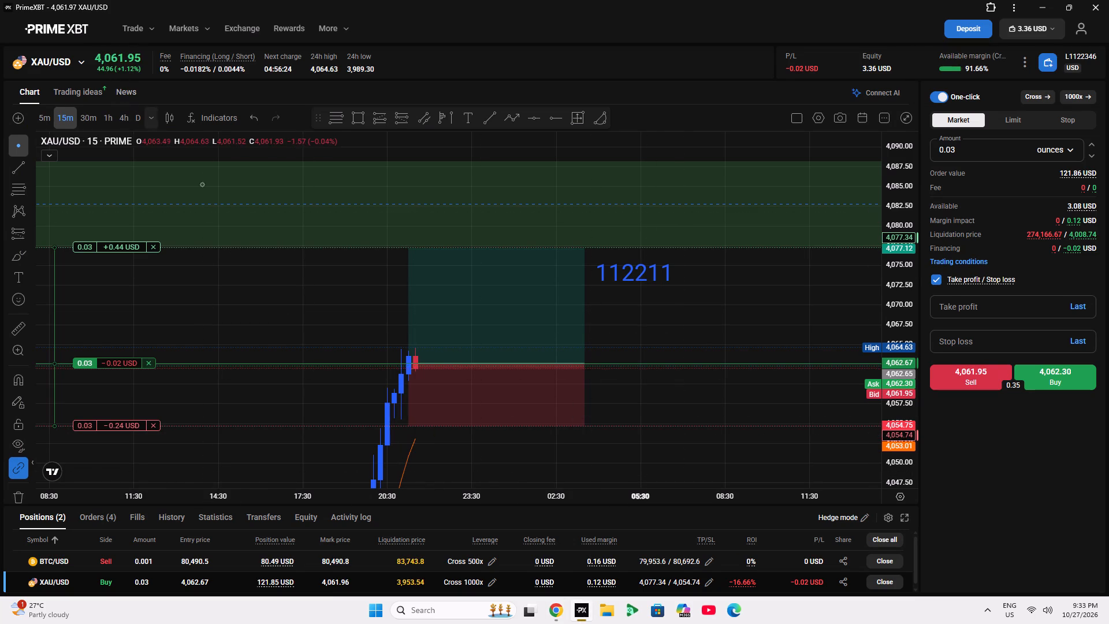
left_click_drag(622, 327, 564, 296)
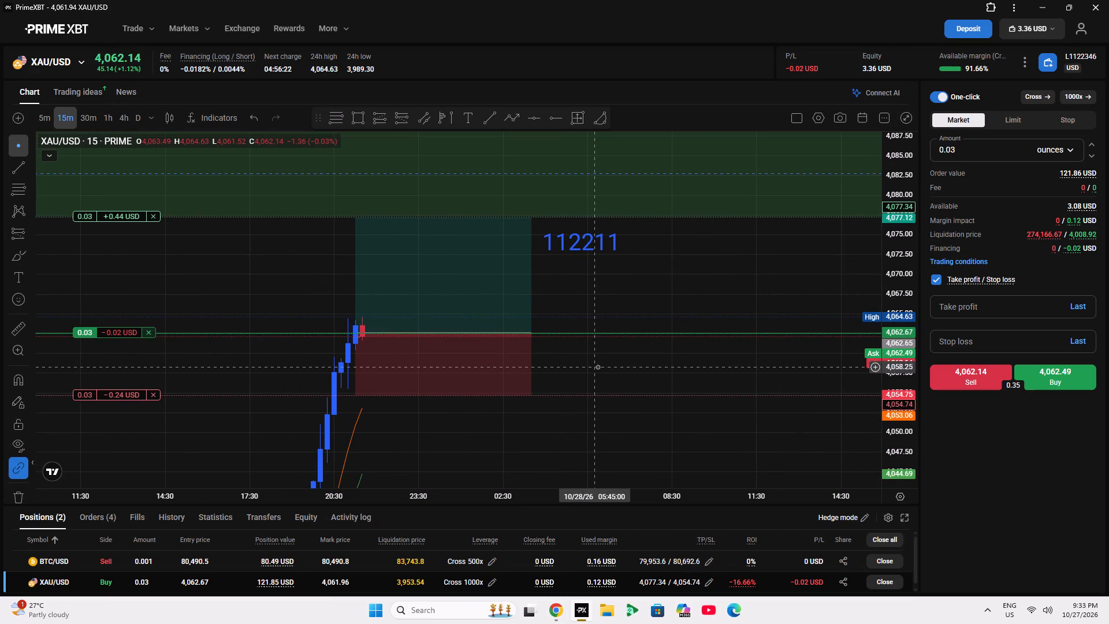
left_click_drag(561, 437, 557, 437)
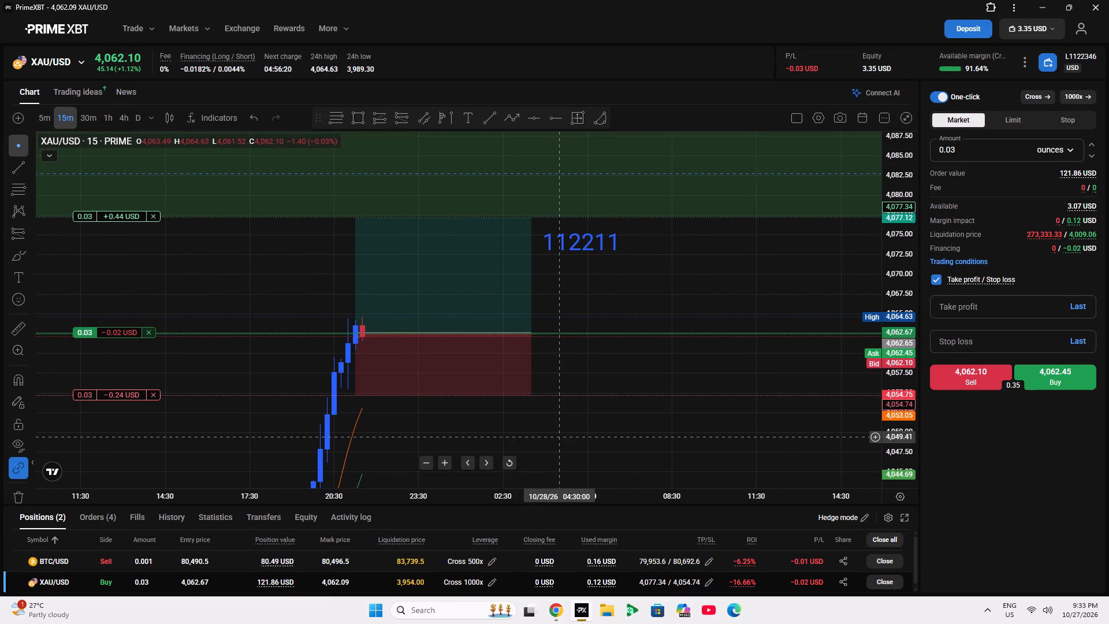
left_click_drag(557, 437, 553, 420)
On the TradingView BTCUSD 15-minute chart, lower the descending trend line's right end to about 80,490.
left_click(564, 611)
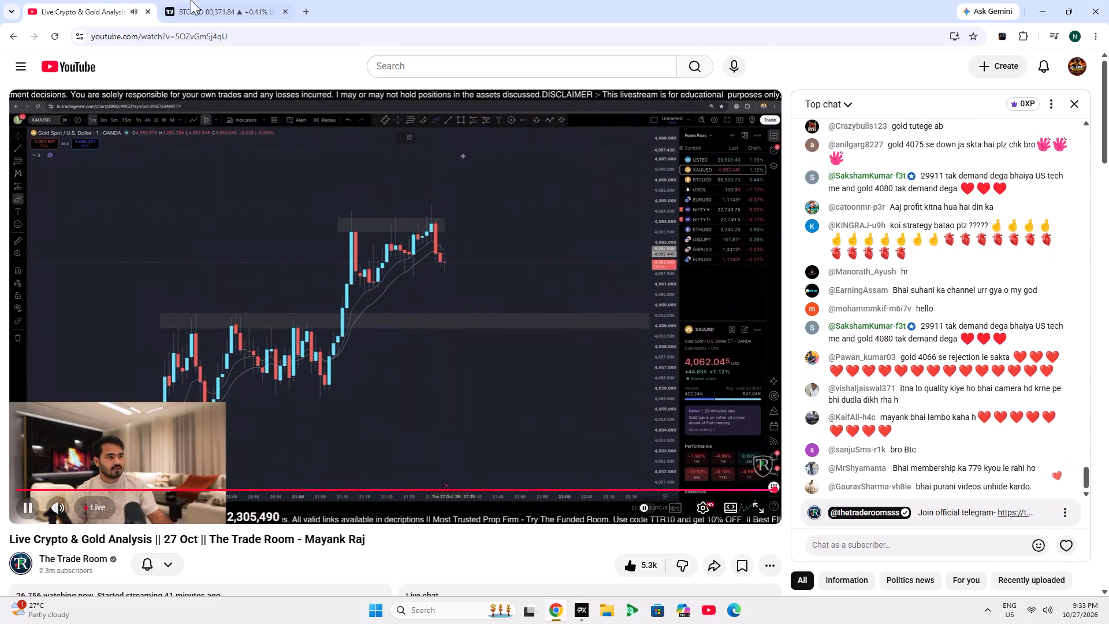
left_click(209, 0)
left_click_drag(527, 269, 541, 319)
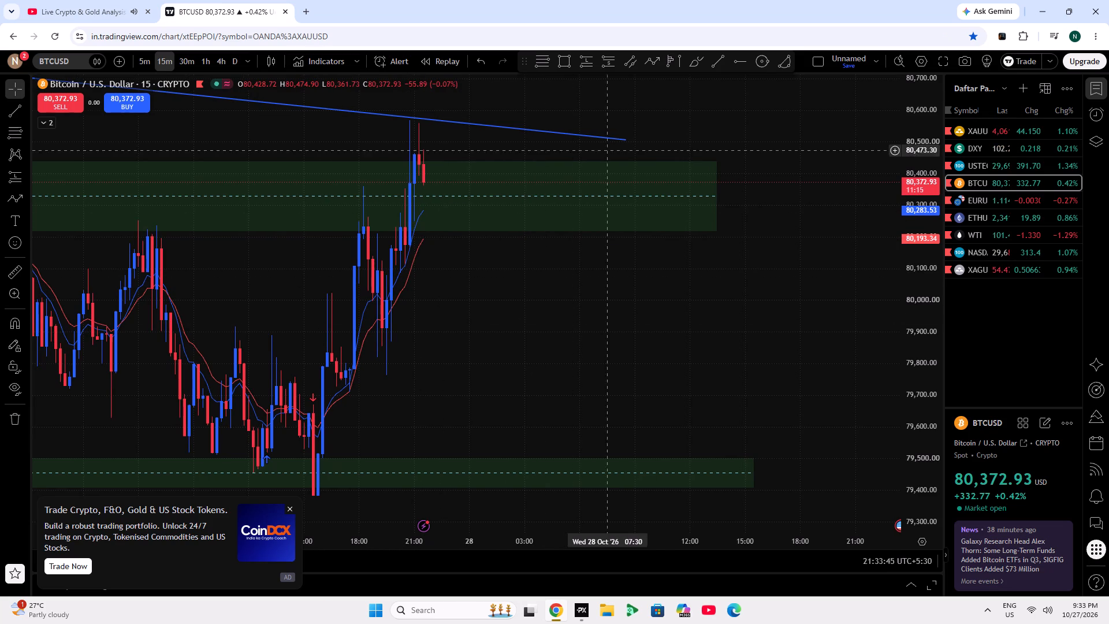
left_click(622, 140)
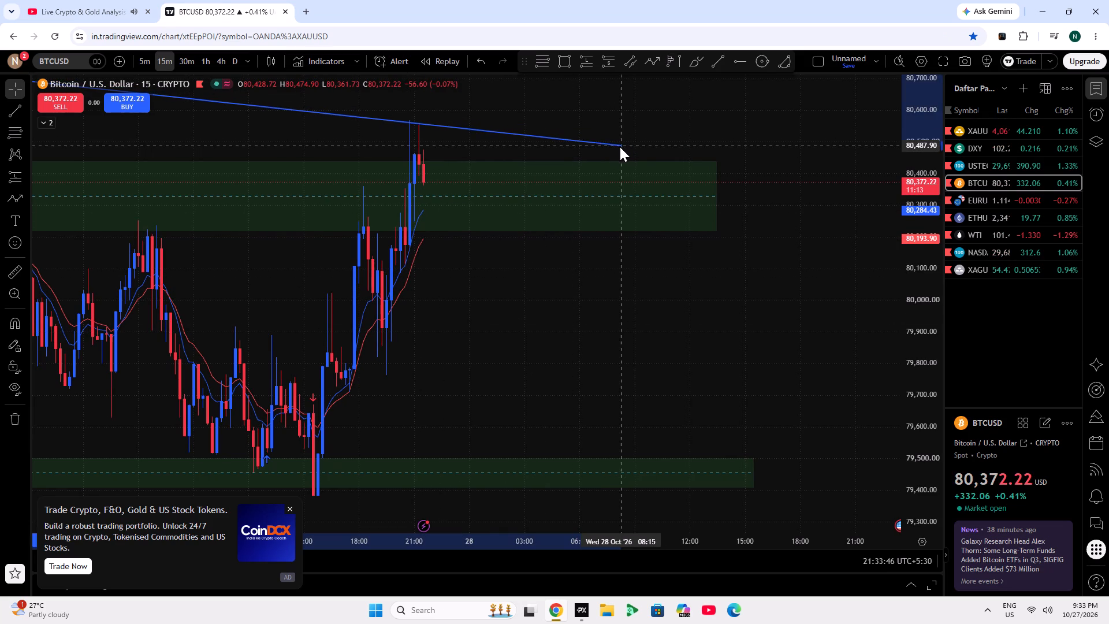
left_click_drag(574, 271, 567, 270)
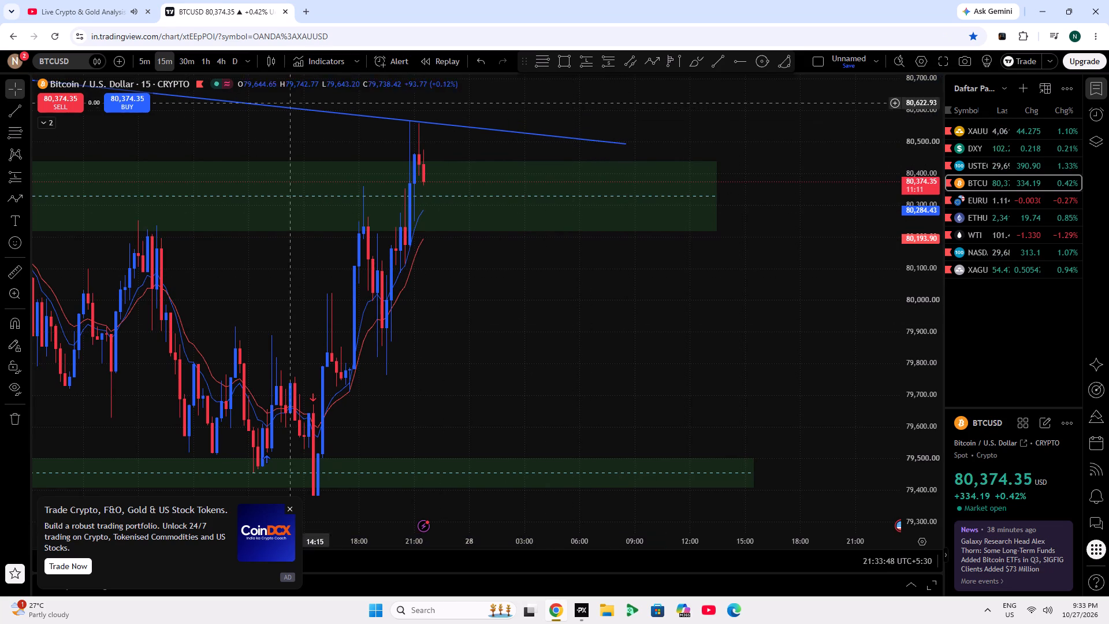
Review the BTCUSD trend line on the 30-minute and 15-minute timeframes, and check PrimeXBT and the live stream.
left_click(189, 53)
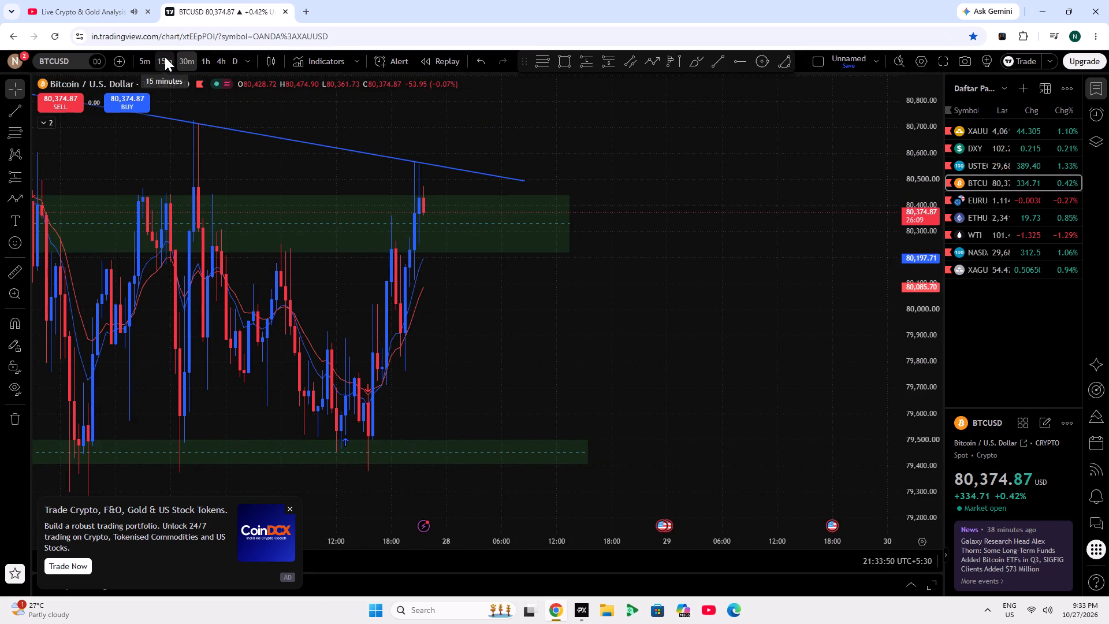
left_click(165, 57)
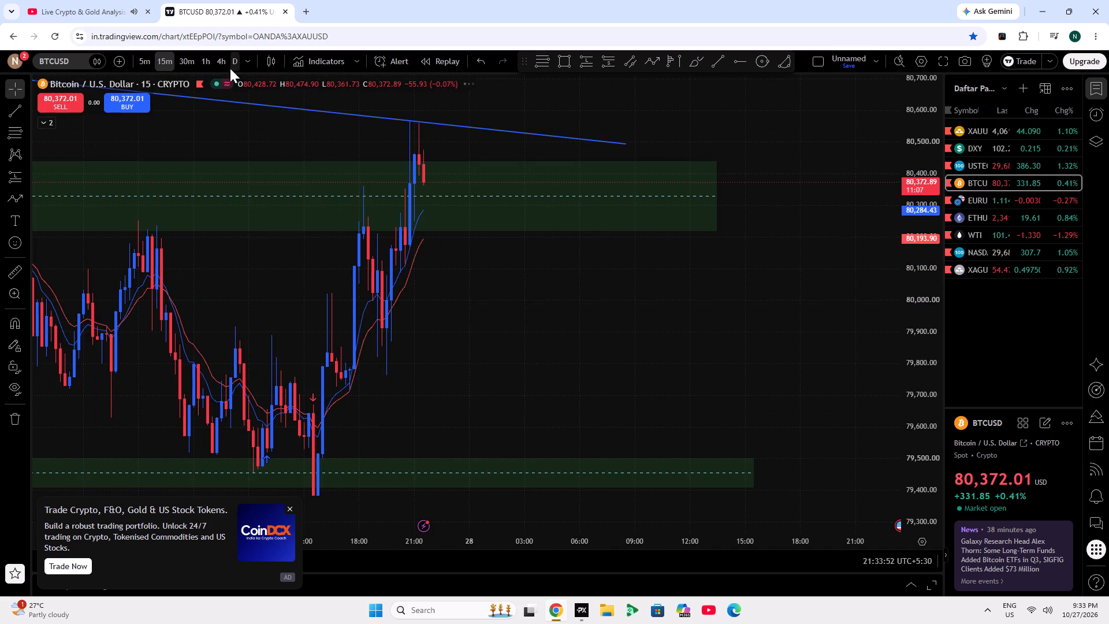
left_click(124, 0)
left_click(590, 614)
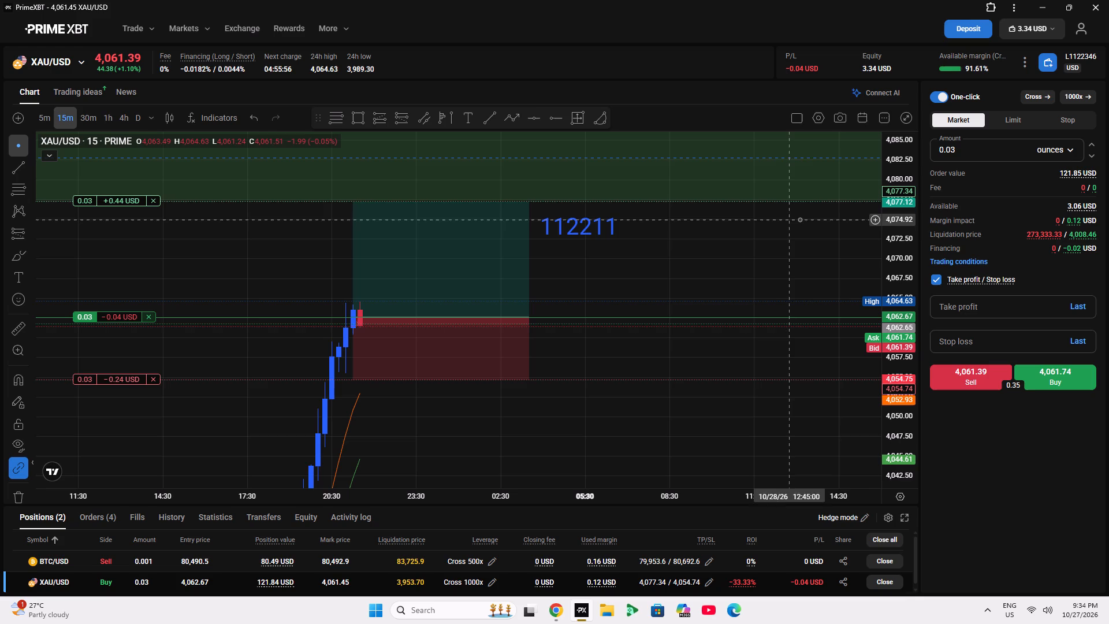
left_click(577, 610)
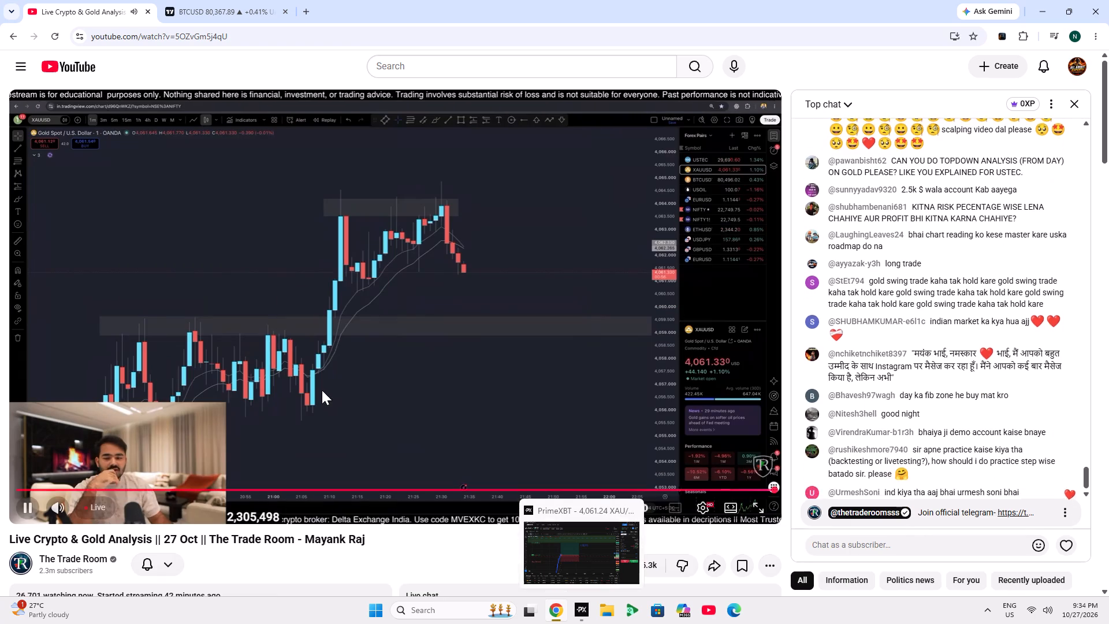
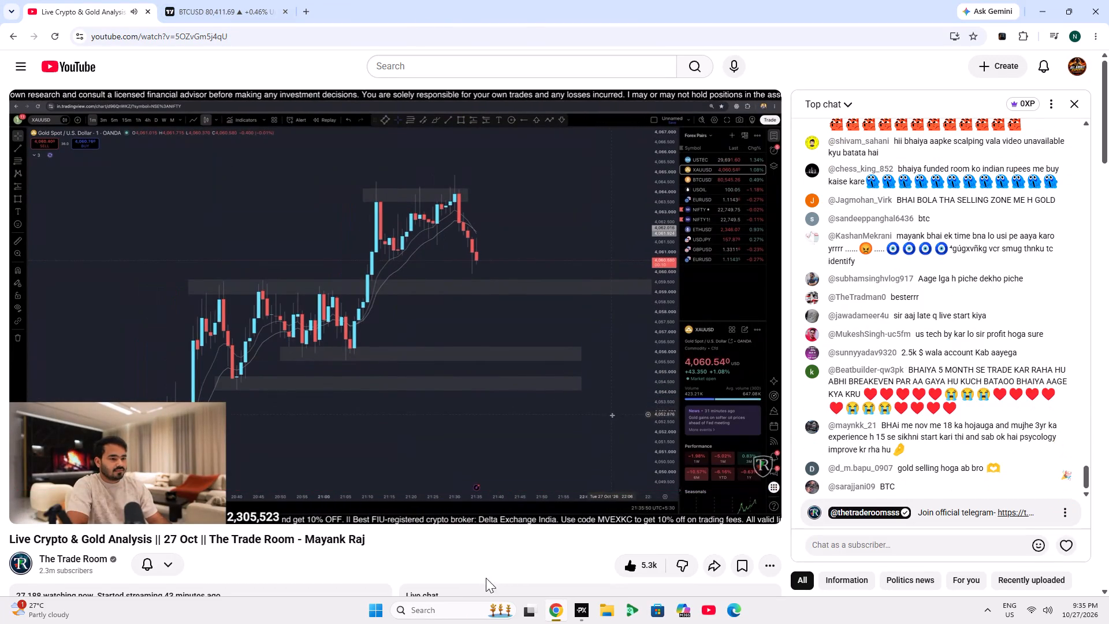
Switch the PrimeXBT XAU/USD chart to the 5-minute timeframe and examine price around the position and the zones, checking the live stream.
left_click(578, 612)
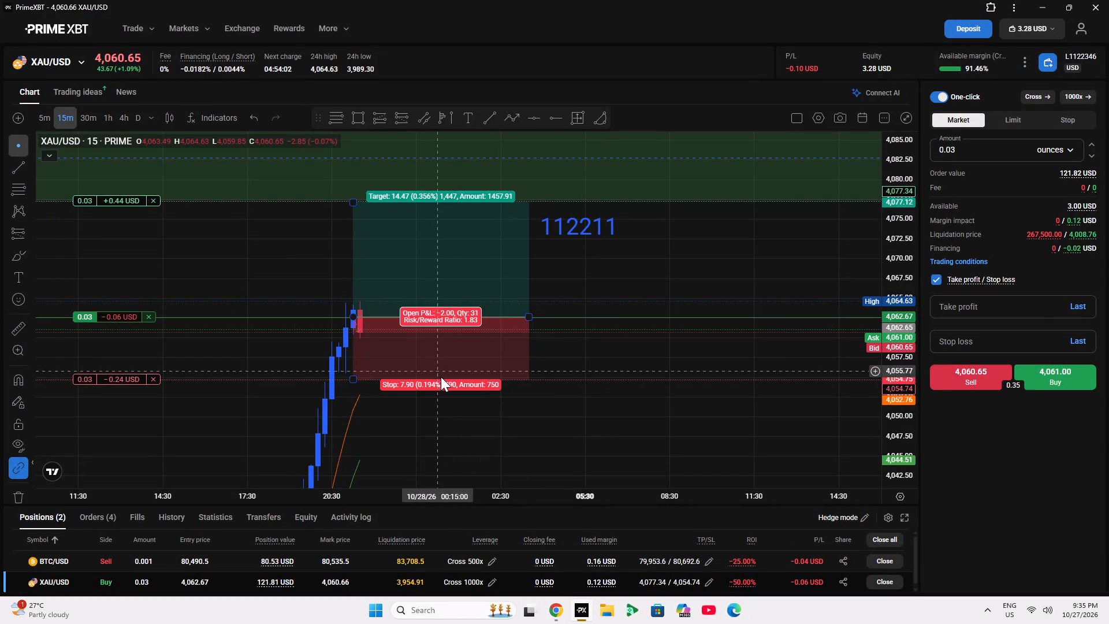
left_click_drag(446, 408, 452, 373)
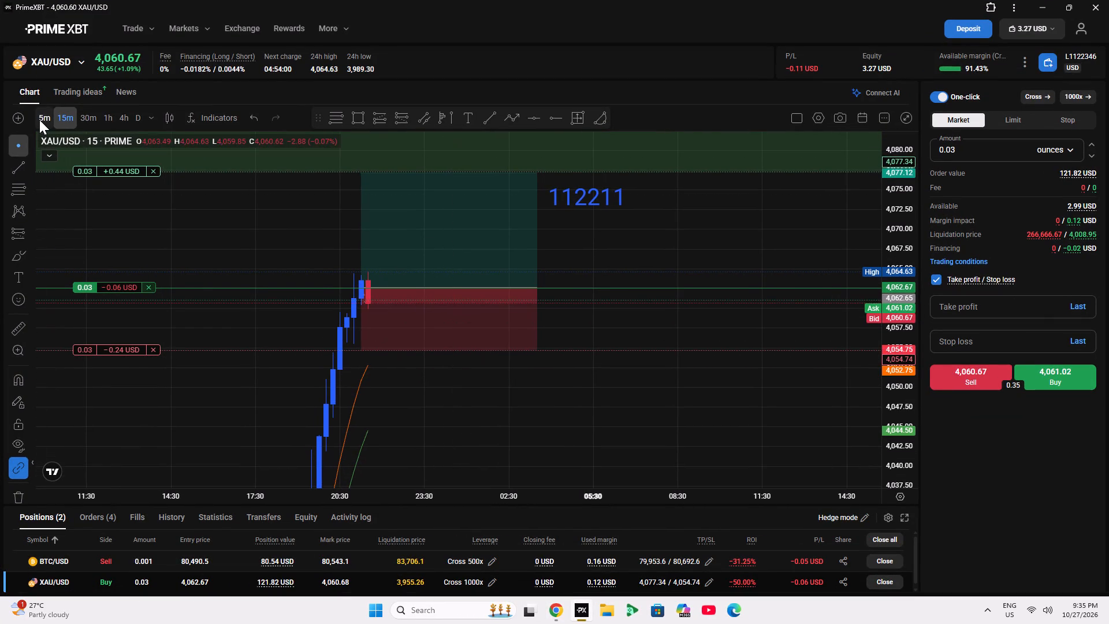
left_click(39, 120)
left_click(548, 605)
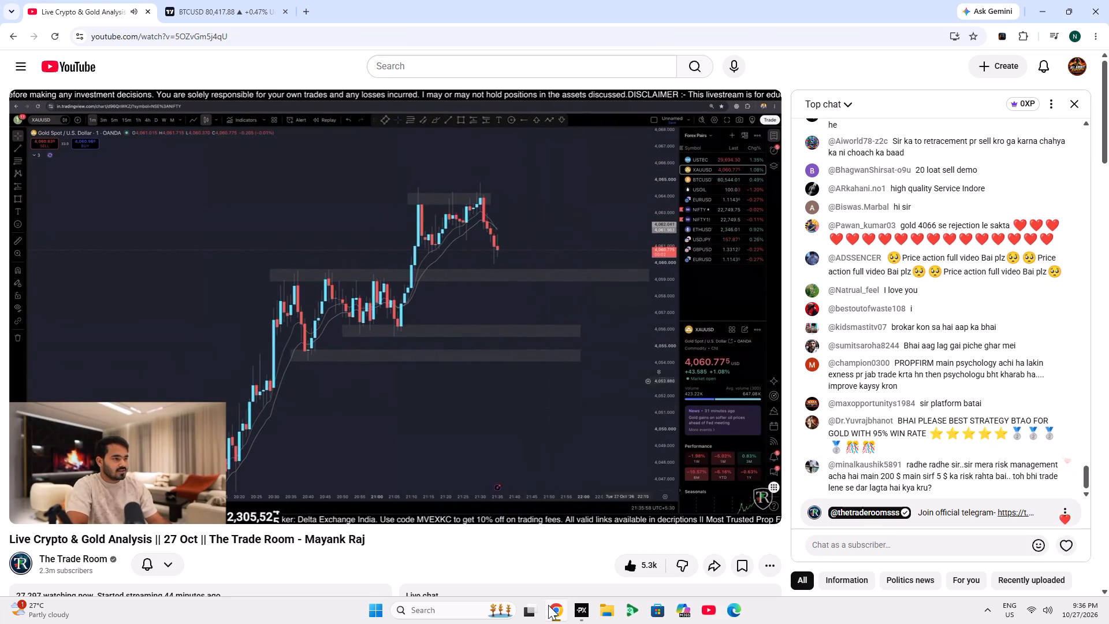
left_click(548, 605)
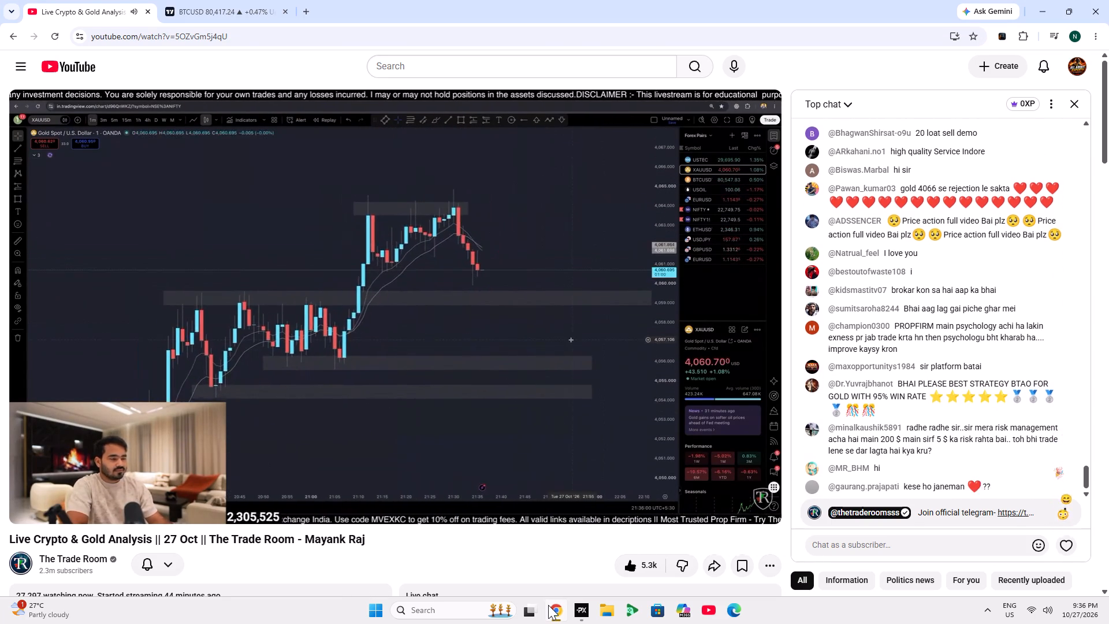
left_click_drag(498, 426, 482, 434)
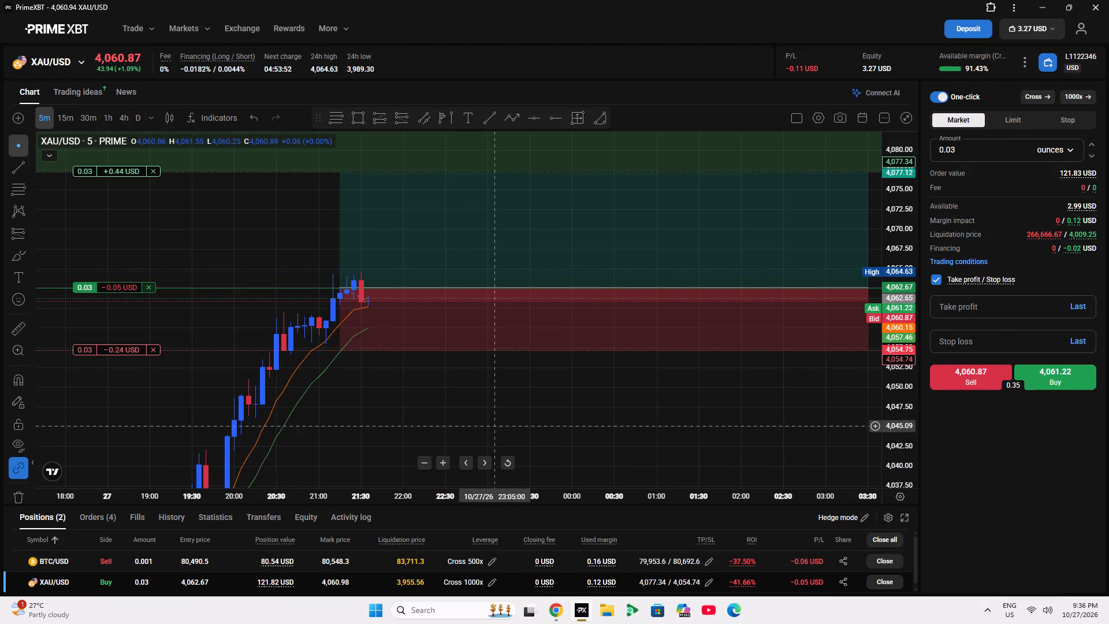
left_click_drag(482, 434, 404, 458)
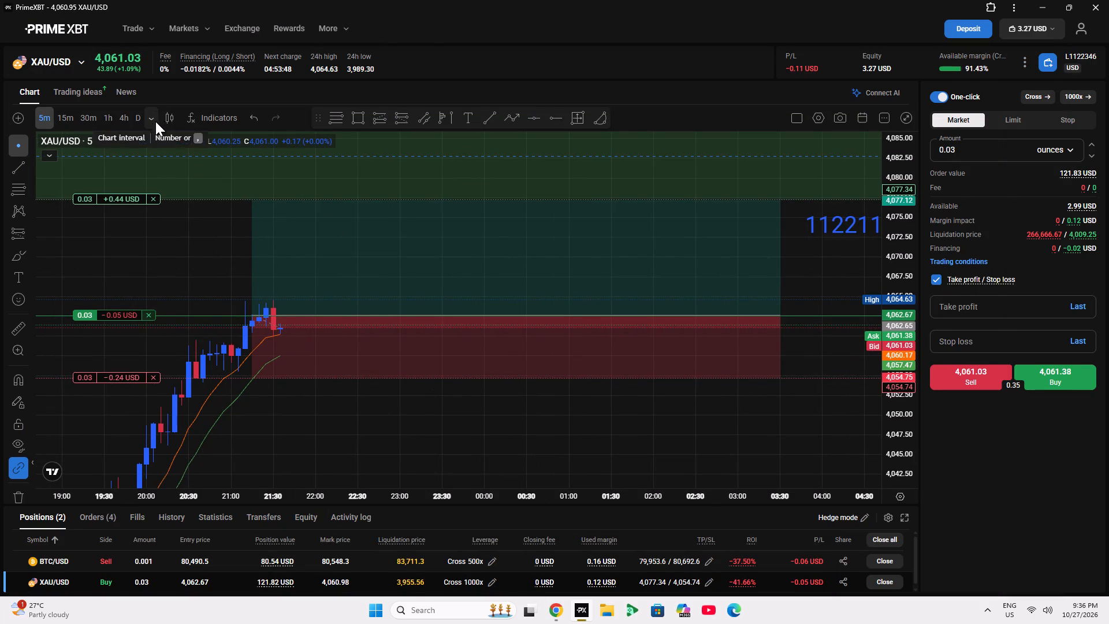
left_click_drag(341, 441, 336, 426)
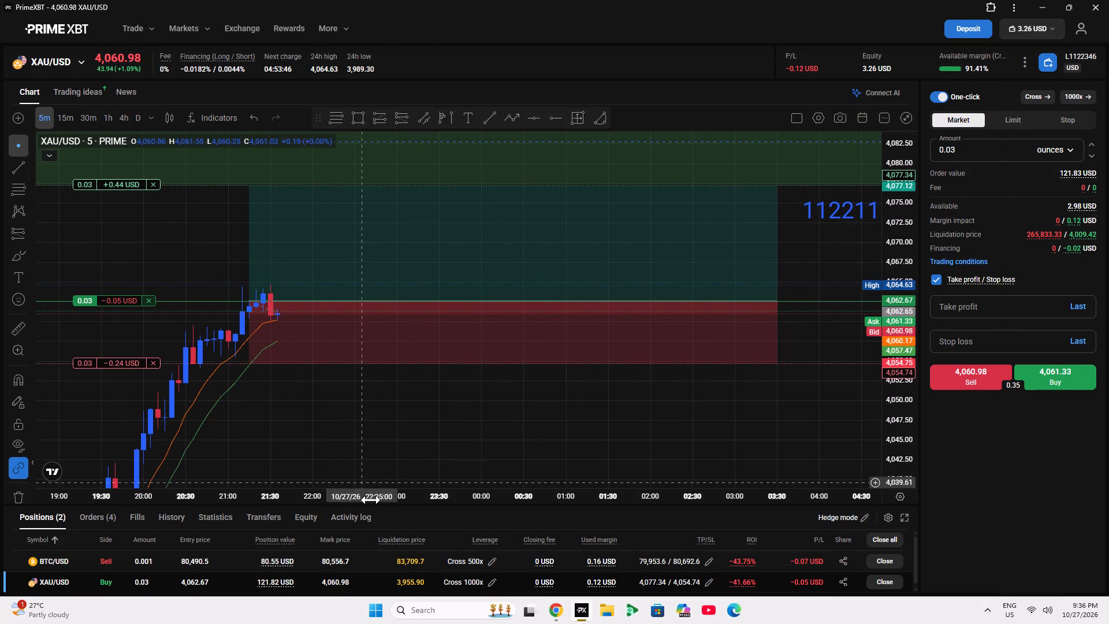
double_click(890, 370)
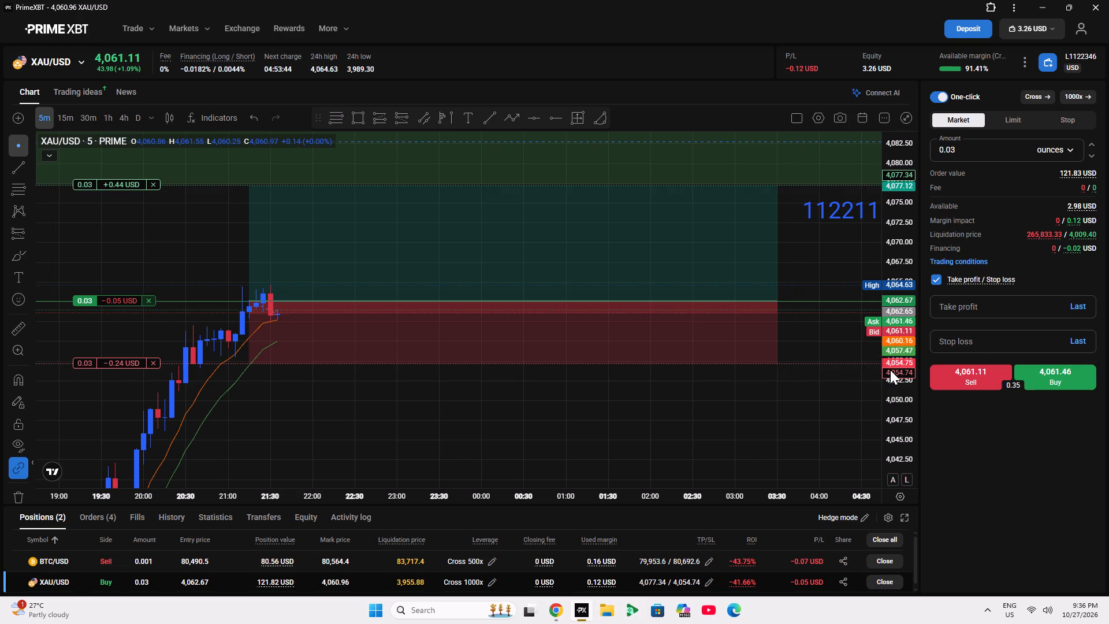
scroll(804, 304, "down", 5)
left_click_drag(814, 306, 640, 485)
scroll(909, 400, "up", 3)
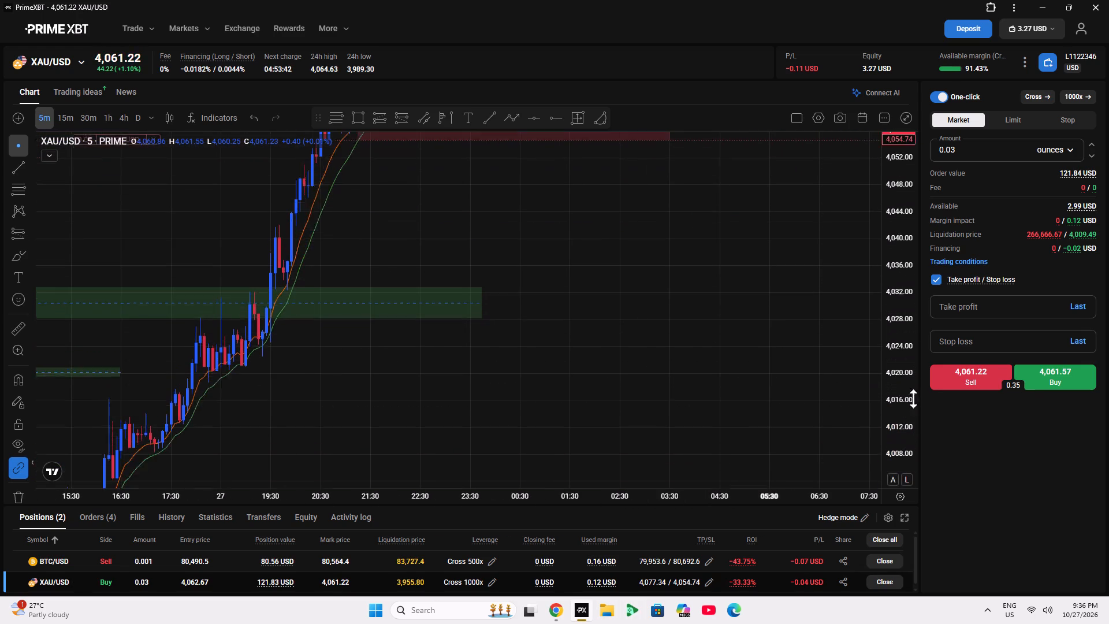
scroll(913, 399, "up", 2)
scroll(680, 276, "up", 5)
left_click_drag(542, 174, 668, 623)
left_click_drag(749, 363, 764, 332)
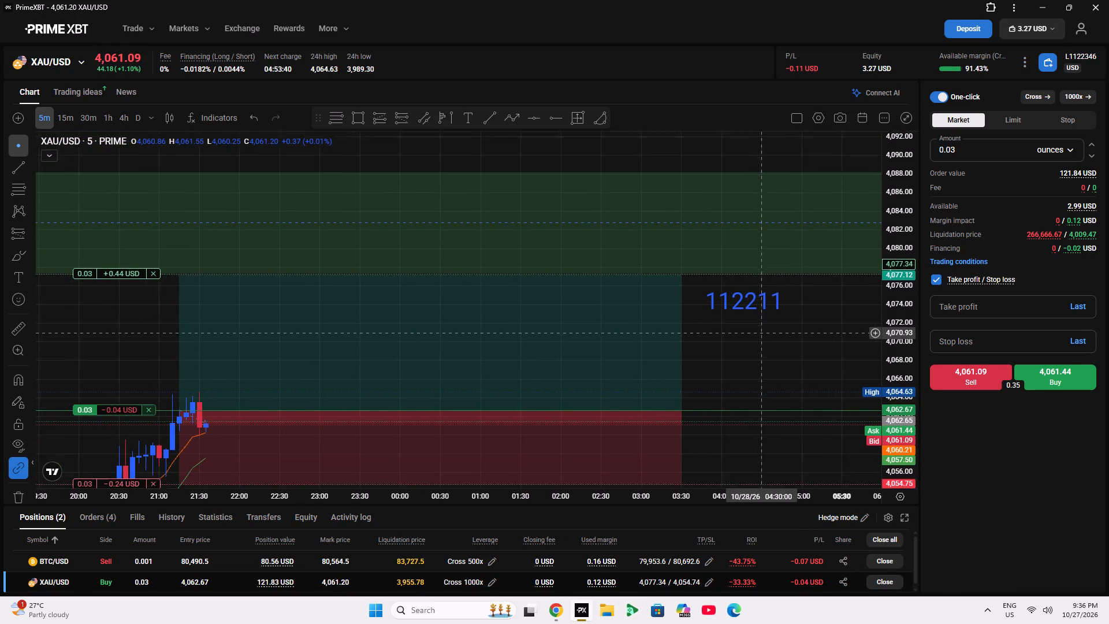
Move the 112211 text label into the green zone above the long position drawing, at about 4,082.40, and lock it.
left_click_drag(764, 332, 783, 293)
left_click_drag(762, 272, 441, 211)
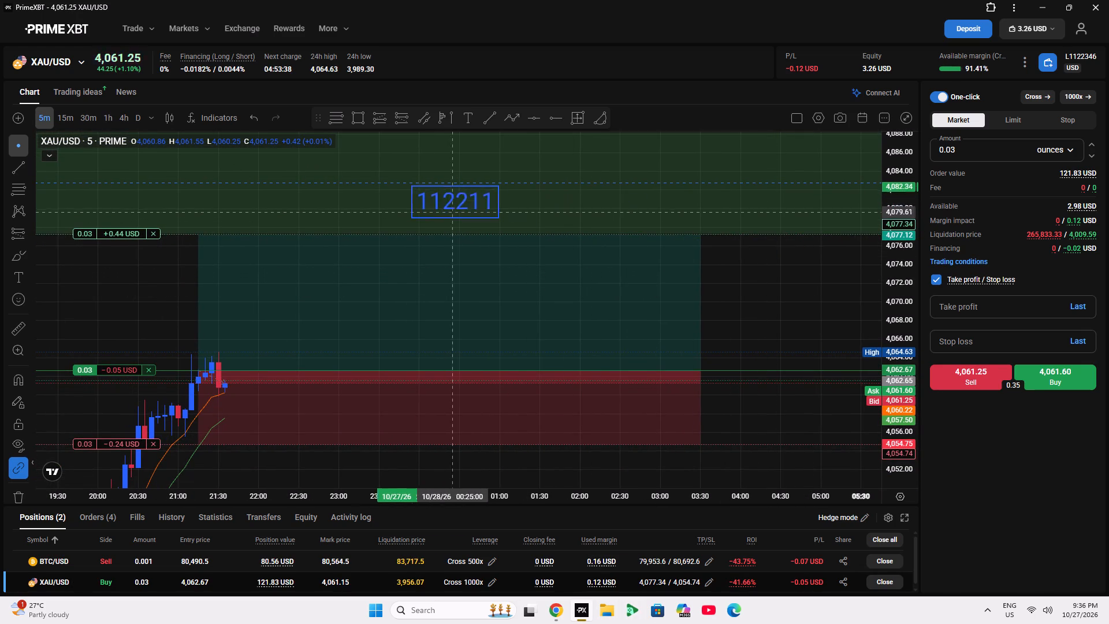
left_click_drag(441, 211, 430, 211)
left_click(619, 149)
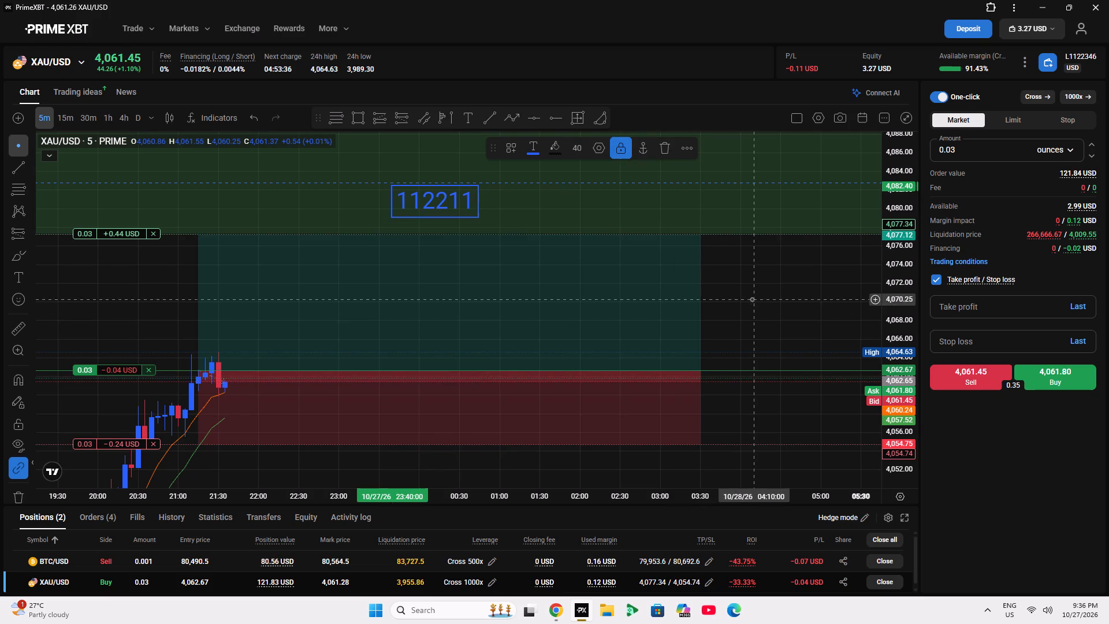
Adjust the XAU/USD long position drawing's target to about 4,077.11, at the lower edge of the green zone.
left_click_drag(754, 299, 784, 278)
scroll(883, 334, "down", 4)
scroll(902, 361, "up", 6)
scroll(779, 336, "down", 5)
scroll(887, 351, "down", 3)
double_click(887, 351)
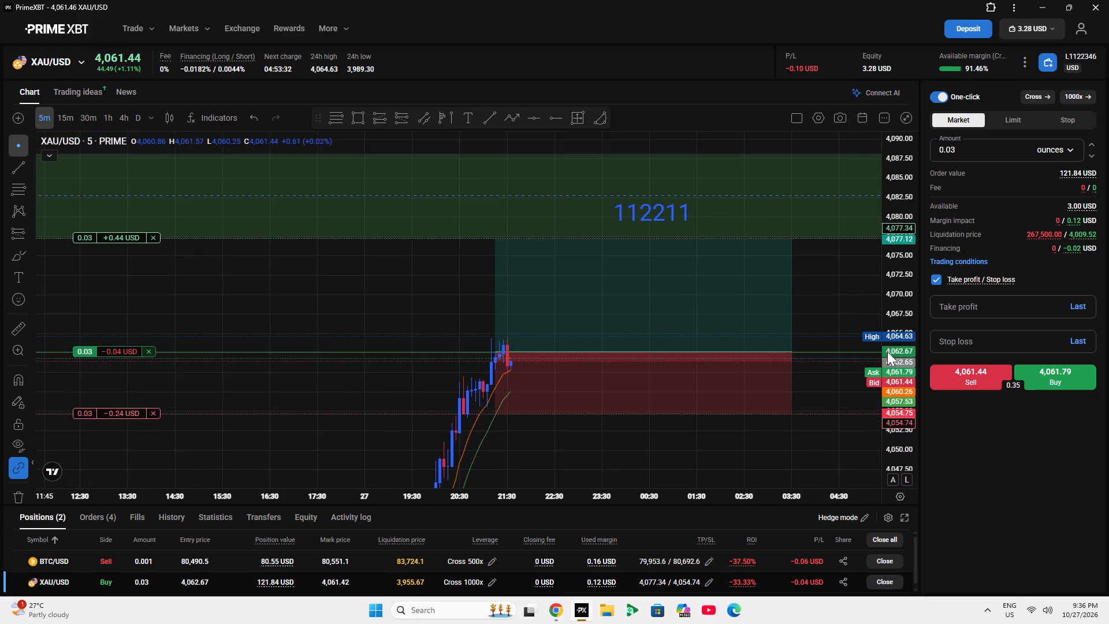
scroll(890, 352, "up", 9)
left_click_drag(715, 253, 673, 555)
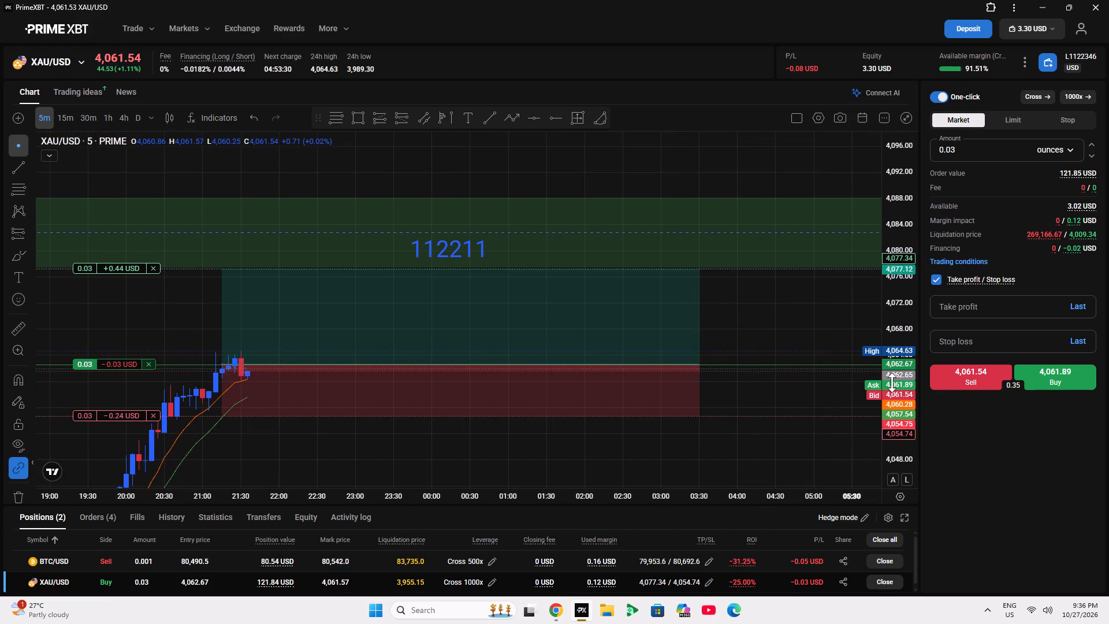
scroll(902, 395, "up", 3)
left_click_drag(825, 351, 821, 309)
left_click(409, 304)
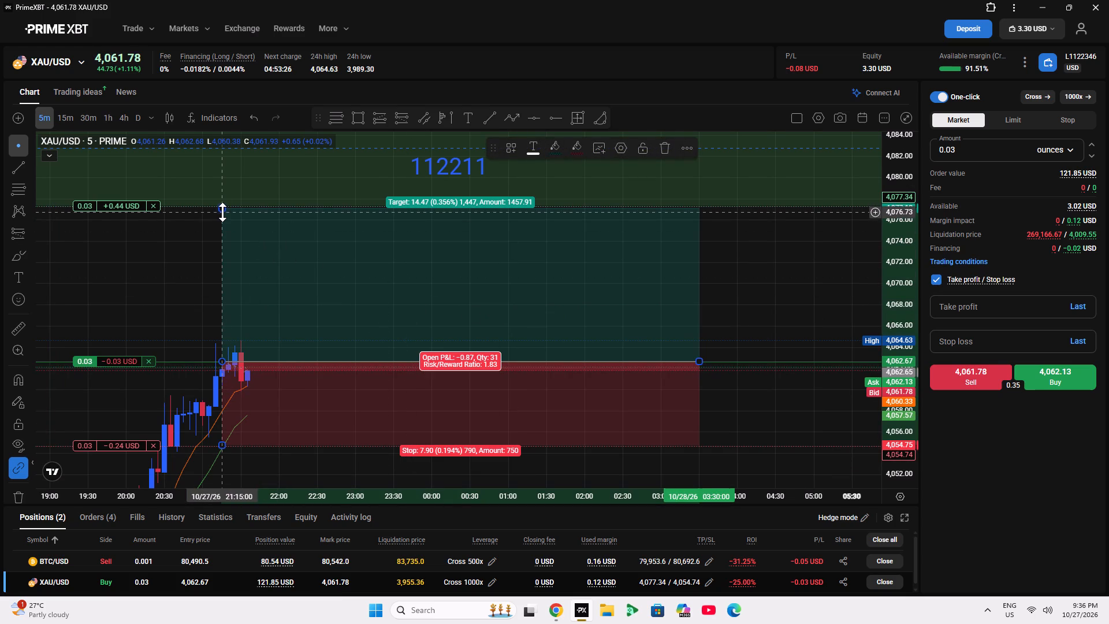
left_click_drag(222, 212, 206, 204)
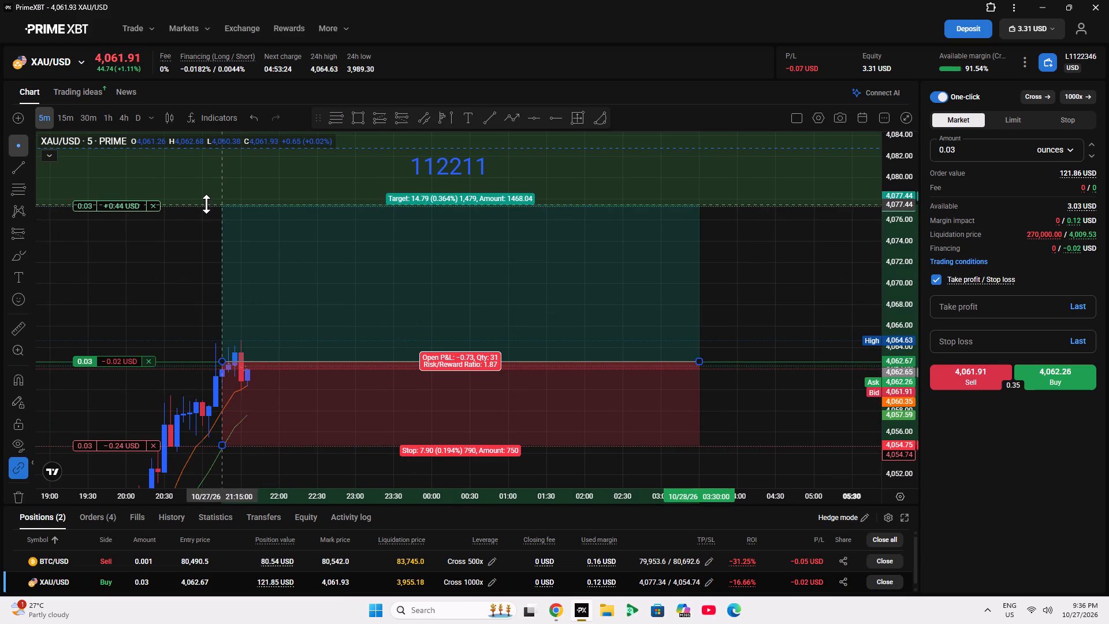
left_click_drag(206, 204, 227, 207)
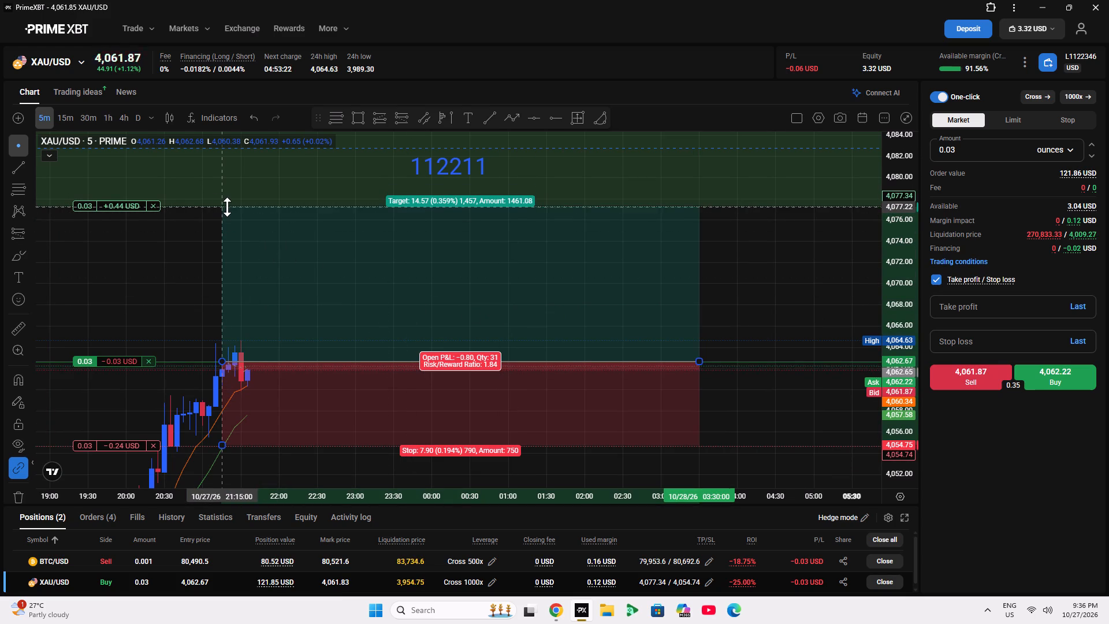
left_click_drag(227, 207, 232, 208)
left_click(183, 244)
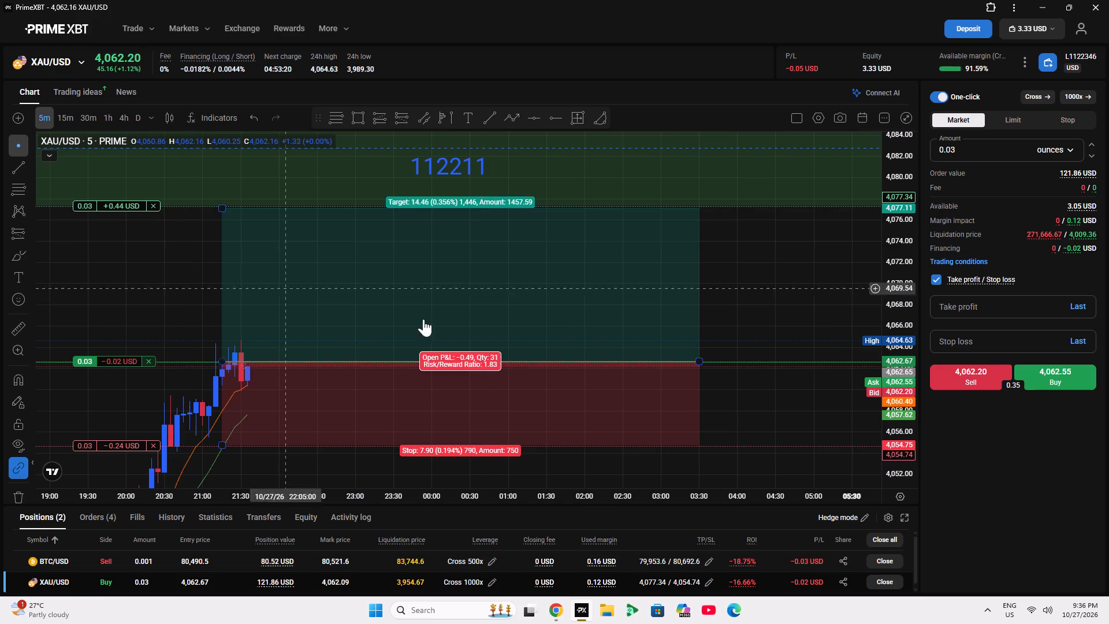
Bring the stream to its live point, and review the BTCUSD 15-minute chart's trend line and zones in TradingView.
left_click_drag(740, 341, 775, 303)
left_click(574, 615)
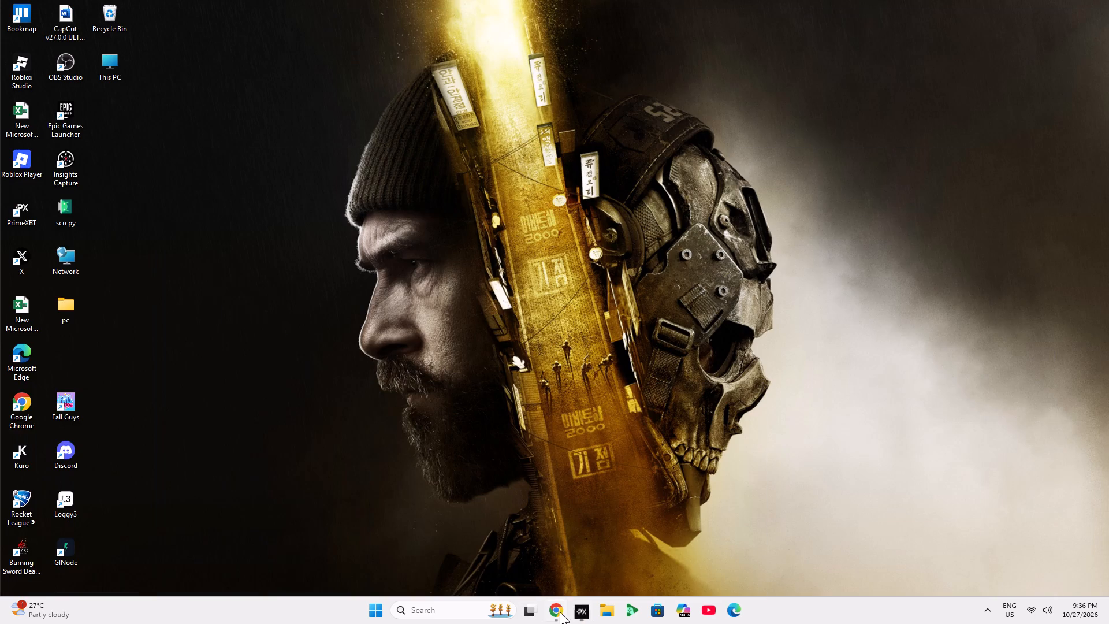
left_click(549, 606)
left_click(81, 500)
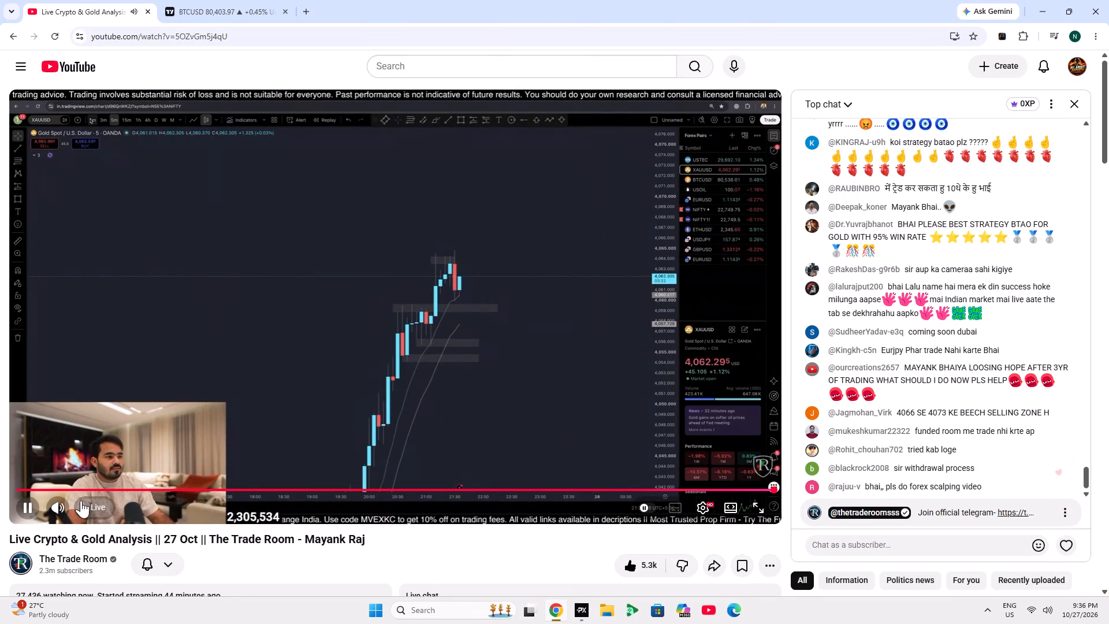
left_click(93, 504)
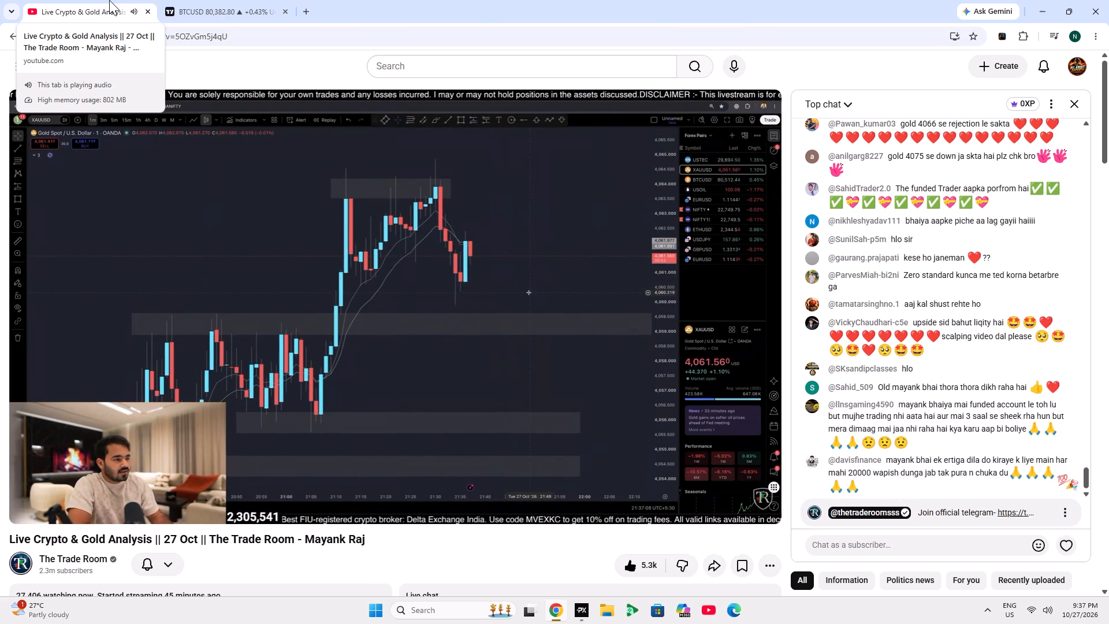
left_click(243, 0)
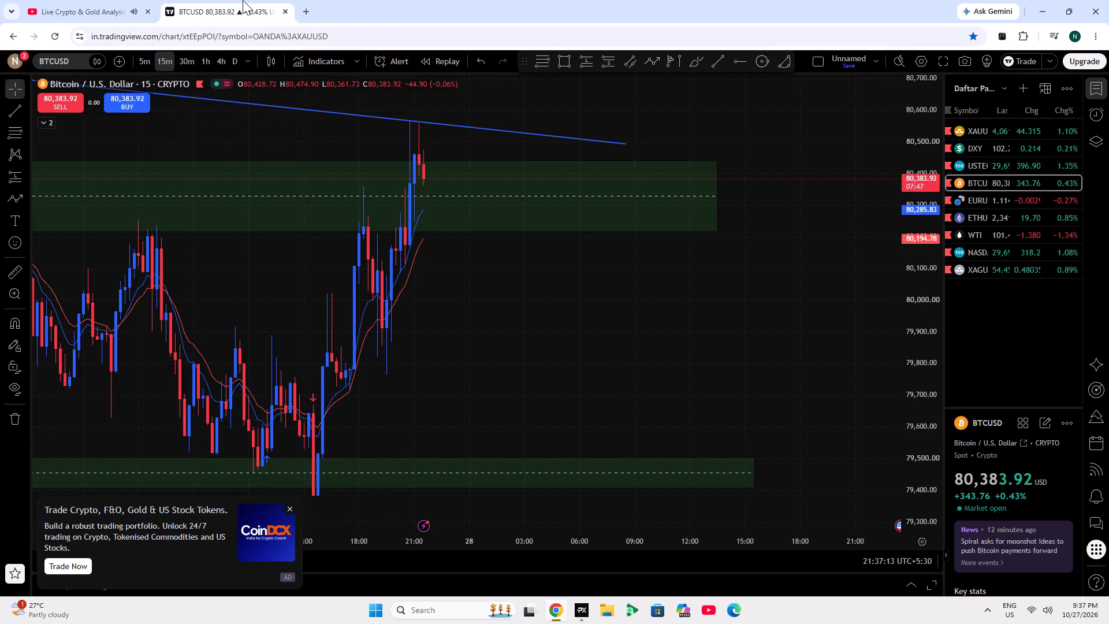
scroll(677, 329, "down", 6)
scroll(936, 359, "down", 3)
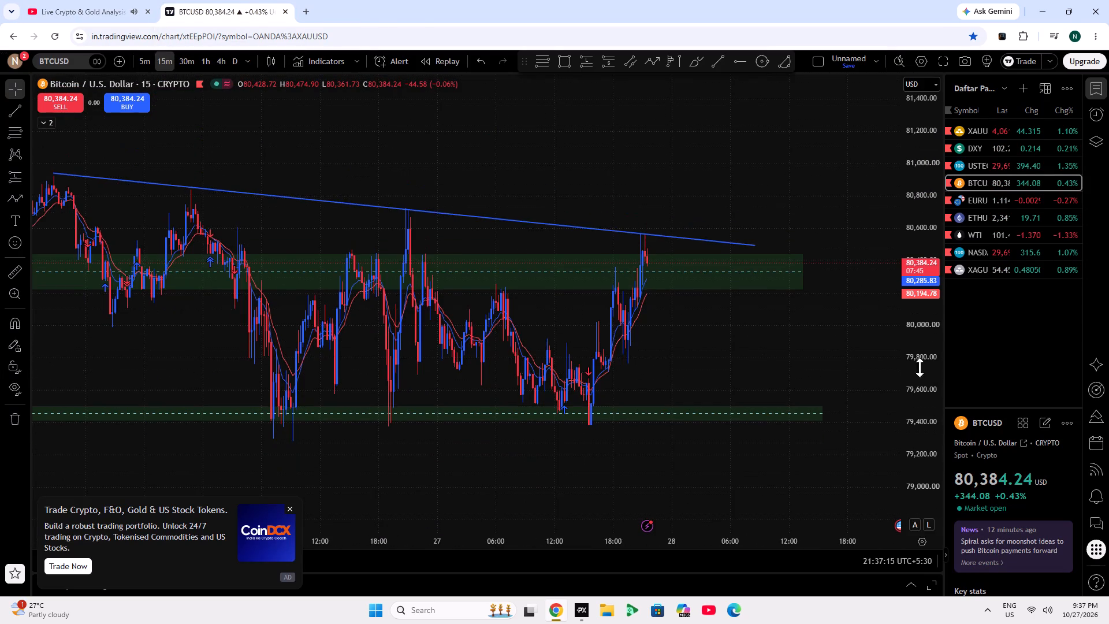
scroll(882, 375, "up", 15)
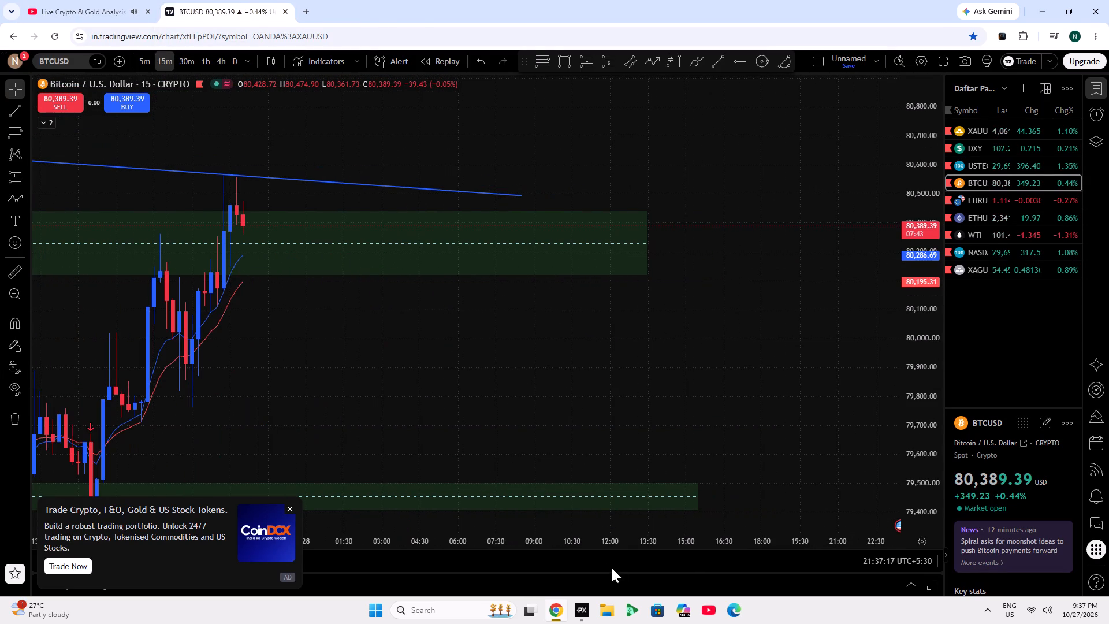
On PrimeXBT's BTC/USD 5-minute chart, move the short position drawing to start near 21:20 with its entry at about 80,492.4.
left_click(571, 607)
left_click(75, 55)
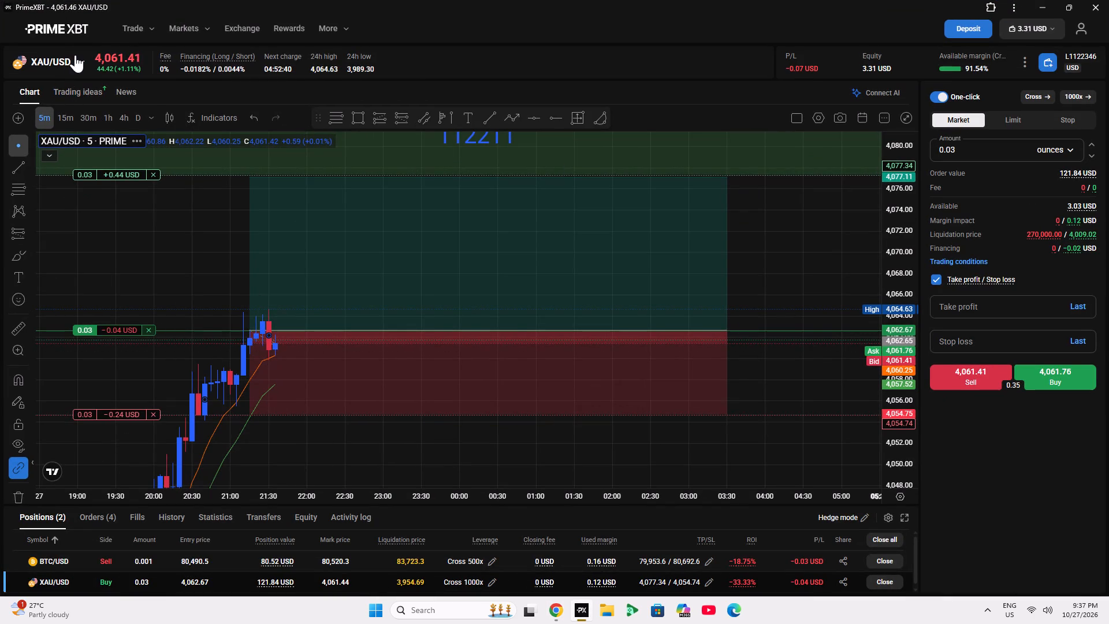
left_click(109, 231)
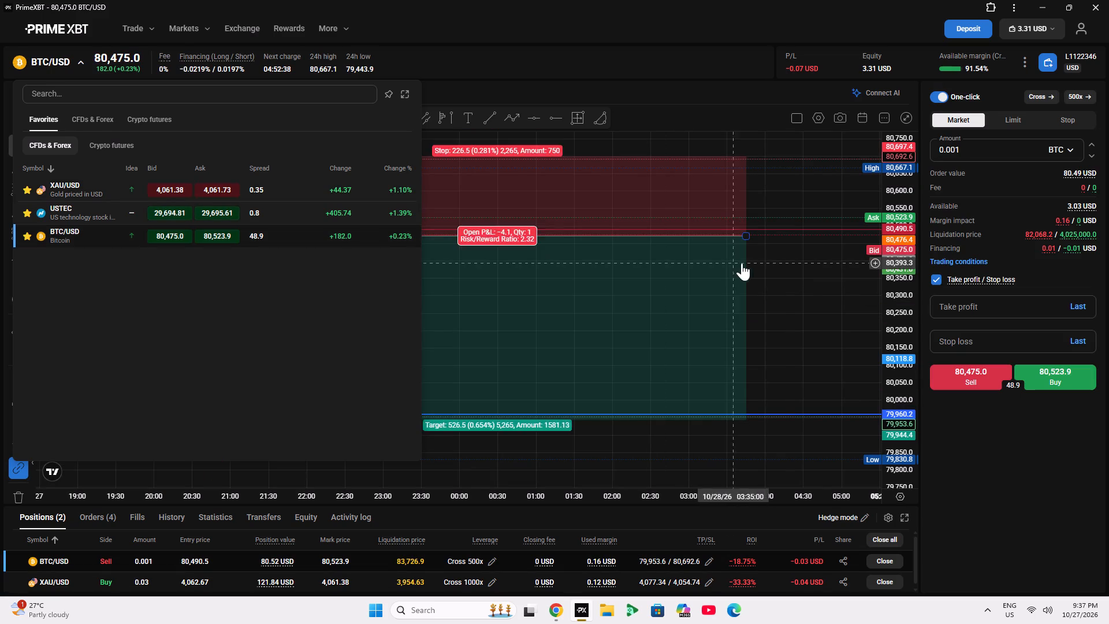
left_click_drag(798, 296, 789, 311)
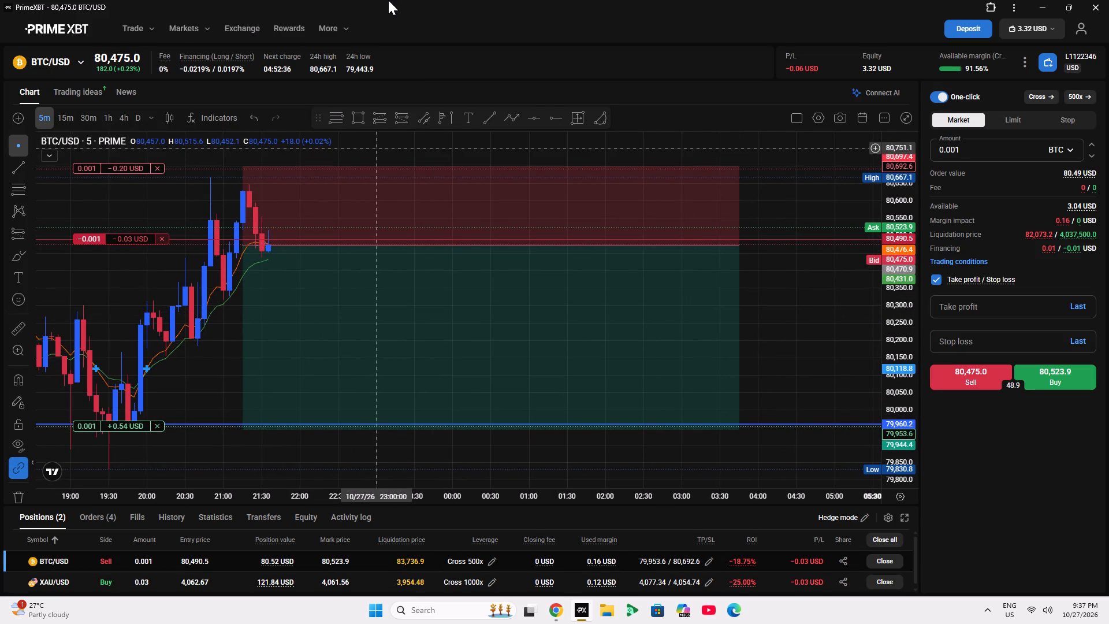
left_click_drag(405, 285, 410, 278)
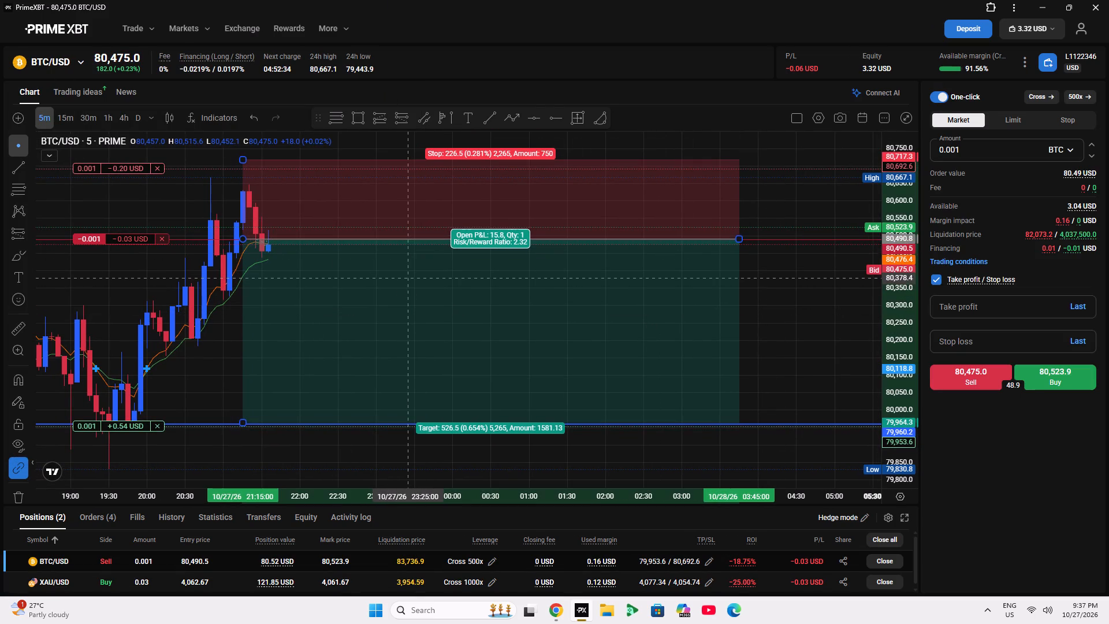
left_click_drag(410, 278, 409, 278)
left_click(215, 331)
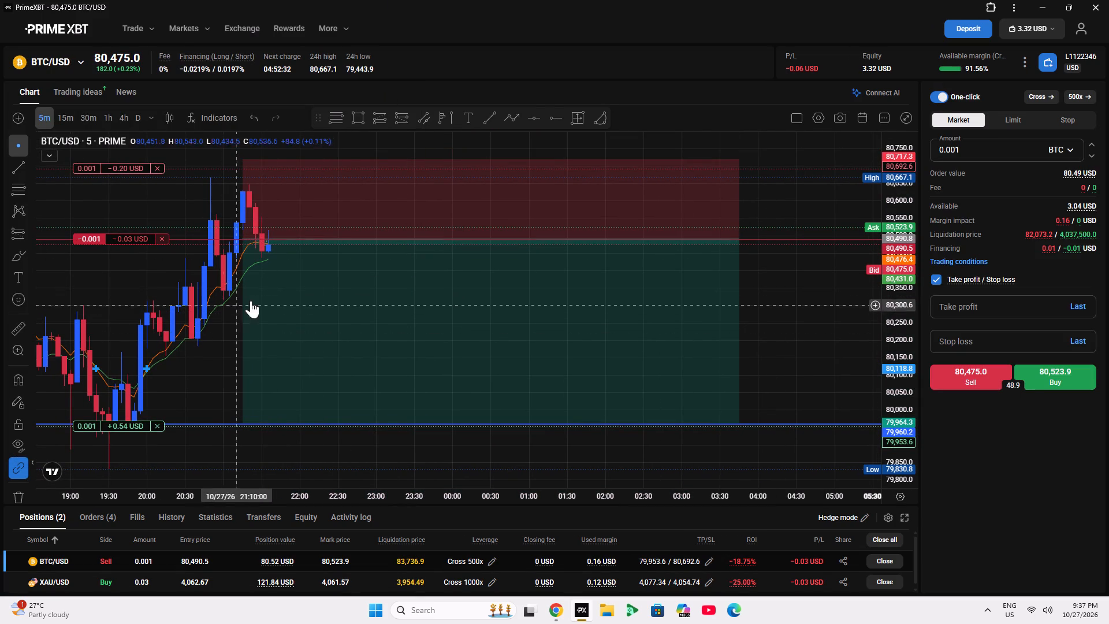
left_click(353, 302)
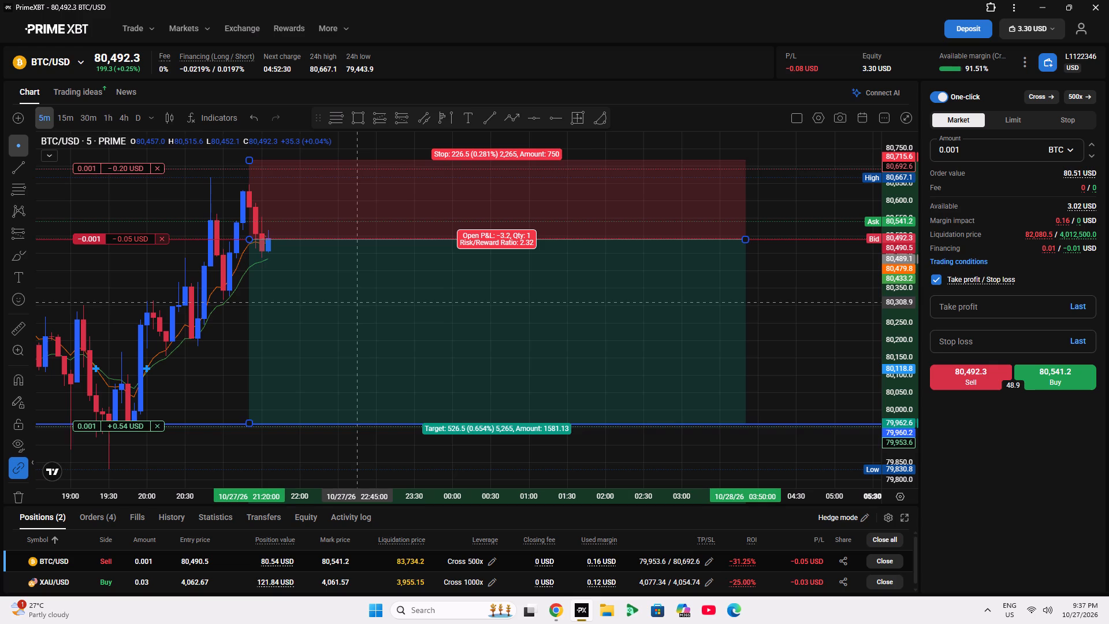
left_click(217, 323)
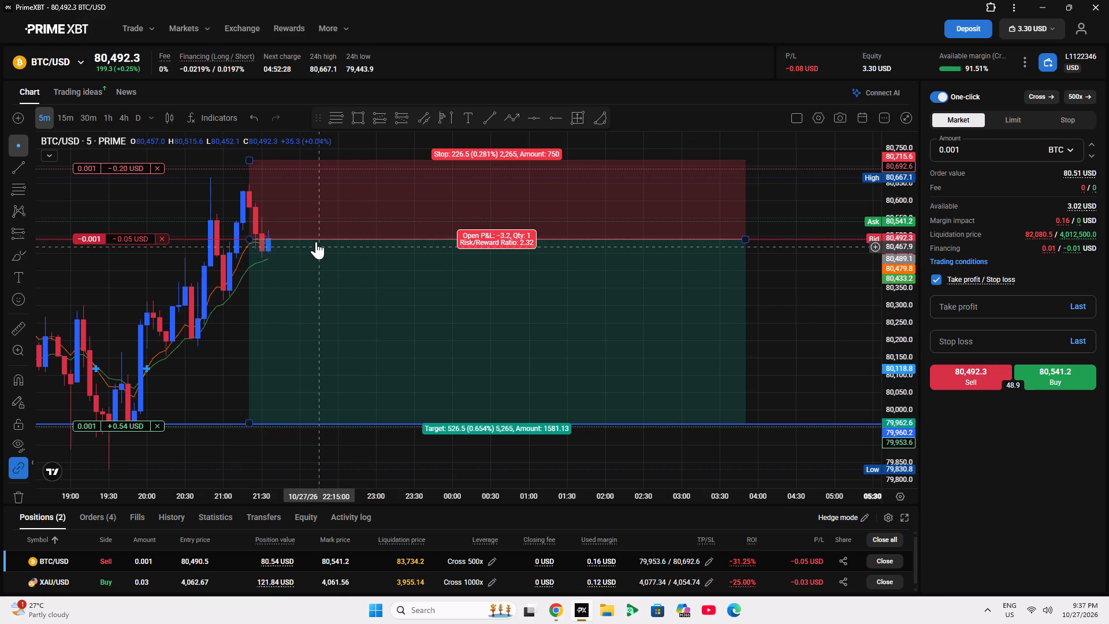
left_click(180, 337)
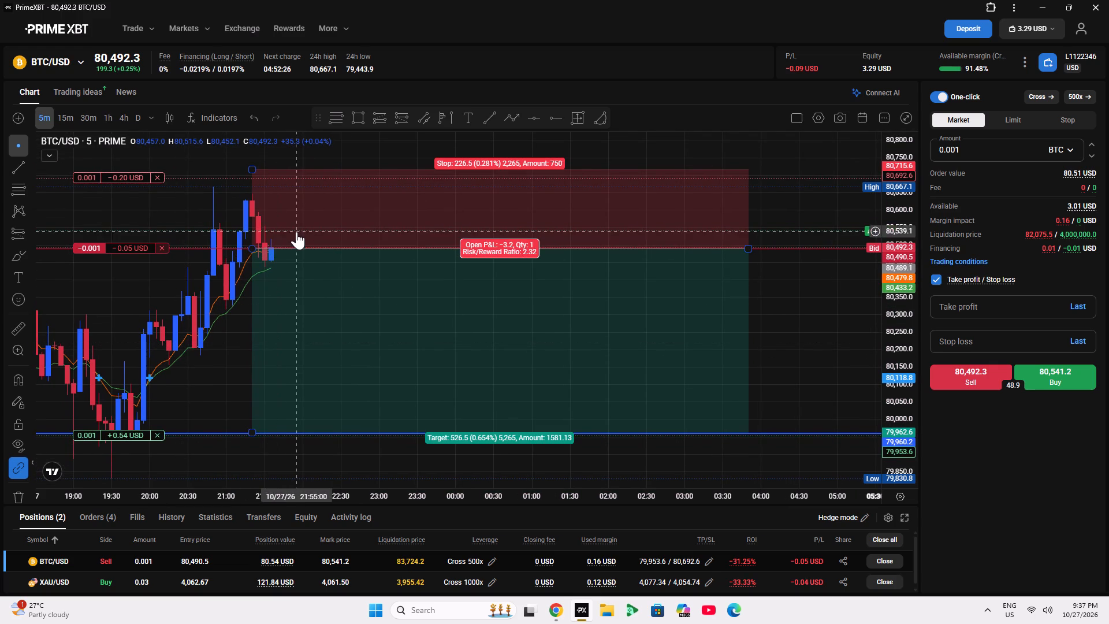
left_click(336, 275)
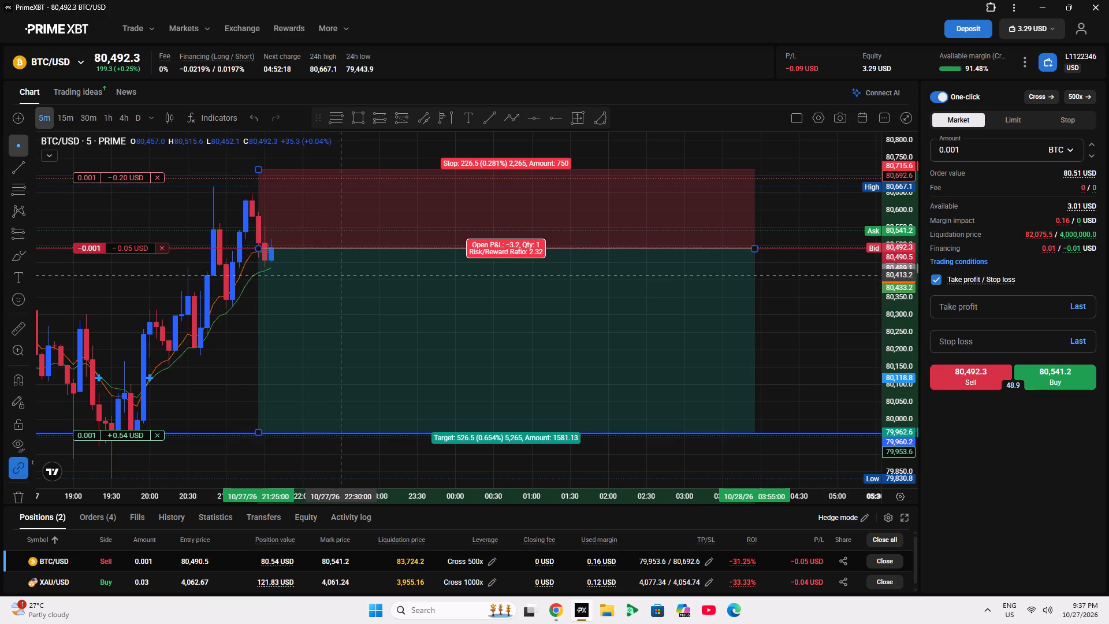
left_click(216, 323)
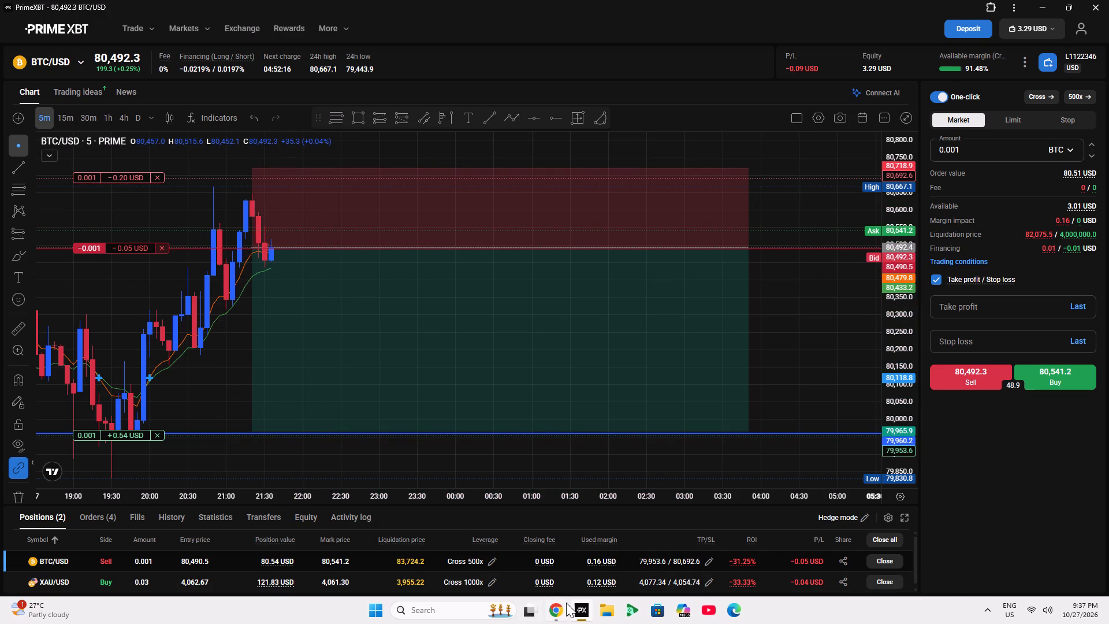
Check the TradingView tab and the live stream's gold analysis in Chrome.
left_click(566, 603)
left_click(172, 0)
left_click(110, 0)
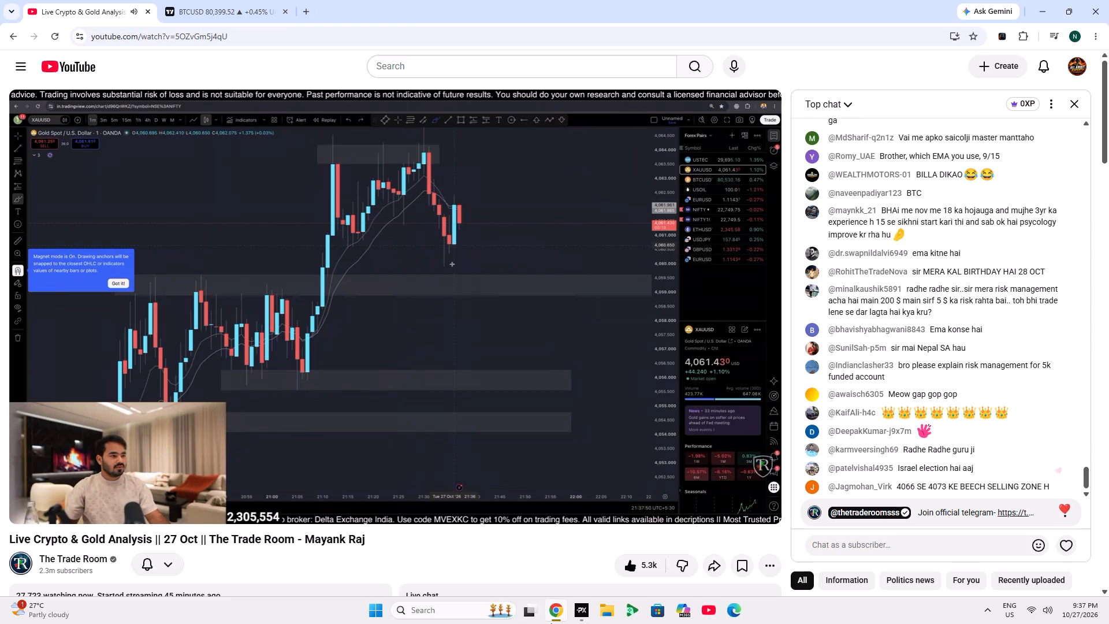
In PrimeXBT, lower the stop of the BTC/USD short position drawing to about 80,693.1, in line with the stop loss order.
left_click(587, 606)
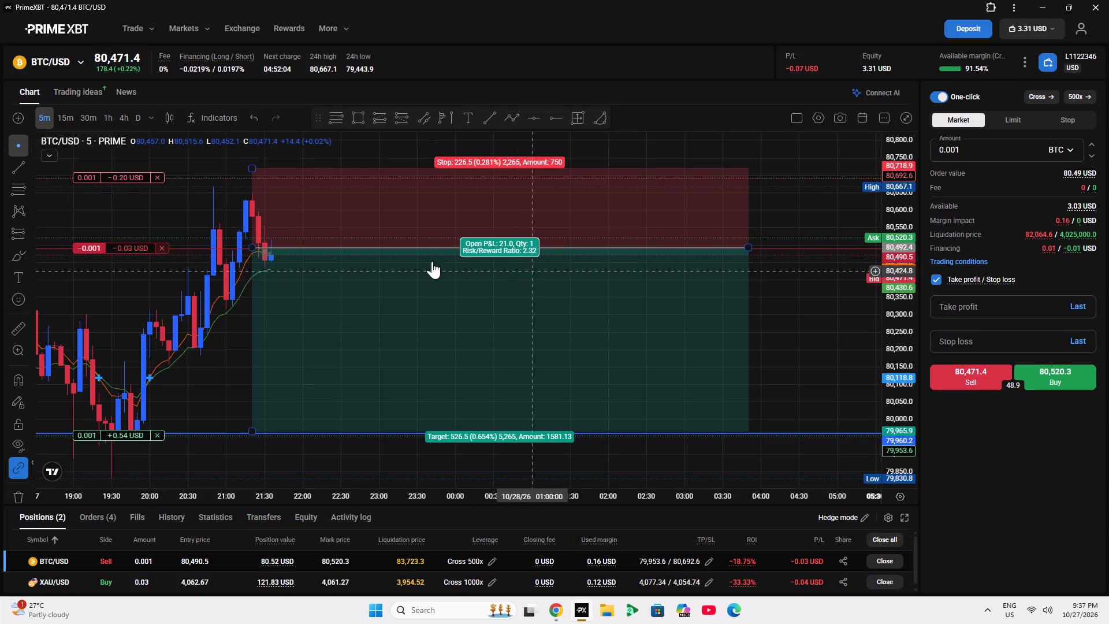
left_click_drag(254, 170, 266, 185)
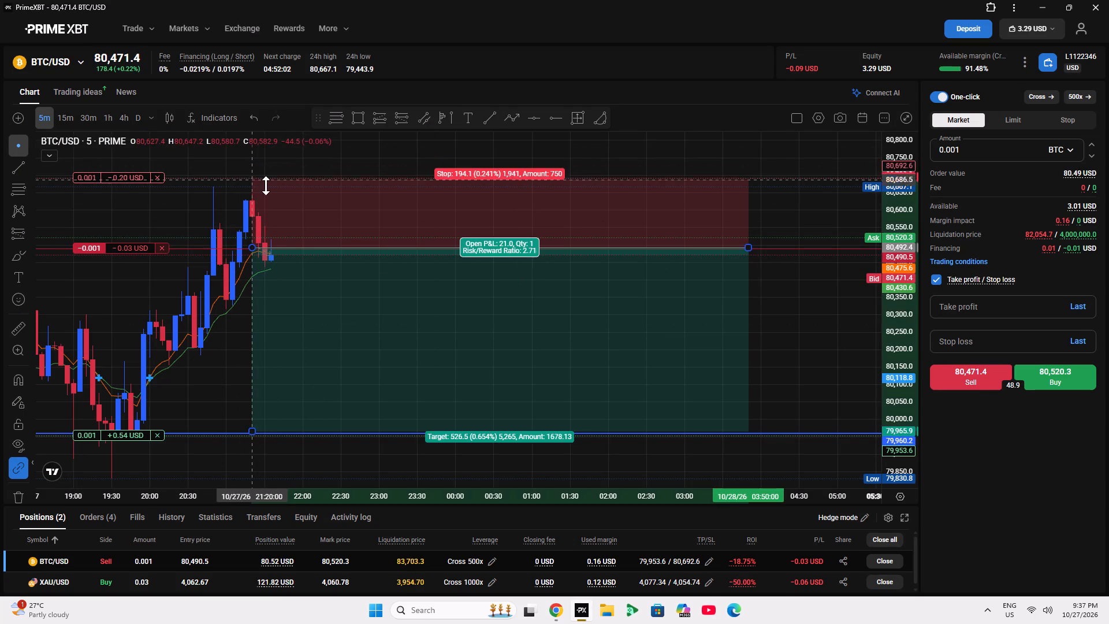
left_click_drag(266, 185, 244, 177)
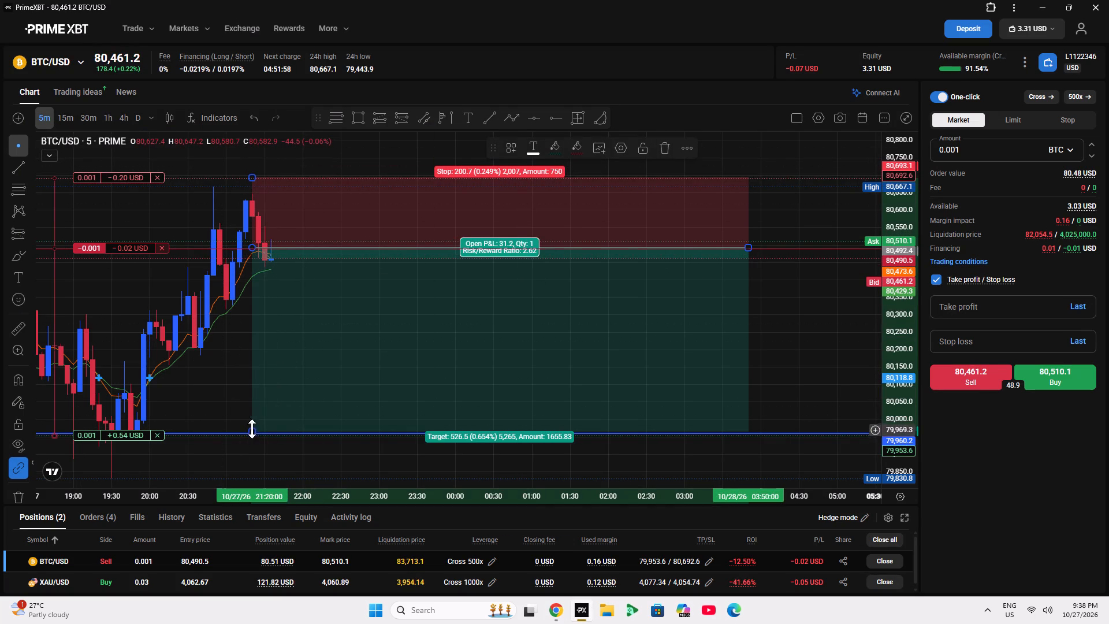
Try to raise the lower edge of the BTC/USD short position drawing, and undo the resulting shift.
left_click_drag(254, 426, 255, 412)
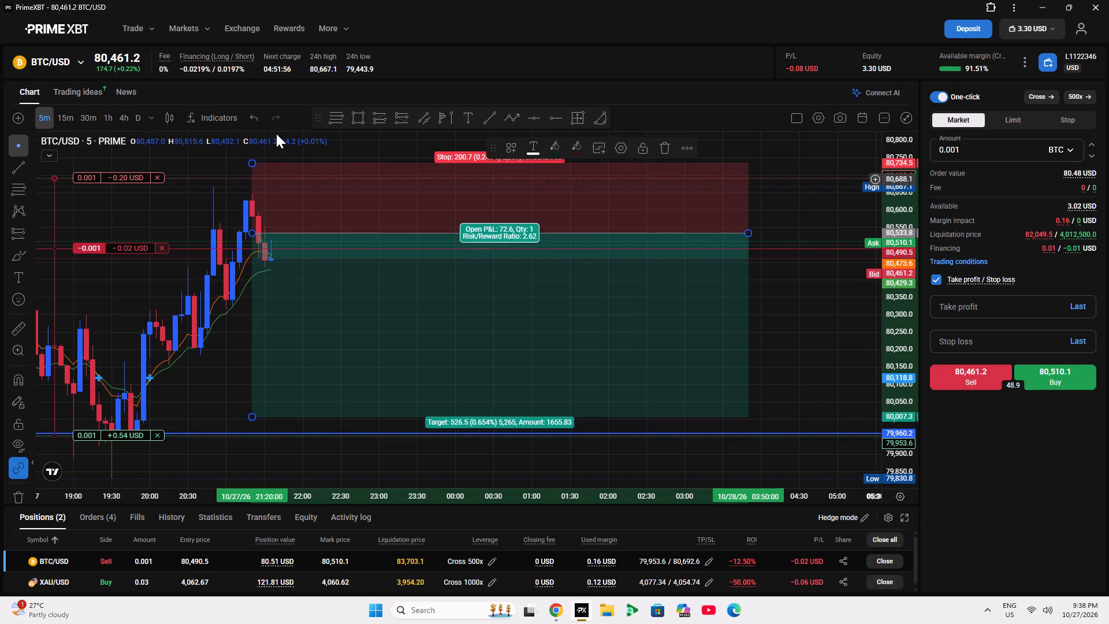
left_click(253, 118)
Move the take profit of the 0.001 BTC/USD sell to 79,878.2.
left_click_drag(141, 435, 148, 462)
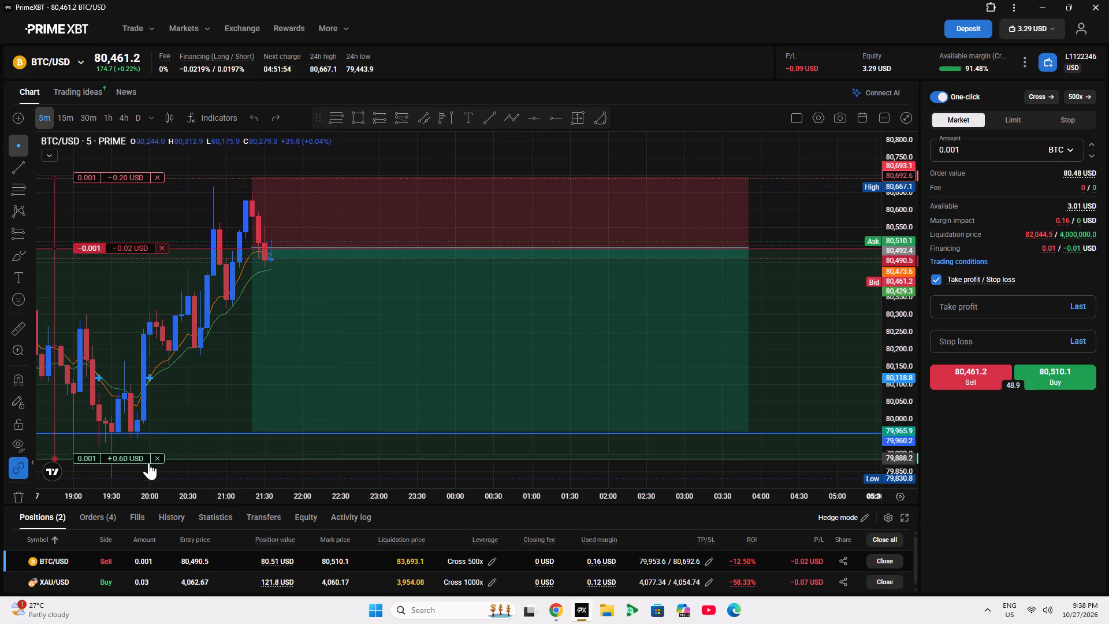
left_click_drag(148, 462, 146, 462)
Raise the BTC/USD short position drawing's target to about 80,090.2, for a risk/reward ratio of 2.
left_click(271, 399)
left_click_drag(253, 432, 248, 410)
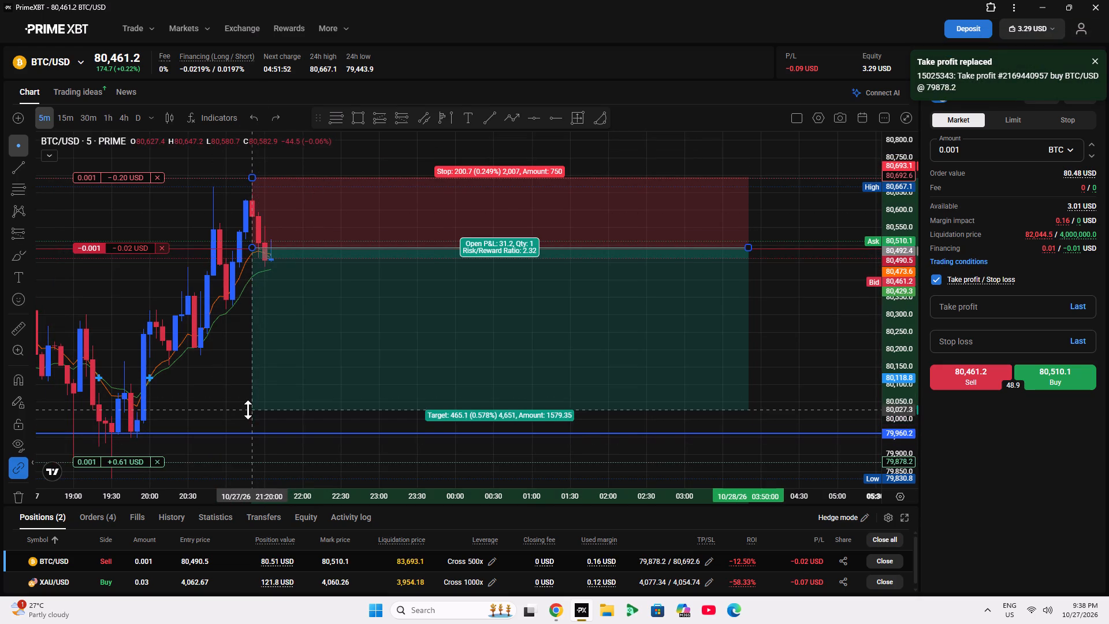
left_click_drag(248, 410, 243, 387)
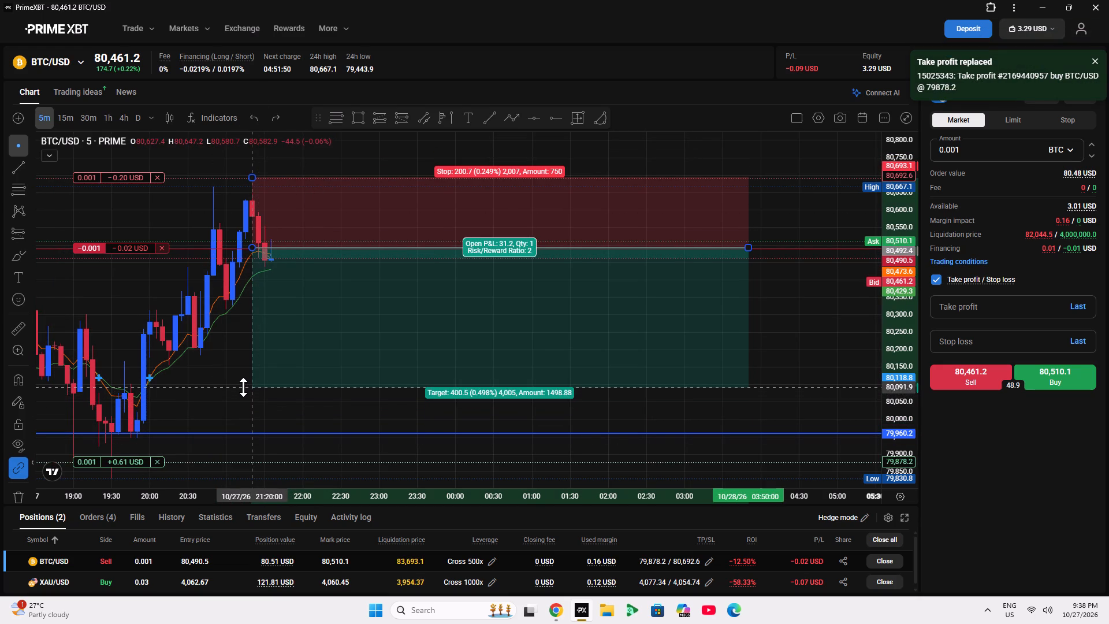
left_click_drag(243, 387, 249, 389)
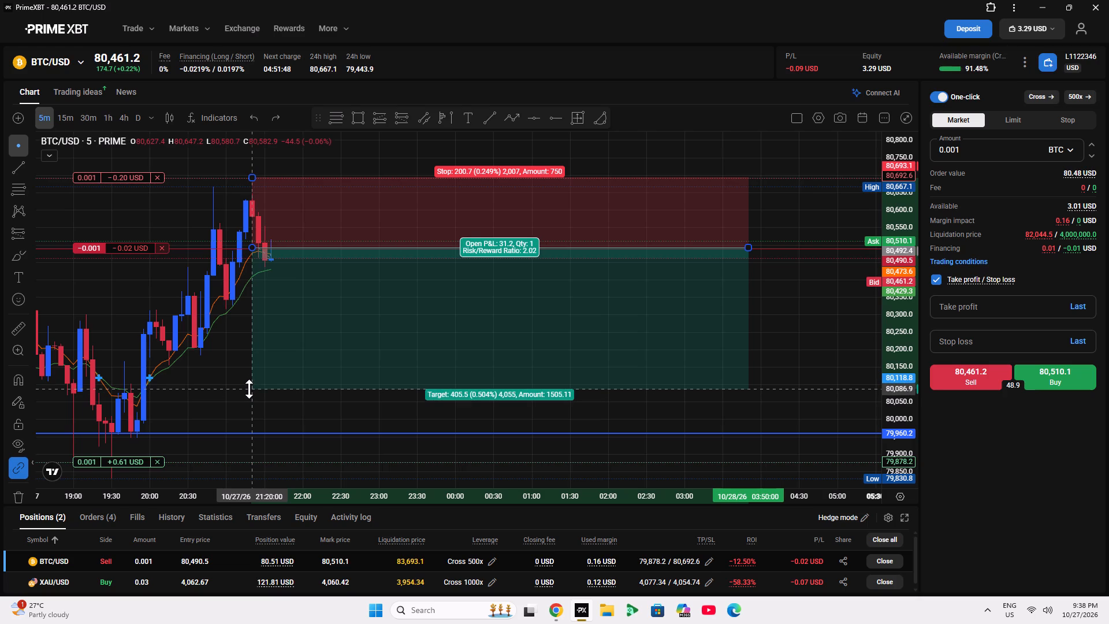
left_click_drag(249, 389, 247, 388)
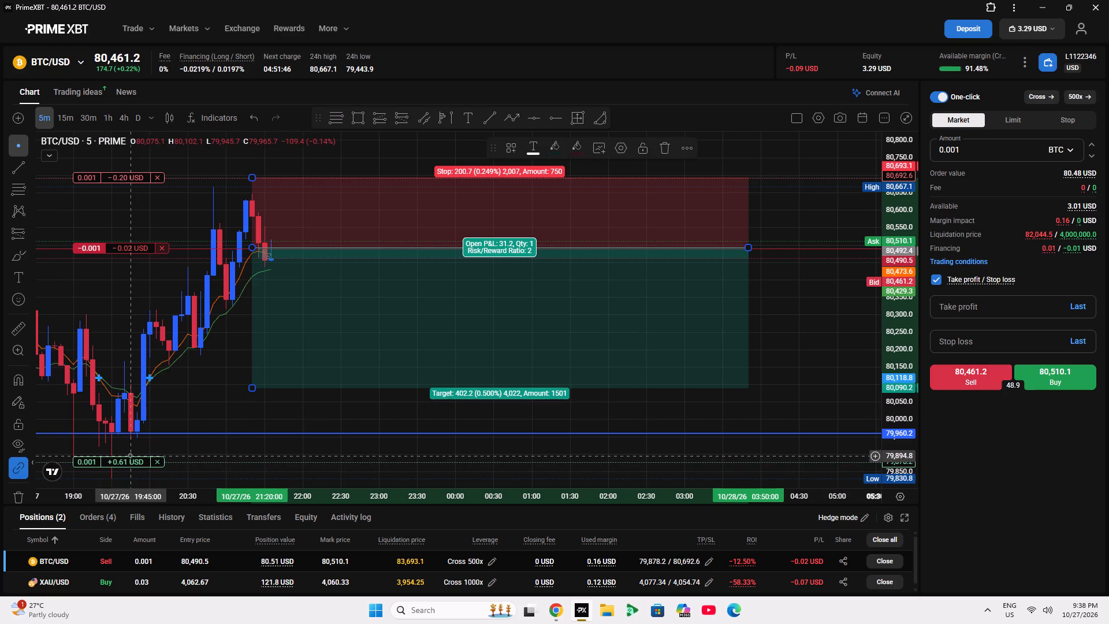
Move the take profit of the 0.001 BTC/USD sell to 80,095.2, near the drawing's target edge.
left_click_drag(136, 457, 152, 388)
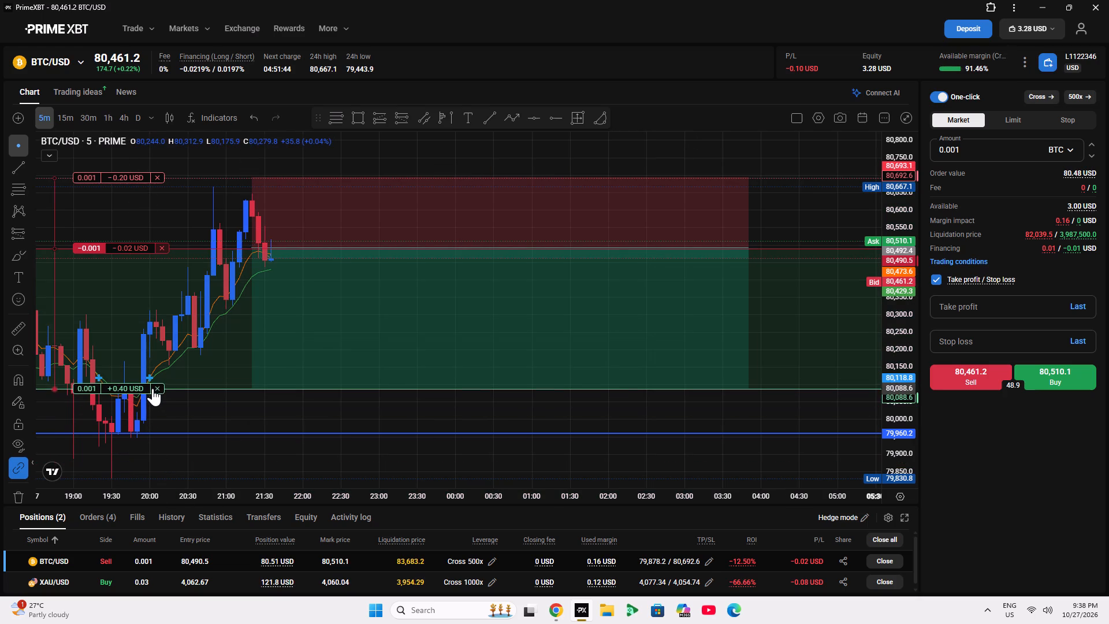
left_click_drag(152, 388, 150, 386)
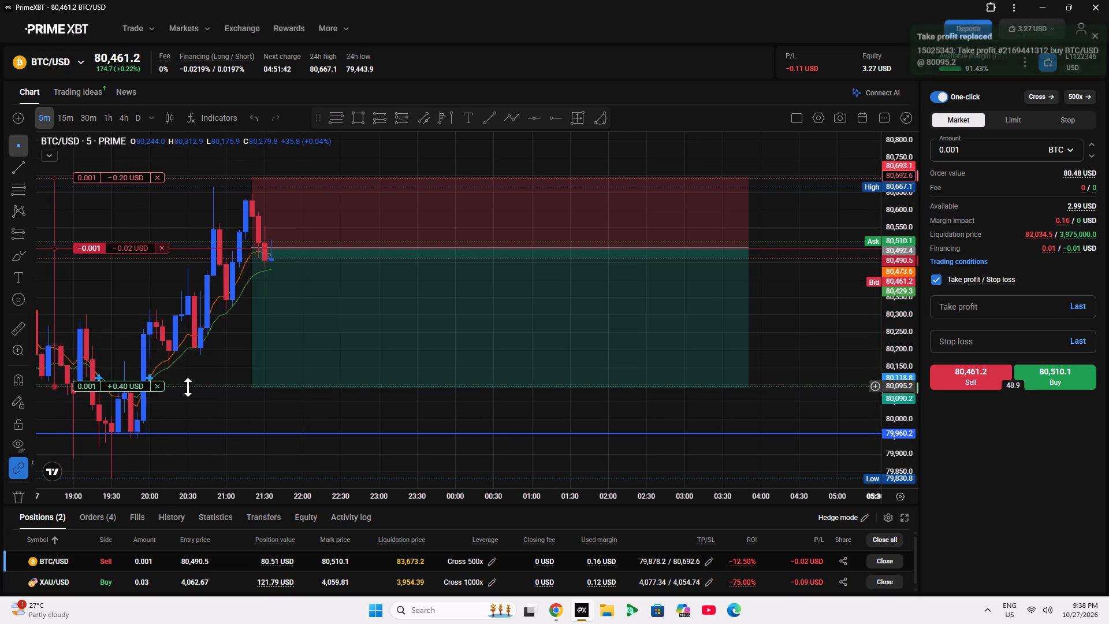
Review the BTC/USD setup in wider context, and check the live stream and the BTCUSD 15-minute chart in Chrome.
left_click_drag(823, 297, 783, 292)
double_click(895, 302)
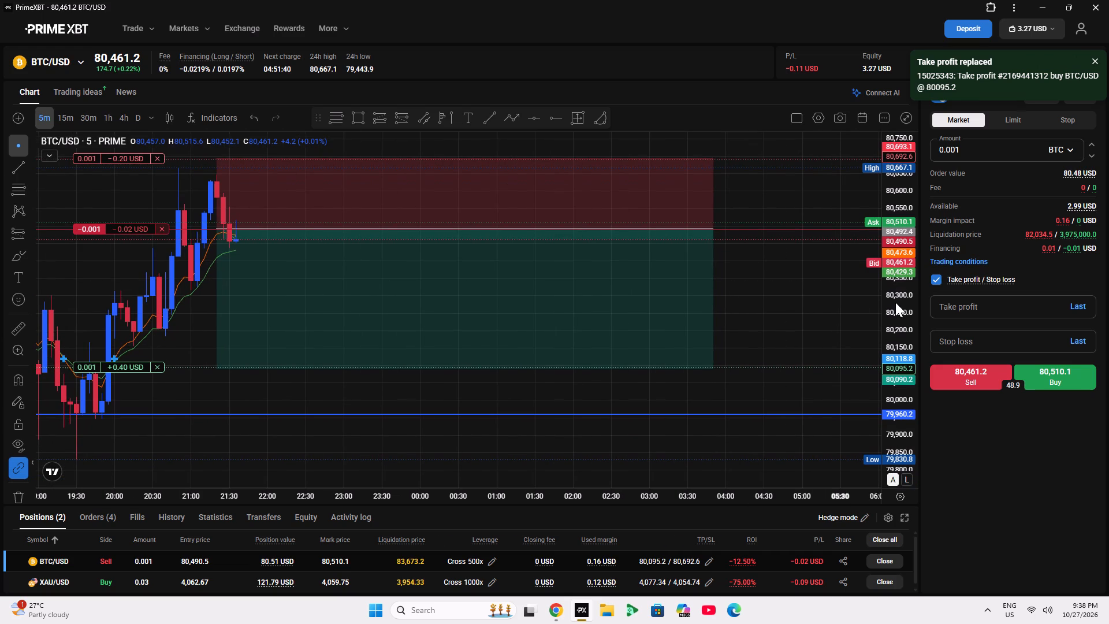
scroll(909, 326, "up", 5)
scroll(837, 306, "down", 4)
scroll(897, 319, "down", 4)
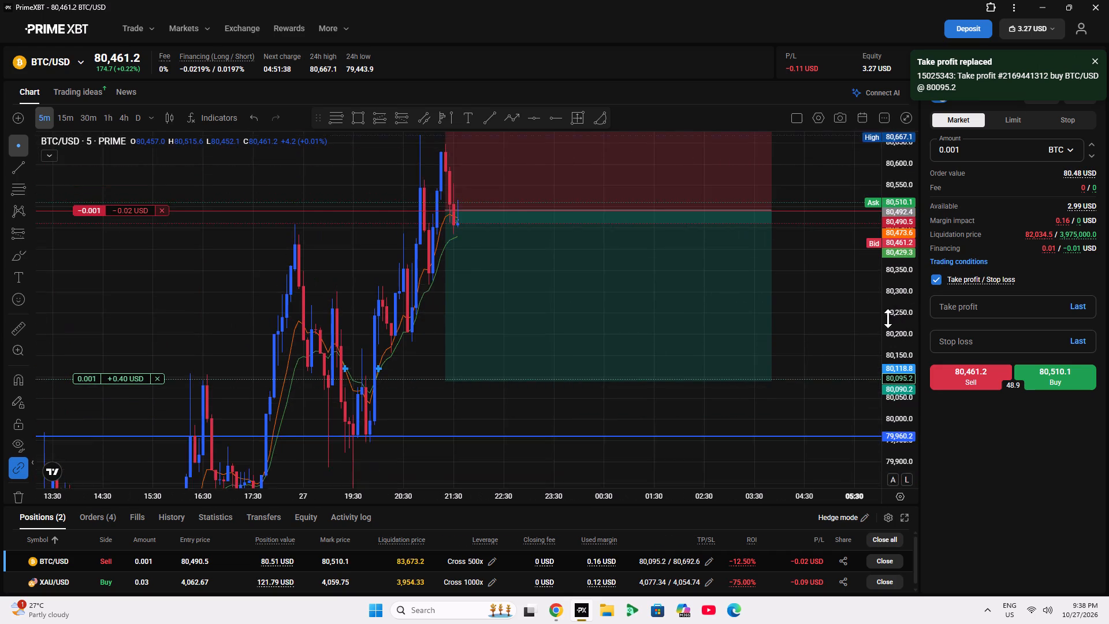
left_click_drag(836, 280, 792, 312)
left_click(559, 602)
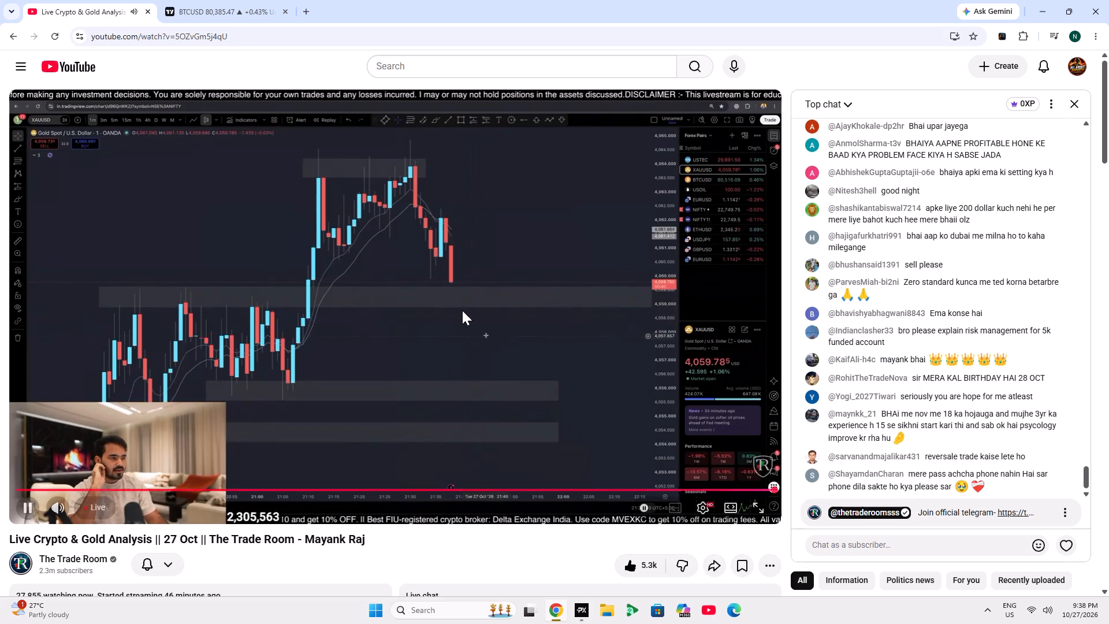
left_click(184, 0)
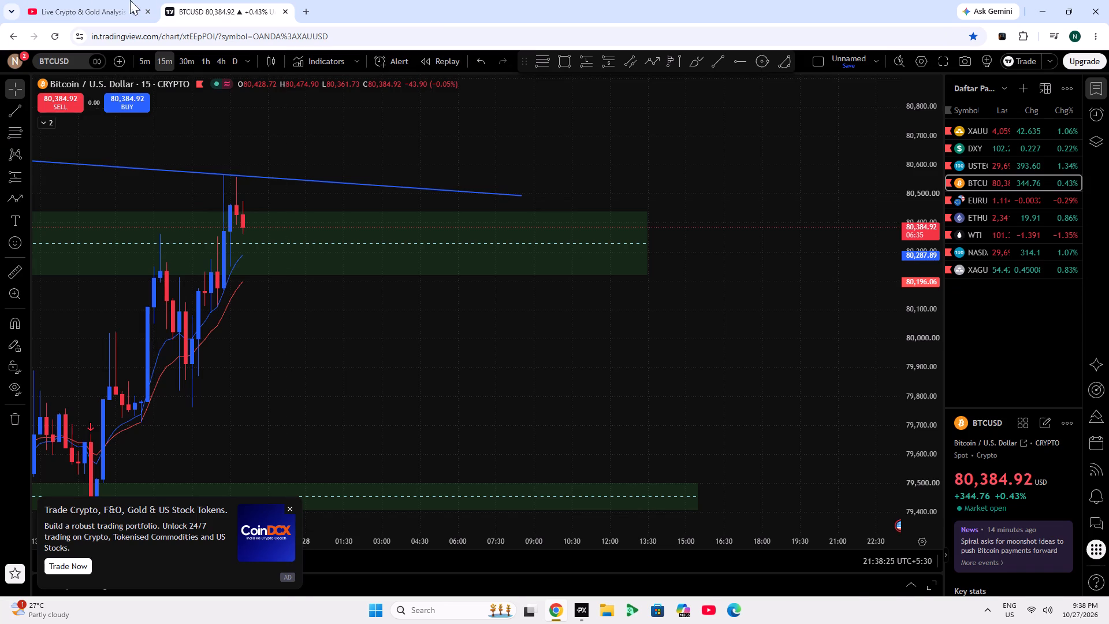
left_click(95, 0)
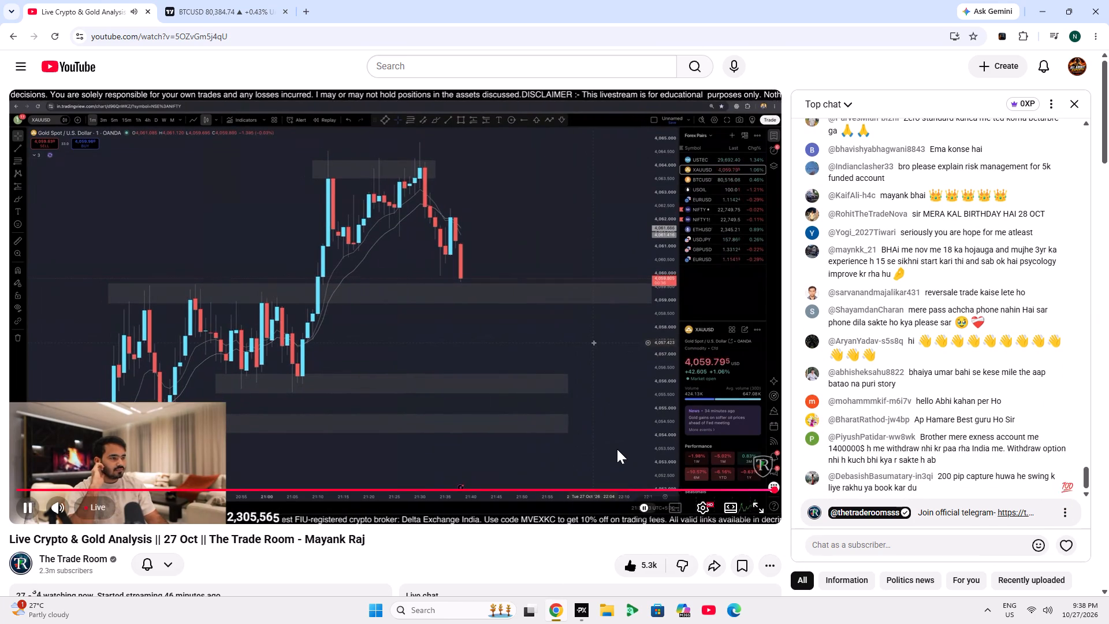
Open the XAU/USD chart in PrimeXBT and lower the stop loss of the 0.03 buy to 4,054.14.
left_click(579, 616)
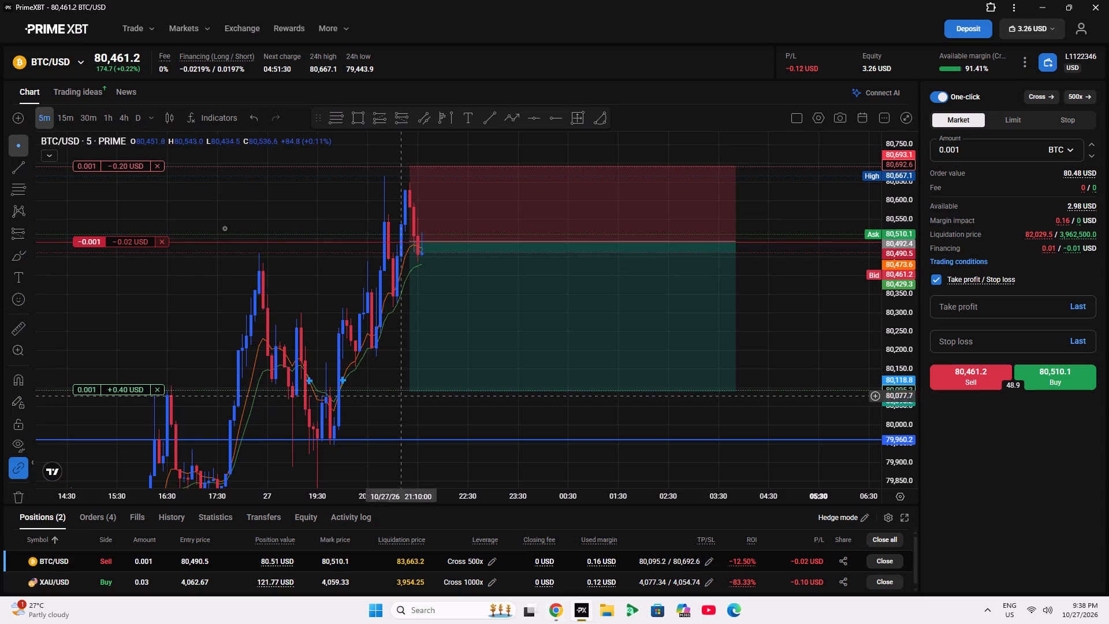
left_click(62, 58)
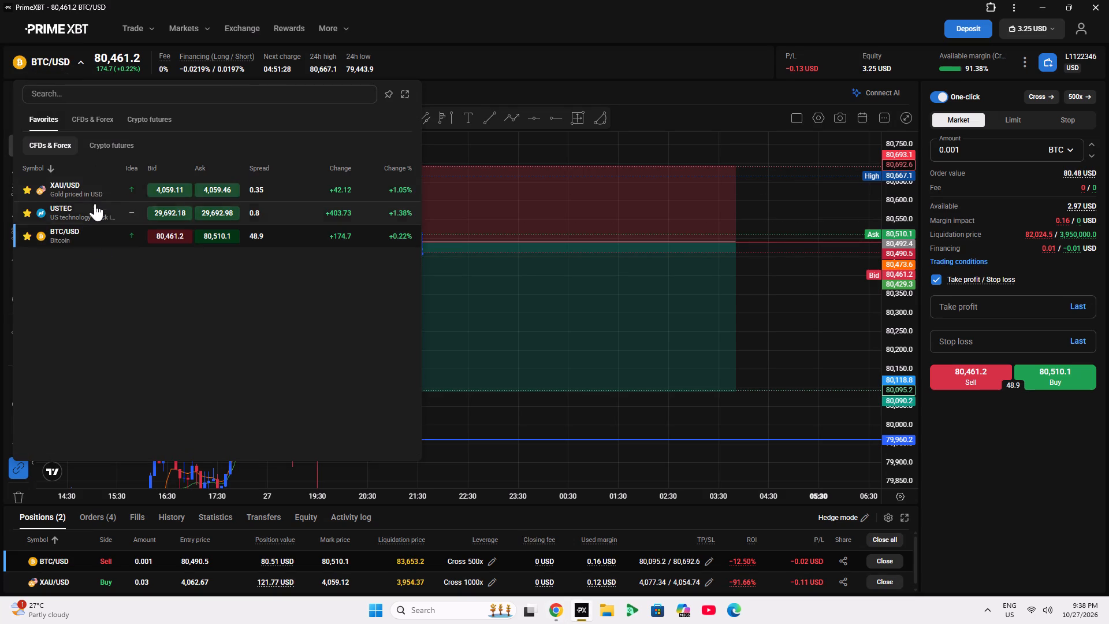
left_click(93, 190)
left_click_drag(812, 316, 855, 347)
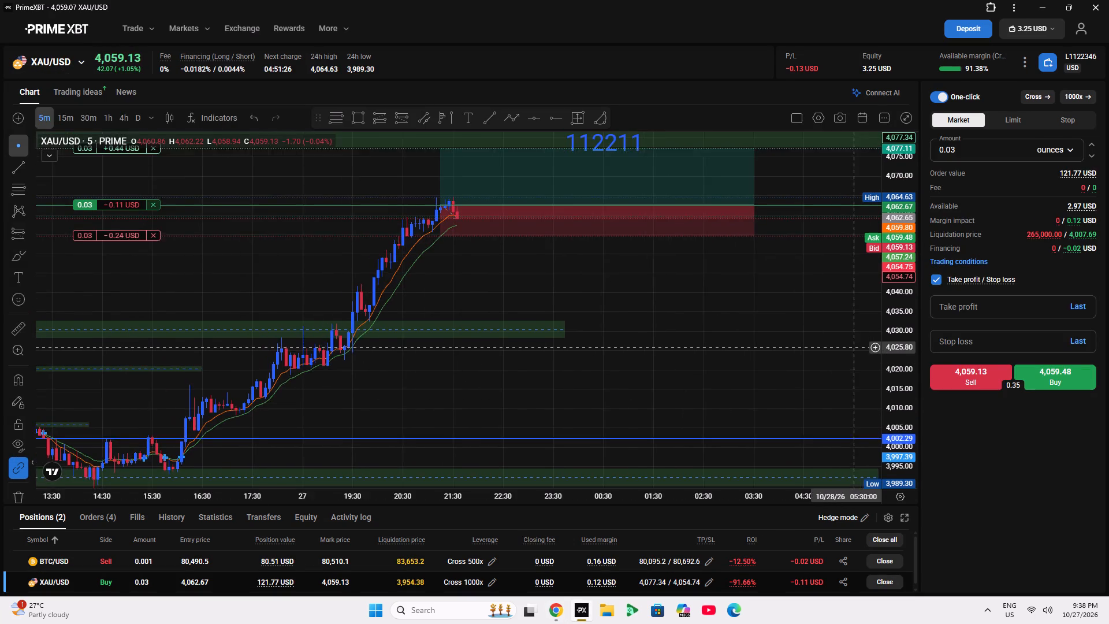
left_click_drag(855, 347, 853, 435)
scroll(900, 400, "up", 6)
scroll(812, 399, "up", 2)
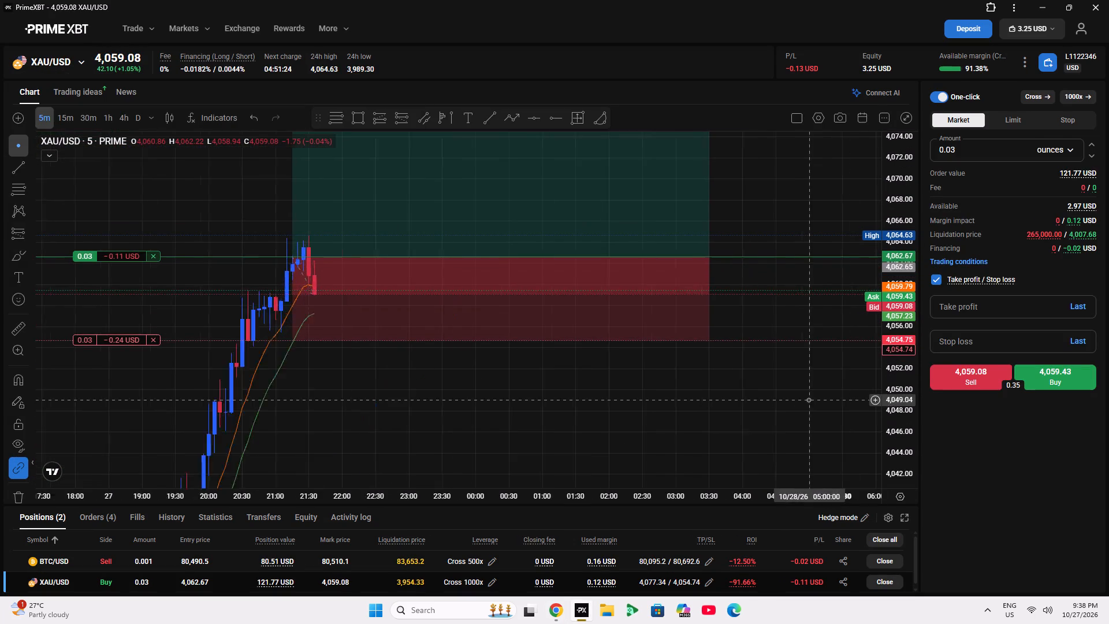
scroll(809, 400, "up", 3)
left_click_drag(739, 381, 844, 415)
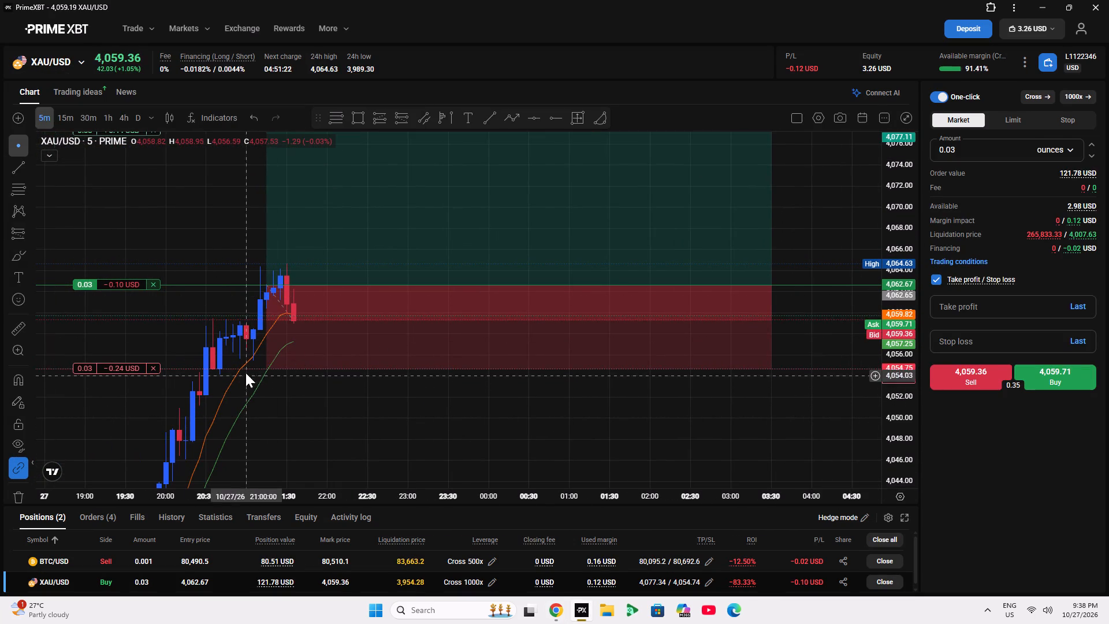
left_click_drag(114, 368, 116, 374)
Lower the stop of the XAU/USD long position drawing to match the stop loss order at 4,054.14.
left_click(314, 340)
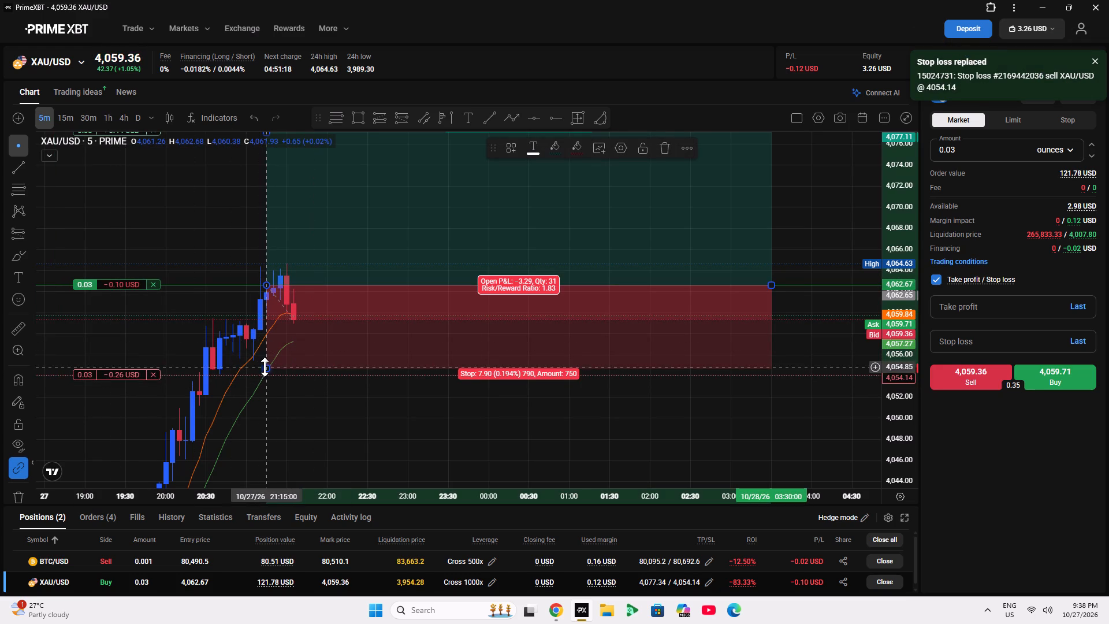
left_click_drag(264, 366, 271, 375)
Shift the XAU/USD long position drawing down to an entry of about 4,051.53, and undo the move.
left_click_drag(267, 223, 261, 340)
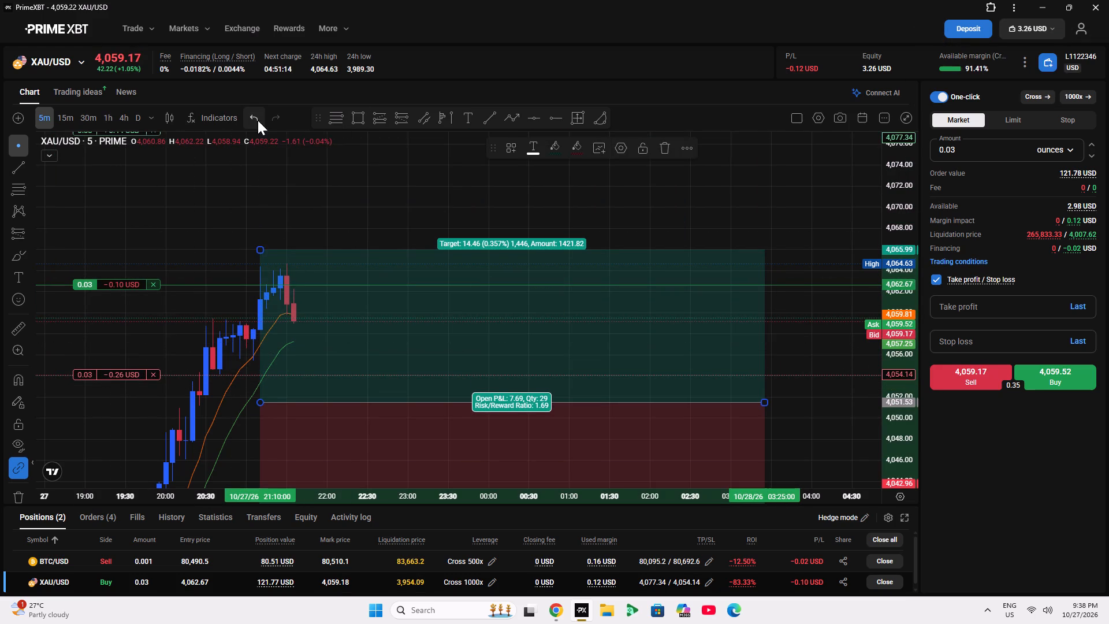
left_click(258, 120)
Switch to the live stream in Chrome to check the gold analysis.
left_click(546, 607)
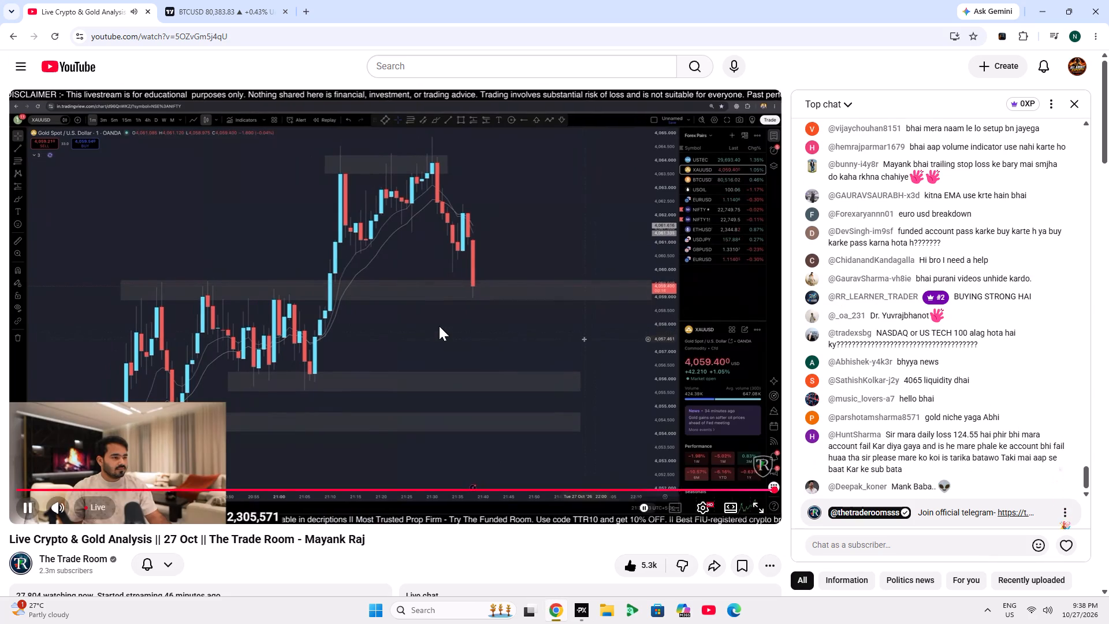
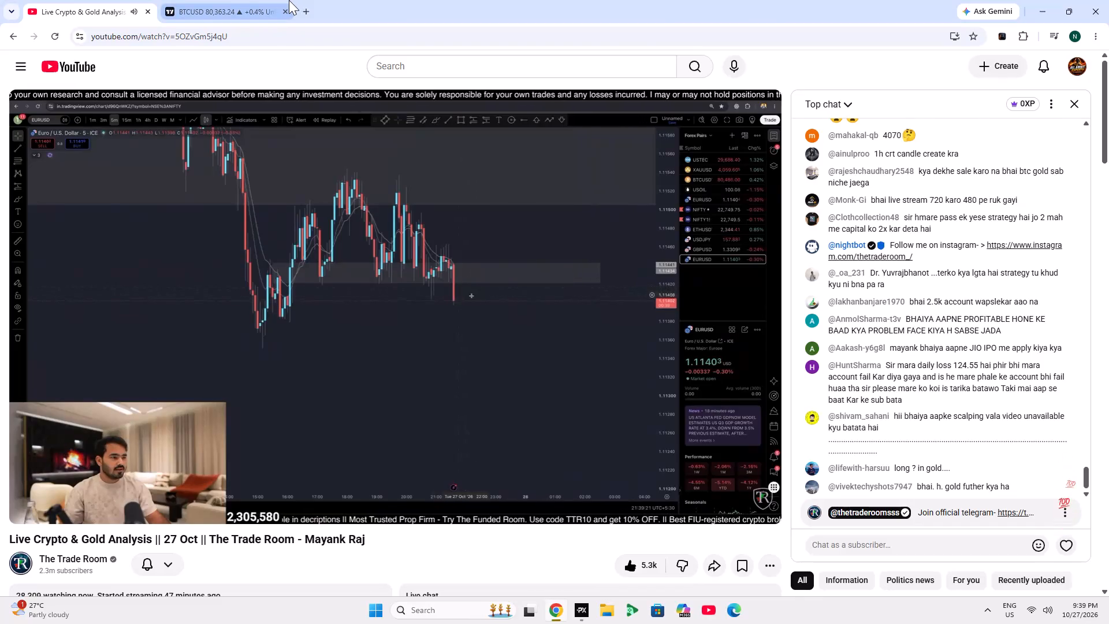
Compare the BTCUSD 15-minute chart in TradingView, the live stream's gold analysis, and the XAU/USD position in PrimeXBT.
left_click(221, 0)
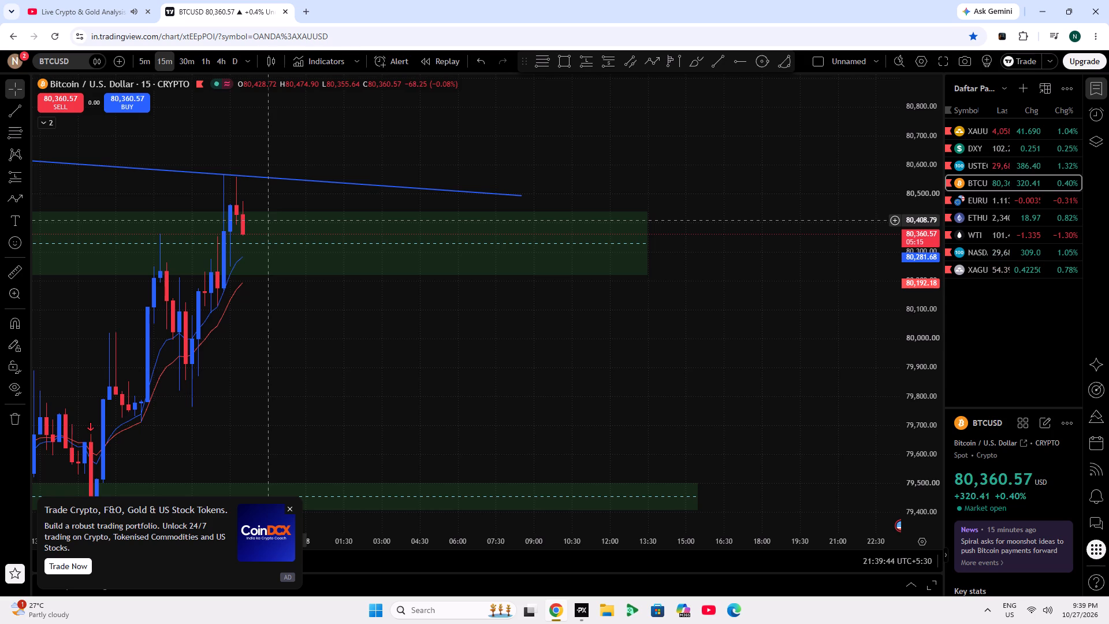
triple_click(273, 242)
triple_click(273, 242)
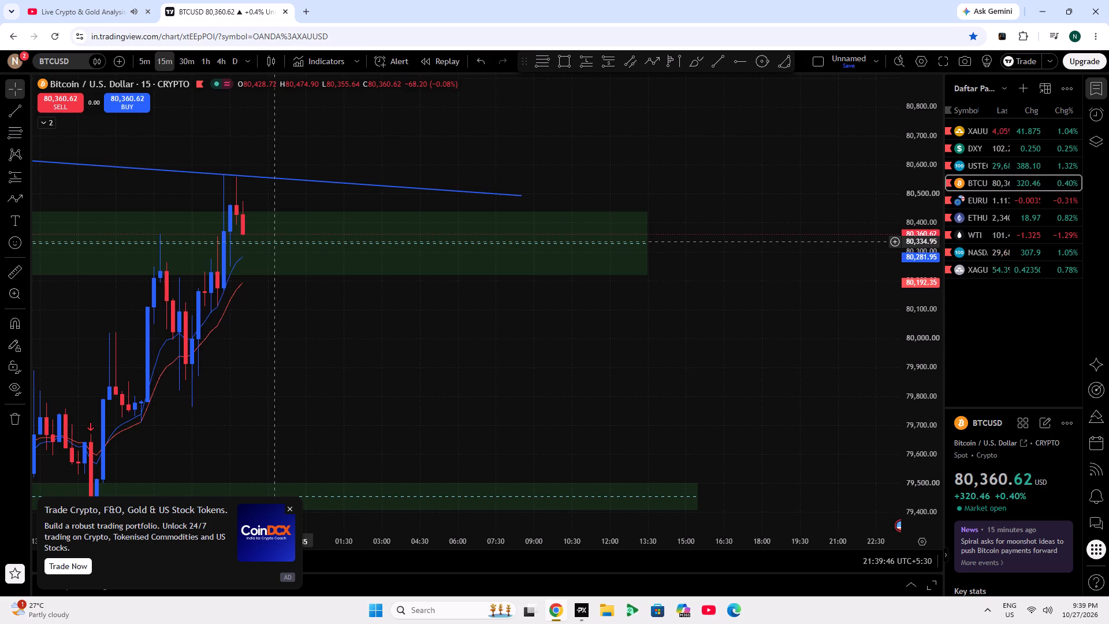
double_click(273, 242)
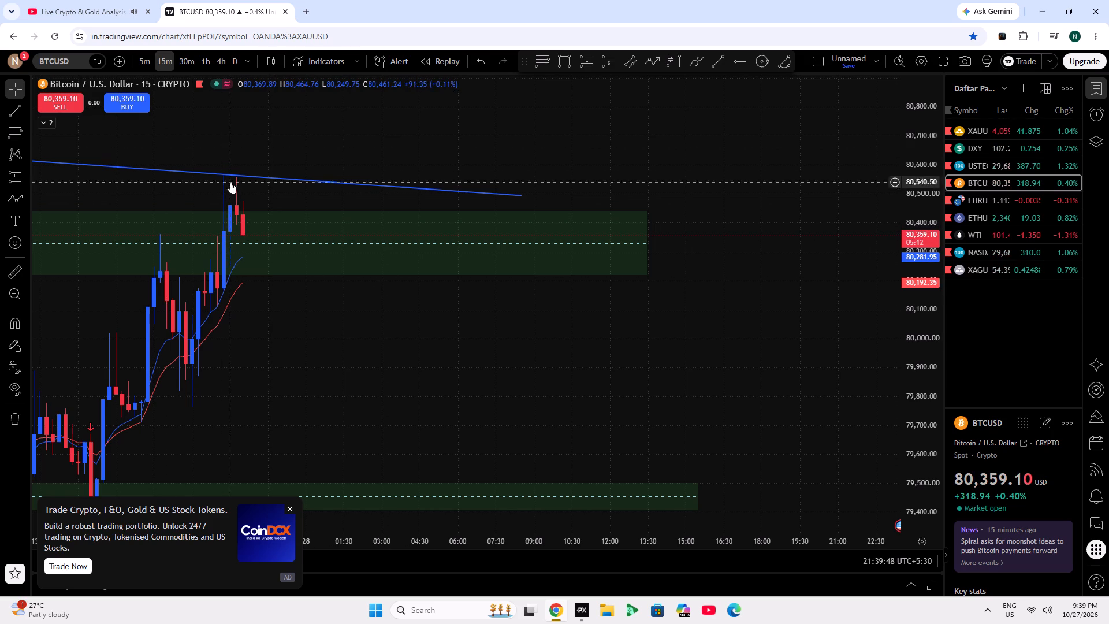
left_click(110, 0)
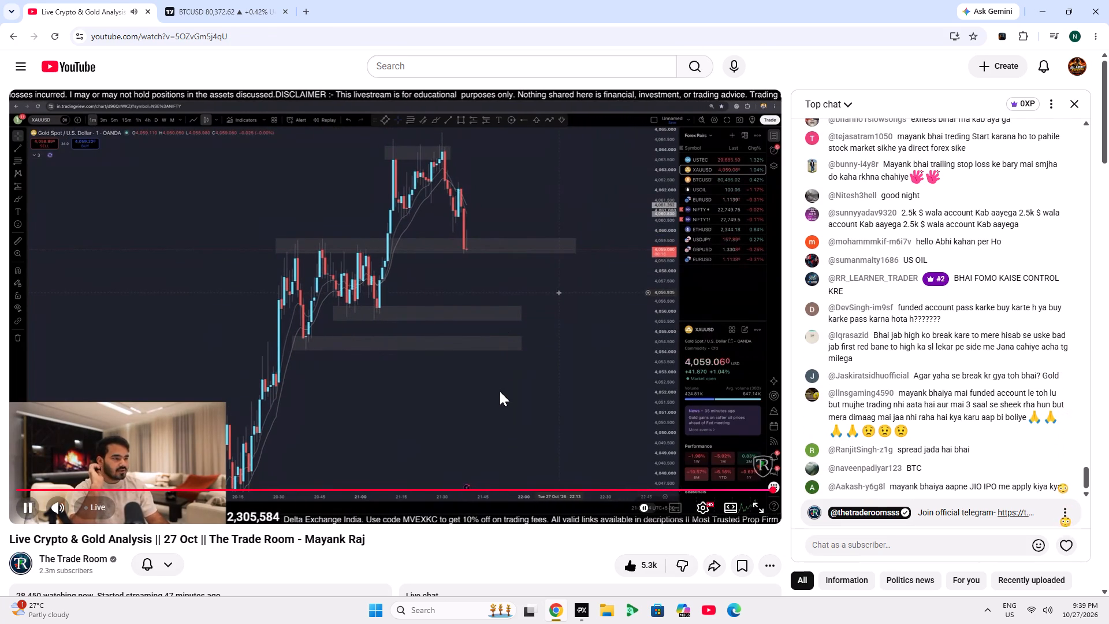
left_click(135, 503)
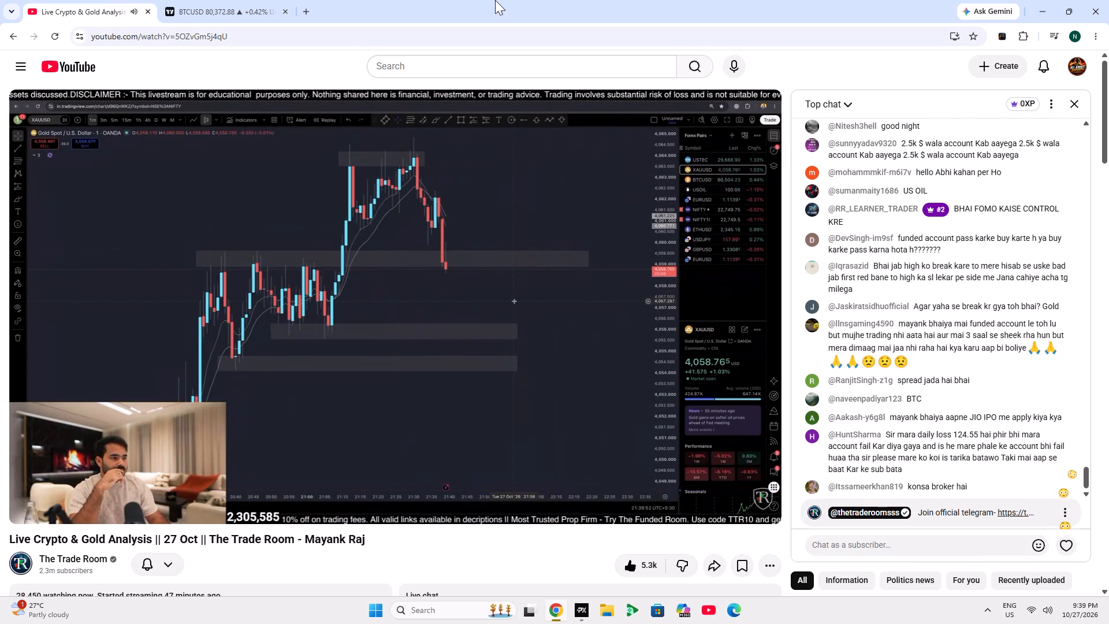
left_click(580, 612)
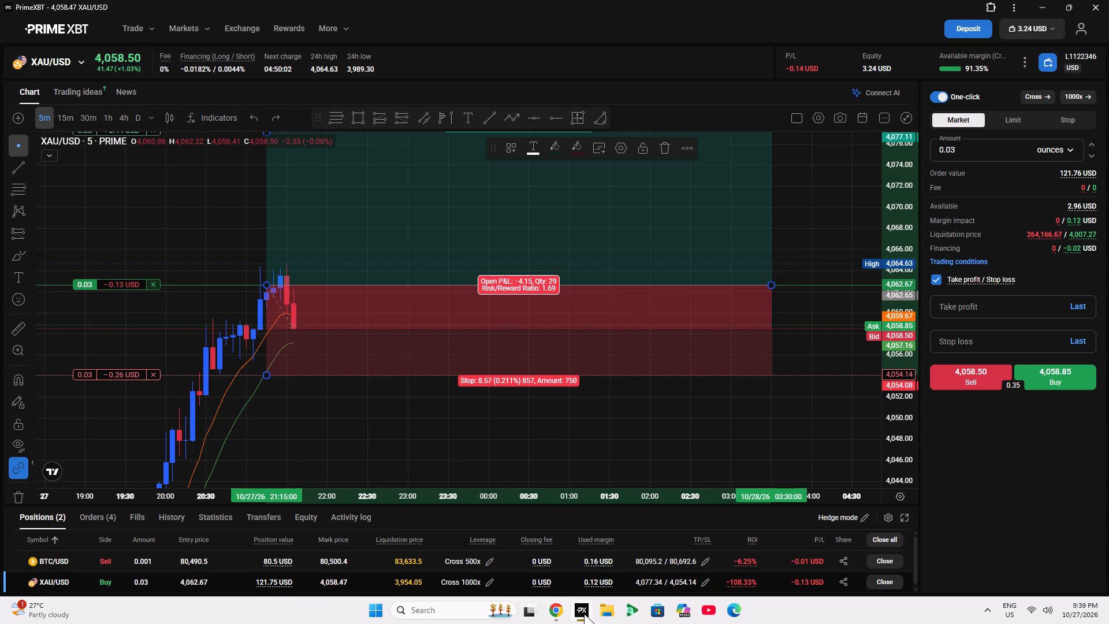
left_click_drag(295, 414, 299, 447)
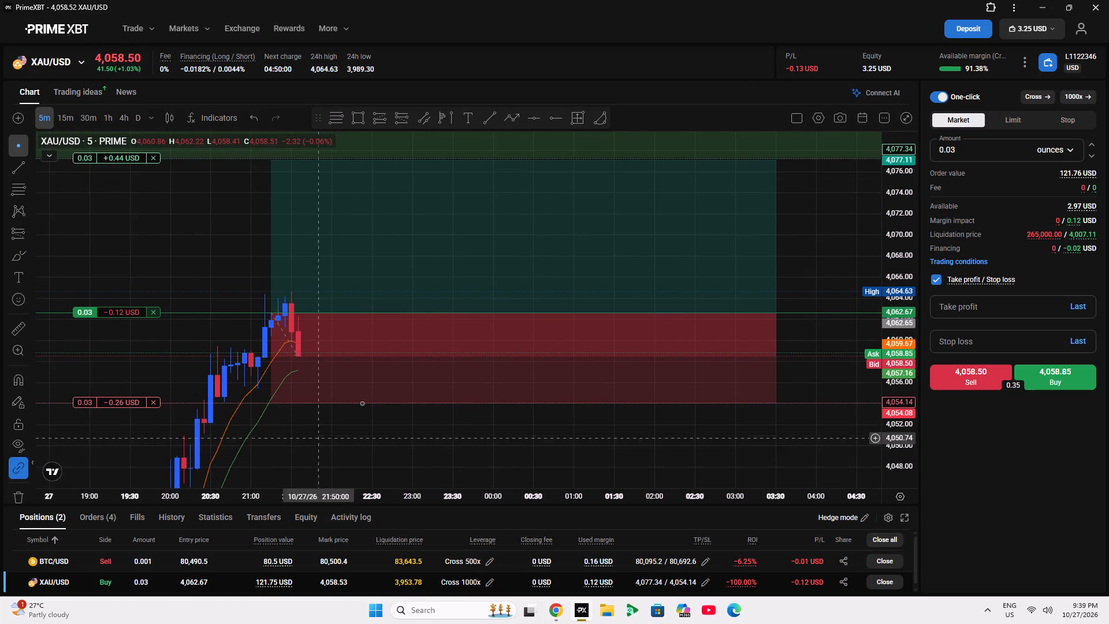
scroll(427, 326, "down", 5)
scroll(637, 484, "up", 7)
left_click(563, 610)
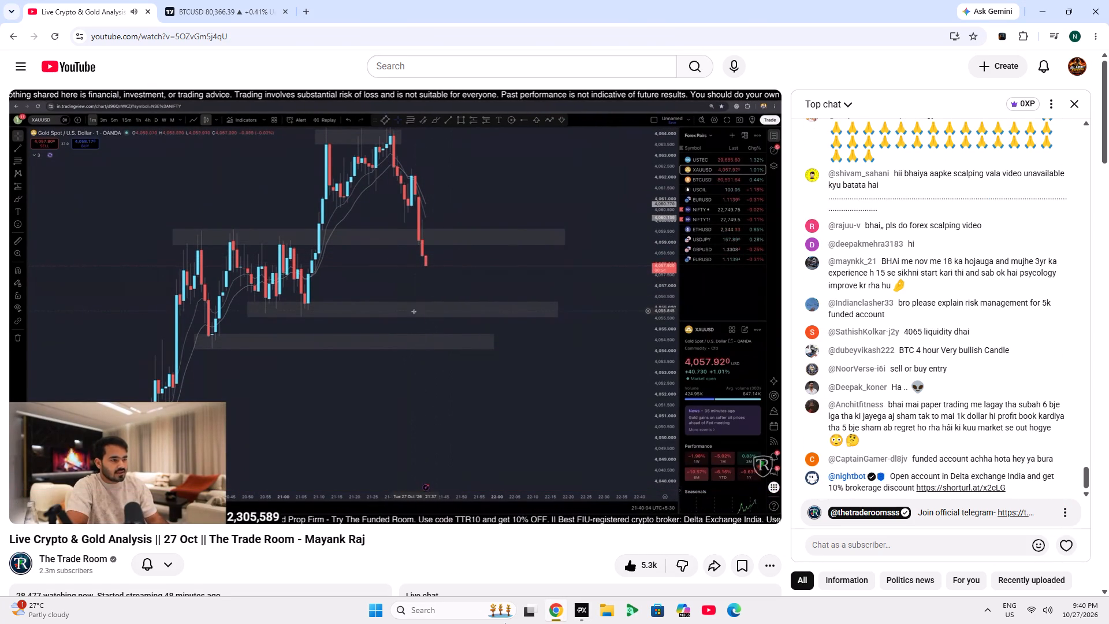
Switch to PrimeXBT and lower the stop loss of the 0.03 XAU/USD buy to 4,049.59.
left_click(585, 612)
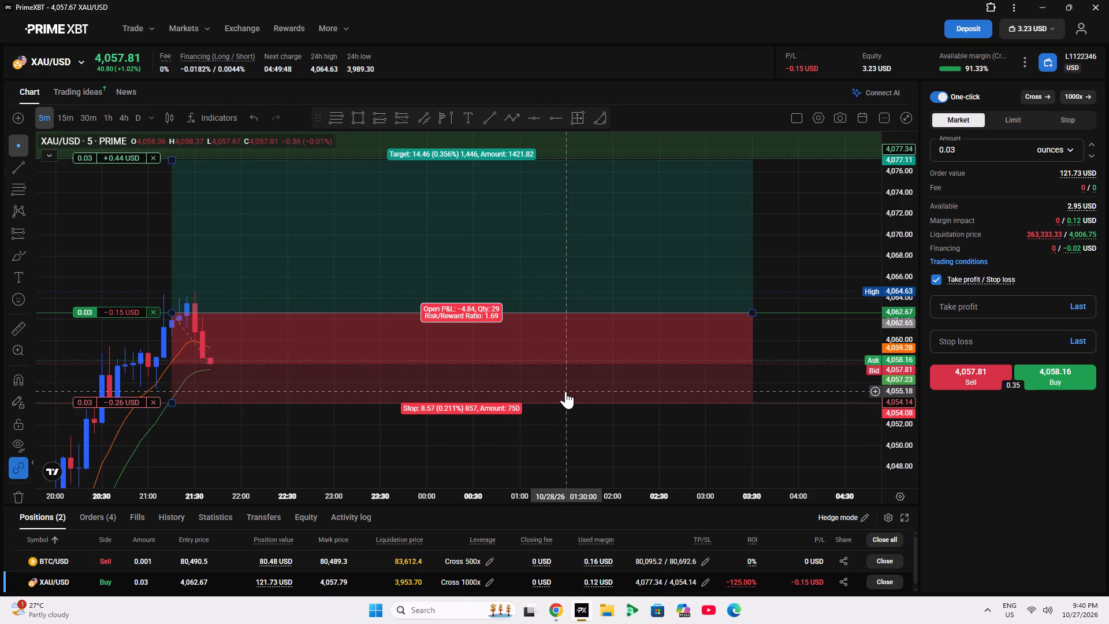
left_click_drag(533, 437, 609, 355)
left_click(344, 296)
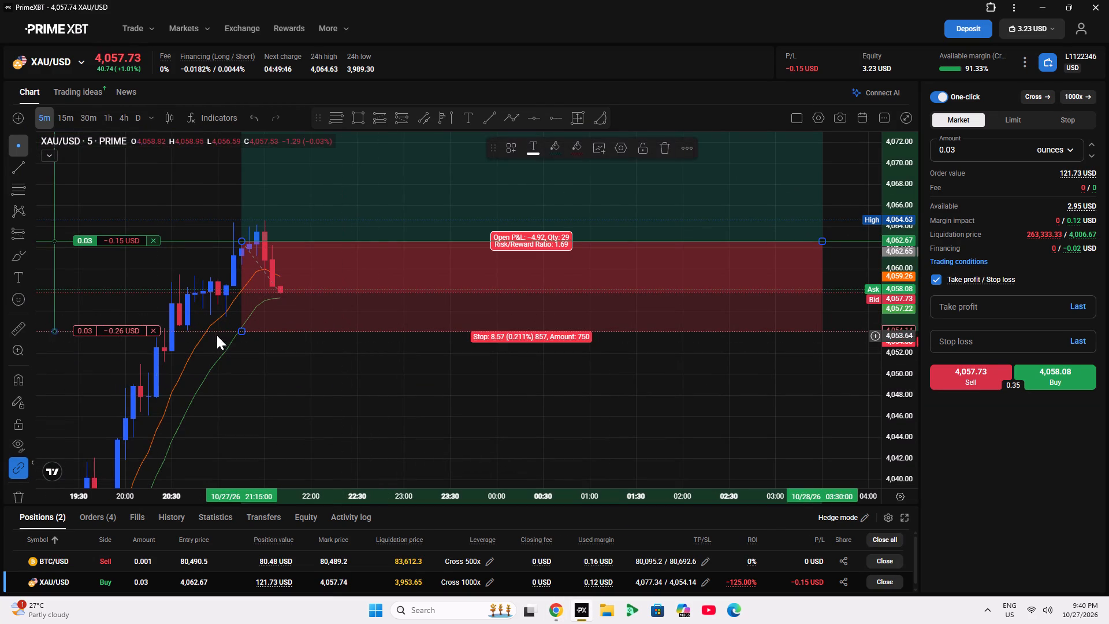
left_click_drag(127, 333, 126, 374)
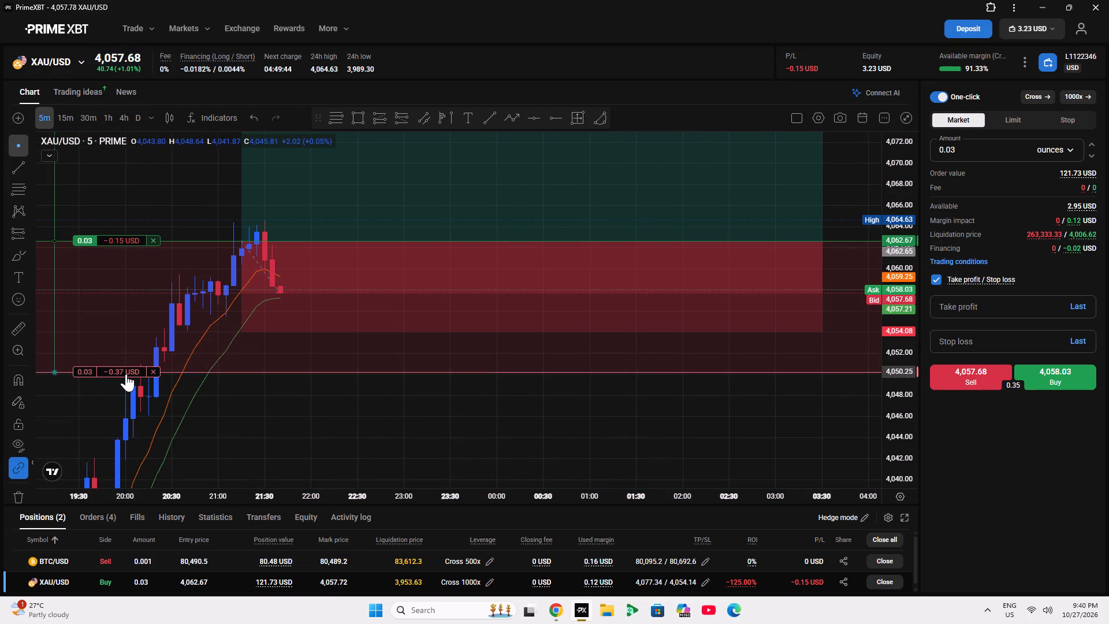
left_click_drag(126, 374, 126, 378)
Lower the stop of the XAU/USD long position drawing to about 4,050.25.
left_click(262, 320)
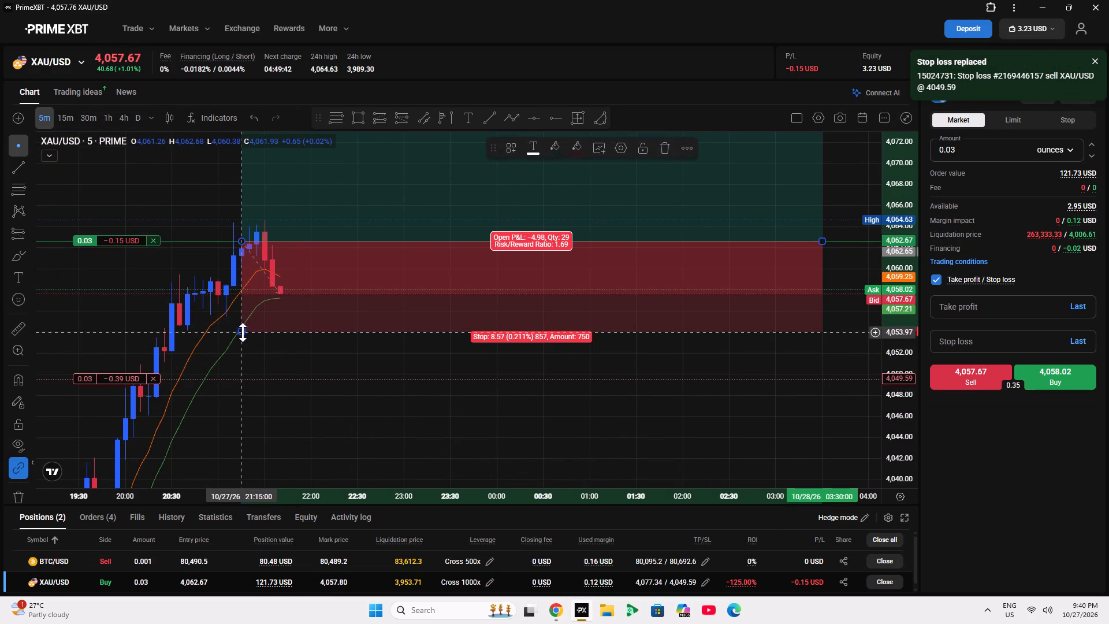
left_click_drag(244, 336, 242, 356)
left_click_drag(240, 346, 239, 387)
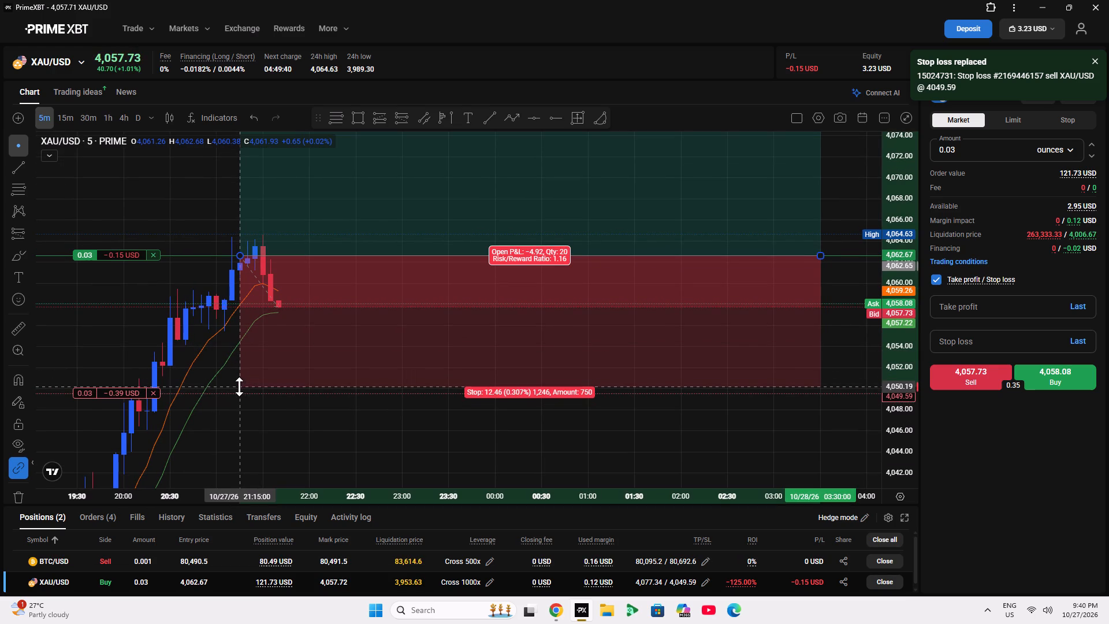
left_click_drag(239, 387, 241, 386)
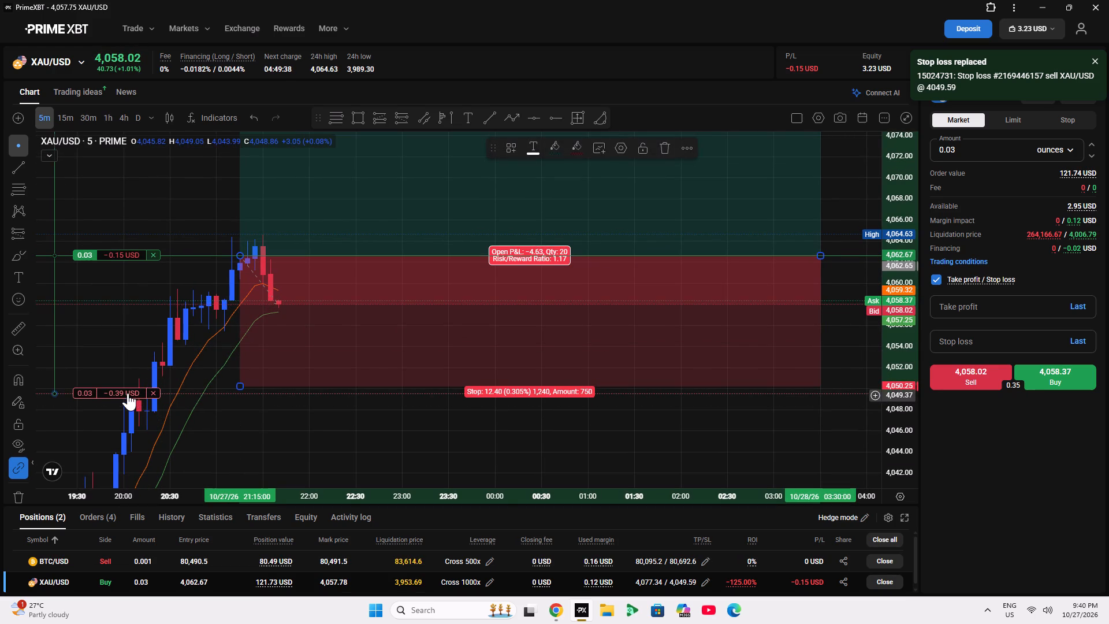
Set the stop loss order of the 0.03 XAU/USD buy to 4,050.25, matching the drawing's stop.
left_click_drag(127, 392, 130, 386)
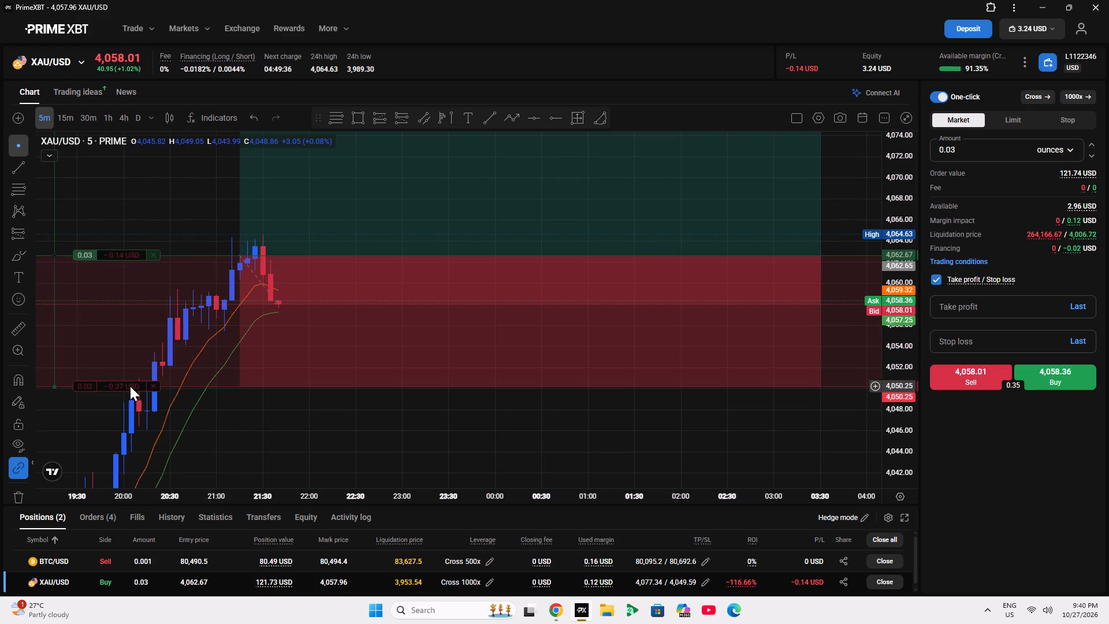
Set the XAU/USD chart to the 15-minute timeframe and examine the price action and zones around the long position.
left_click_drag(215, 336, 211, 389)
scroll(482, 346, "down", 6)
double_click(900, 325)
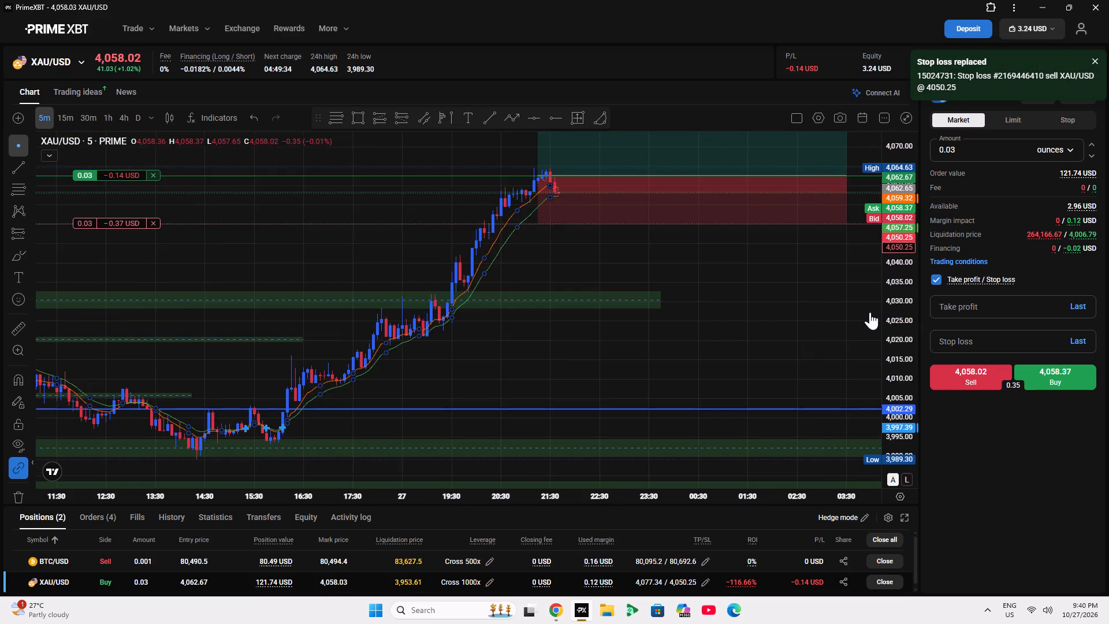
left_click_drag(814, 350, 475, 493)
left_click_drag(890, 330, 891, 211)
left_click_drag(704, 294, 805, 563)
left_click_drag(749, 325, 768, 276)
left_click(62, 116)
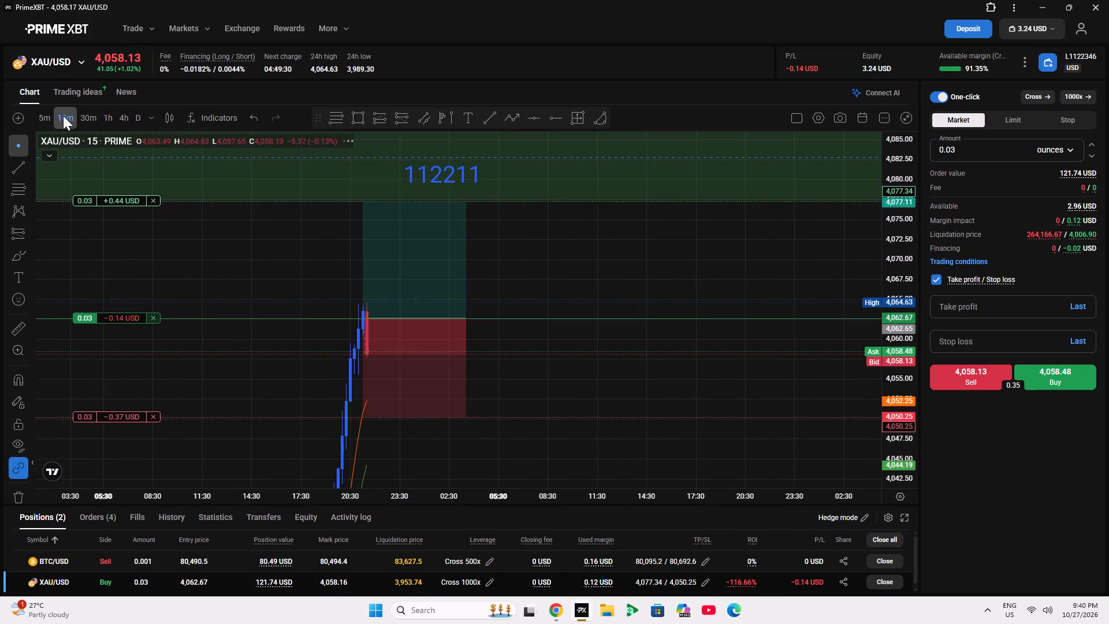
left_click_drag(514, 260, 557, 265)
left_click_drag(526, 396, 549, 397)
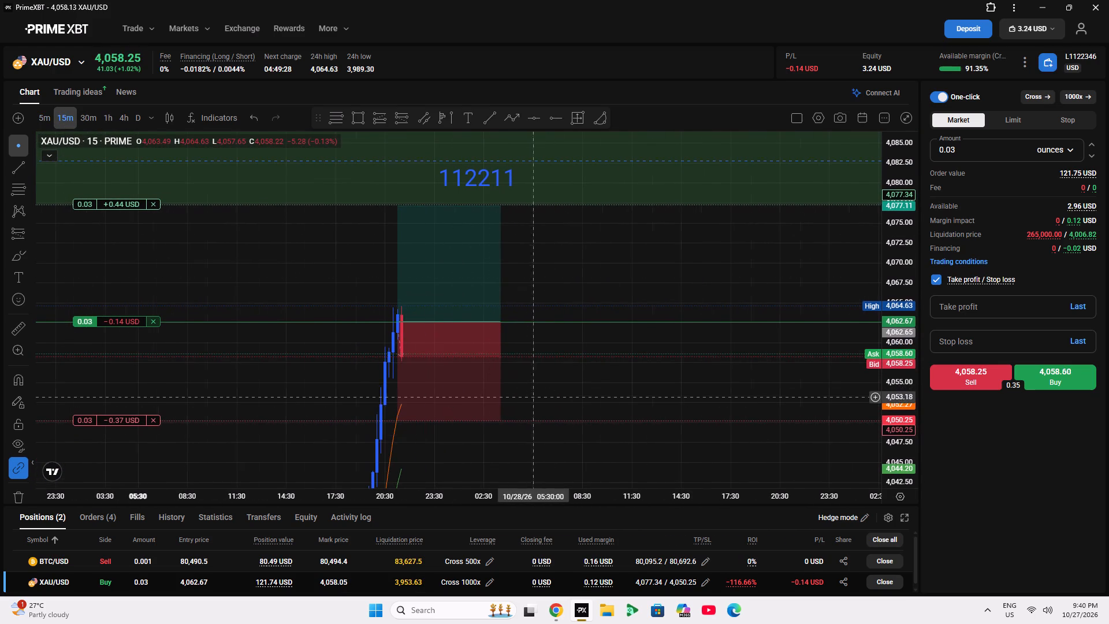
left_click_drag(549, 397, 622, 385)
double_click(907, 337)
scroll(907, 337, "up", 8)
left_click_drag(579, 292, 660, 471)
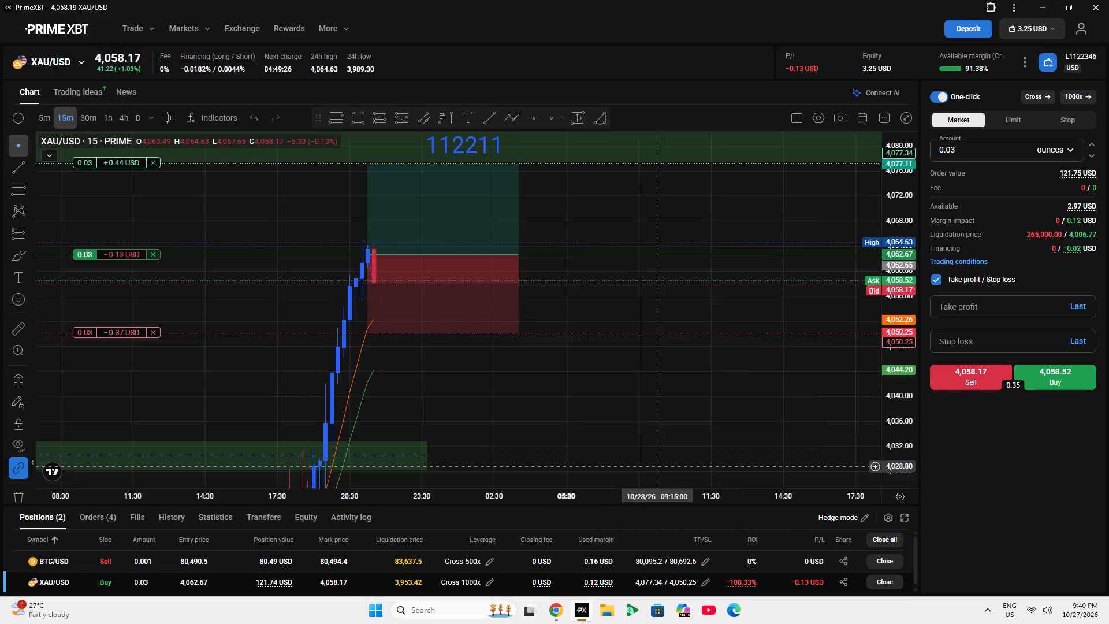
left_click_drag(660, 471, 664, 481)
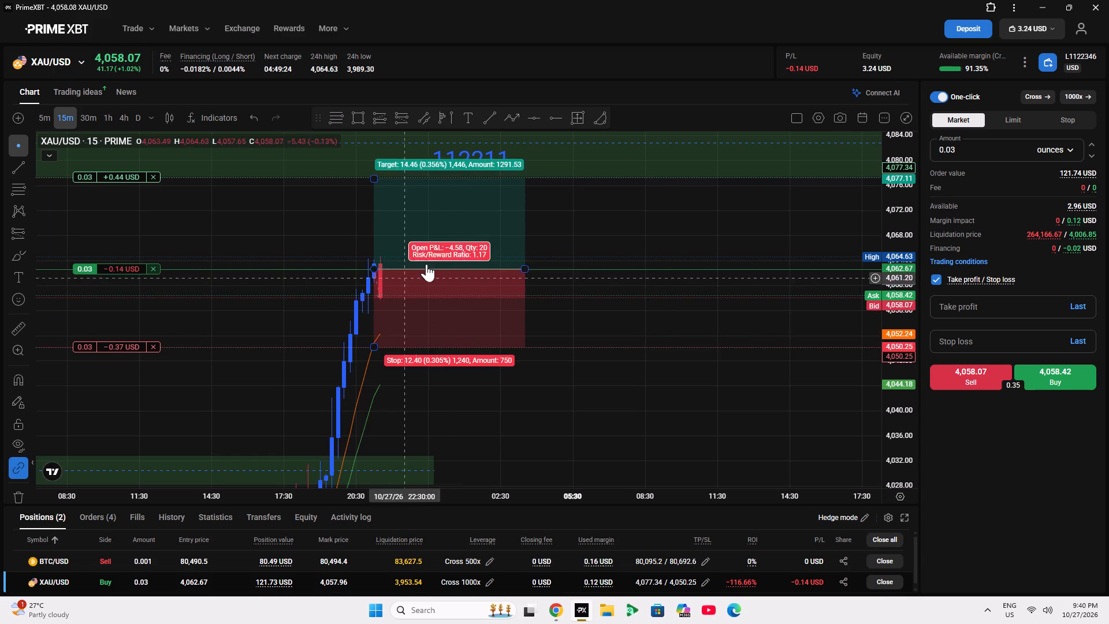
left_click_drag(679, 231, 650, 321)
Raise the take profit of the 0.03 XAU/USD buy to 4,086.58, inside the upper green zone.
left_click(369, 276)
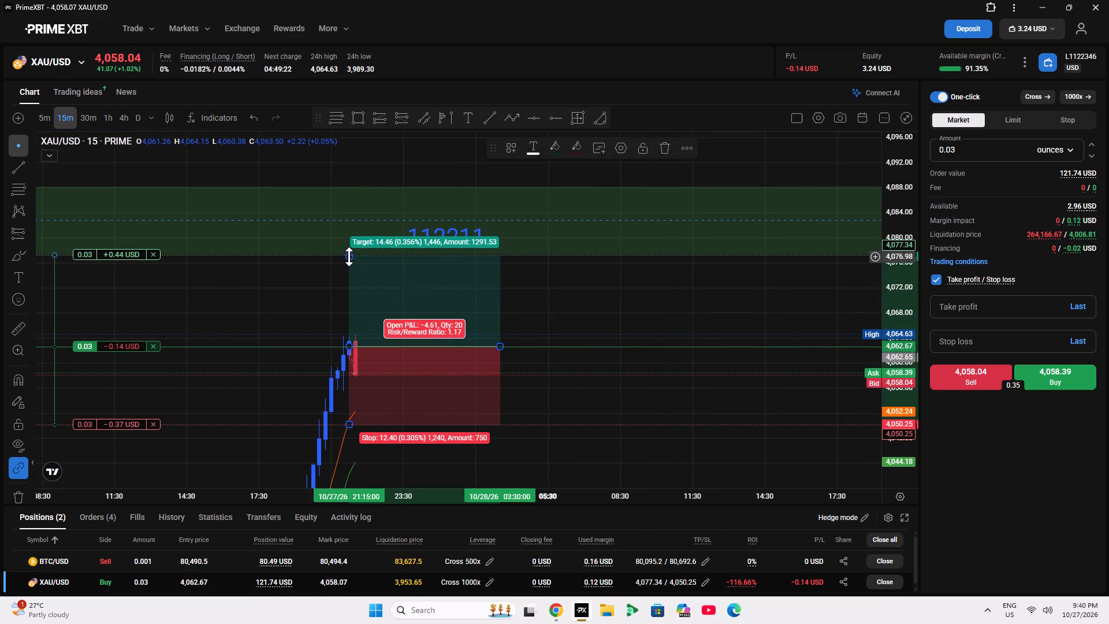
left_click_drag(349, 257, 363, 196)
Raise the target of the XAU/USD long position drawing to about 4,086.76.
left_click_drag(349, 255, 349, 236)
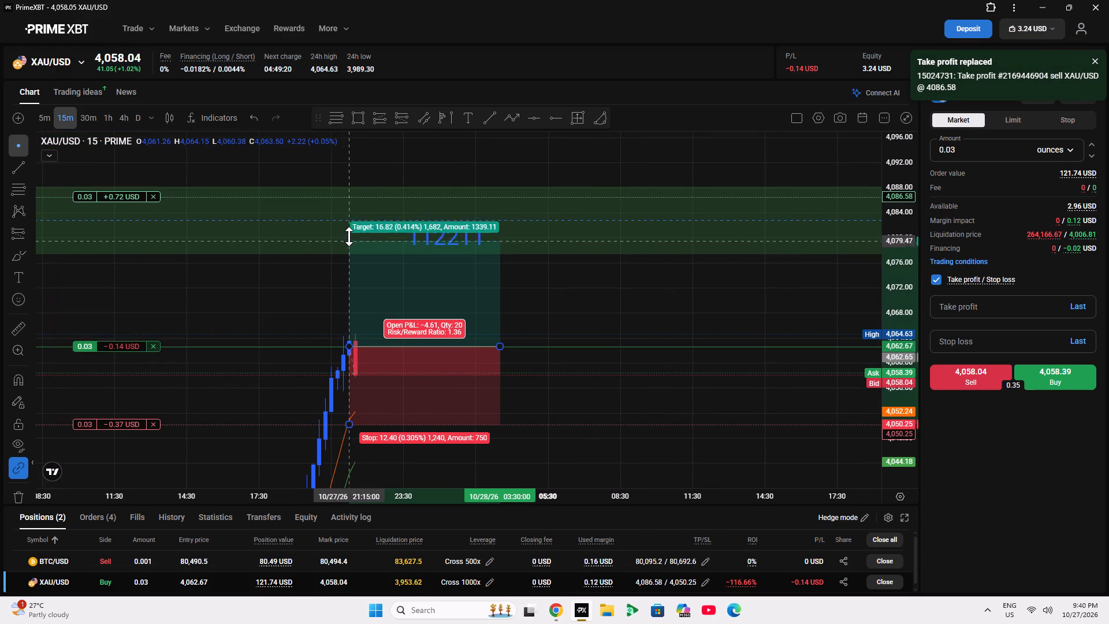
left_click_drag(349, 236, 351, 211)
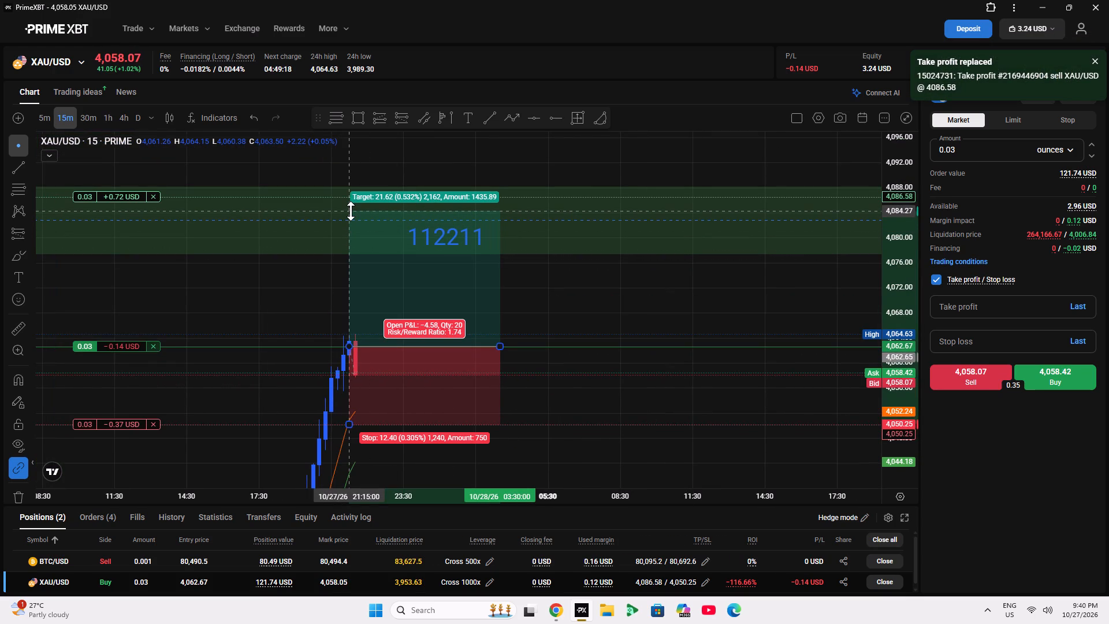
left_click_drag(351, 211, 348, 198)
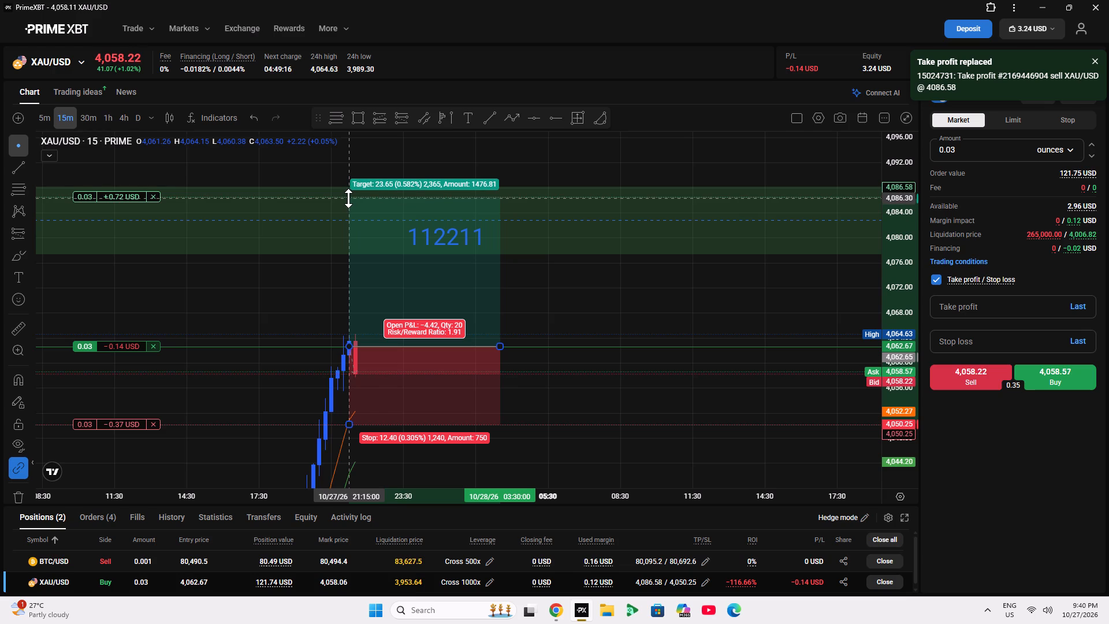
left_click_drag(348, 198, 343, 197)
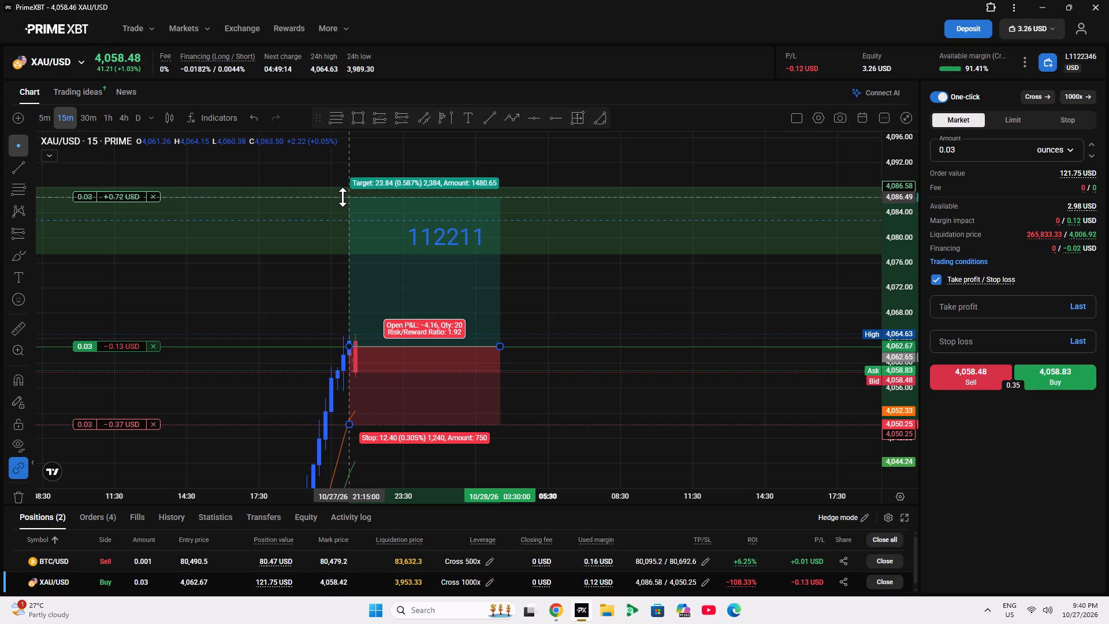
left_click_drag(343, 197, 341, 195)
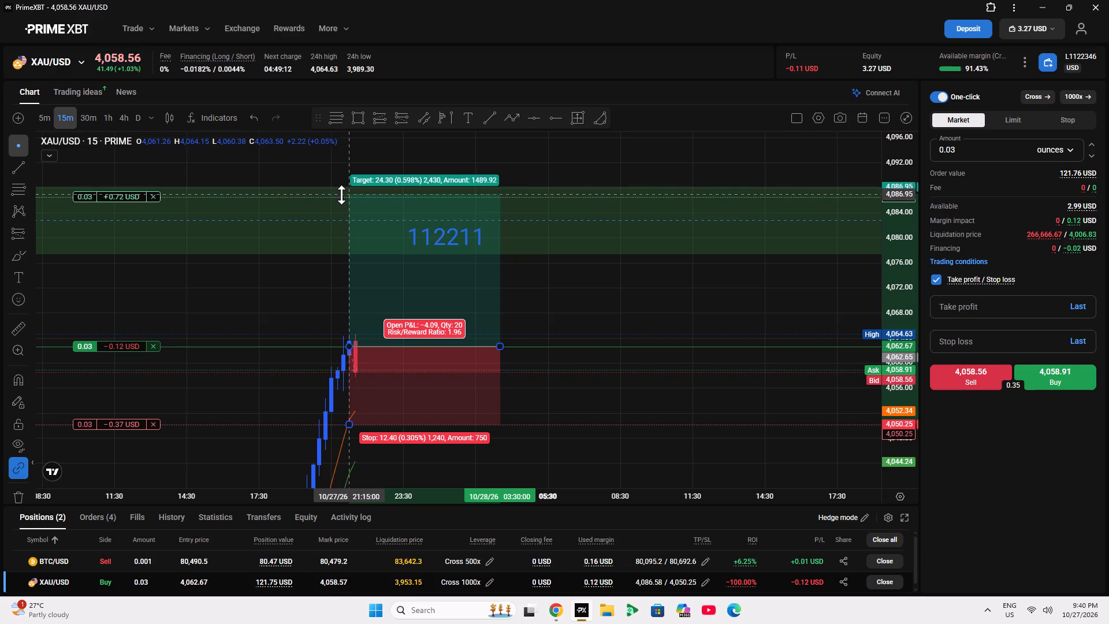
left_click_drag(341, 195, 344, 195)
left_click(277, 281)
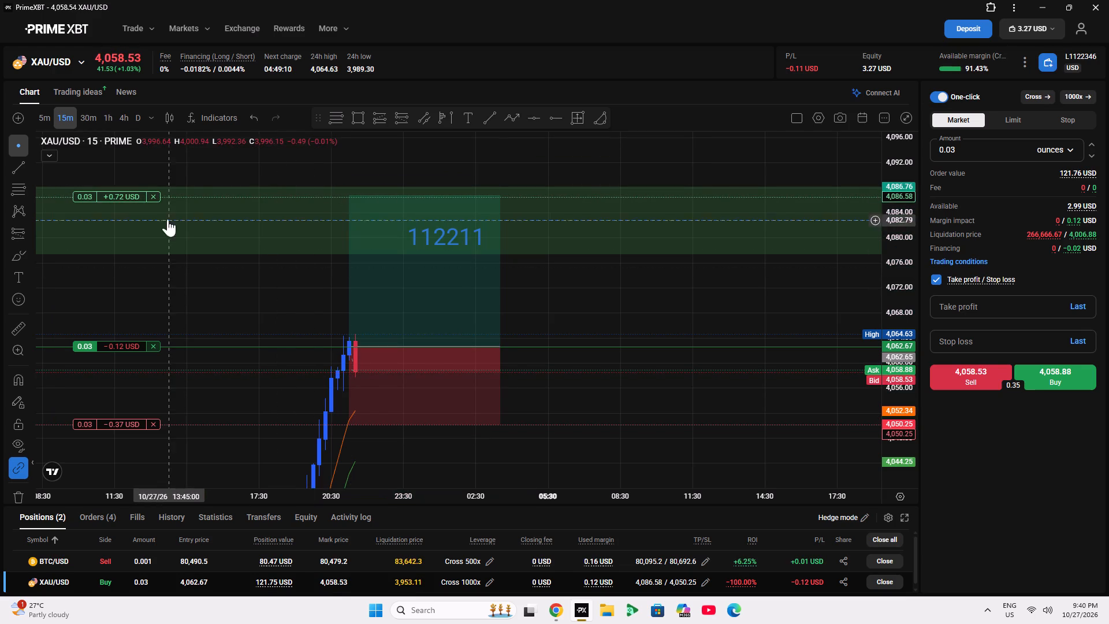
Set the take profit order of the 0.03 XAU/USD buy to 4,086.85, close to the drawing's target.
left_click_drag(133, 198, 143, 194)
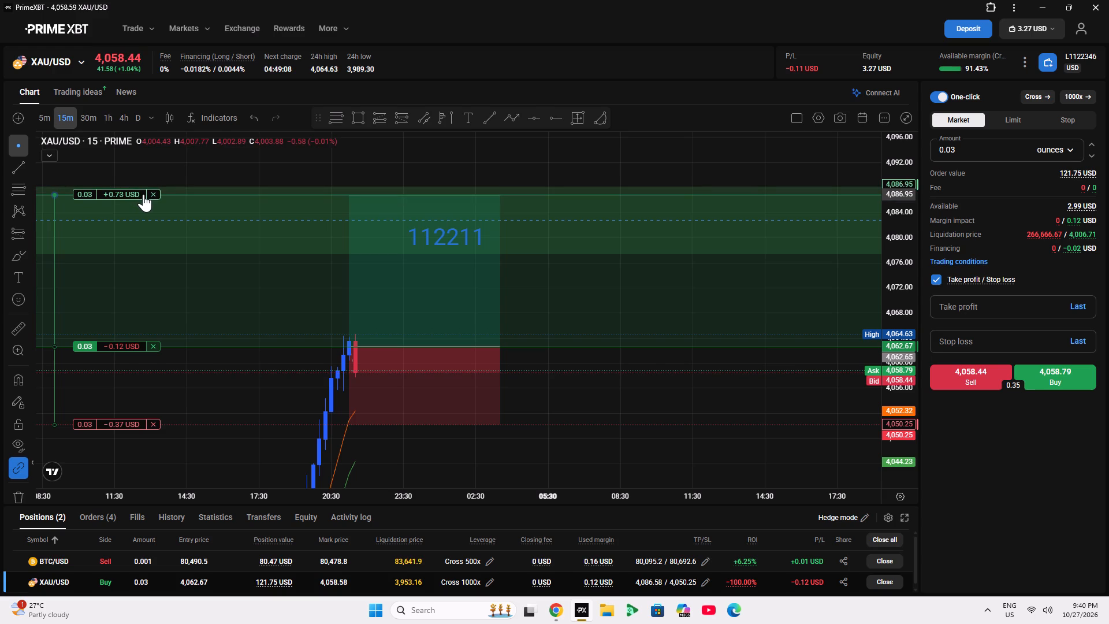
left_click_drag(143, 194, 146, 195)
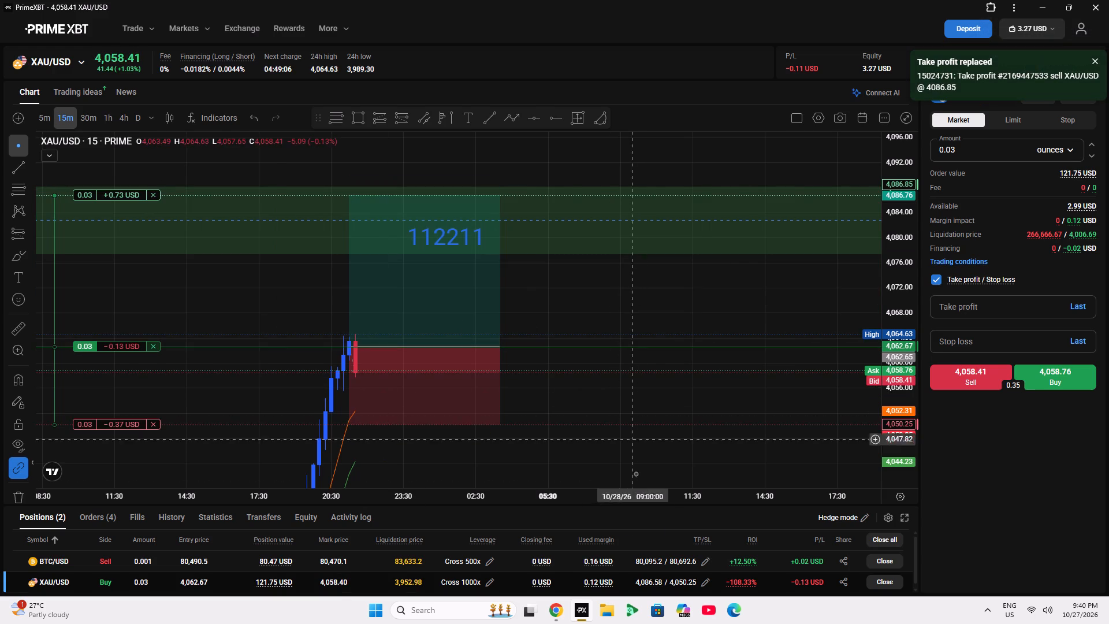
Switch to the live stream in Chrome to check the gold analysis.
left_click(561, 610)
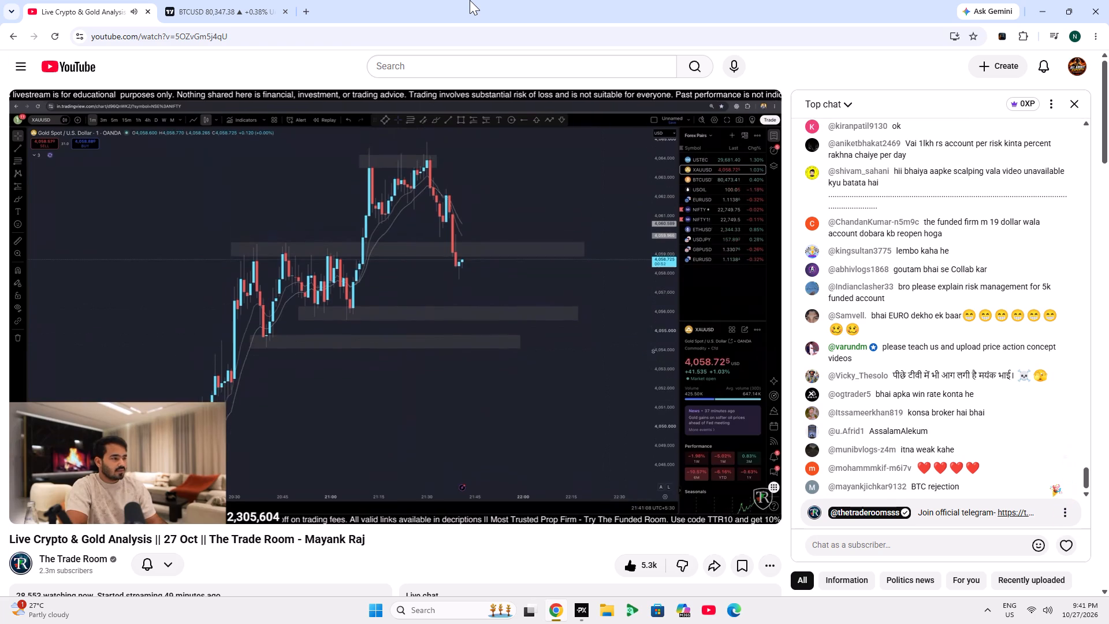
On the BTCUSD chart in TradingView, draw a short position at the latest candle, entry about 80,343.67, stop about 202 points above.
left_click(184, 0)
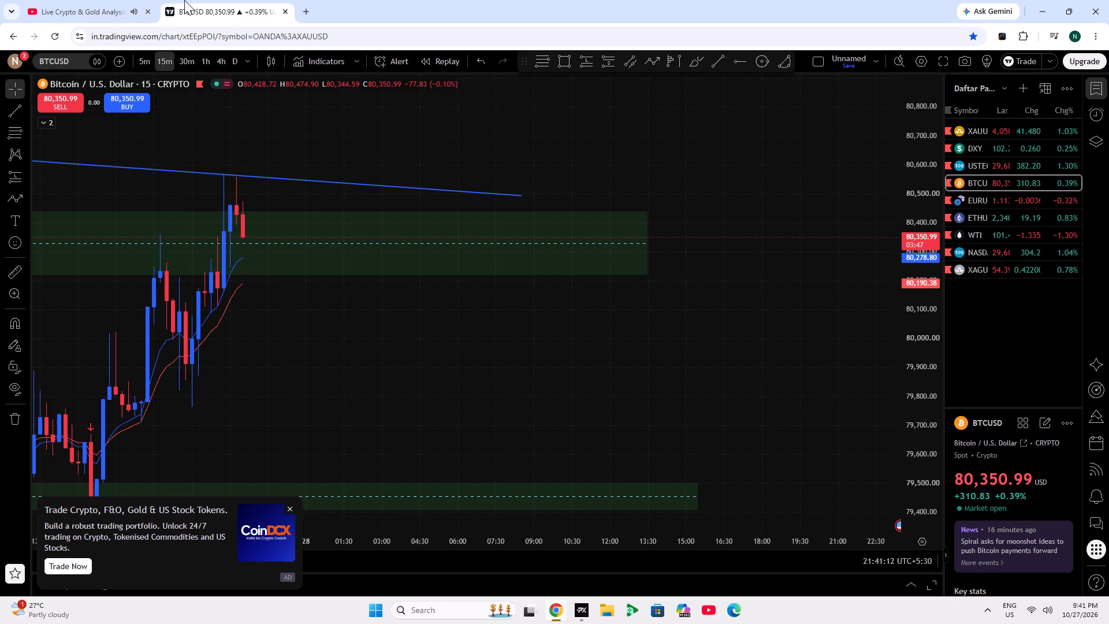
left_click_drag(326, 329, 462, 320)
scroll(825, 314, "down", 6)
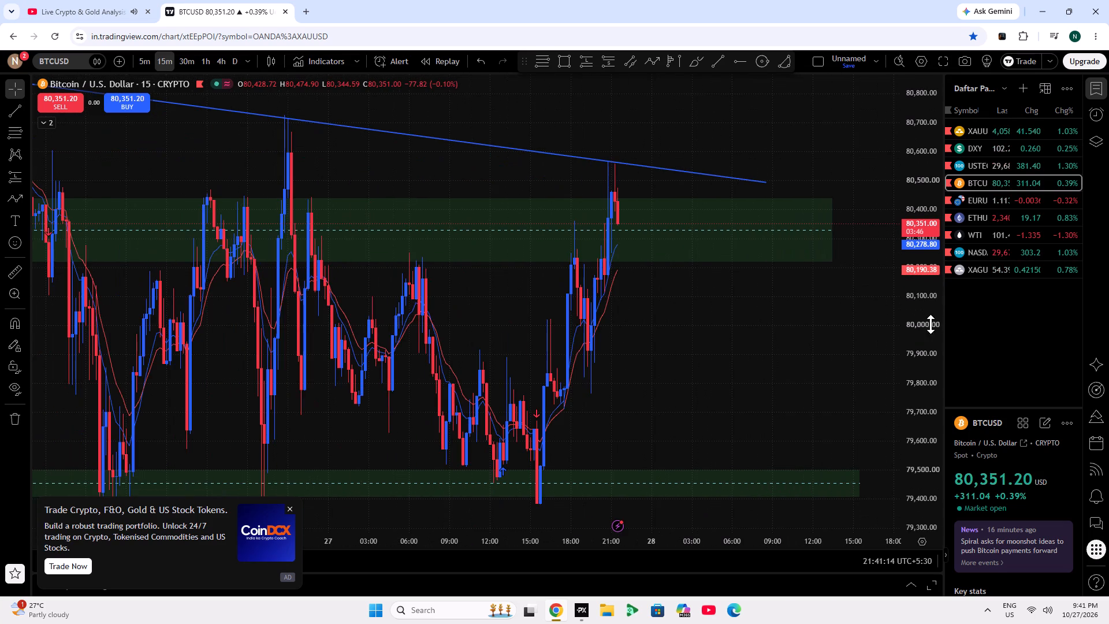
double_click(916, 320)
left_click_drag(754, 335, 579, 340)
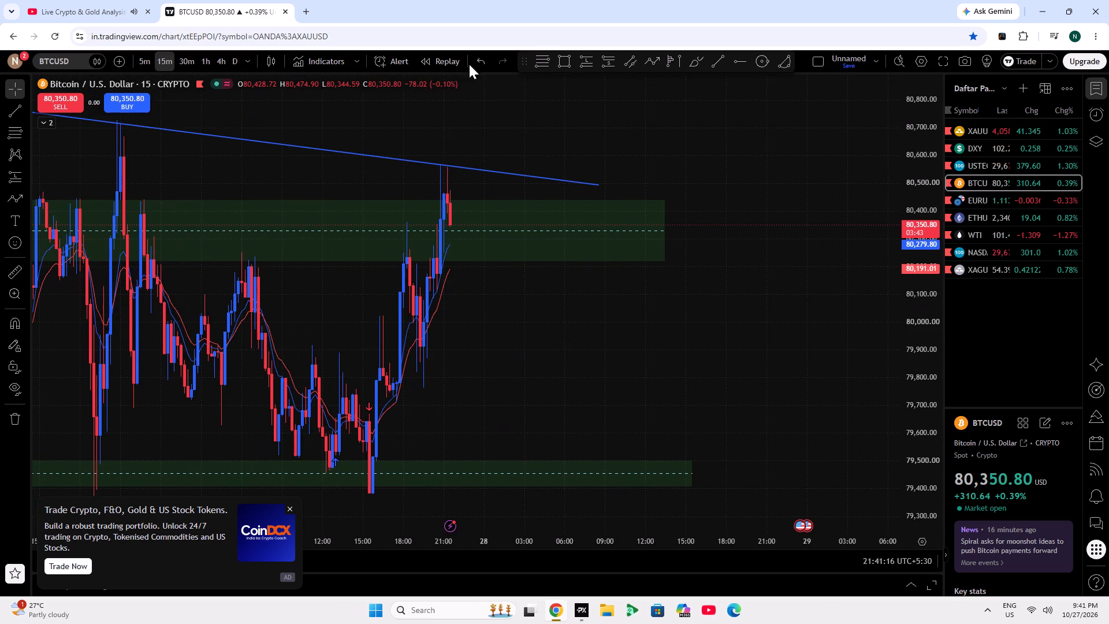
left_click(596, 63)
left_click(600, 61)
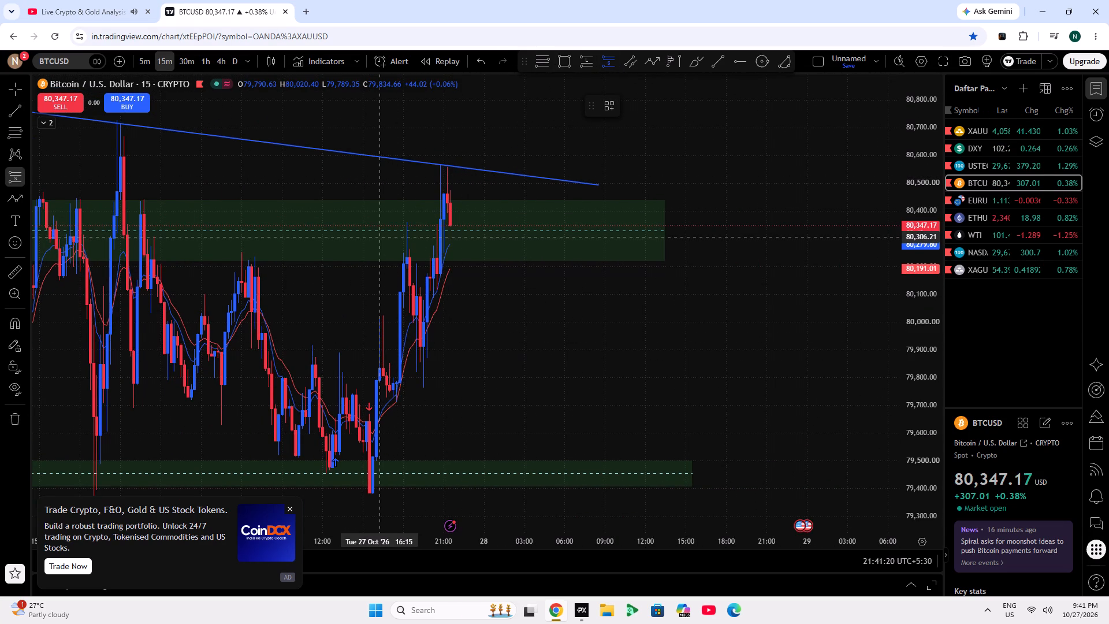
left_click(451, 226)
left_click_drag(451, 148, 451, 163)
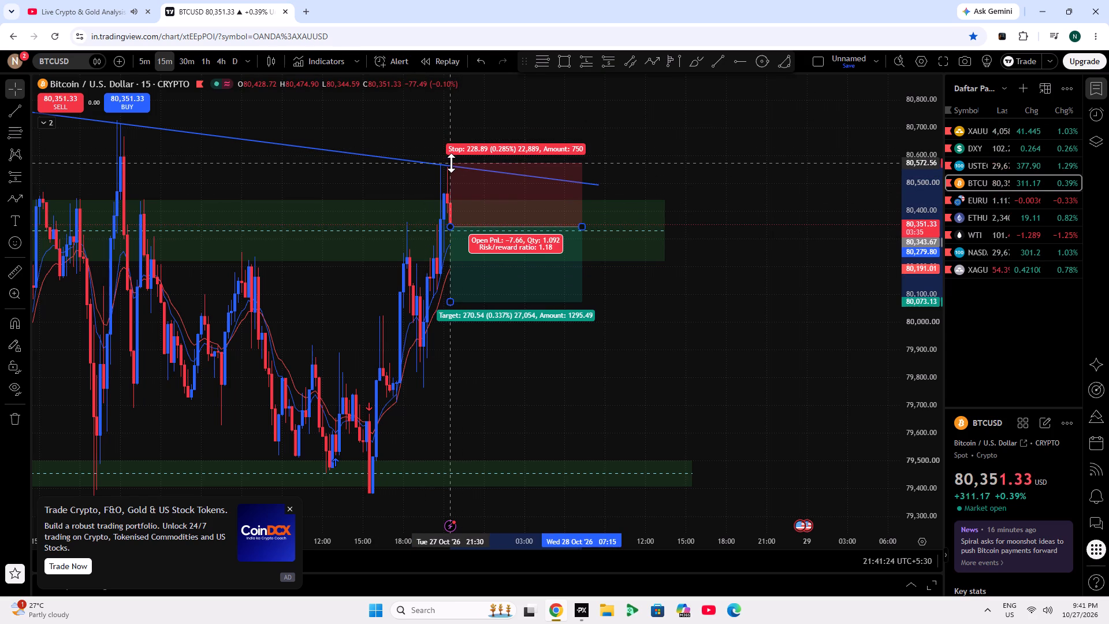
left_click_drag(451, 163, 462, 170)
Move the BTCUSD short position's entry to about 80,389.45, set its target to about 79,985.76 and extend it to a later time.
left_click_drag(503, 210, 500, 197)
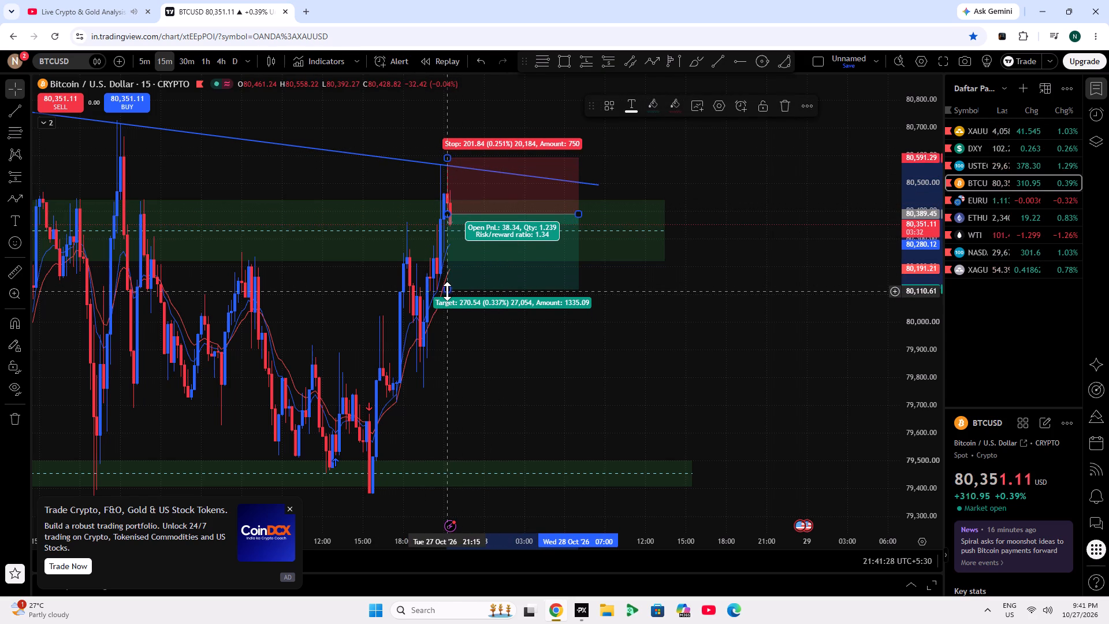
left_click_drag(446, 291, 436, 328)
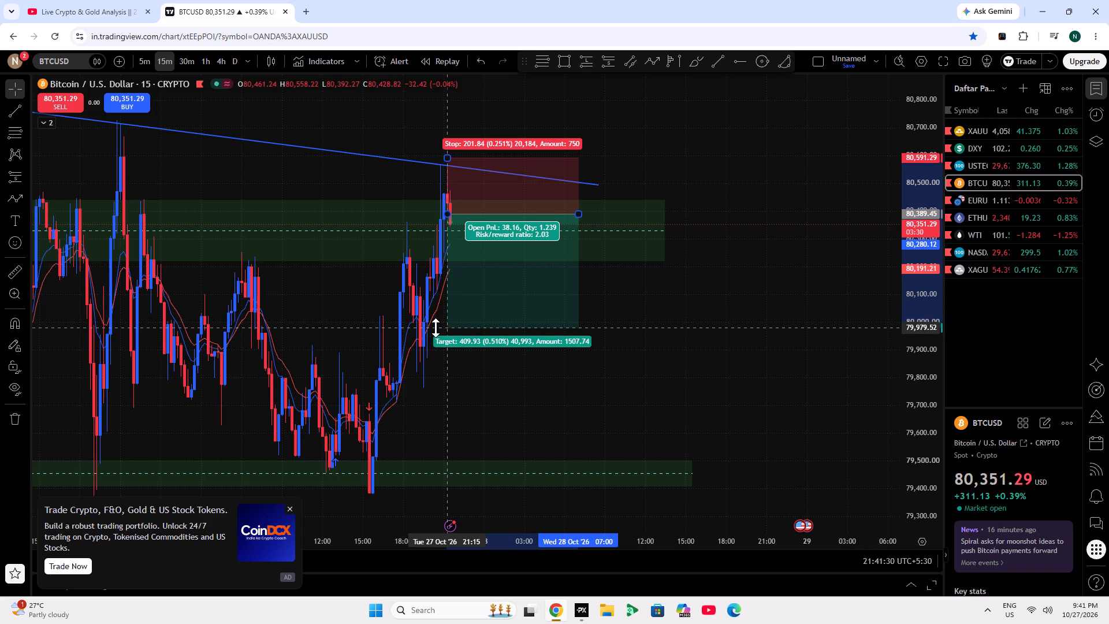
left_click_drag(436, 328, 430, 326)
left_click(578, 365)
left_click_drag(580, 213, 631, 224)
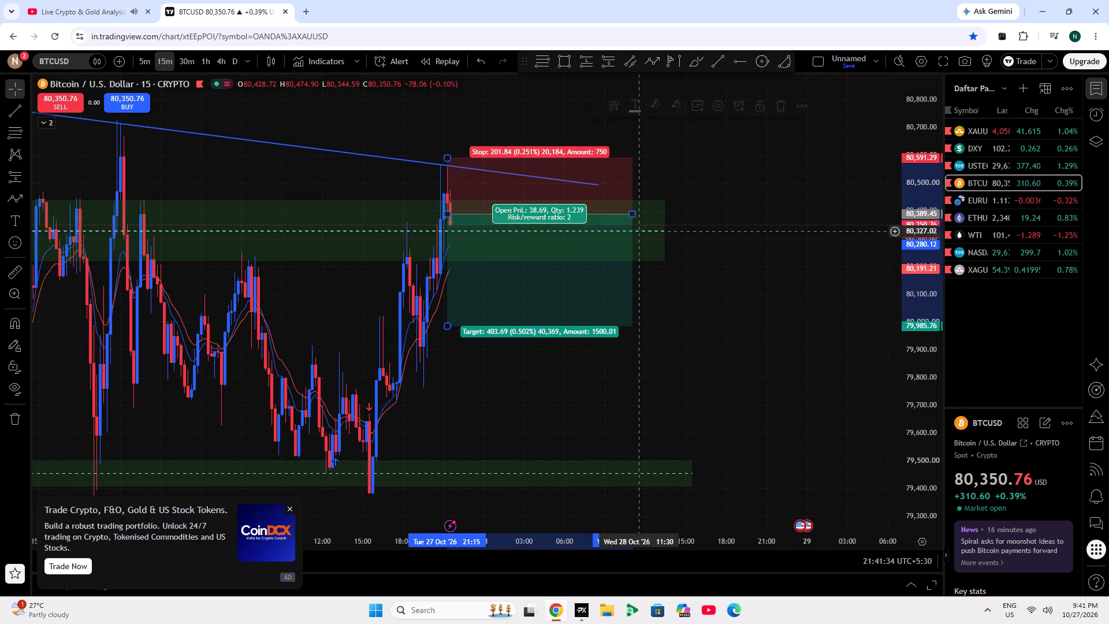
left_click_drag(752, 264, 746, 265)
Go back to the YouTube live stream to check the gold analysis.
left_click(54, 0)
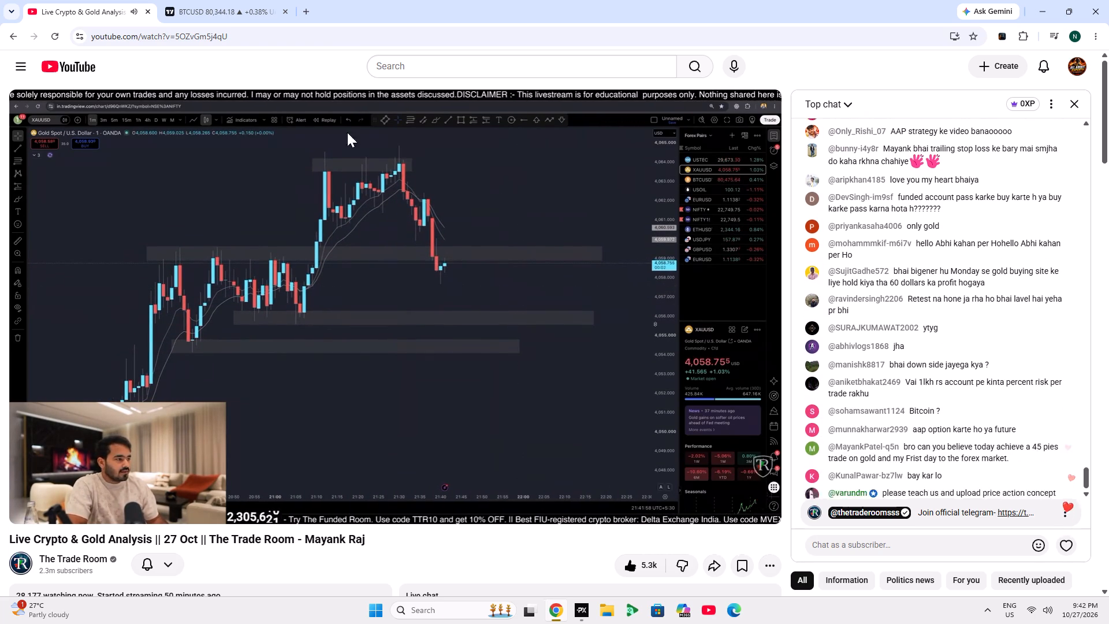
left_click(232, 0)
left_click(97, 0)
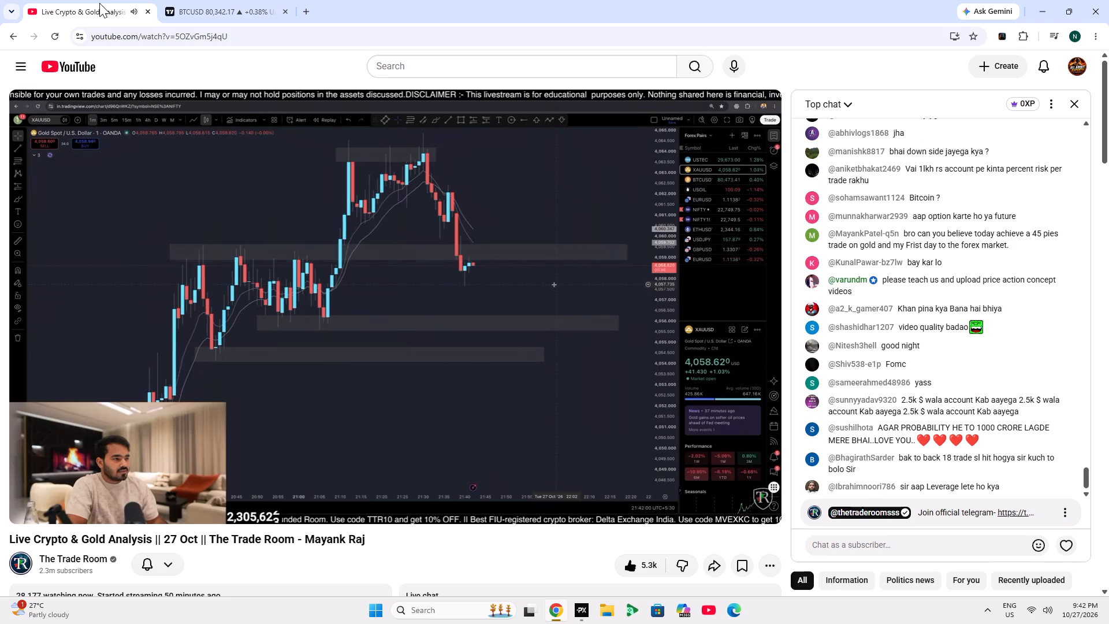
Switch to PrimeXBT, open the BTC/USD chart and move the short position drawing to an entry of about 80,486.9.
left_click(588, 616)
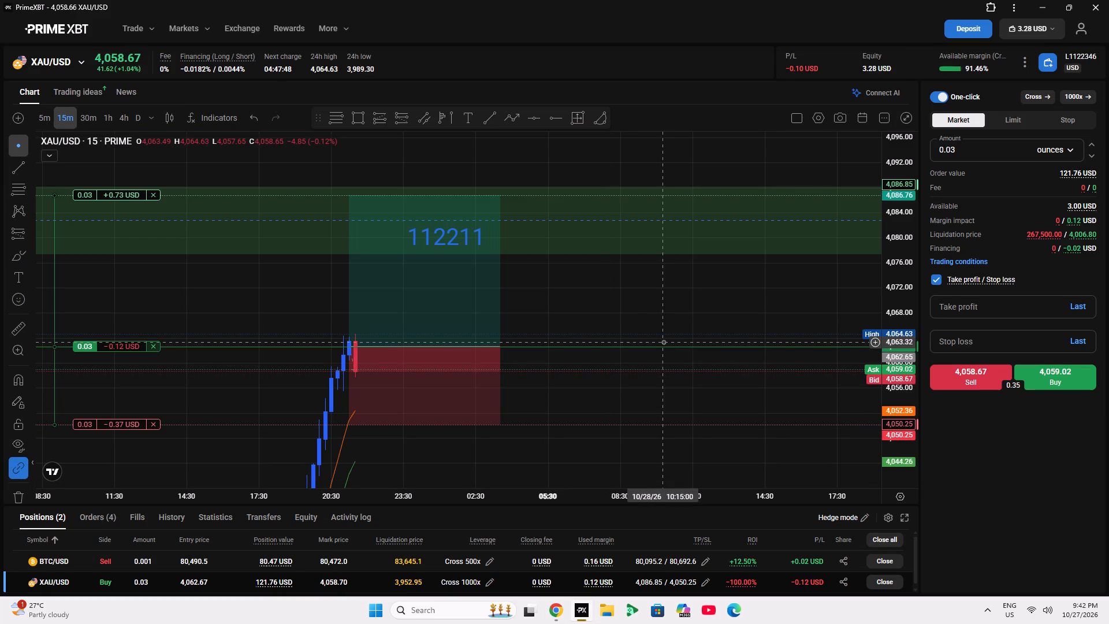
left_click_drag(624, 315, 671, 302)
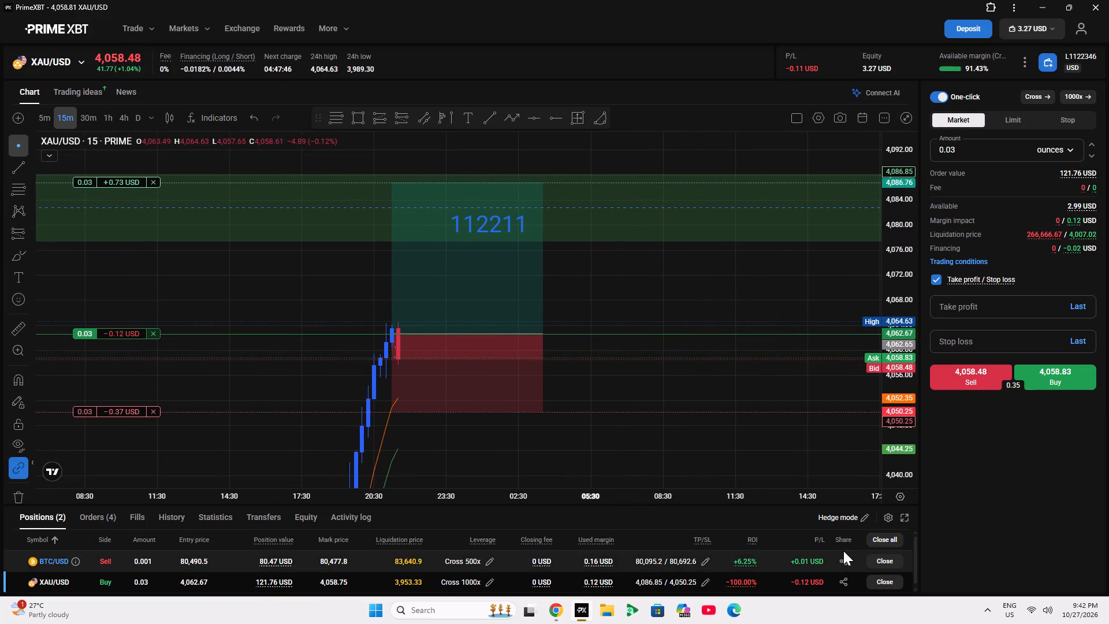
left_click(82, 61)
left_click(73, 236)
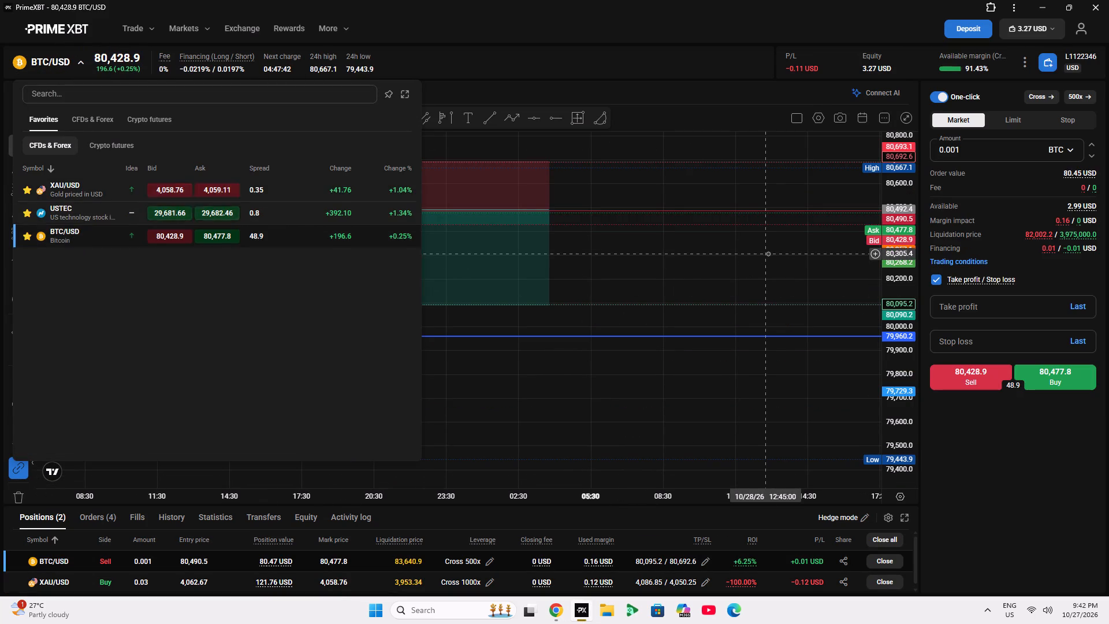
left_click(768, 254)
scroll(902, 366, "up", 4)
scroll(751, 318, "up", 2)
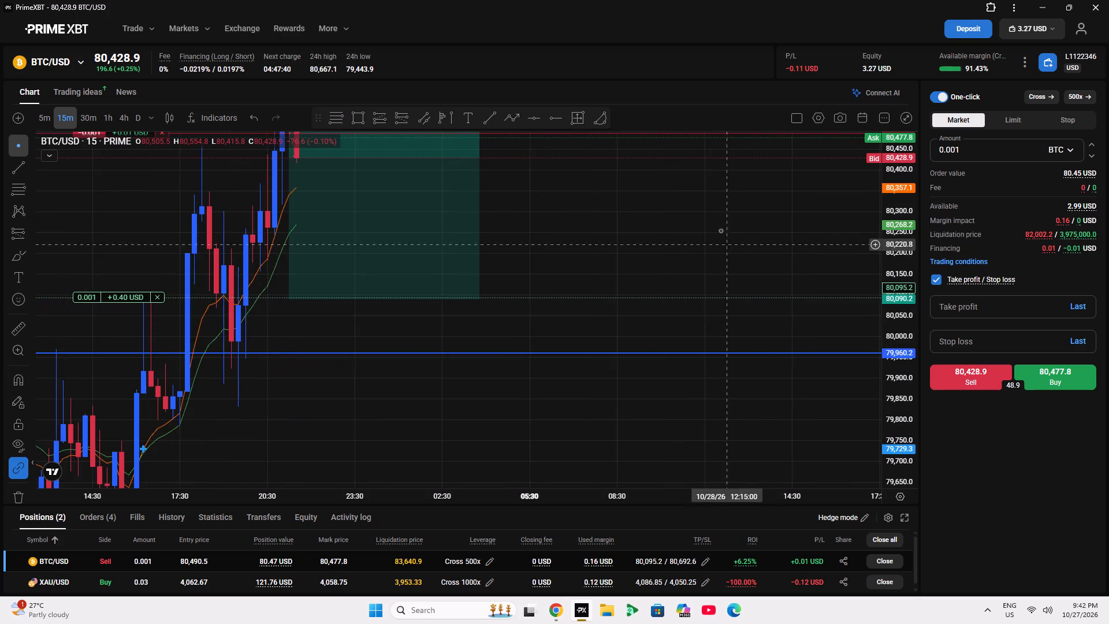
left_click_drag(720, 229, 849, 350)
scroll(720, 230, "up", 1)
left_click_drag(459, 273, 466, 281)
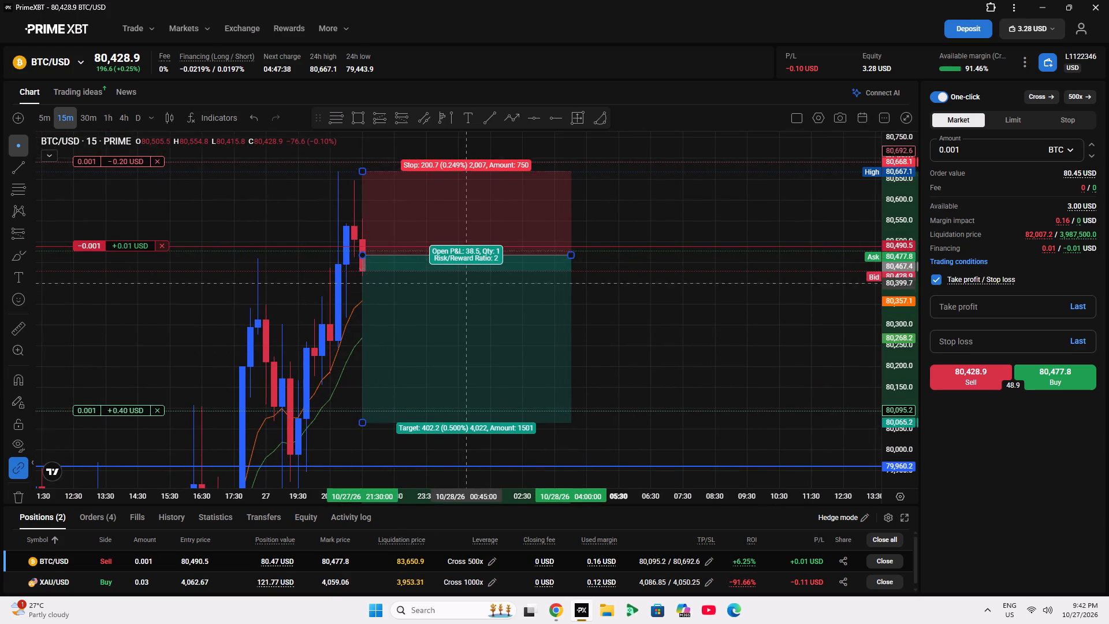
left_click_drag(466, 281, 467, 275)
Change the BTC/USD chart to the 5-minute timeframe and nudge the short position drawing to an entry of about 80,488.3.
left_click(40, 119)
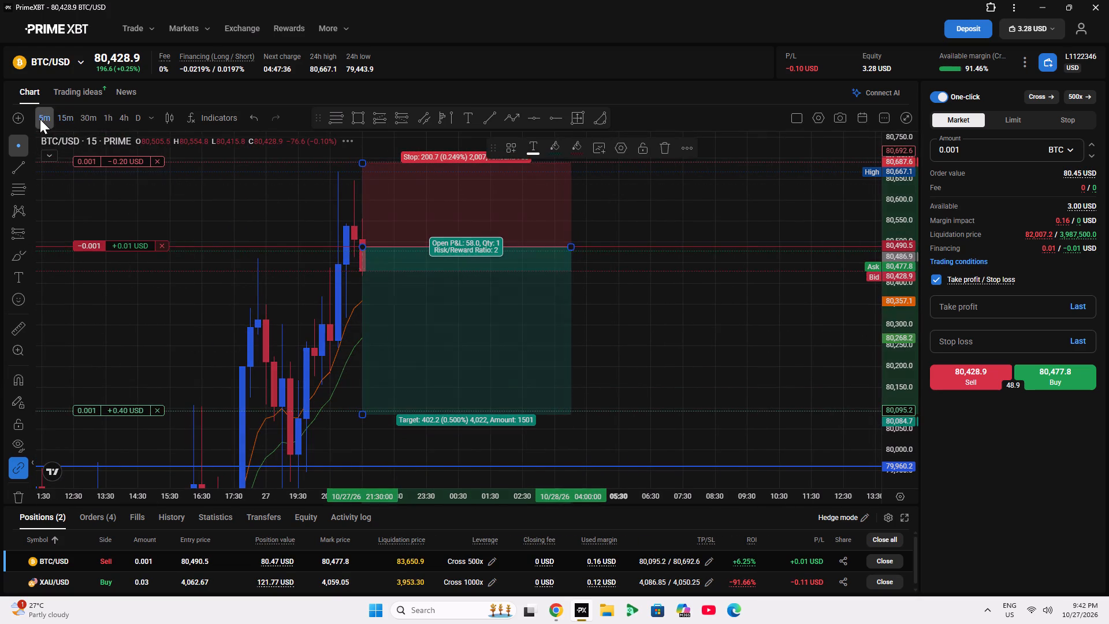
left_click(250, 320)
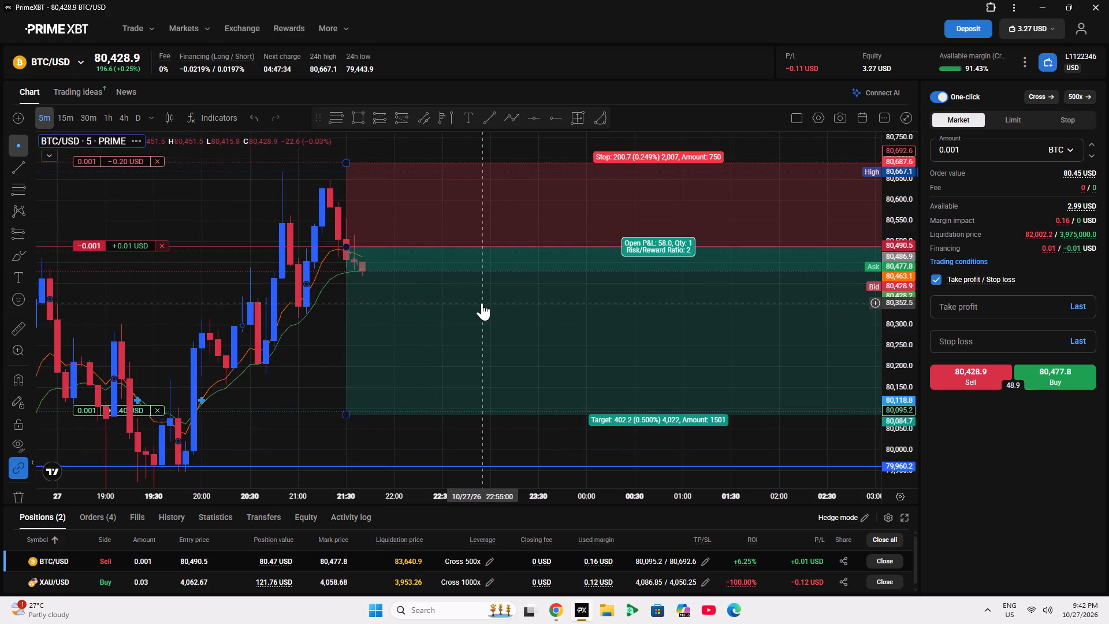
left_click(482, 303)
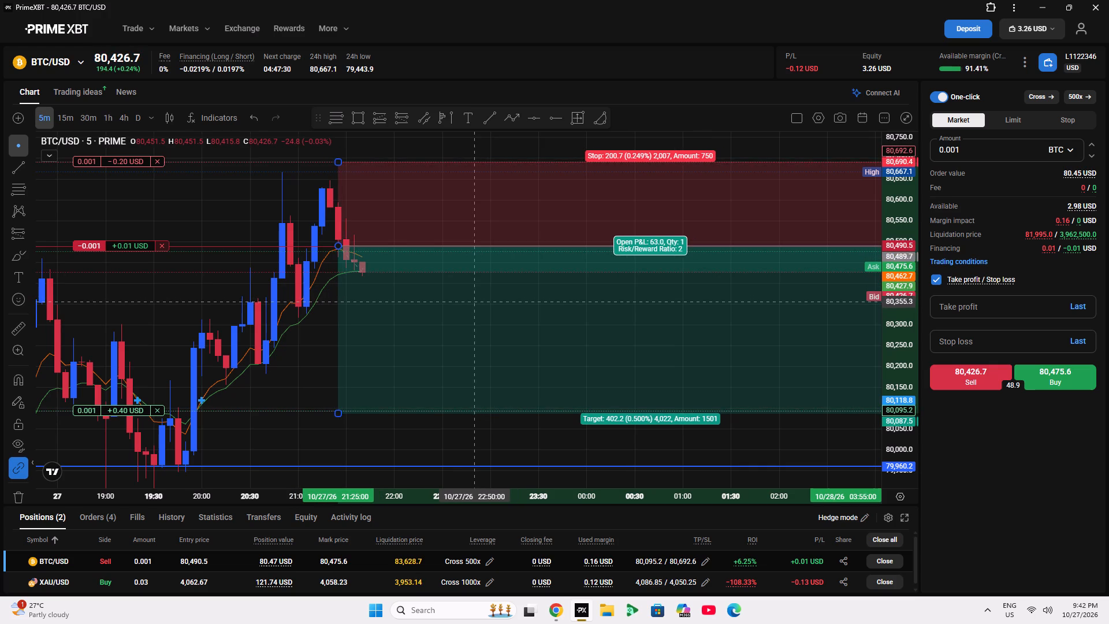
left_click(291, 333)
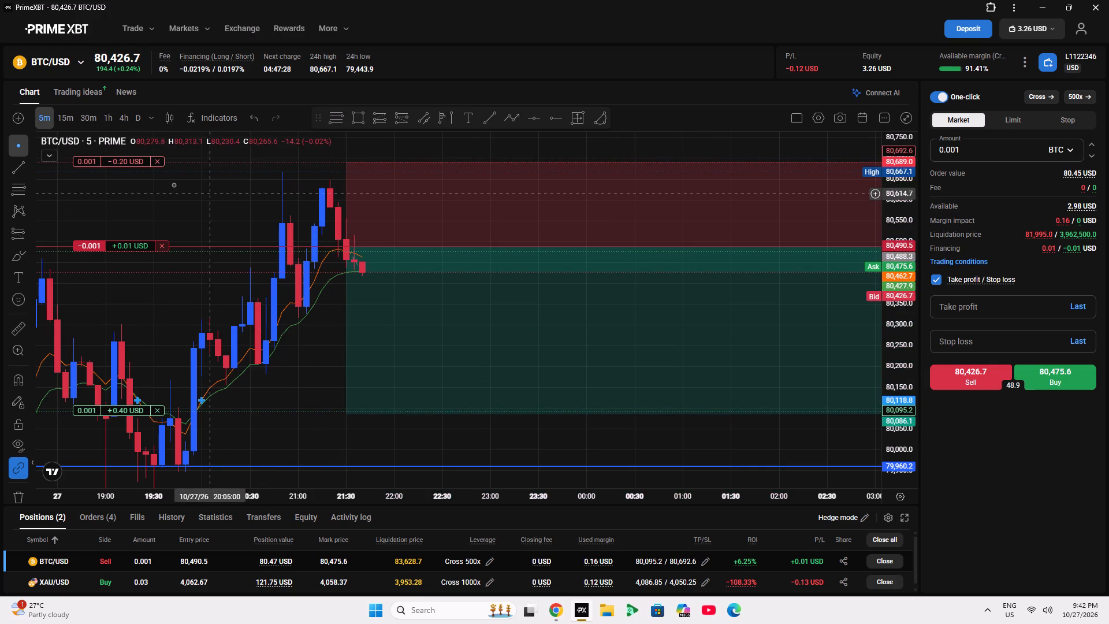
Lower the stop loss of the 0.001 BTC/USD sell to 80,649.3.
left_click_drag(124, 163, 138, 204)
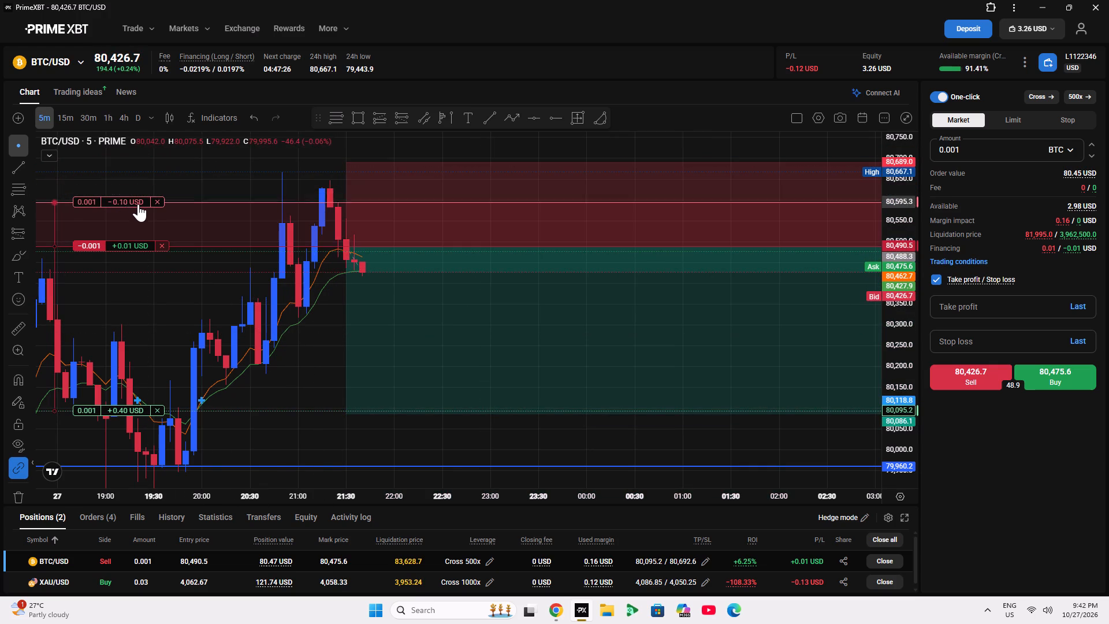
left_click_drag(138, 204, 128, 179)
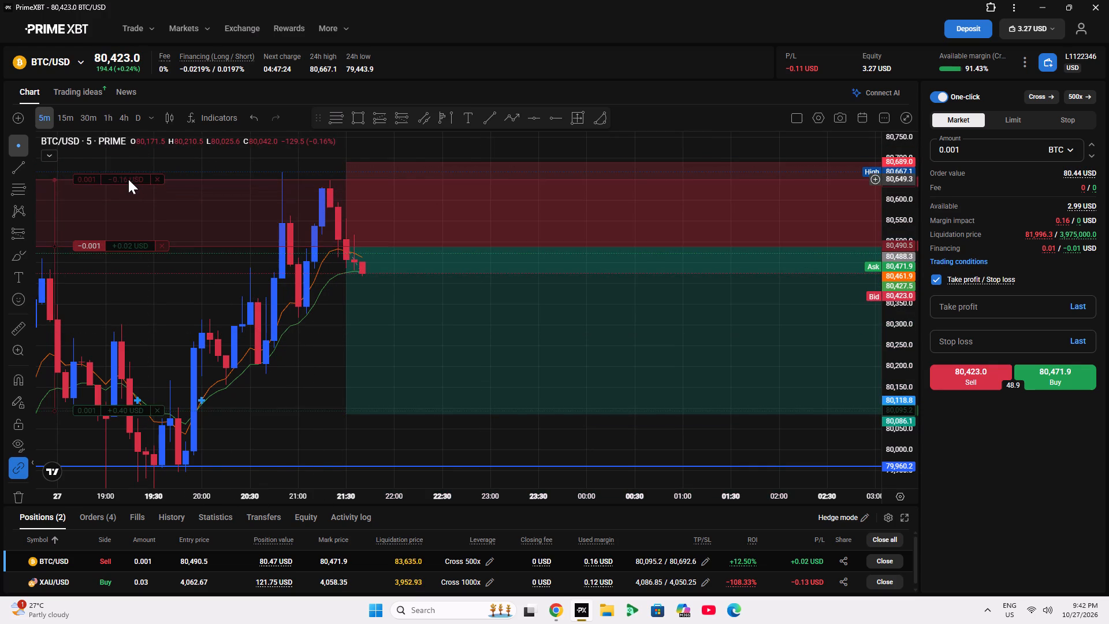
Lower the stop of the BTC/USD short position drawing to about 80,648.0, close to the stop loss order.
left_click(395, 180)
left_click(358, 205)
left_click_drag(344, 165, 344, 176)
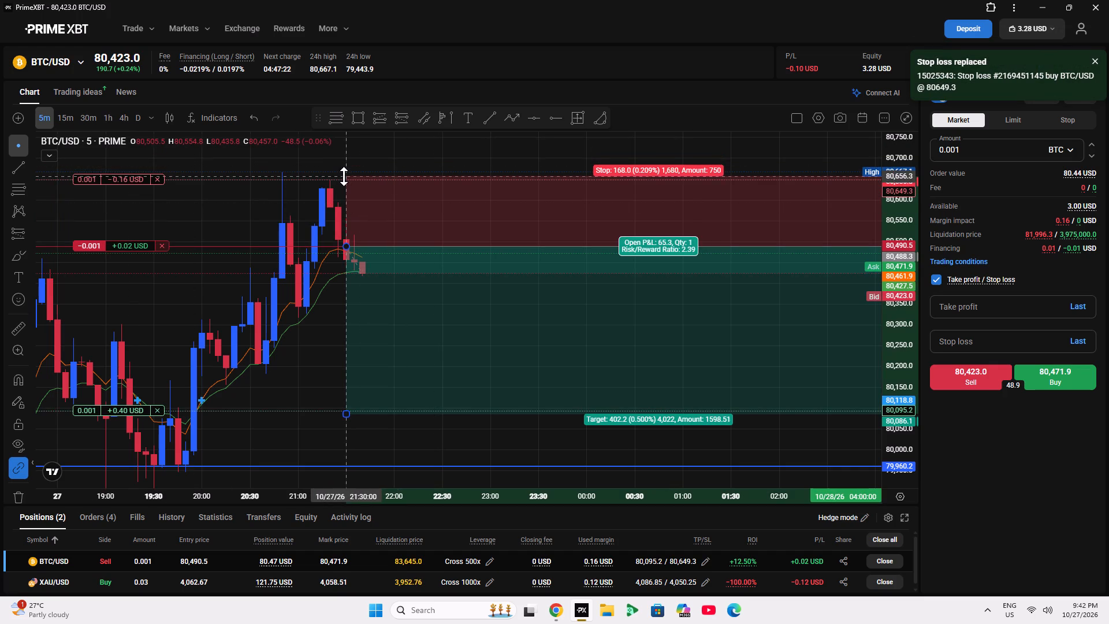
left_click_drag(344, 176, 346, 180)
left_click(174, 204)
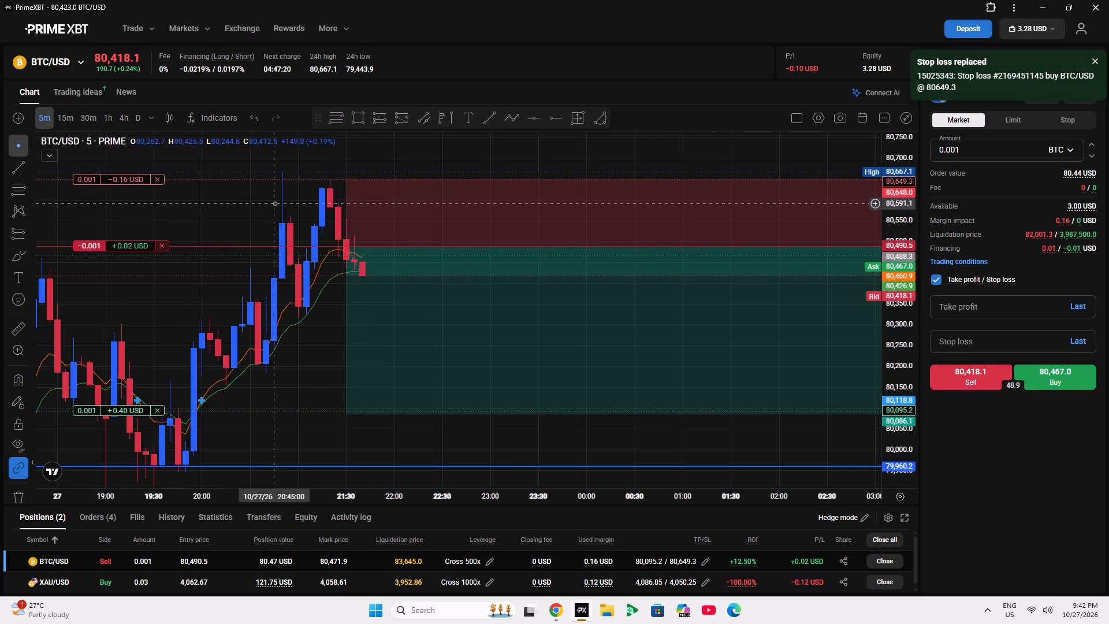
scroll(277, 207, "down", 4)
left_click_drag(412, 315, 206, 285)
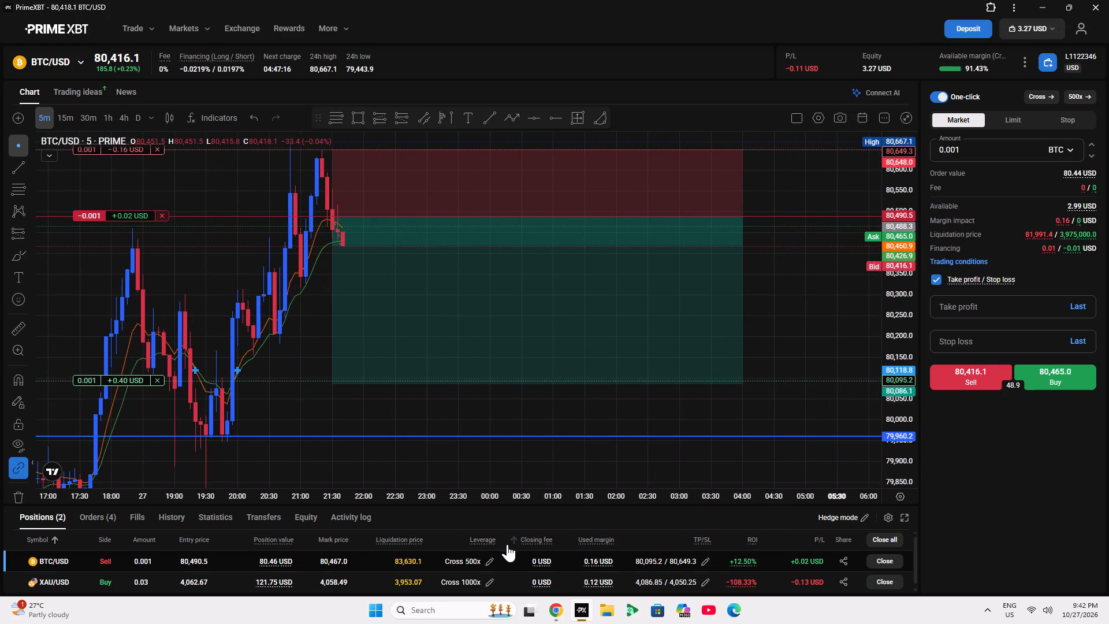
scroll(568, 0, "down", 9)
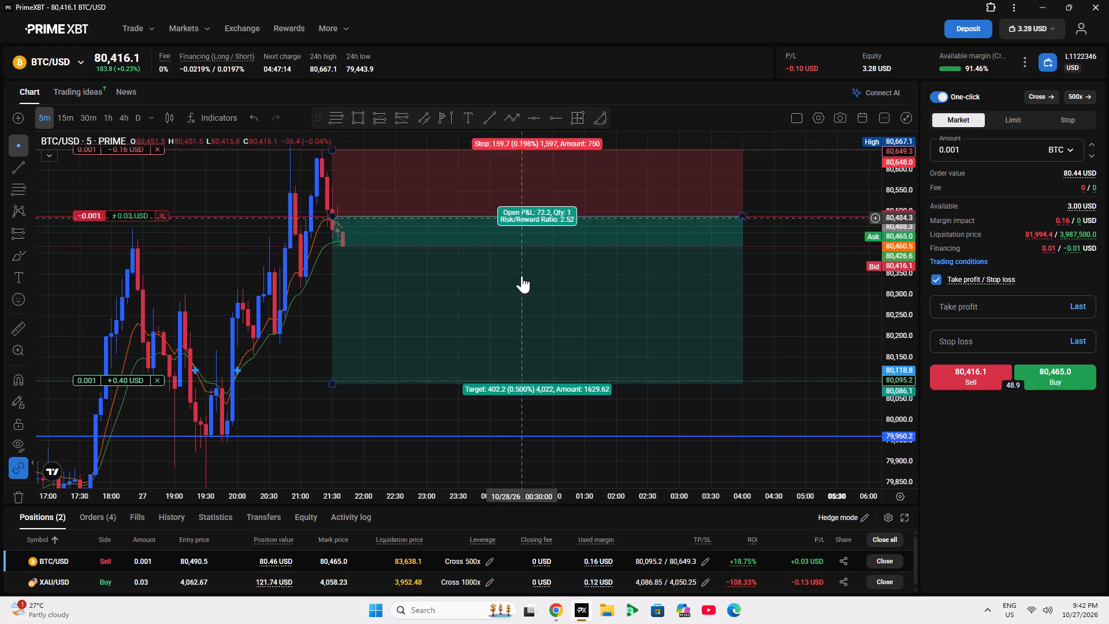
Switch to the live stream in Chrome to follow the gold analysis.
left_click(557, 615)
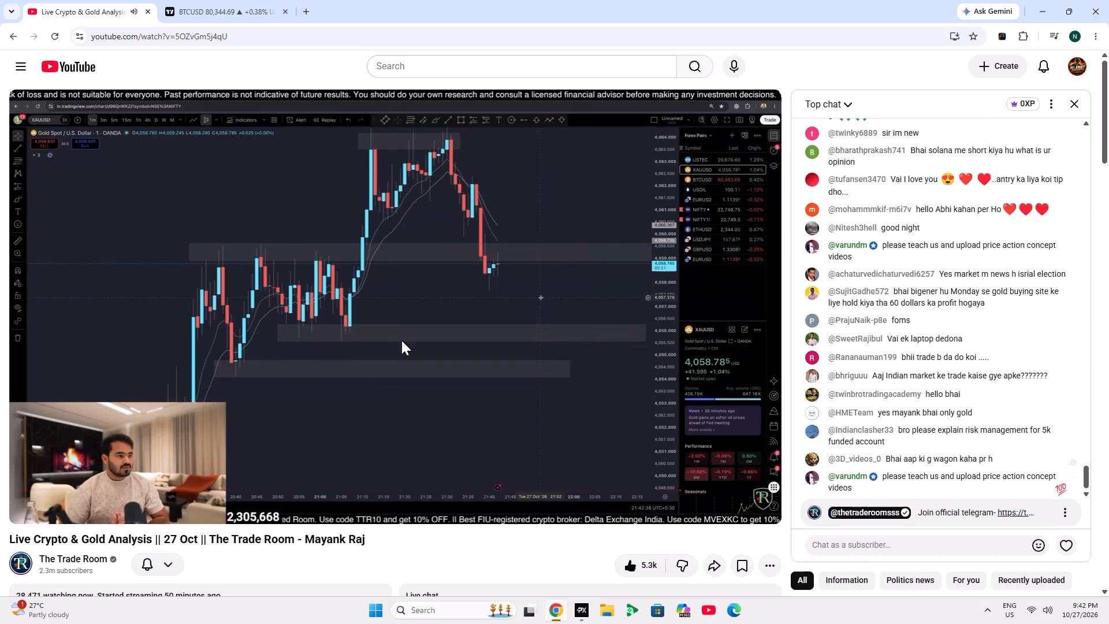
left_click(99, 510)
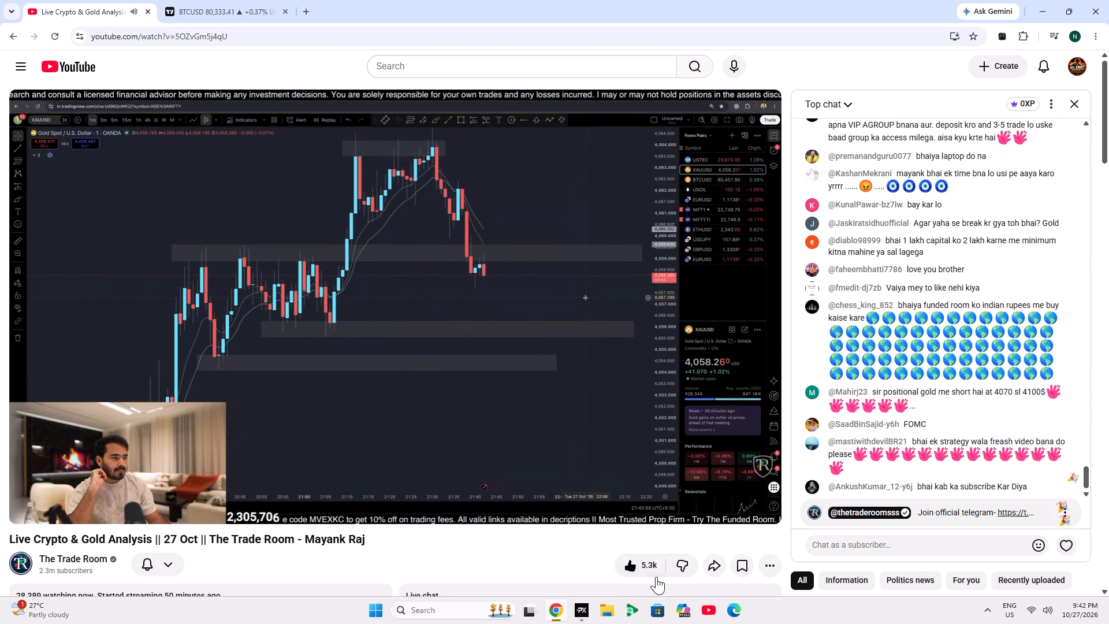
Switch to PrimeXBT and examine XAU/USD on the 1-minute timeframe around the 0.03 buy's entry and stop loss.
left_click(586, 611)
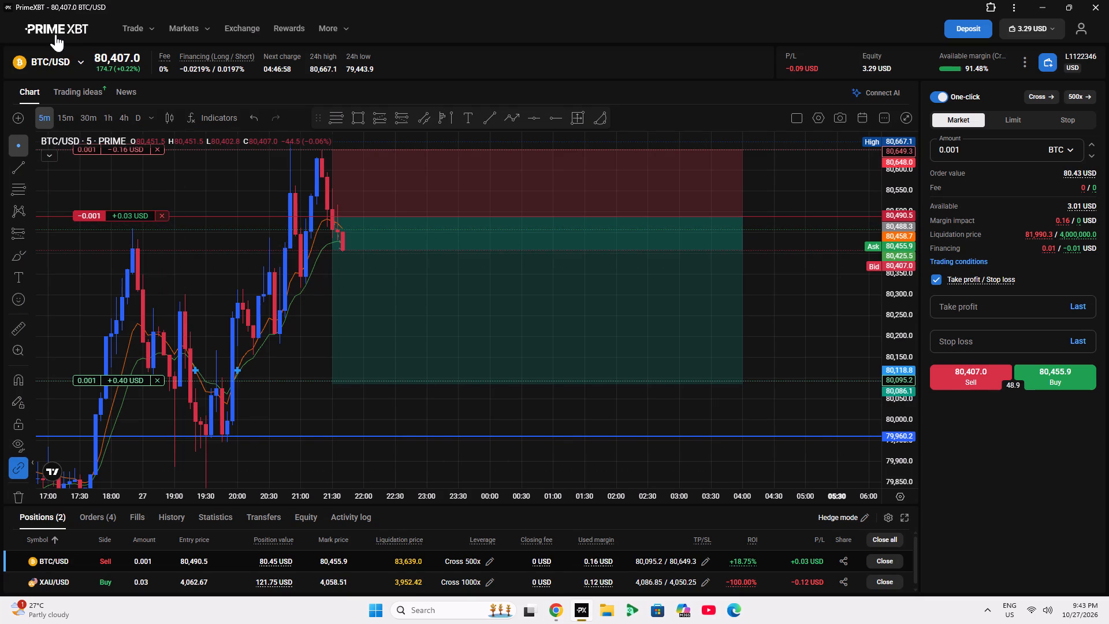
left_click(79, 65)
left_click(83, 188)
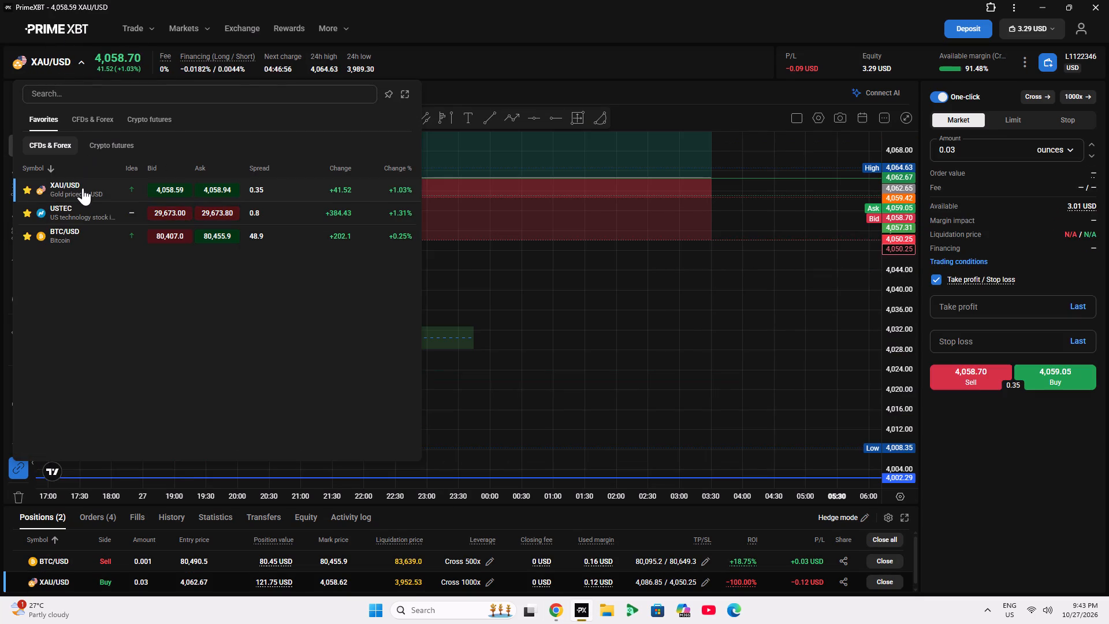
scroll(216, 0, "down", 4)
left_click_drag(654, 340, 641, 379)
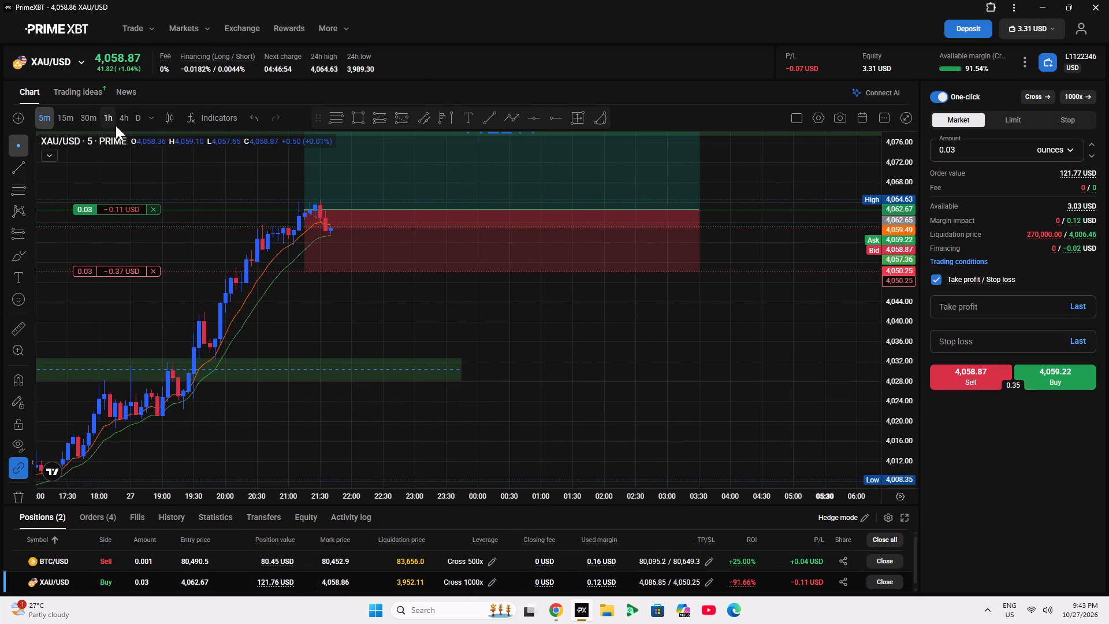
left_click(155, 123)
left_click(179, 165)
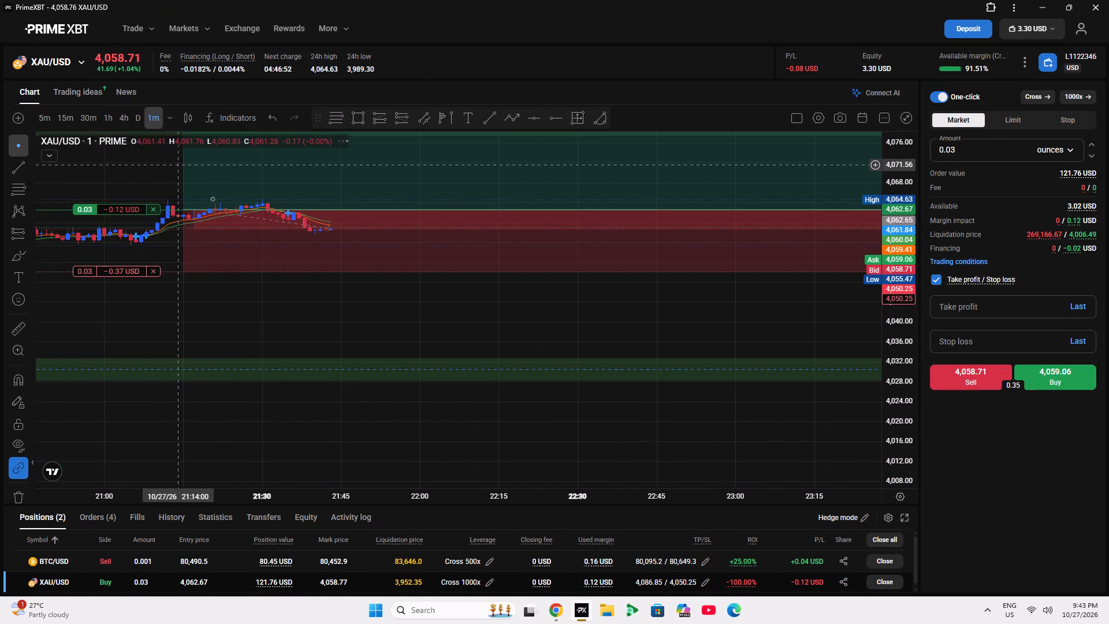
scroll(294, 258, "down", 5)
left_click_drag(567, 337, 439, 406)
scroll(894, 419, "up", 6)
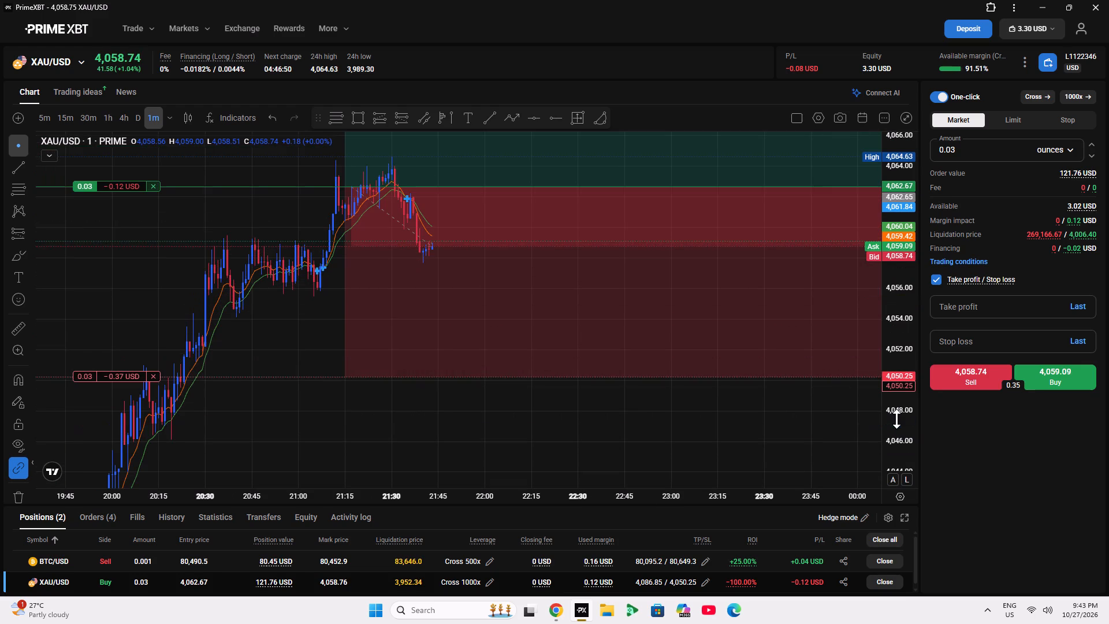
left_click_drag(760, 424, 667, 469)
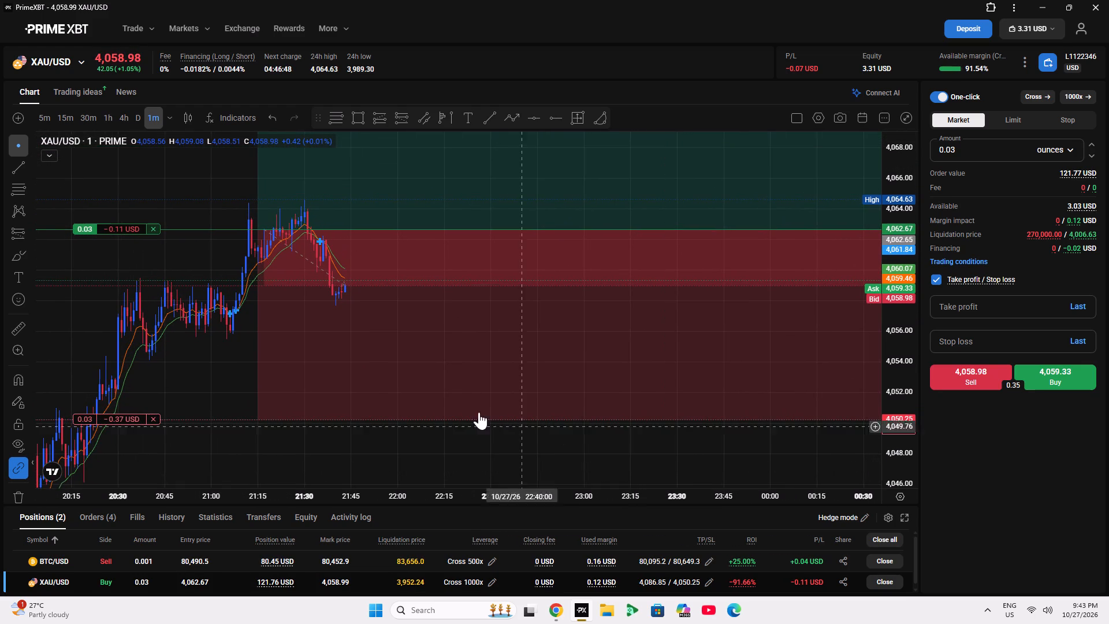
Return to the live stream in Chrome to compare its gold chart.
left_click(549, 608)
left_click(559, 610)
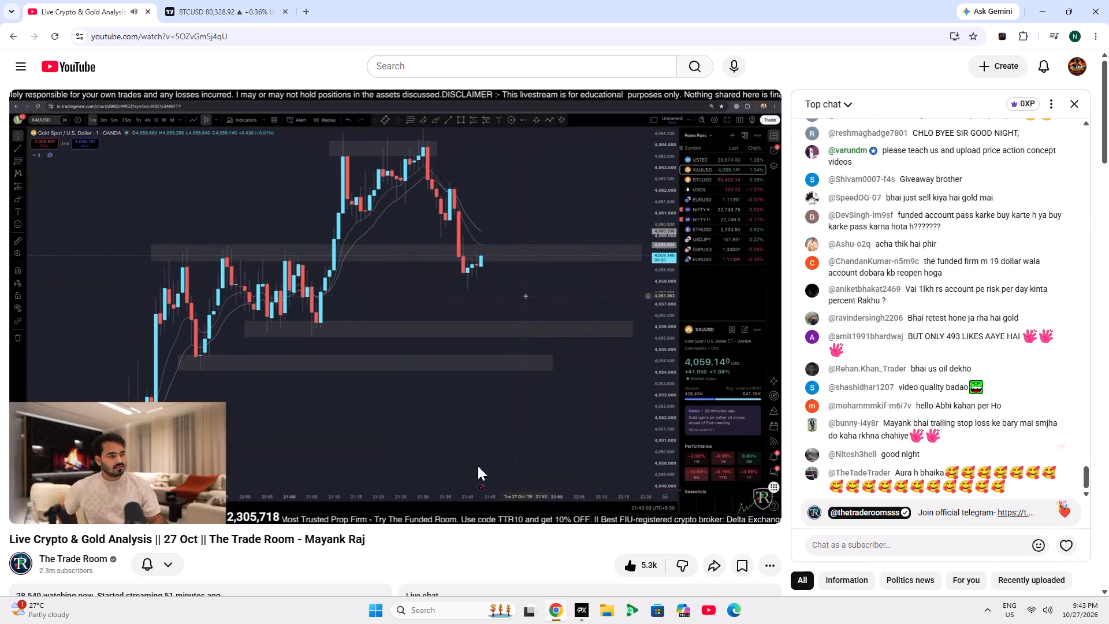
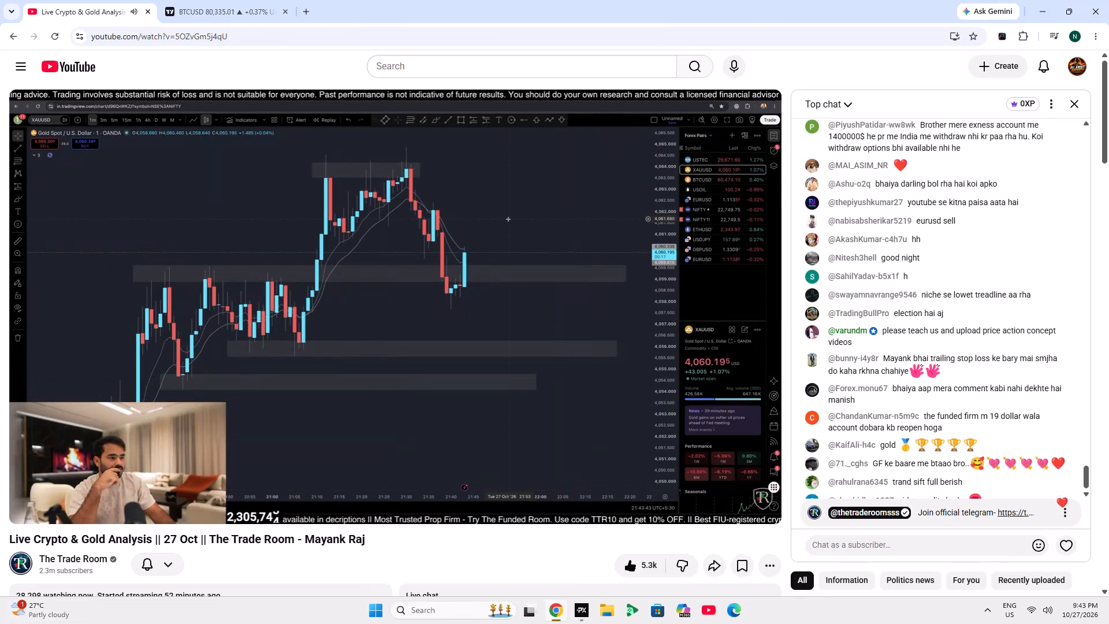
Bring the gold stream to its live point, switch to PrimeXBT and examine XAU/USD on the 5-minute timeframe.
double_click(95, 506)
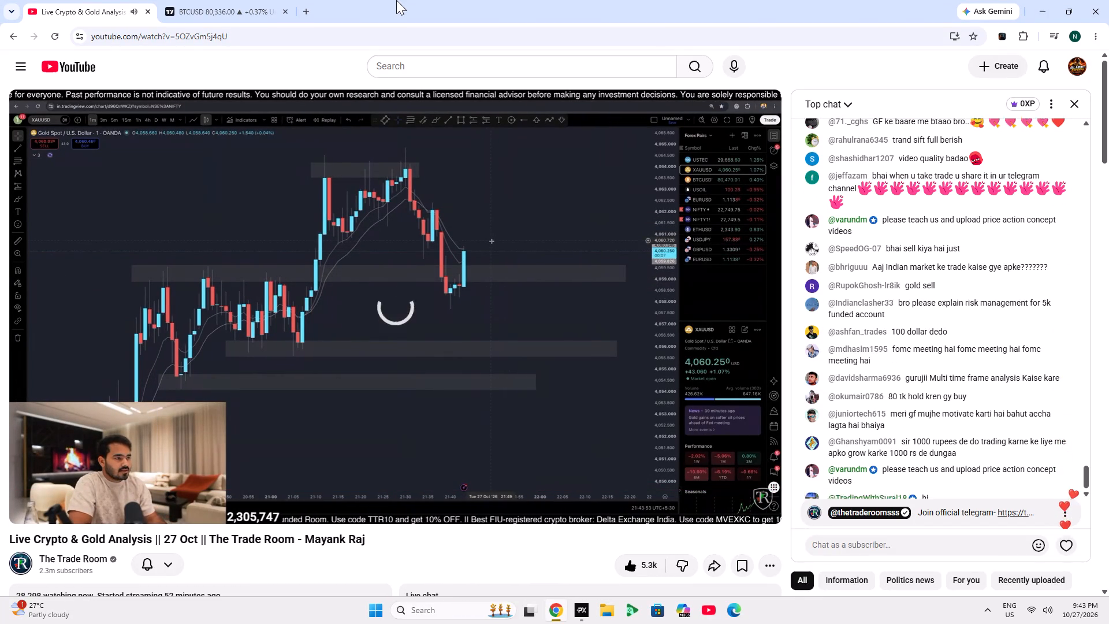
left_click(584, 615)
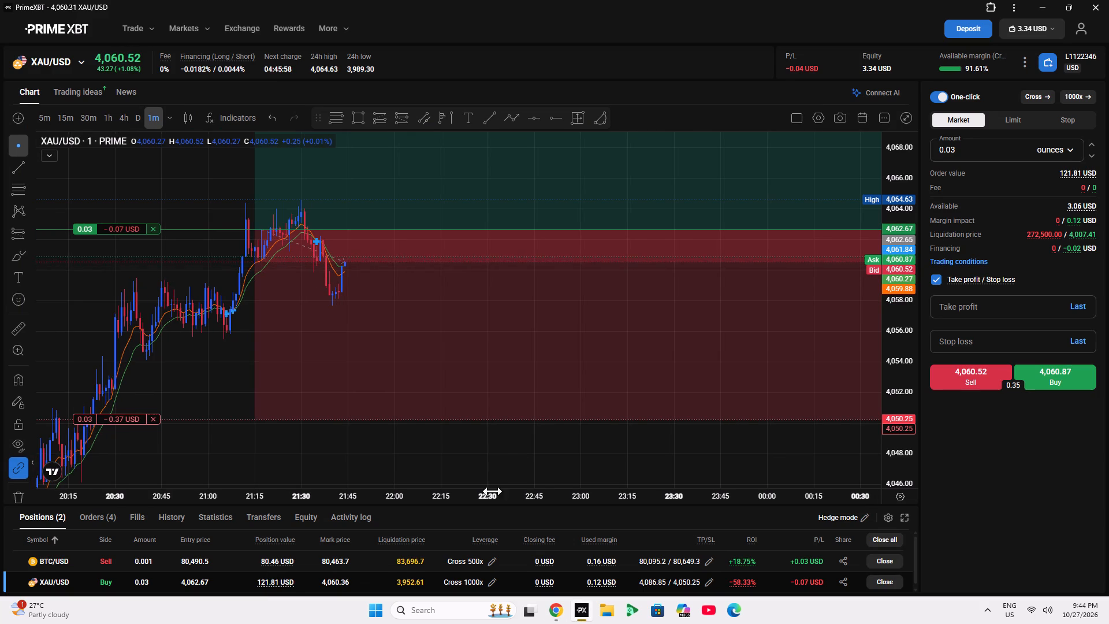
left_click(42, 115)
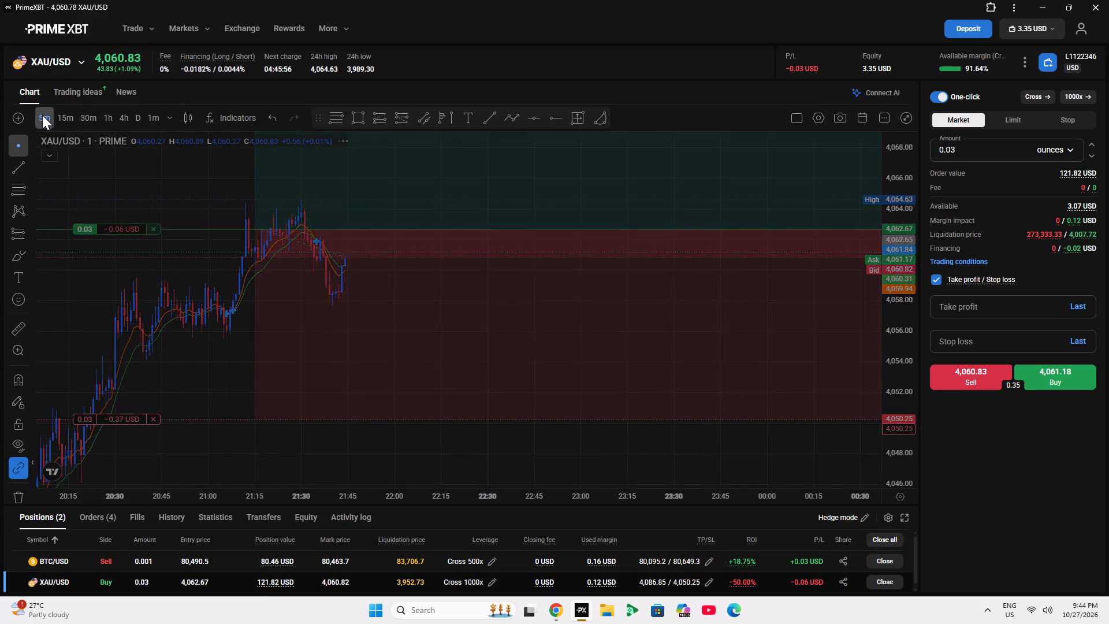
double_click(901, 358)
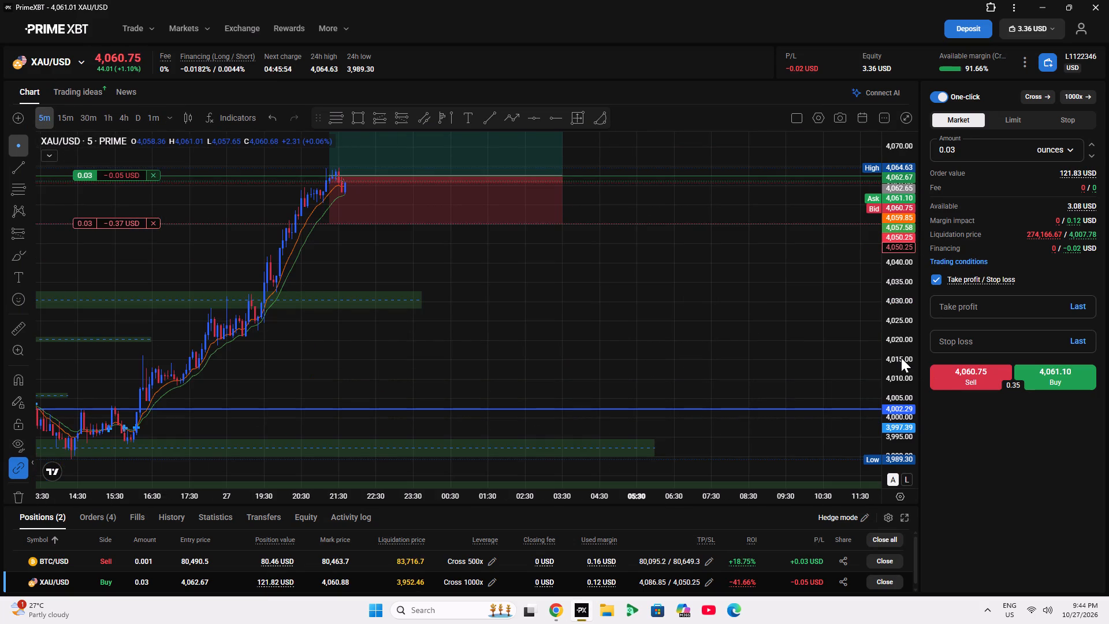
scroll(628, 363, "up", 4)
left_click_drag(484, 168, 566, 168)
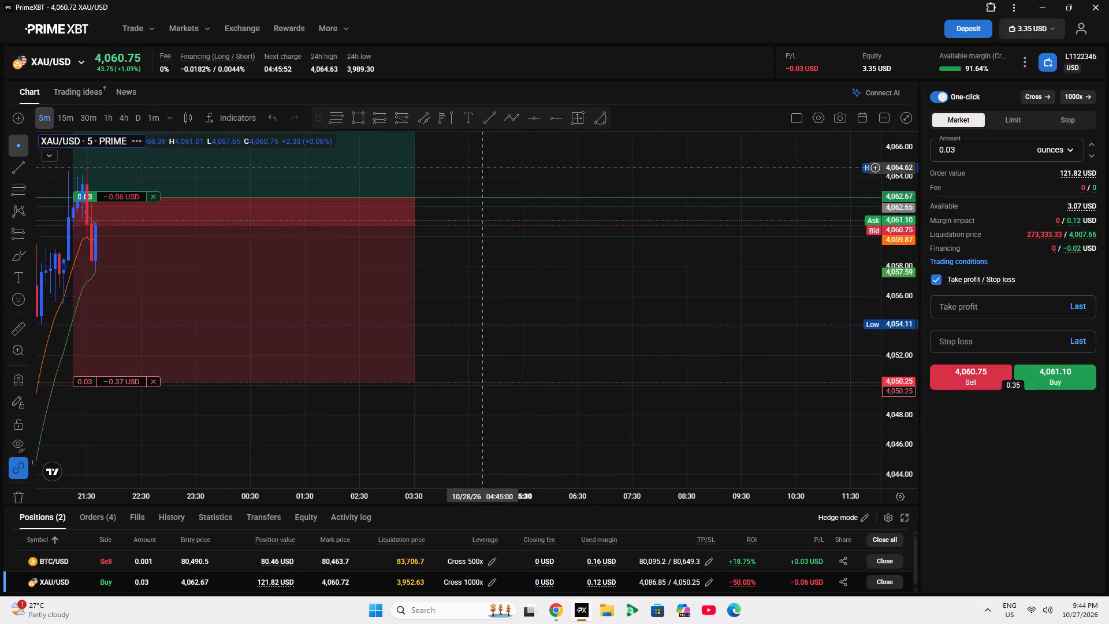
left_click_drag(566, 168, 769, 244)
scroll(902, 367, "up", 3)
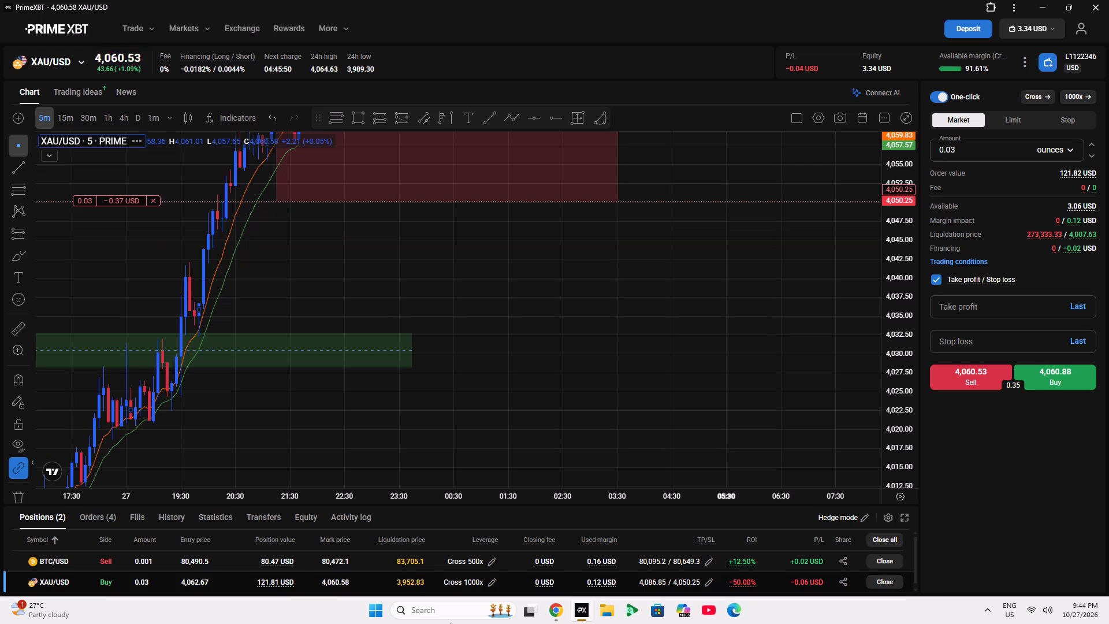
Return to the YouTube stream at its live point and look over the BTCUSD chart on TradingView.
left_click(567, 607)
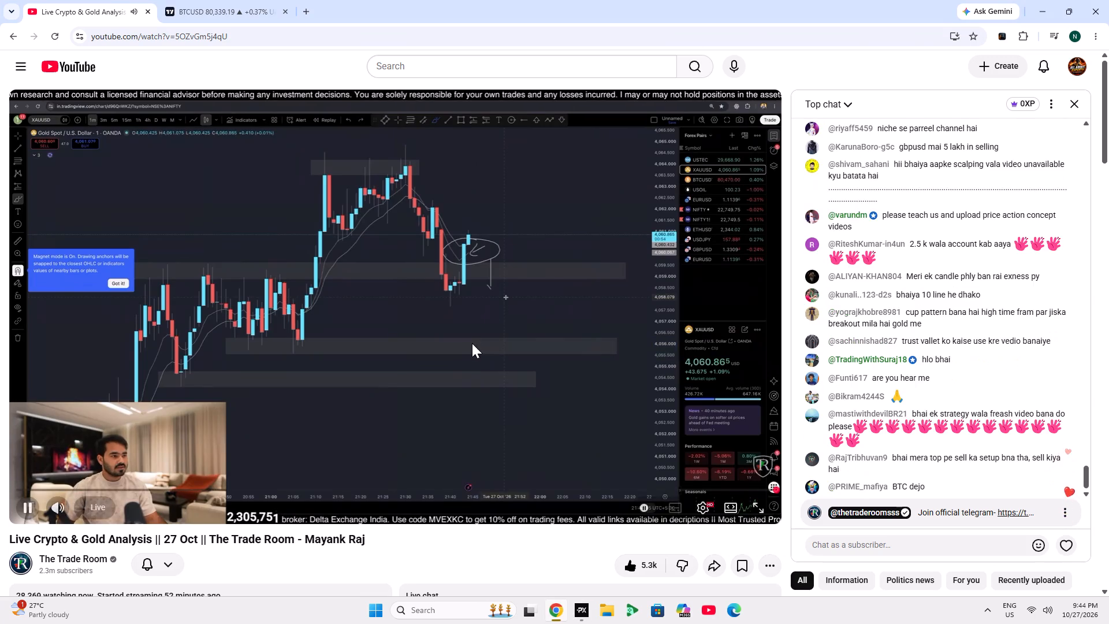
double_click(99, 506)
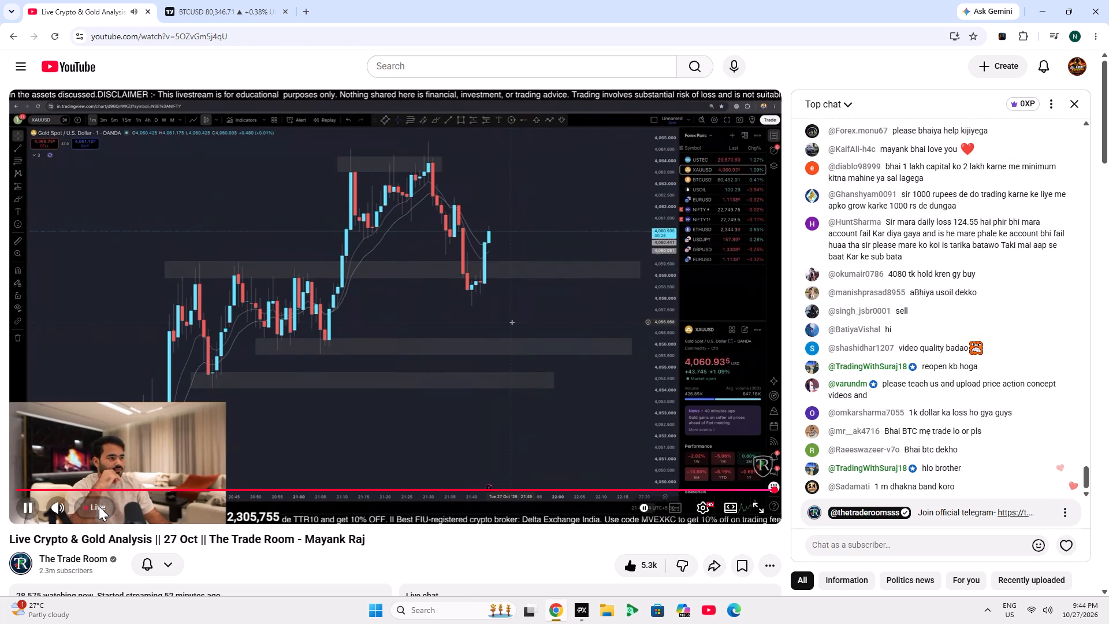
left_click(192, 0)
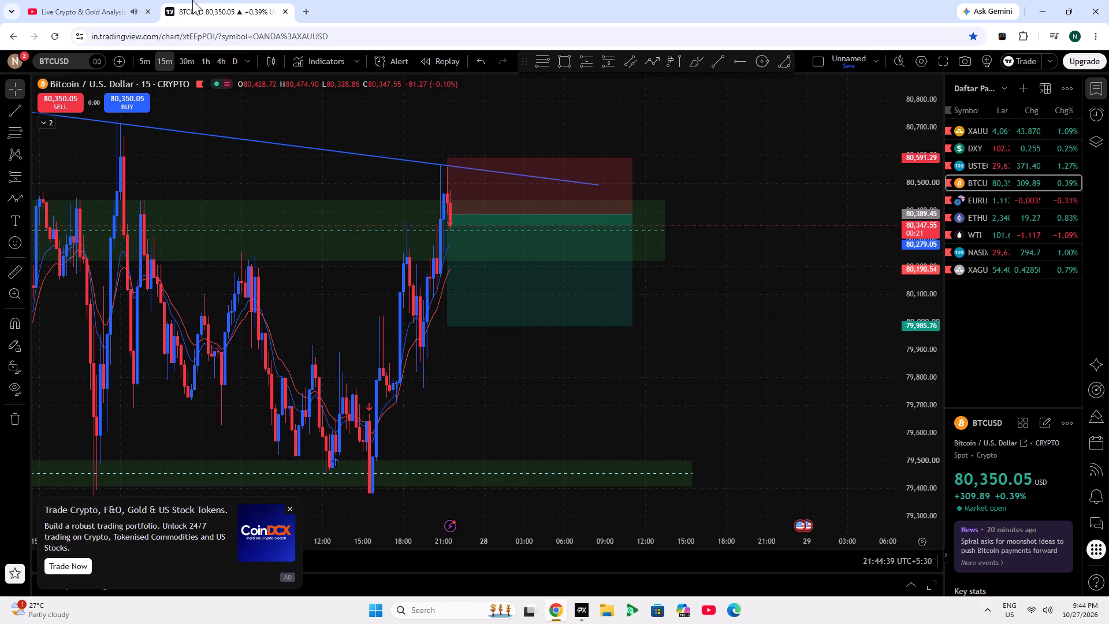
scroll(709, 336, "up", 5)
scroll(709, 336, "down", 2)
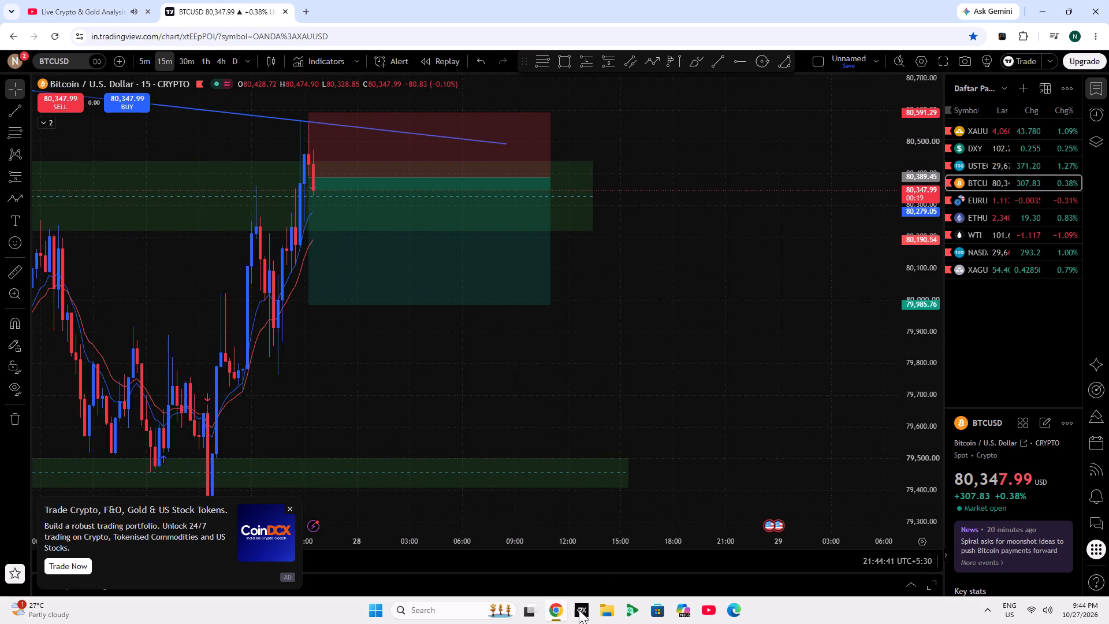
left_click(54, 0)
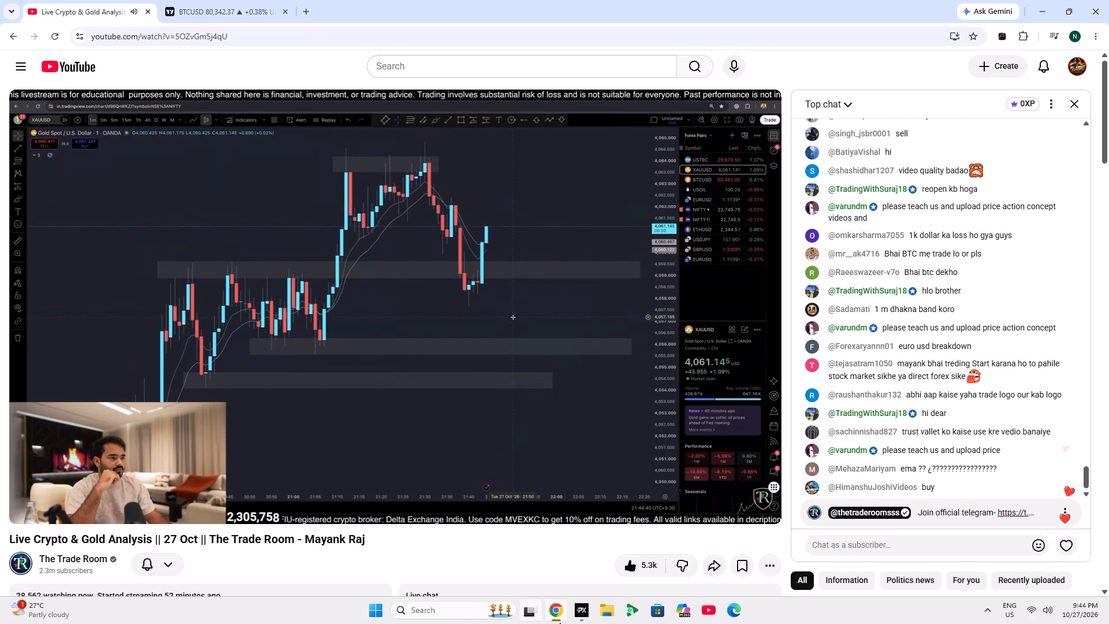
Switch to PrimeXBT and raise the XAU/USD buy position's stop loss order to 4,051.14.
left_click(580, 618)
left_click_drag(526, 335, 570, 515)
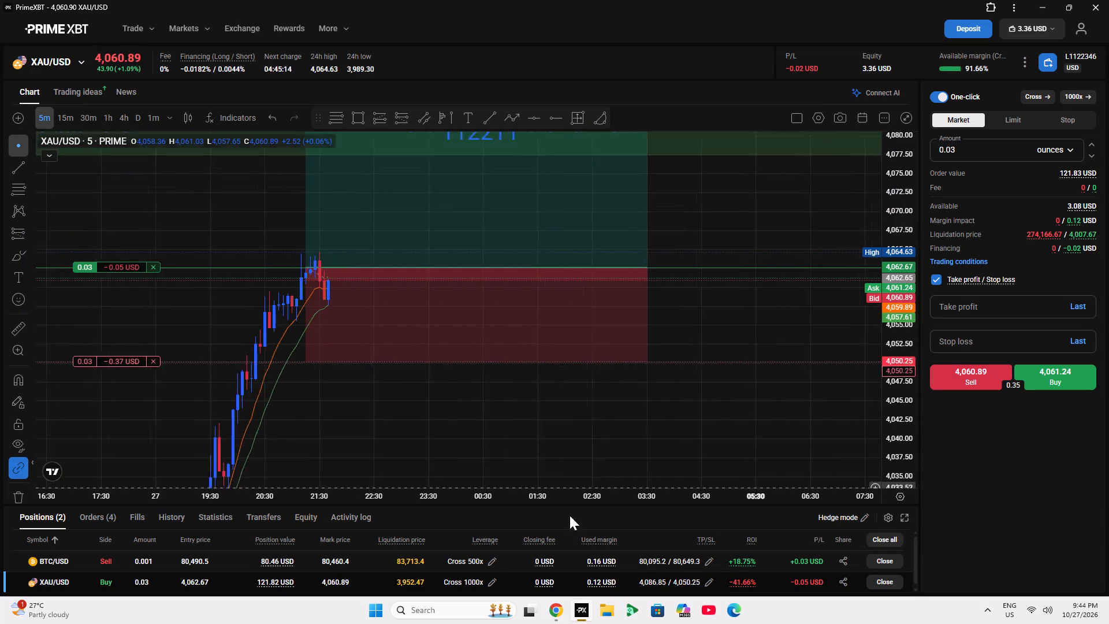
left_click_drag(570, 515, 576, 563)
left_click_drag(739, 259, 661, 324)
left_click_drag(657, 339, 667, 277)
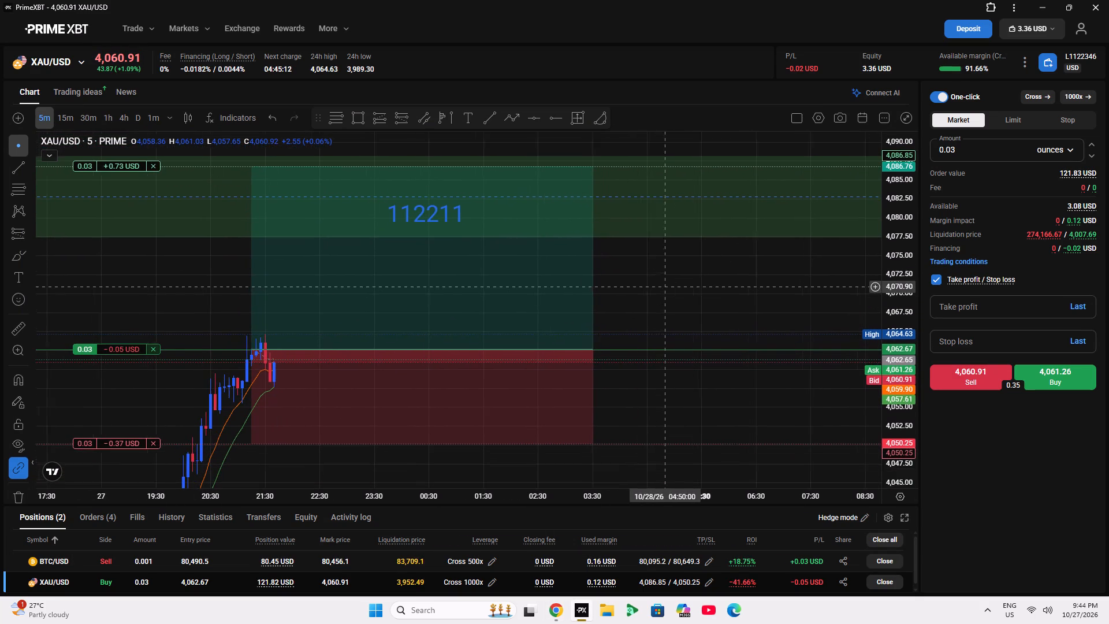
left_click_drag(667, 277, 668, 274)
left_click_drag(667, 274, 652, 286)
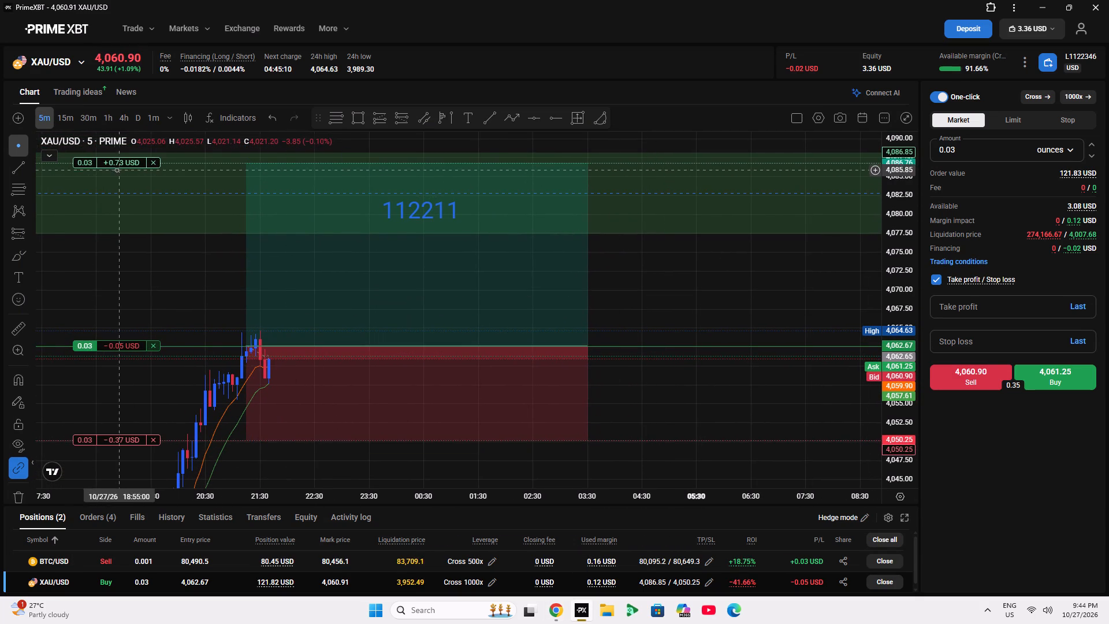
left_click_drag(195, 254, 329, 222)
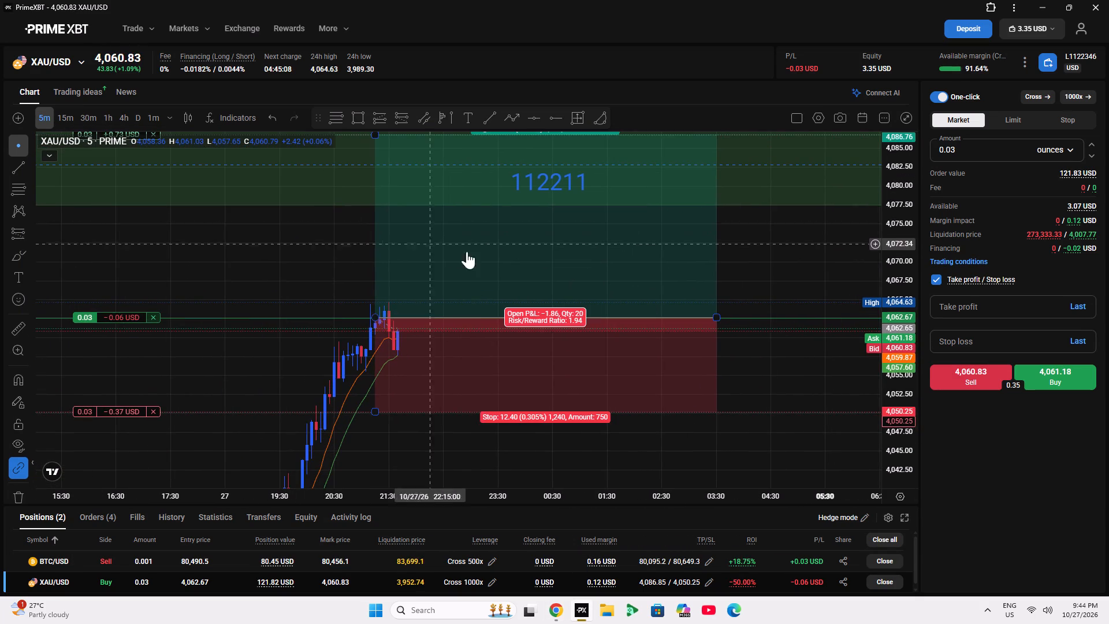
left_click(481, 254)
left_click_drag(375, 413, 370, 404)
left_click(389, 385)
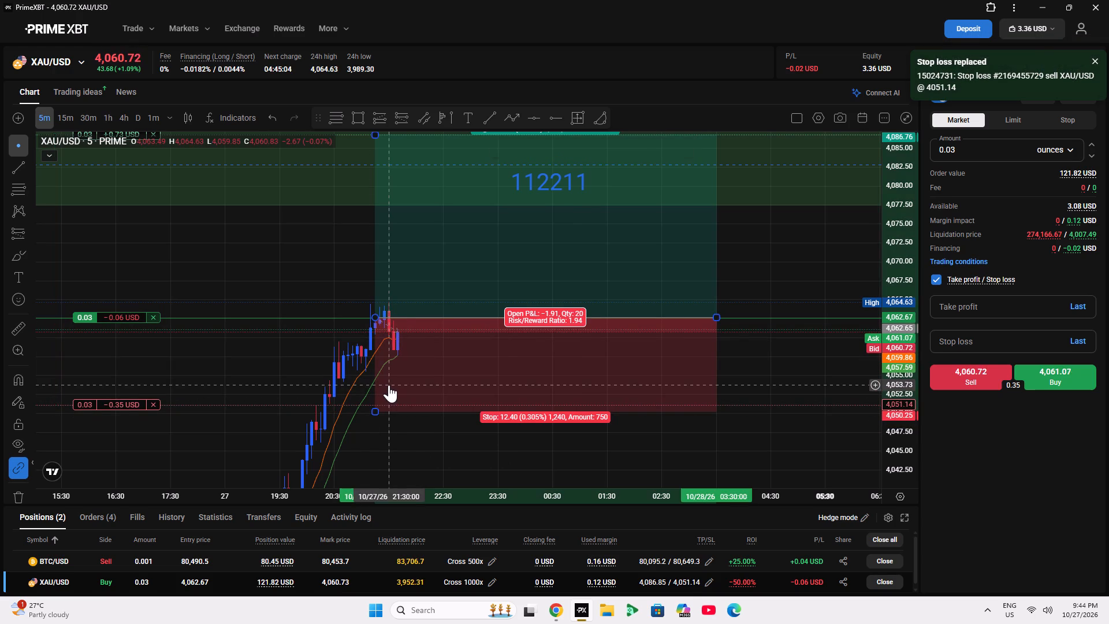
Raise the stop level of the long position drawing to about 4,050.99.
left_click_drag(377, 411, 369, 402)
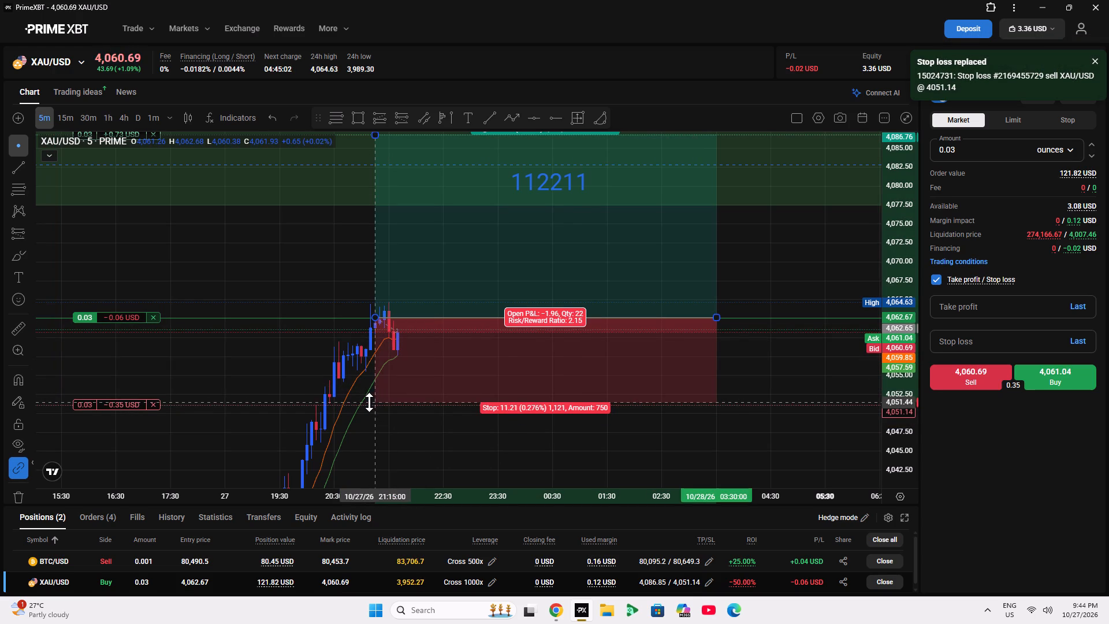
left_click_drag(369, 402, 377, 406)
Switch the XAU/USD chart to the 15-minute timeframe, framing the open position and the green zone above it.
left_click_drag(311, 361, 260, 387)
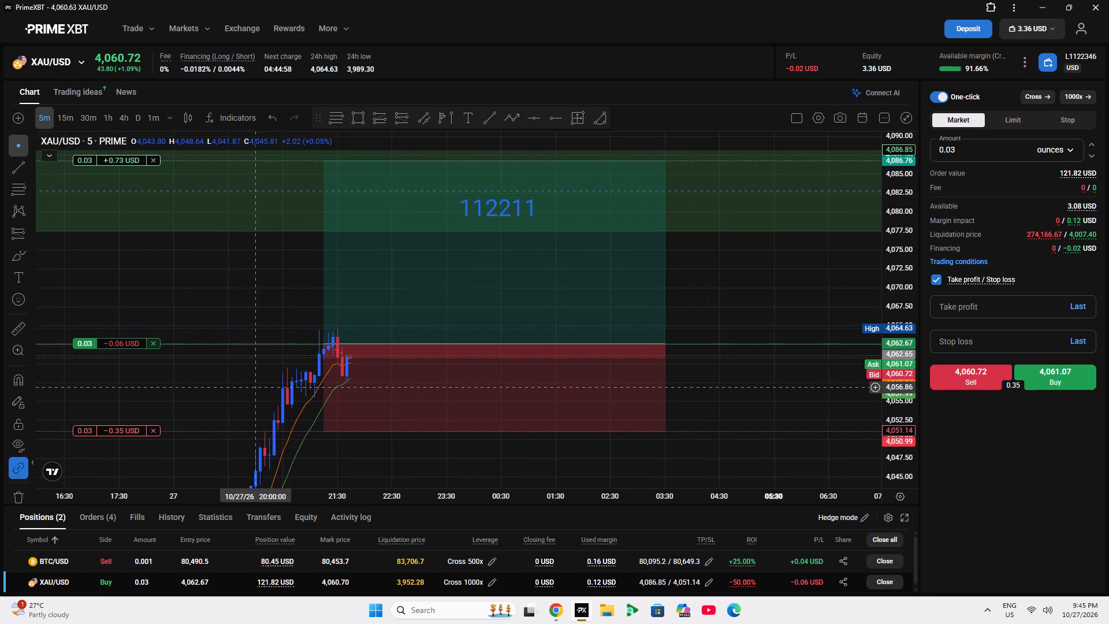
left_click_drag(260, 387, 259, 388)
scroll(438, 0, "down", 4)
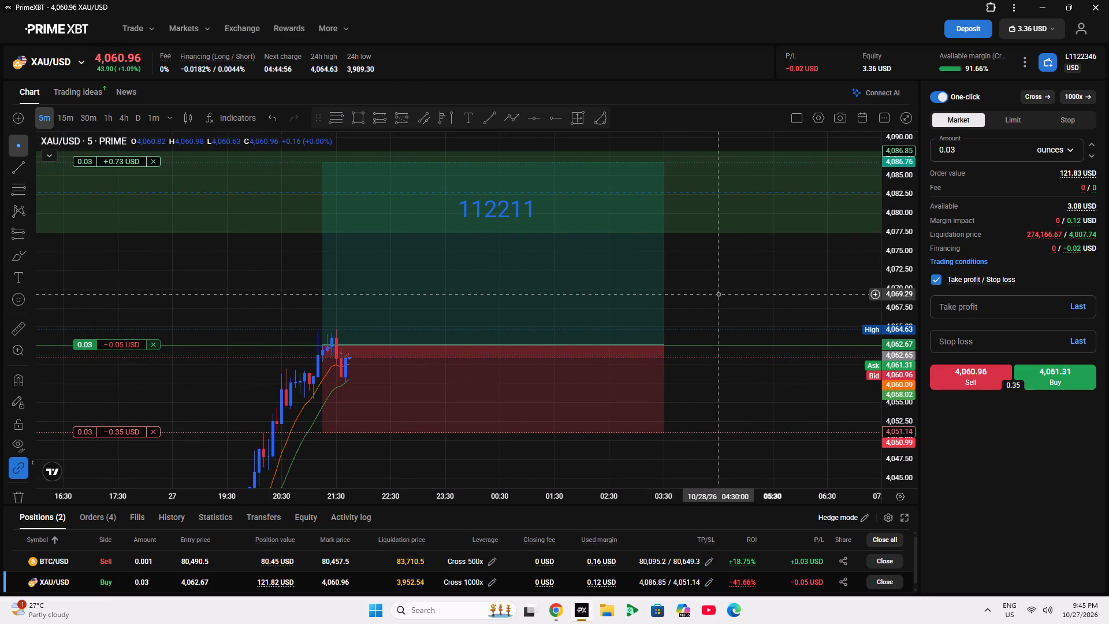
left_click(719, 294)
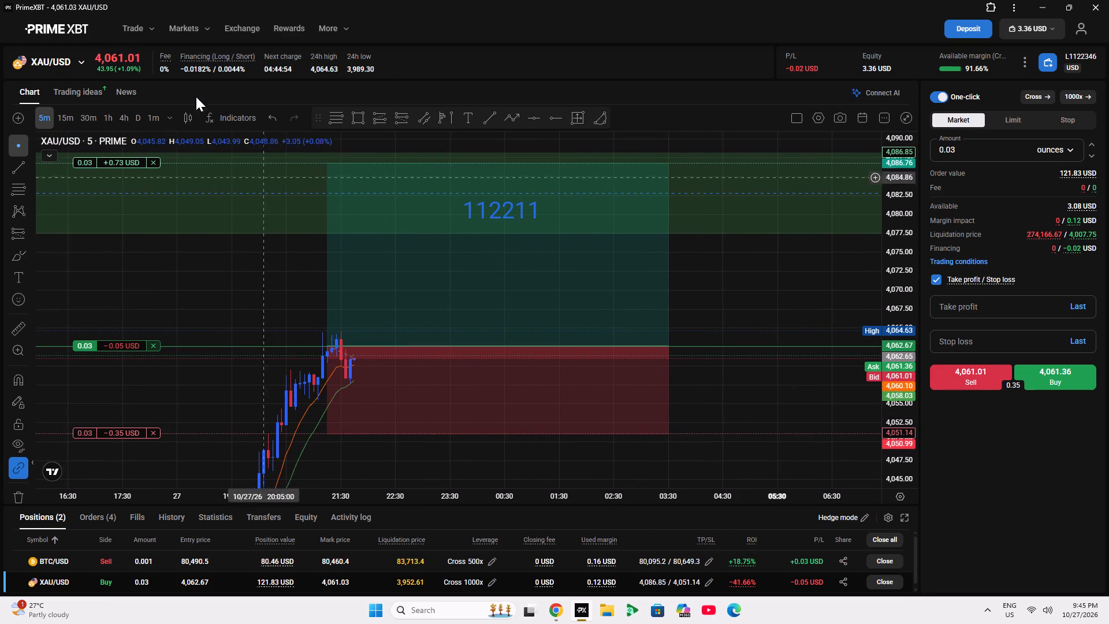
left_click(76, 117)
left_click_drag(593, 310, 603, 310)
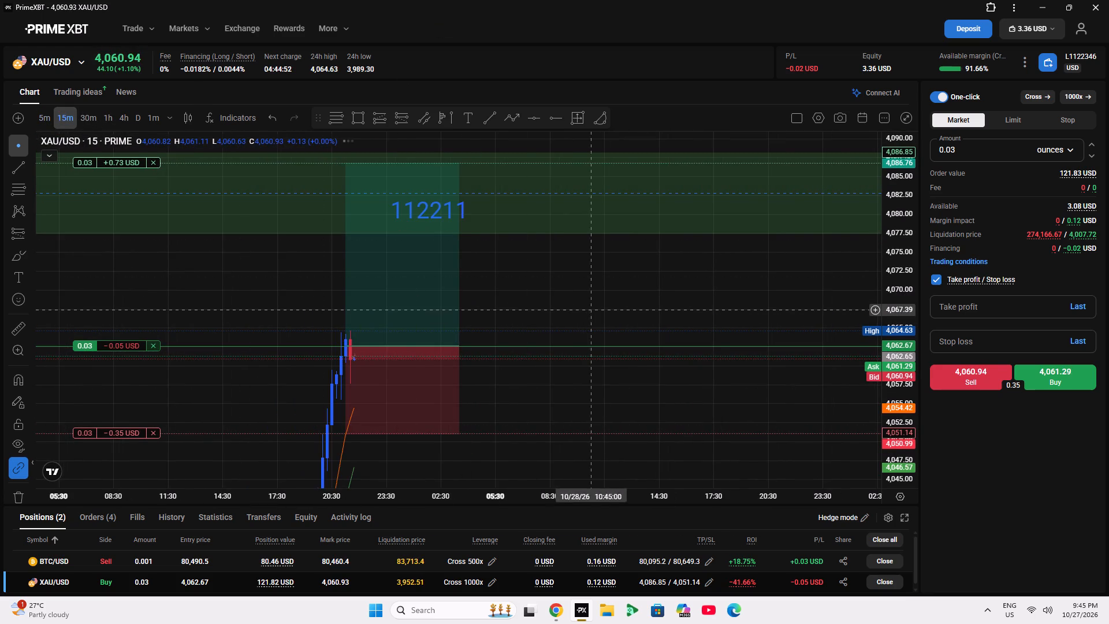
left_click_drag(603, 310, 689, 307)
double_click(893, 346)
scroll(609, 370, "up", 6)
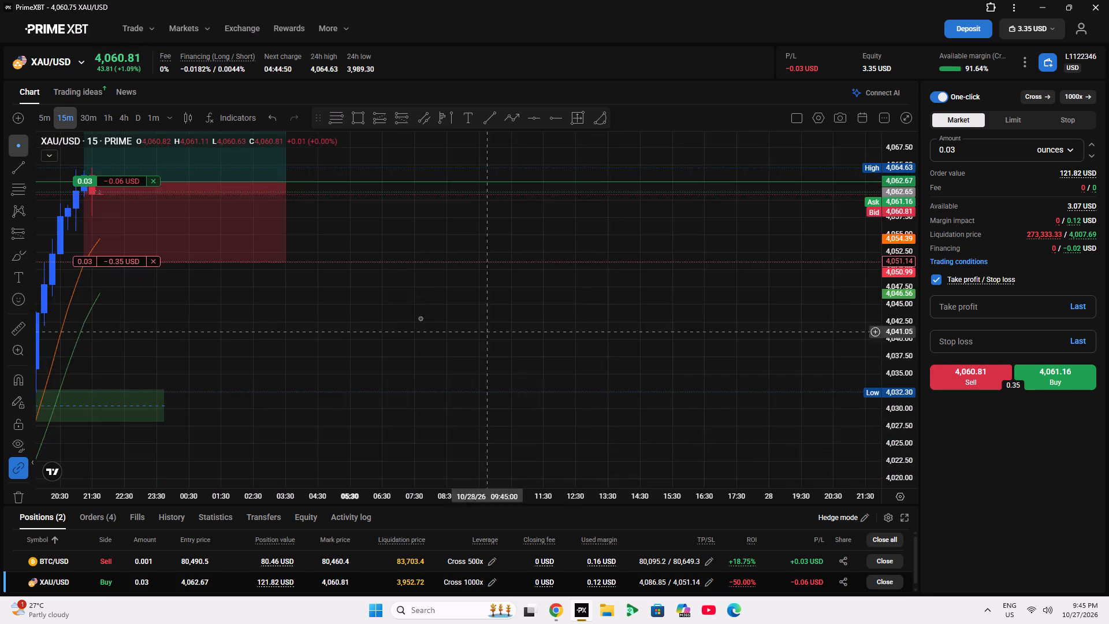
left_click_drag(434, 321, 658, 376)
scroll(898, 352, "up", 4)
left_click_drag(673, 325, 739, 588)
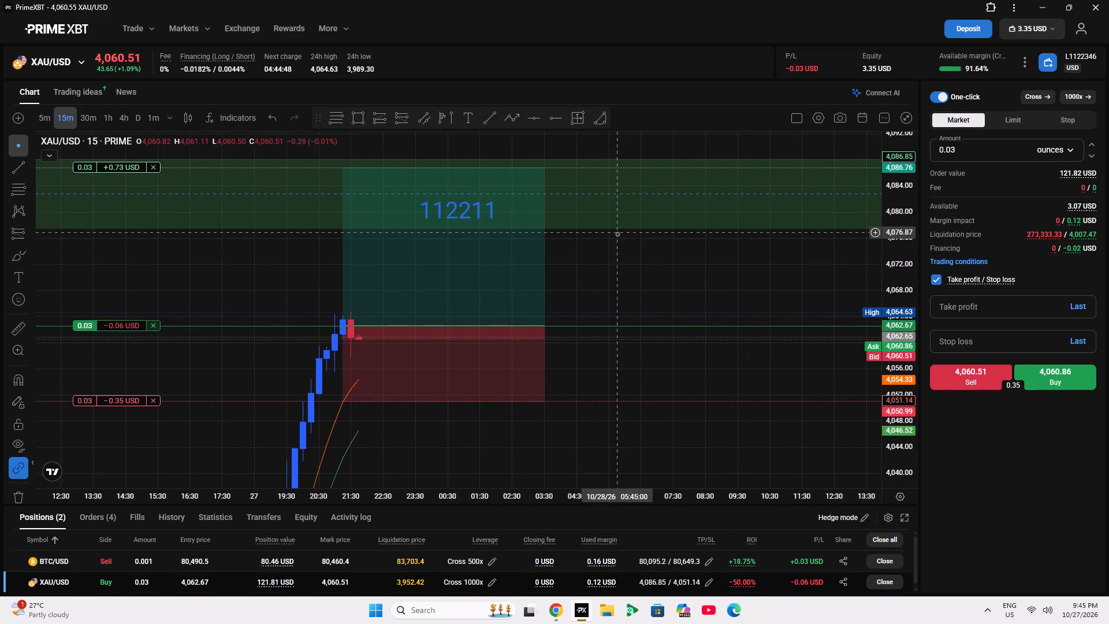
Switch to the YouTube live stream and check the analyst's gold chart.
left_click(557, 609)
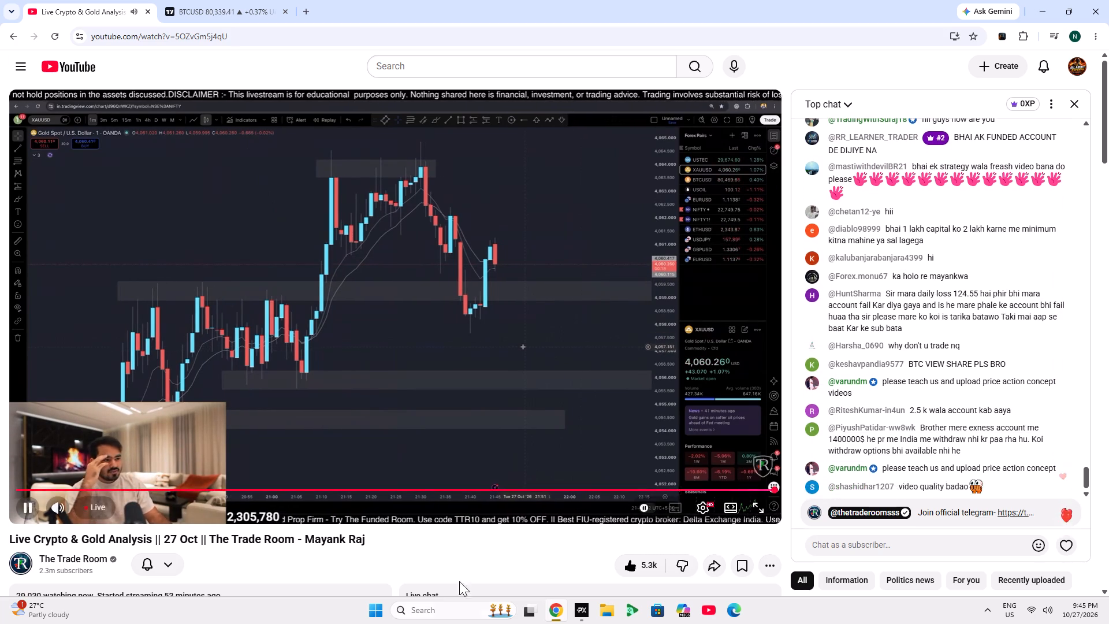
Switch back to PrimeXBT and raise the XAU/USD position's stop loss order to 4,052.28.
left_click(585, 615)
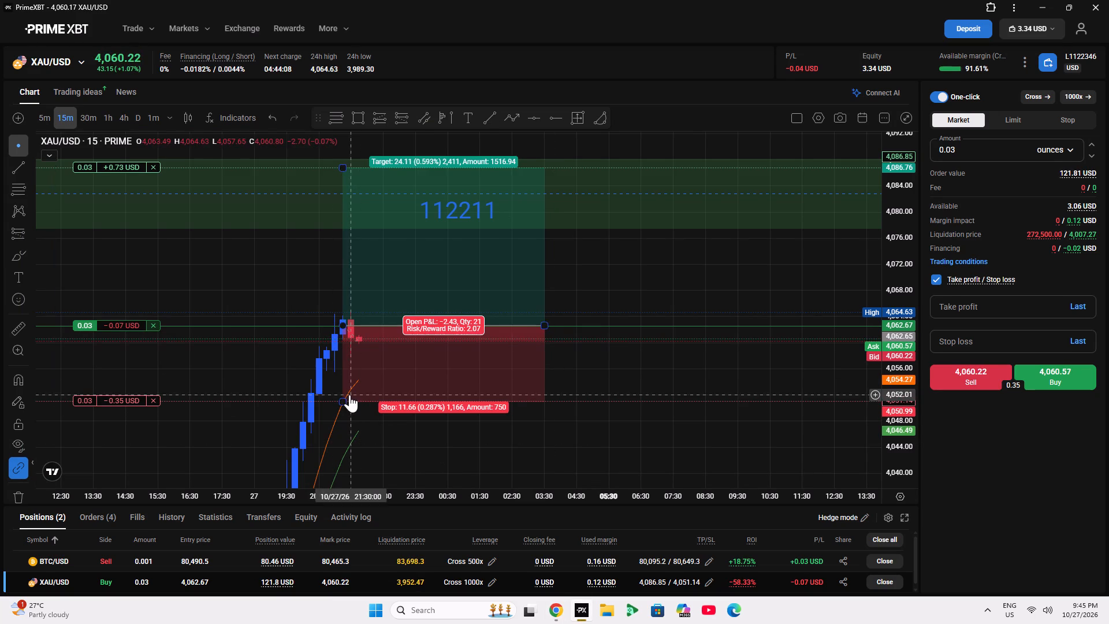
left_click(349, 395)
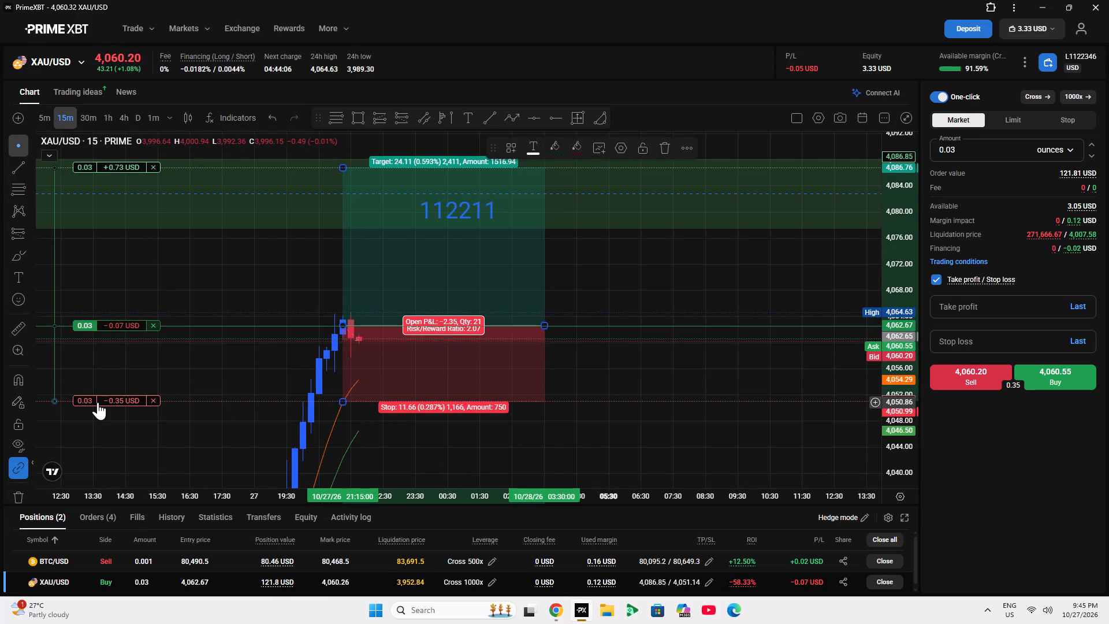
left_click_drag(98, 402, 96, 393)
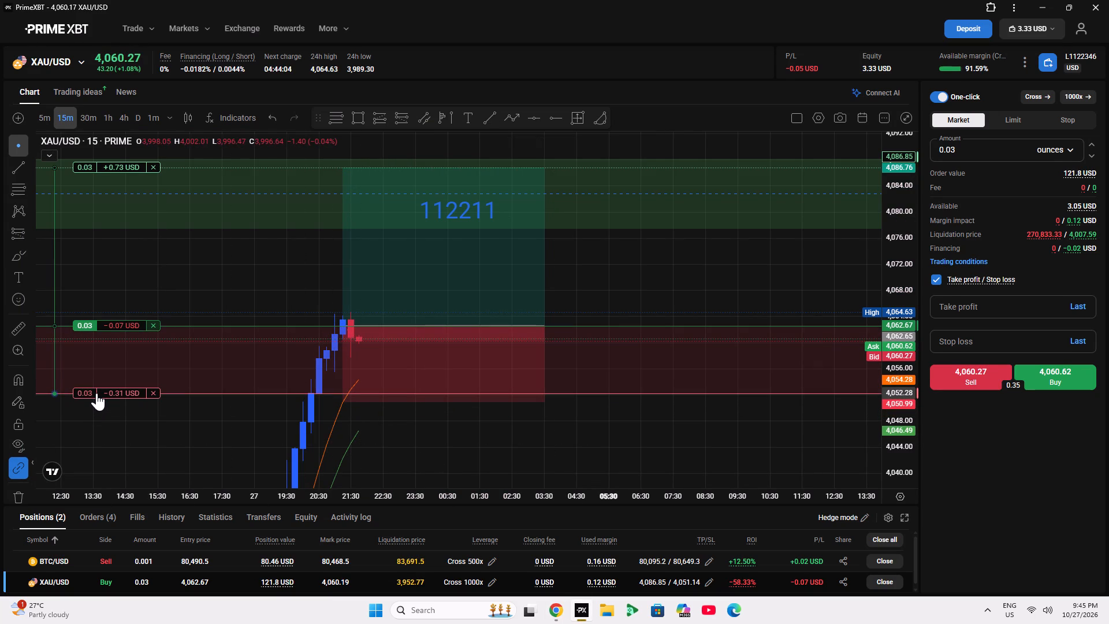
left_click_drag(96, 393, 101, 393)
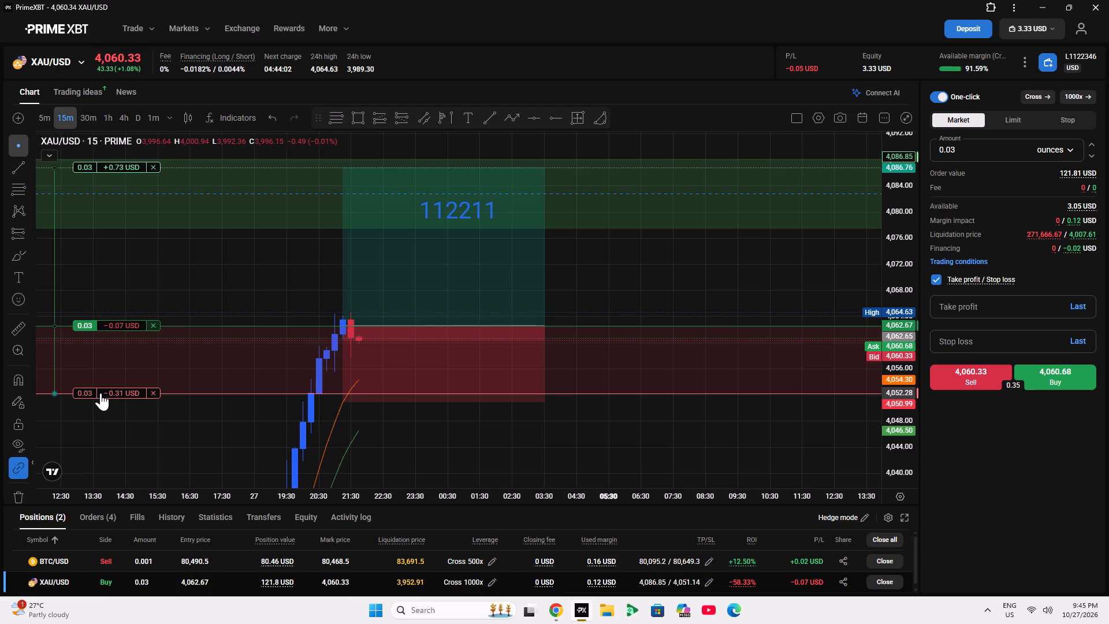
left_click_drag(101, 393, 101, 393)
Raise the stop level of the long position drawing to 4,052.28, matching the stop loss order.
left_click(435, 377)
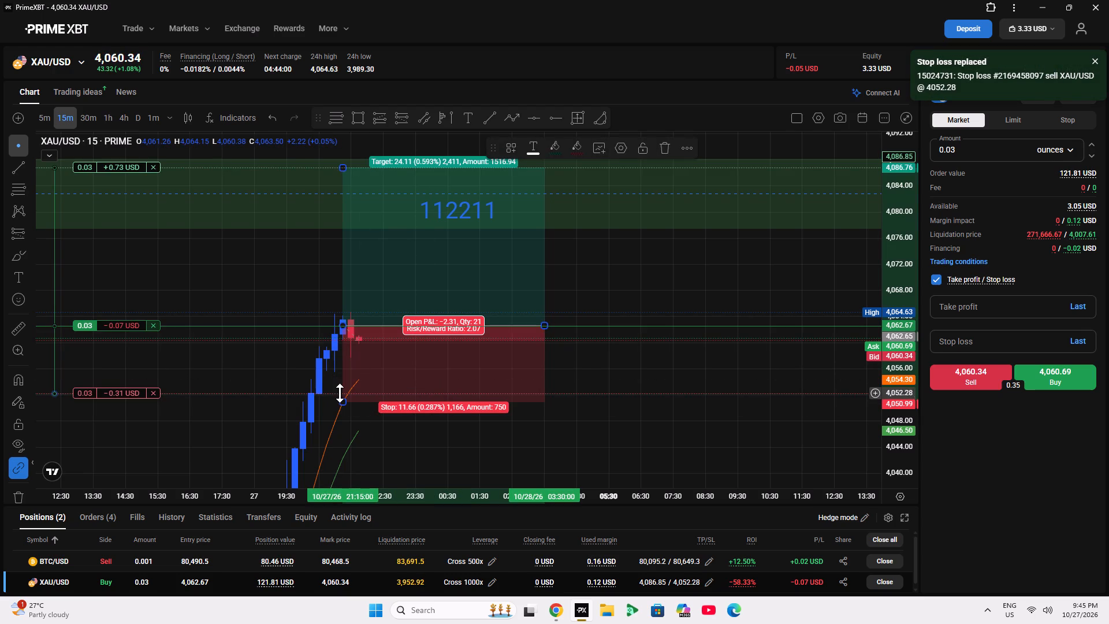
left_click_drag(342, 401, 340, 393)
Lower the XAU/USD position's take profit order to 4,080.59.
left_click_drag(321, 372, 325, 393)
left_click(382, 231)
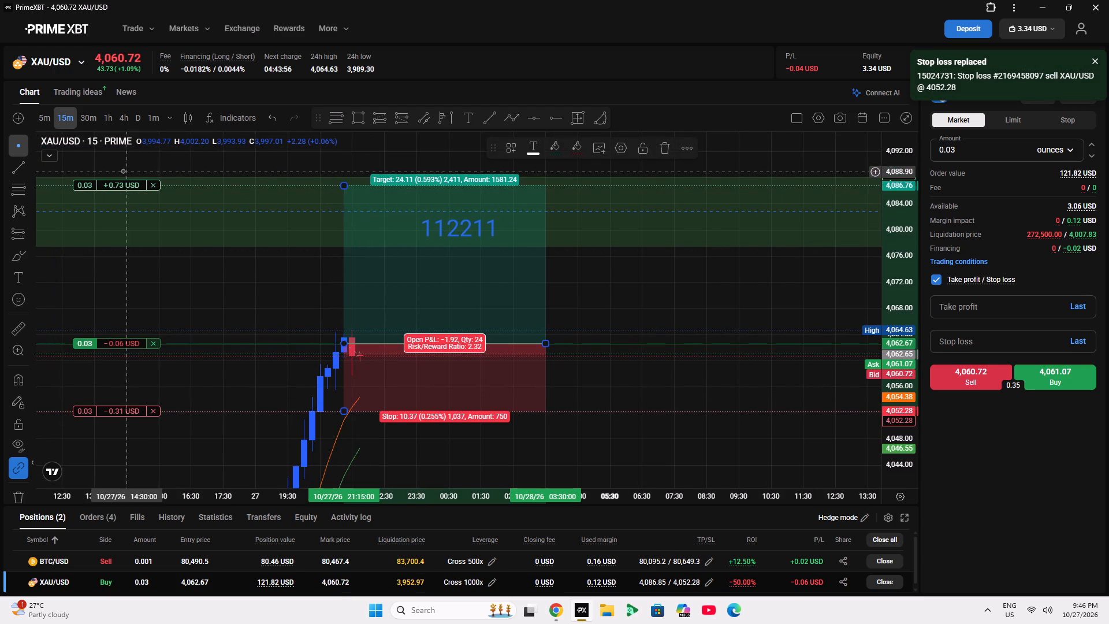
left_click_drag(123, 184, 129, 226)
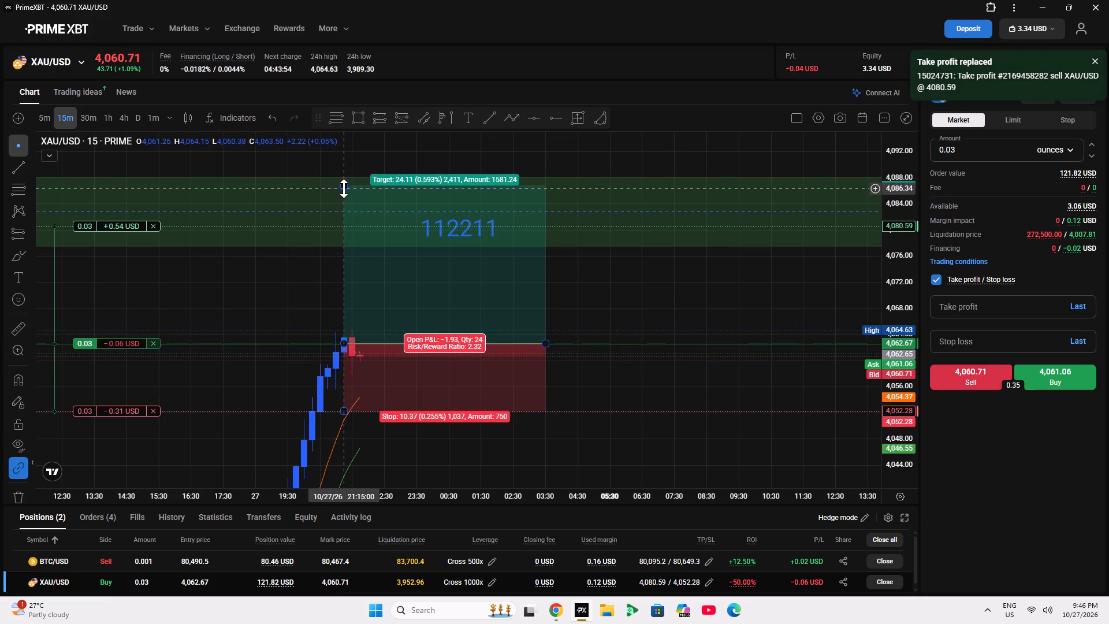
Lower the target level of the long position drawing to 4,082.89 inside the green zone.
left_click_drag(344, 188, 340, 214)
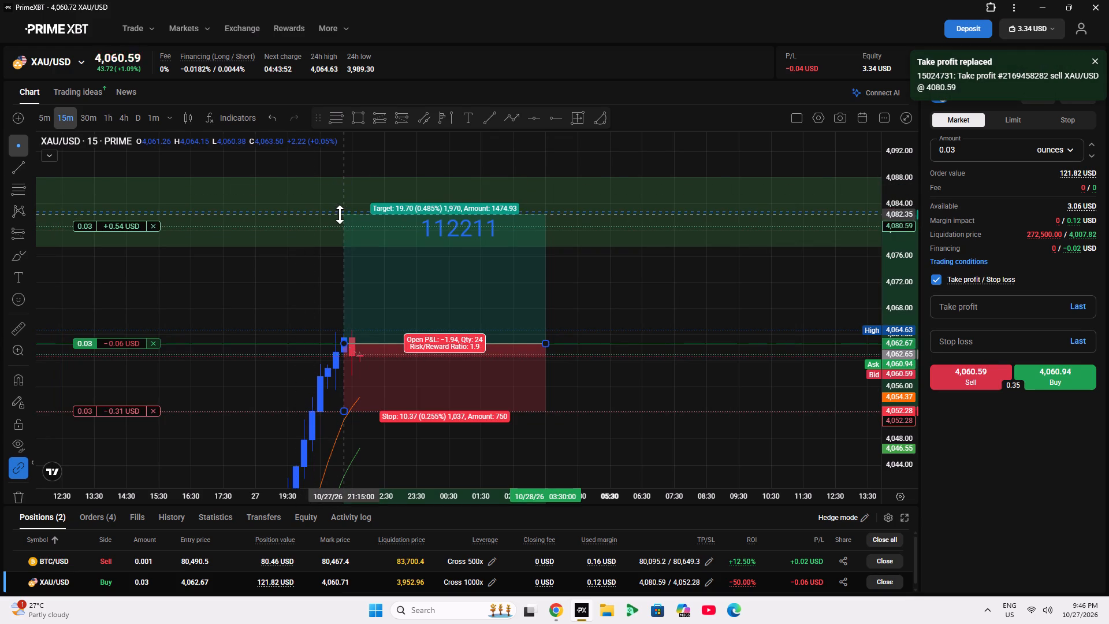
left_click_drag(340, 214, 337, 211)
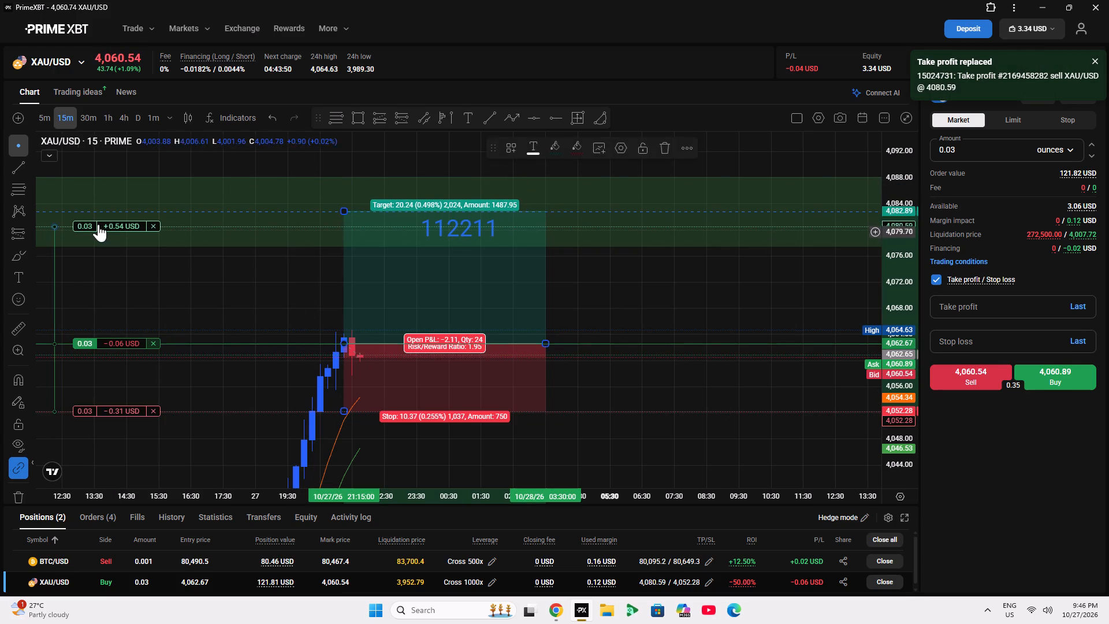
Move the XAU/USD take profit order to 4,082.89, aligned with the drawing's target, and deselect the drawing.
left_click_drag(101, 224, 110, 211)
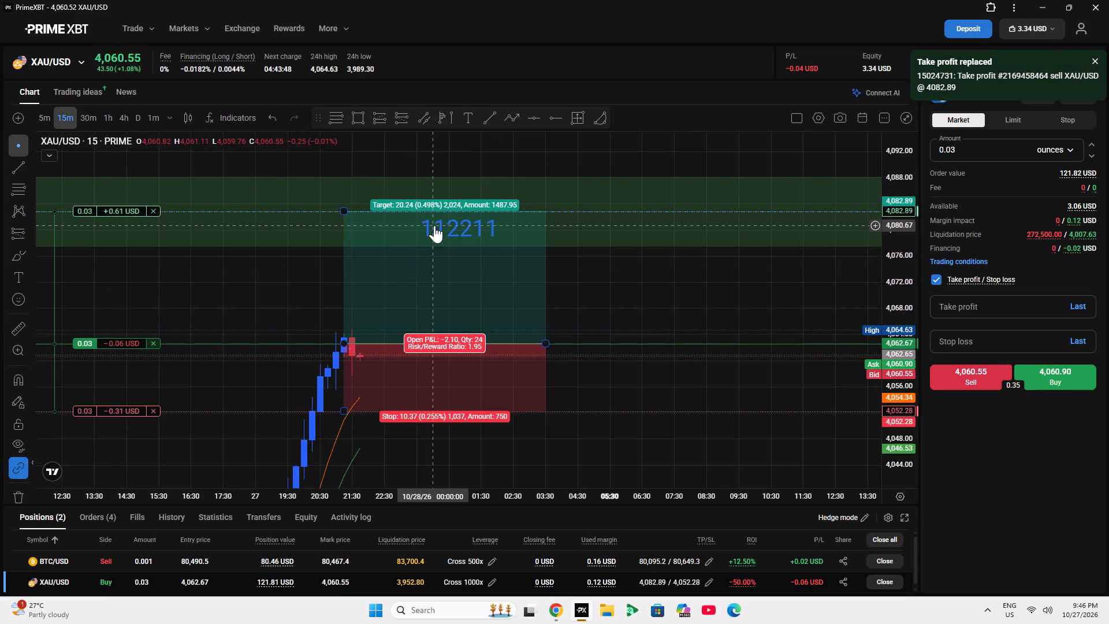
left_click(434, 225)
left_click(670, 301)
Switch to the YouTube live stream to follow the gold analysis.
left_click(561, 612)
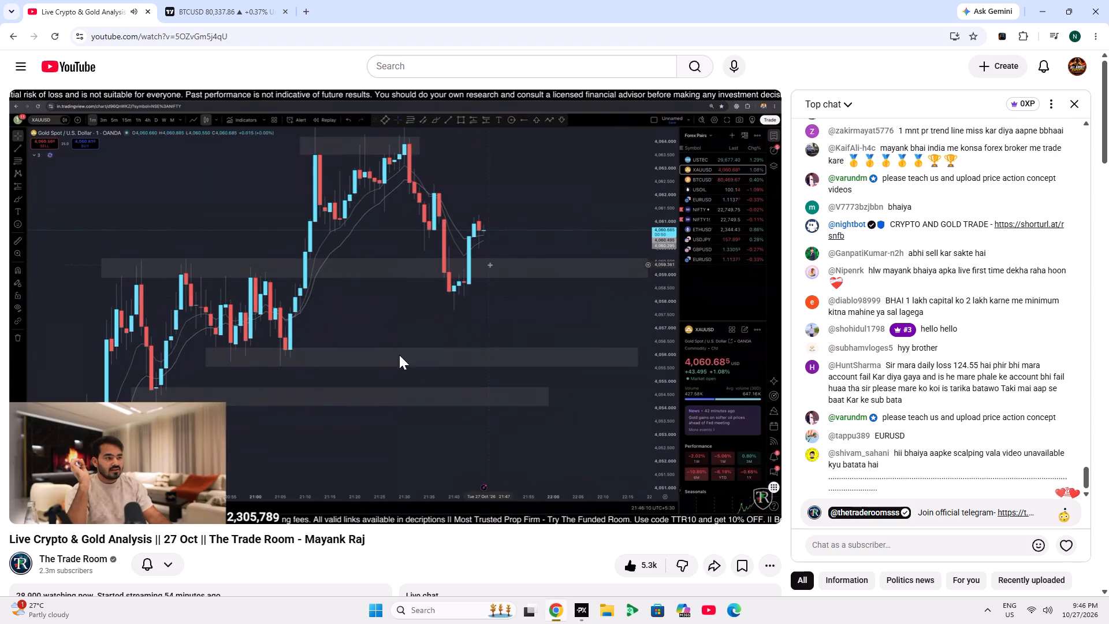
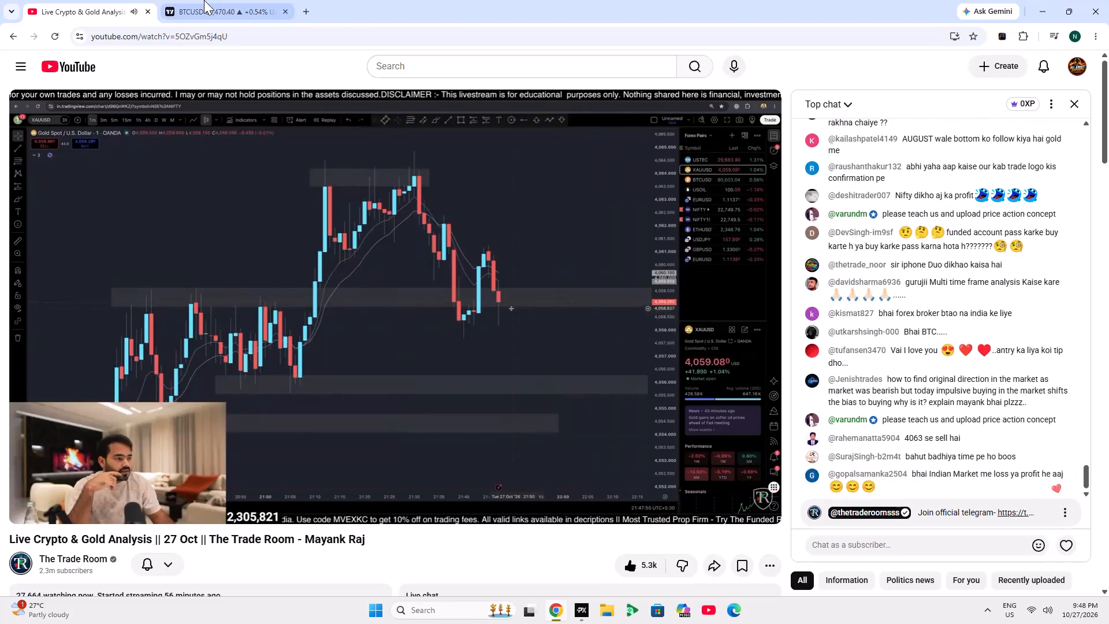
Check the BTC/USD chart on TradingView and return to the YouTube live stream.
left_click(204, 0)
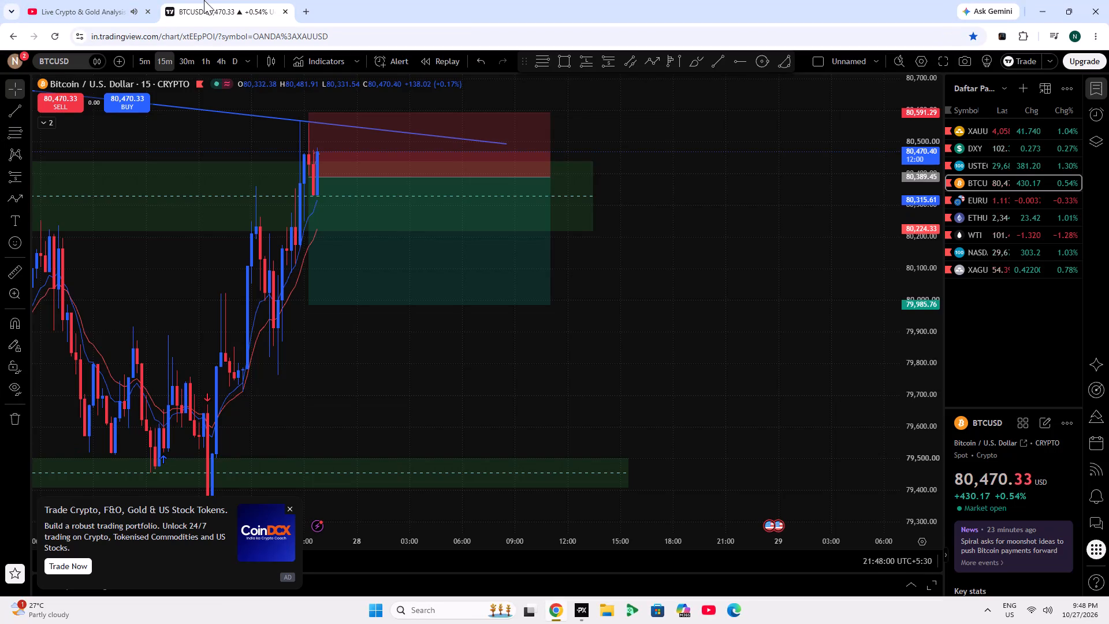
left_click(99, 0)
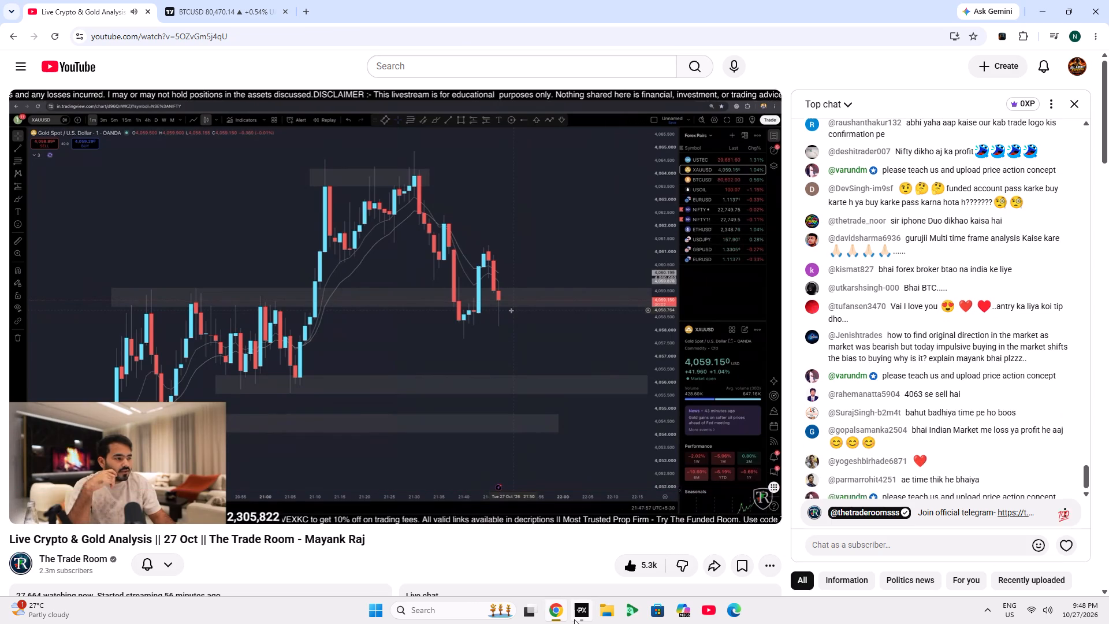
Switch to PrimeXBT and open the BTC/USD market chart from the favorites.
left_click(576, 619)
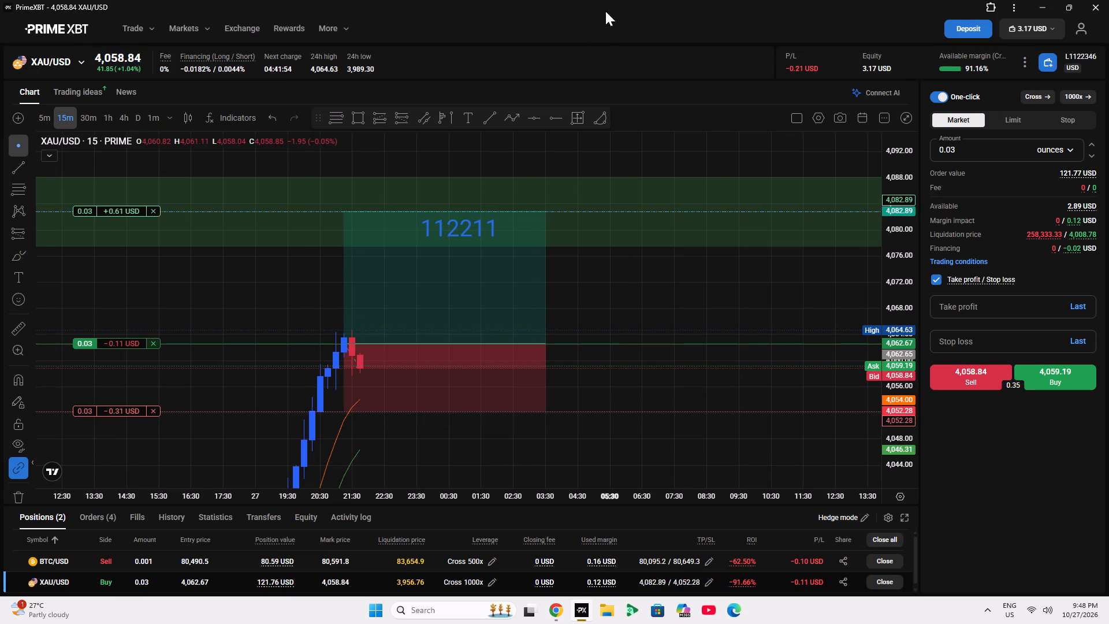
scroll(611, 0, "down", 12)
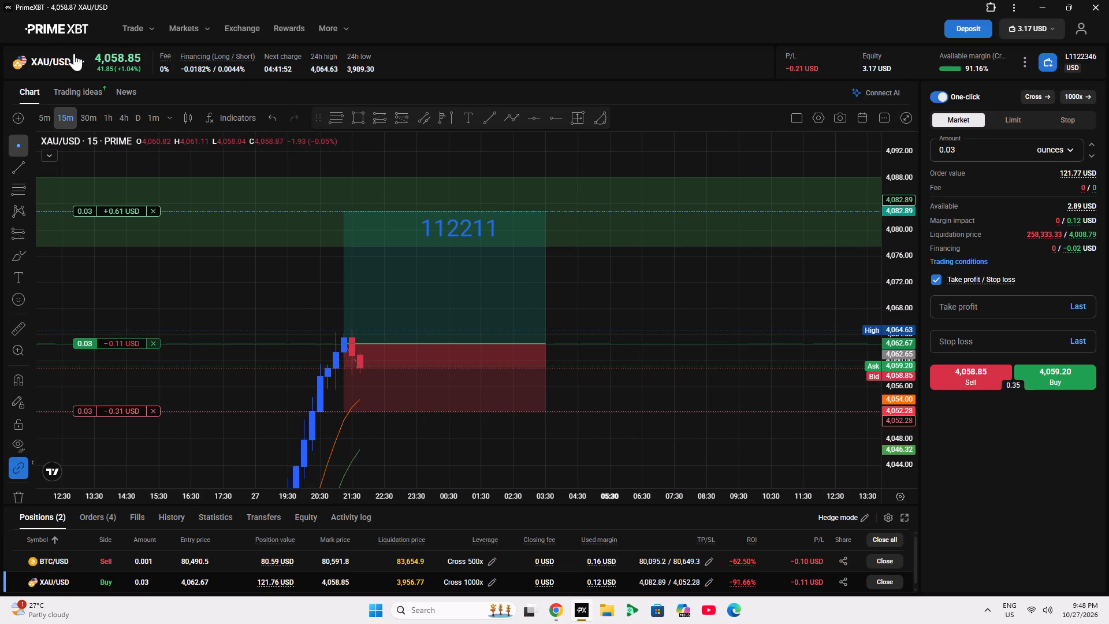
left_click(76, 53)
left_click(98, 233)
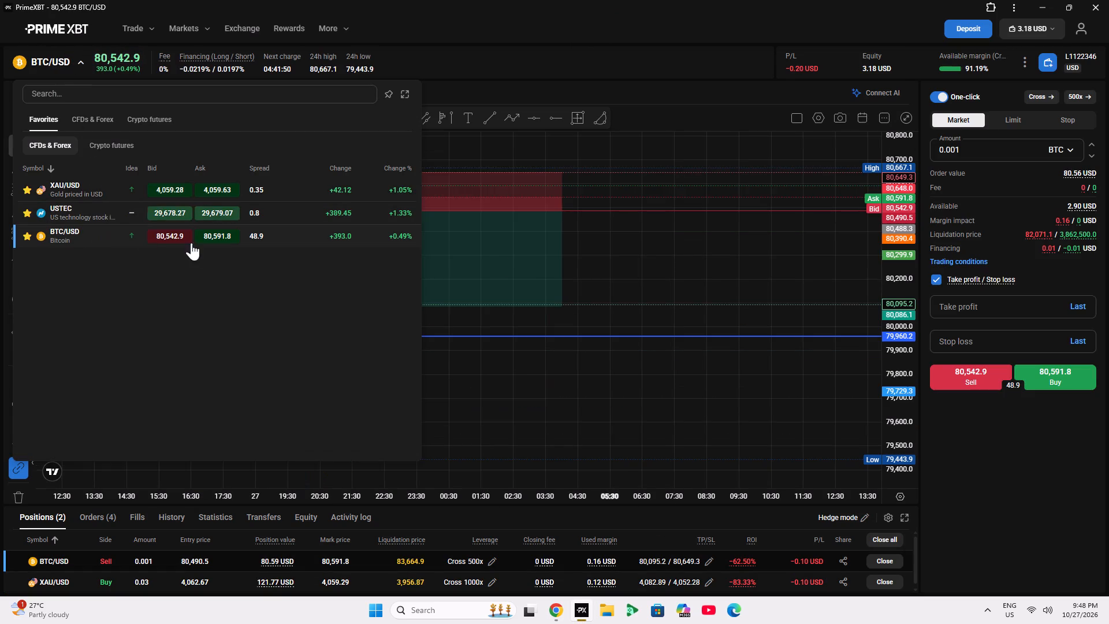
Raise the target level of the BTC/USD short position drawing to 80,181.8.
left_click_drag(653, 281, 694, 341)
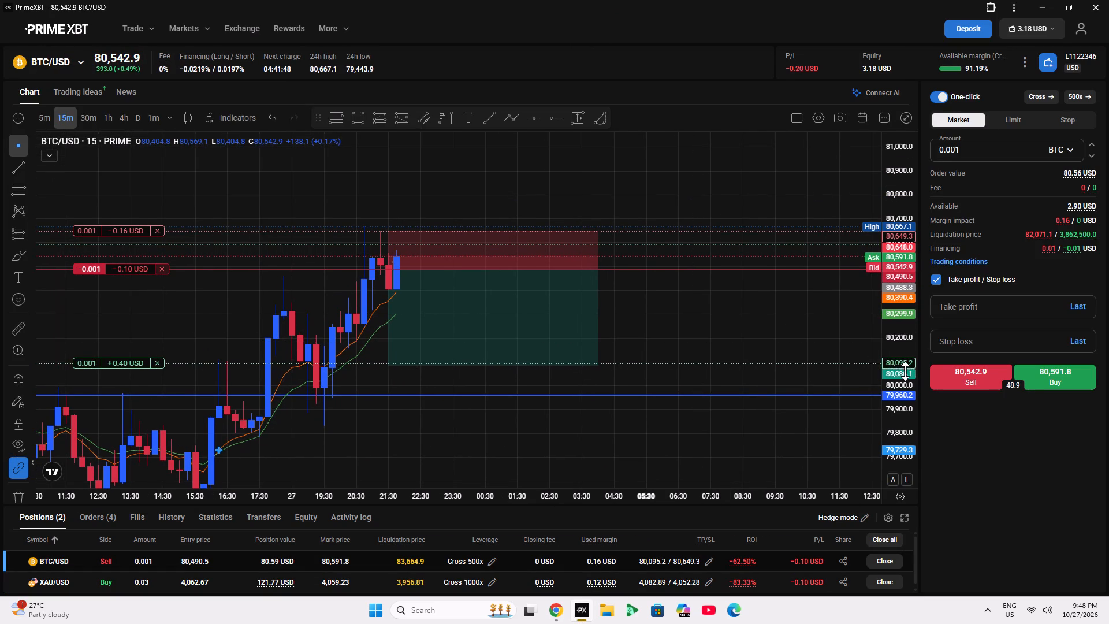
scroll(905, 372, "up", 4)
scroll(905, 372, "down", 1)
scroll(690, 350, "up", 1)
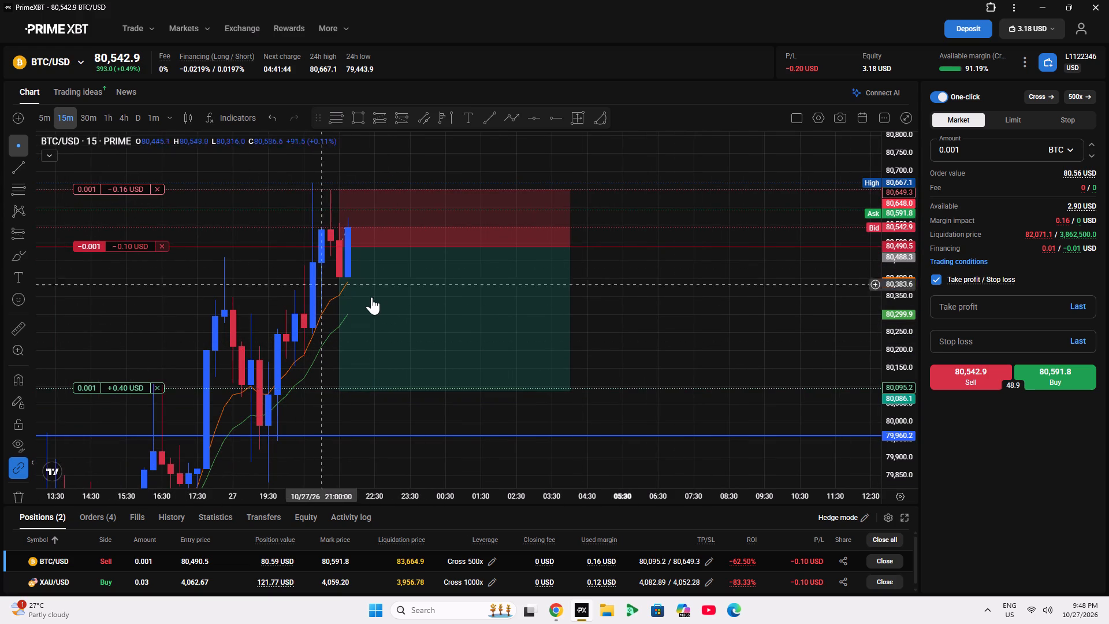
left_click(344, 378)
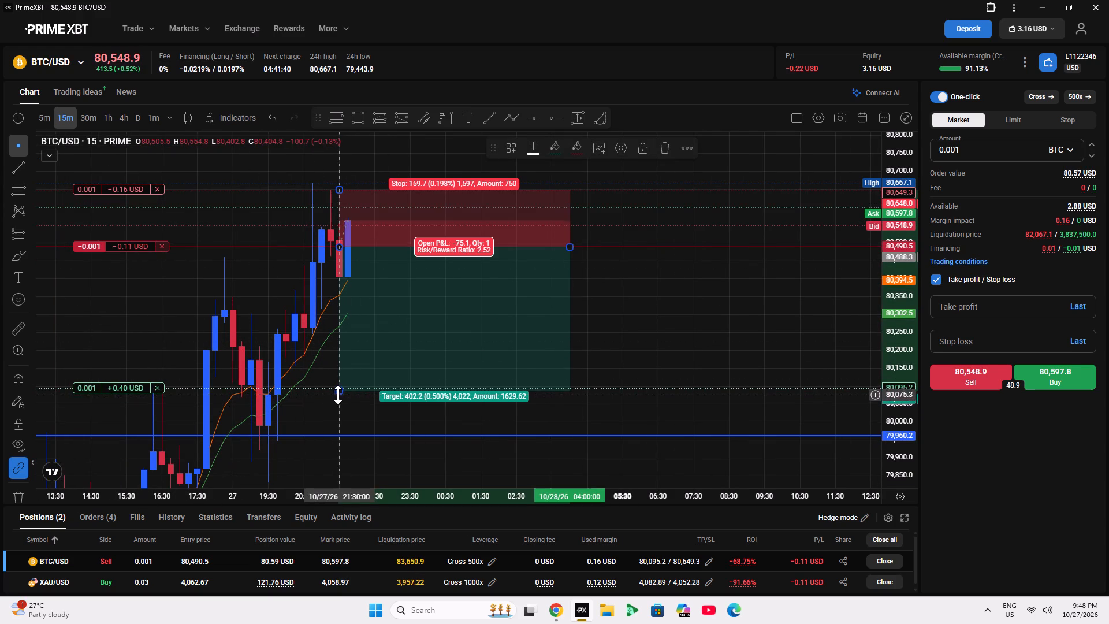
left_click_drag(338, 395, 331, 372)
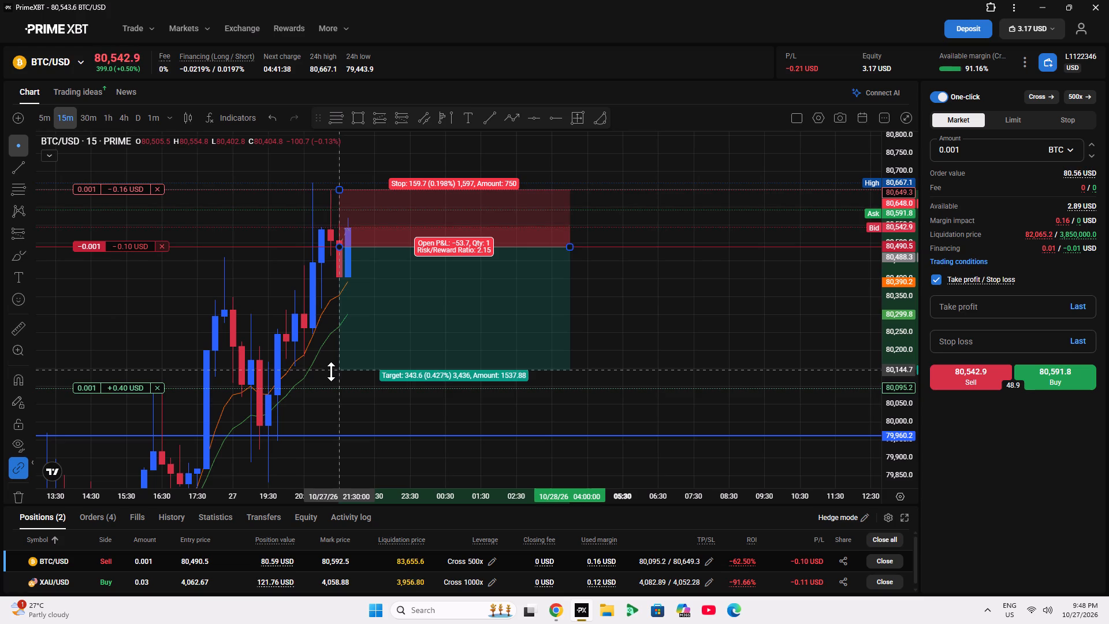
left_click_drag(331, 372, 337, 356)
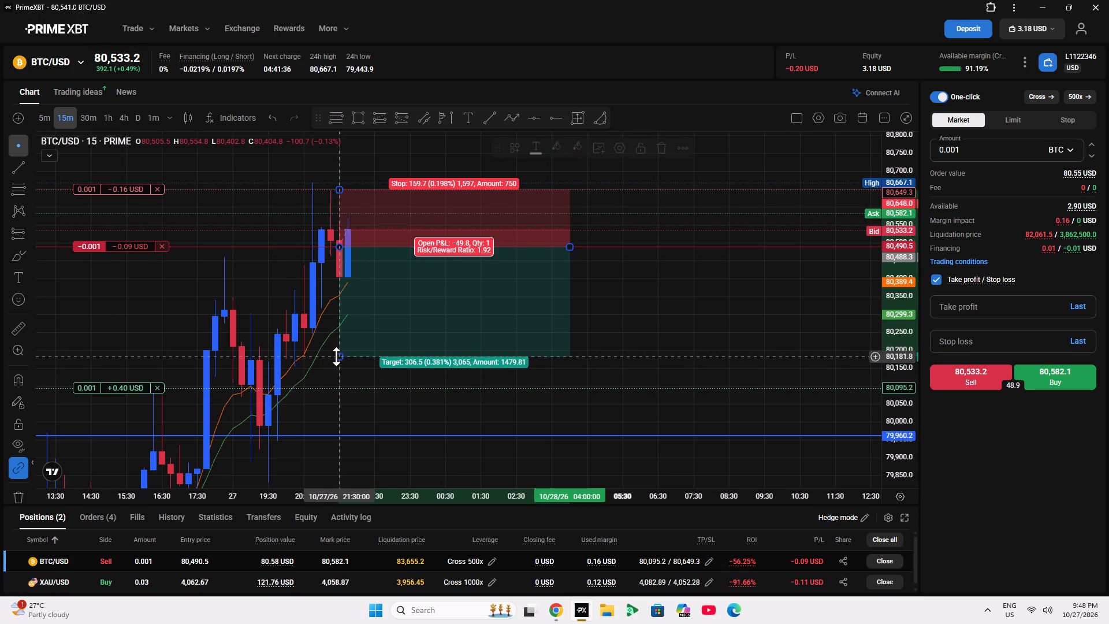
Move the BTC/USD sell position's take profit order up to 80,193.1, just above the drawing's target.
left_click(120, 379)
left_click_drag(124, 390, 126, 365)
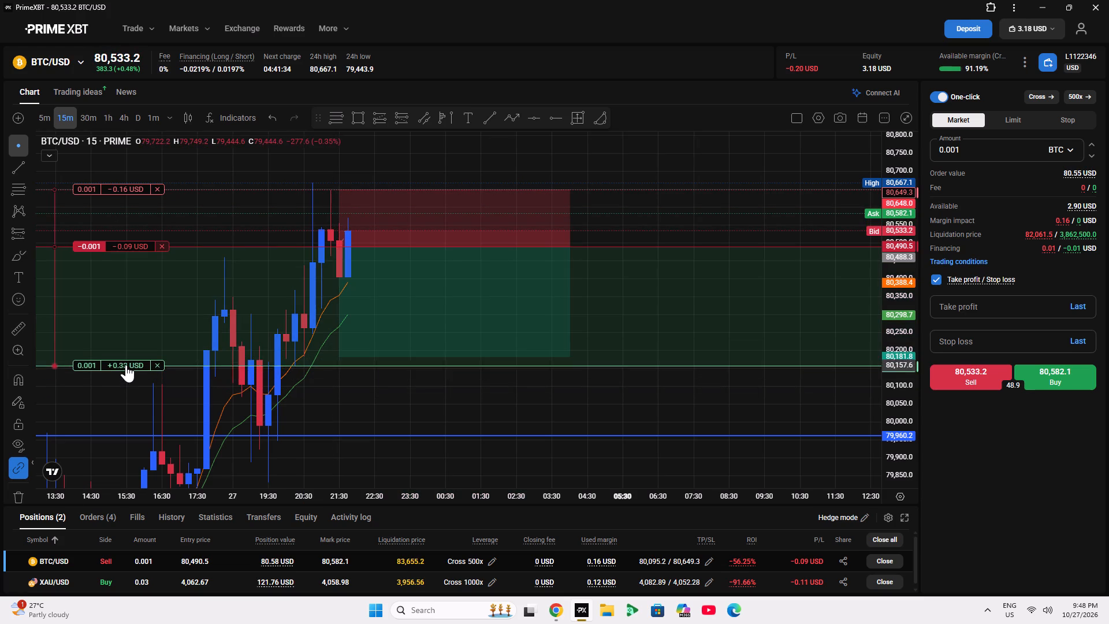
left_click_drag(126, 365, 114, 351)
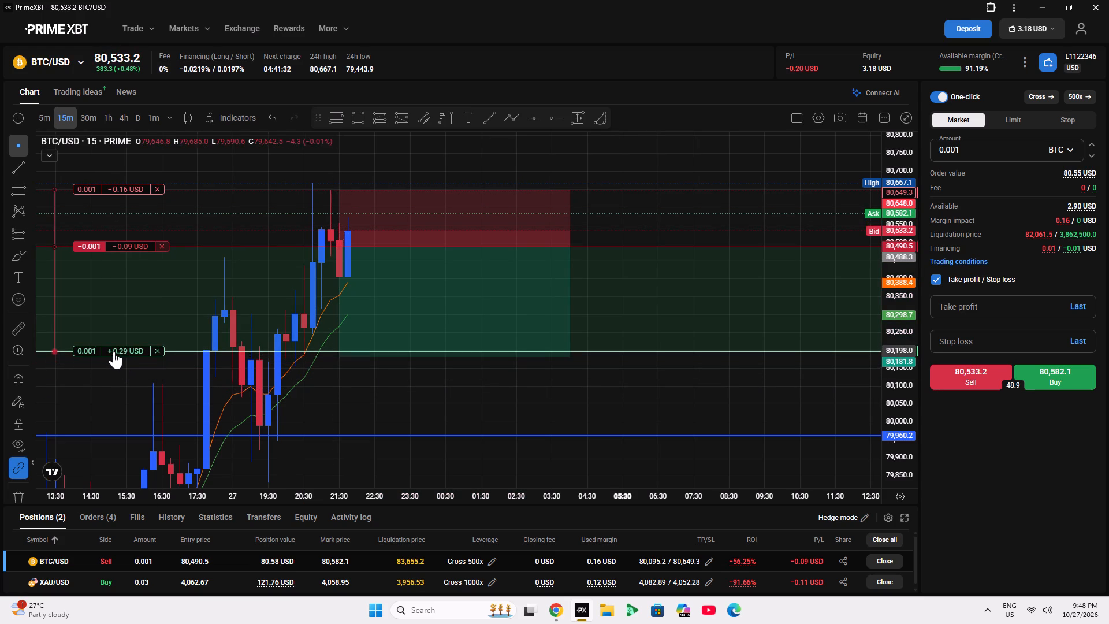
left_click_drag(114, 351, 120, 352)
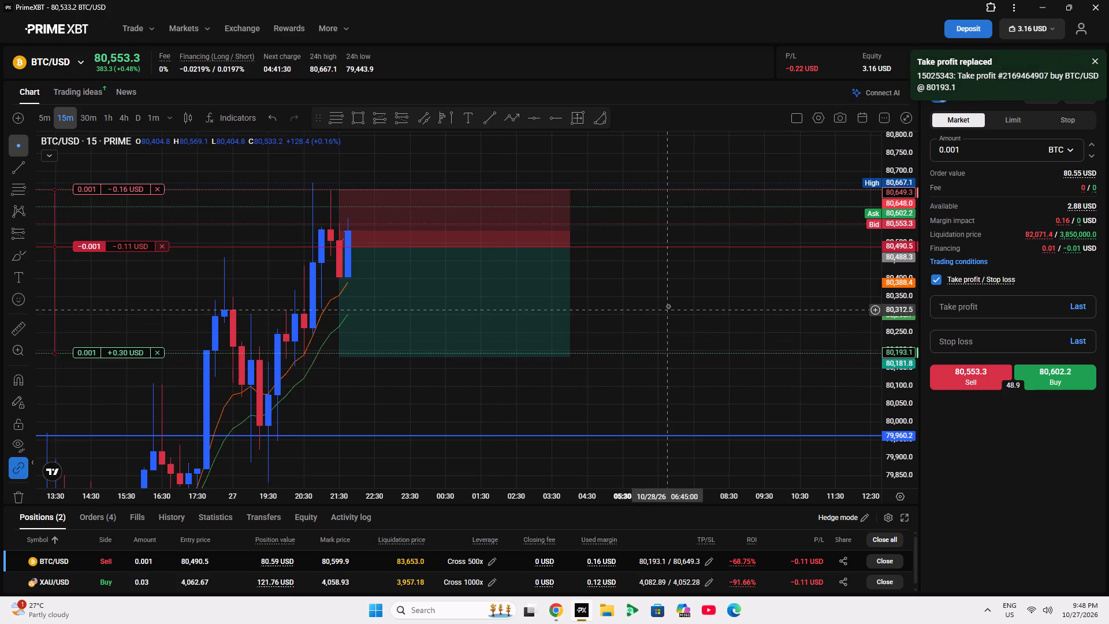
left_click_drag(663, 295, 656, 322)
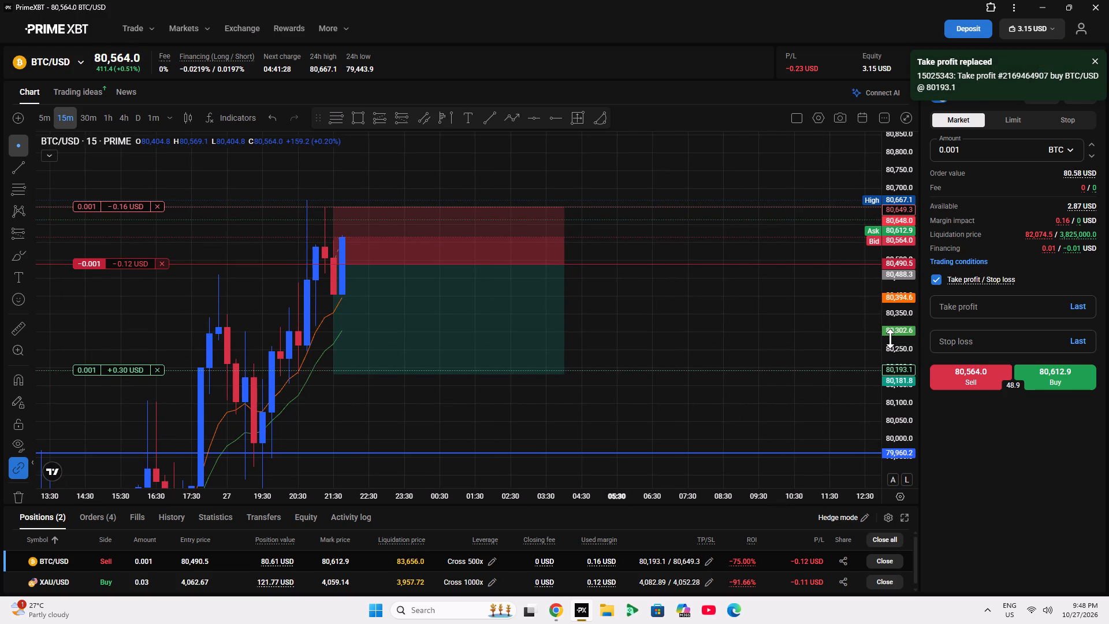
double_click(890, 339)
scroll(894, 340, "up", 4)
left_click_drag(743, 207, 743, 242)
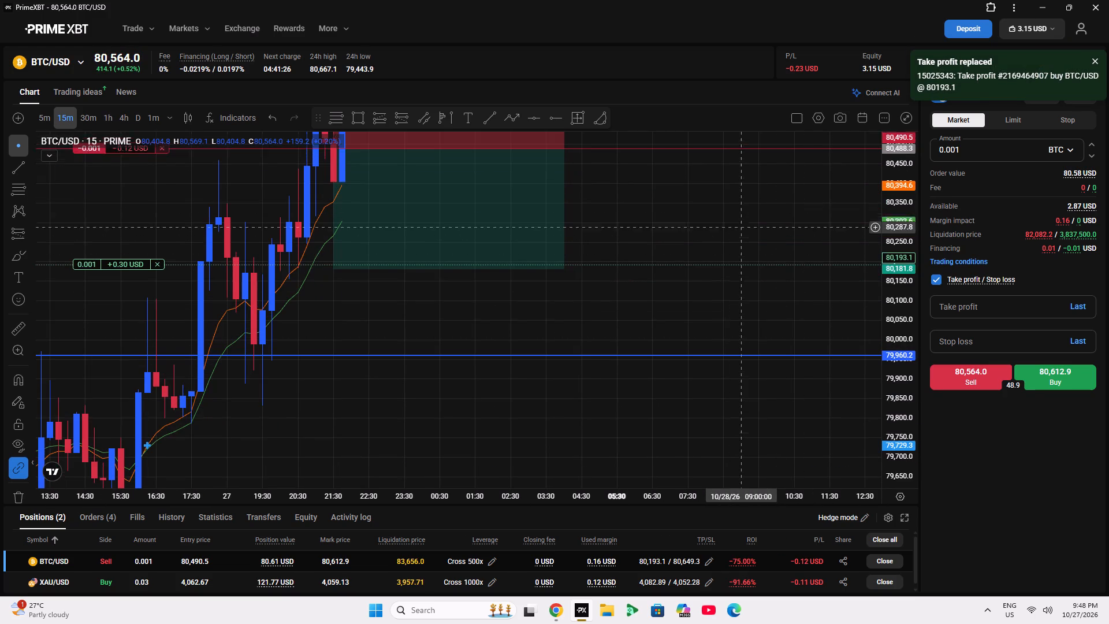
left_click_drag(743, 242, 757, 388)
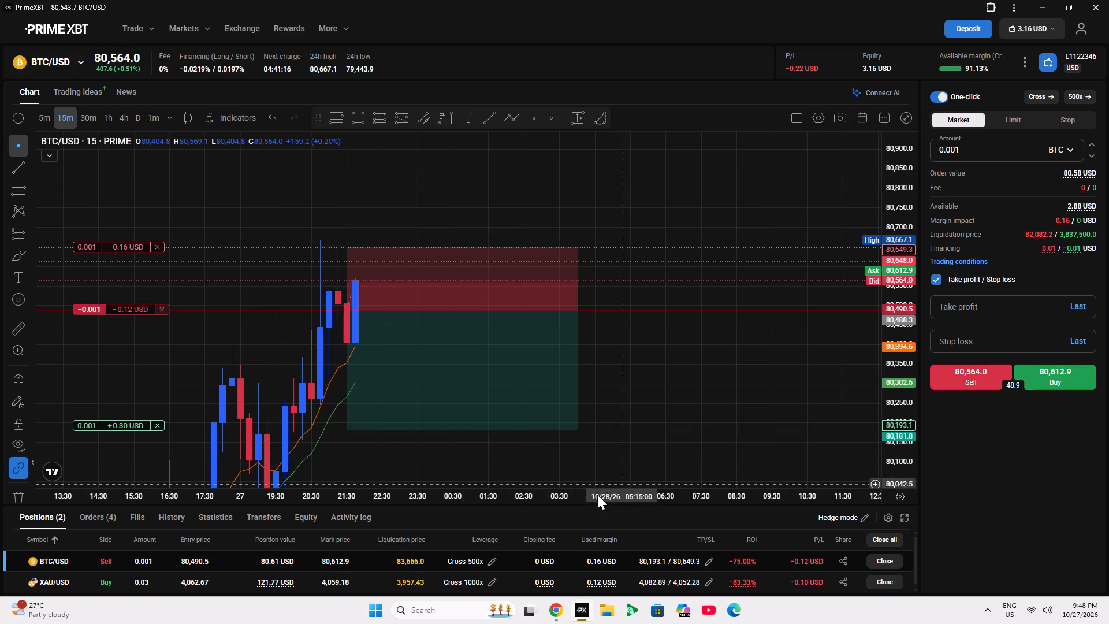
Switch to the YouTube gold analysis stream and skip ahead to the live broadcast.
left_click(561, 614)
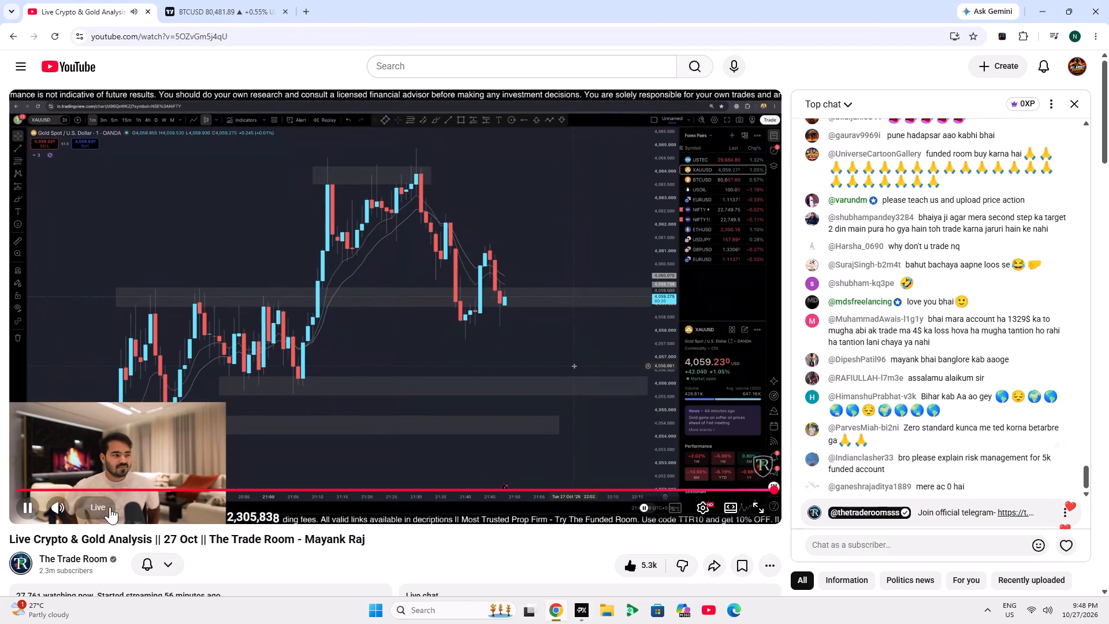
left_click(107, 506)
left_click(98, 502)
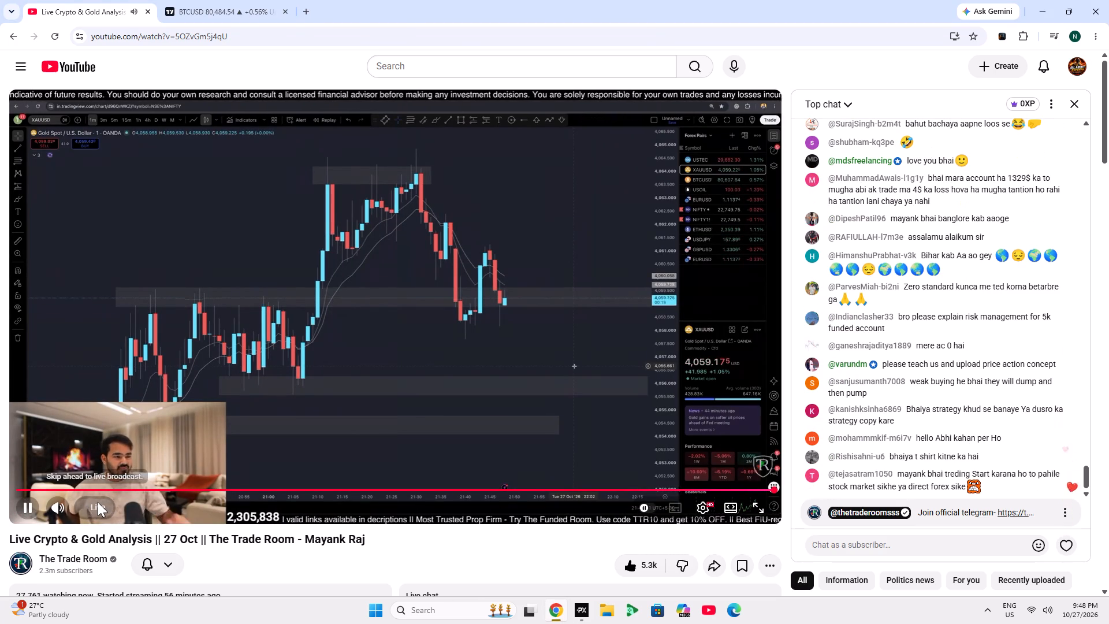
scroll(295, 0, "down", 17)
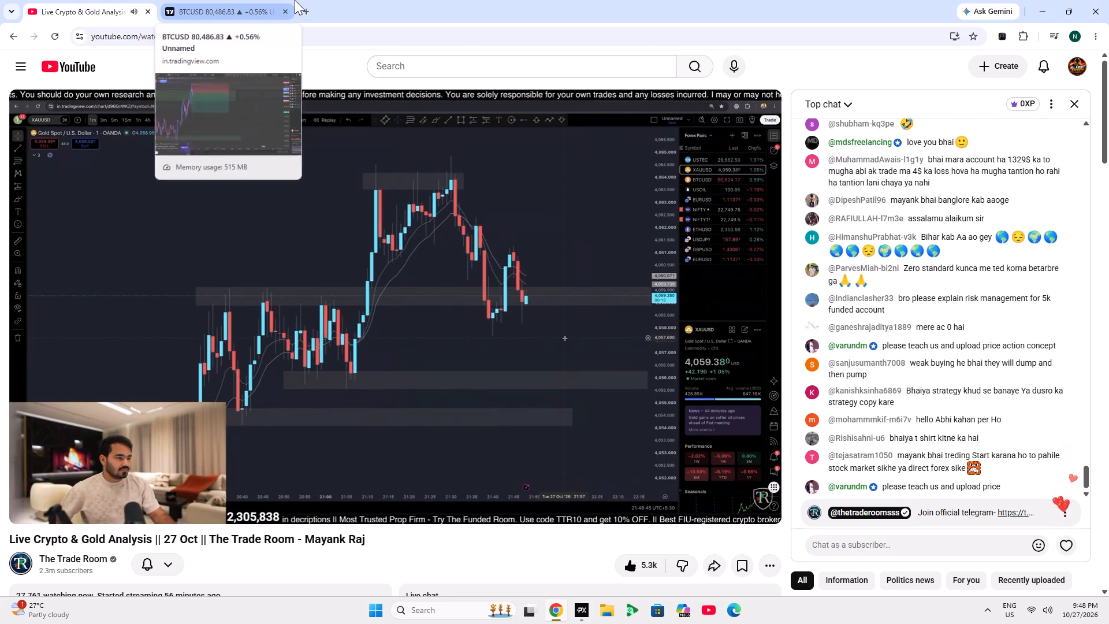